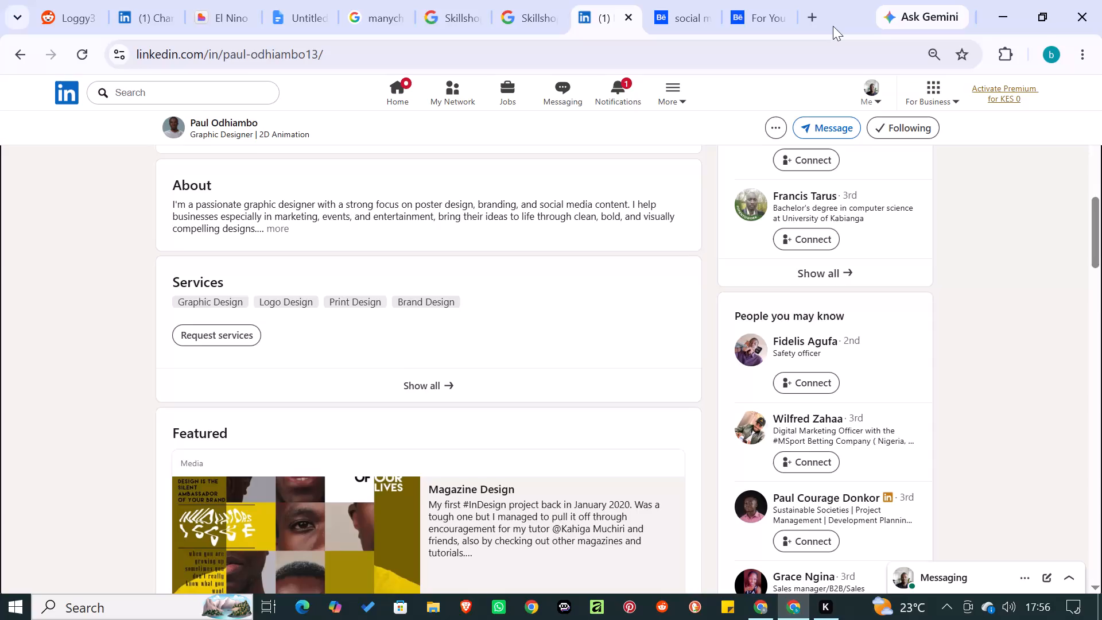
Review the graphic designer's LinkedIn profile from the featured work down to the Experience section.
{"action": "key", "text": "Down"}
{"action": "key", "text": "Down"}
{"action": "key", "text": "Down"}
{"action": "key", "text": "Down"}
{"action": "key", "text": "Down"}
{"action": "key", "text": "Down"}
{"action": "key", "text": "Down"}
{"action": "key", "text": "Down"}
{"action": "key", "text": "Down"}
{"action": "key", "text": "Down"}
{"action": "key", "text": "Down"}
{"action": "key", "text": "Down"}
{"action": "key", "text": "Down"}
{"action": "key", "text": "Down"}
{"action": "key", "text": "Down"}
{"action": "key", "text": "Down"}
{"action": "key", "text": "Down"}
{"action": "key", "text": "Down"}
{"action": "key", "text": "Down"}
{"action": "key", "text": "Down"}
{"action": "key", "text": "Down"}
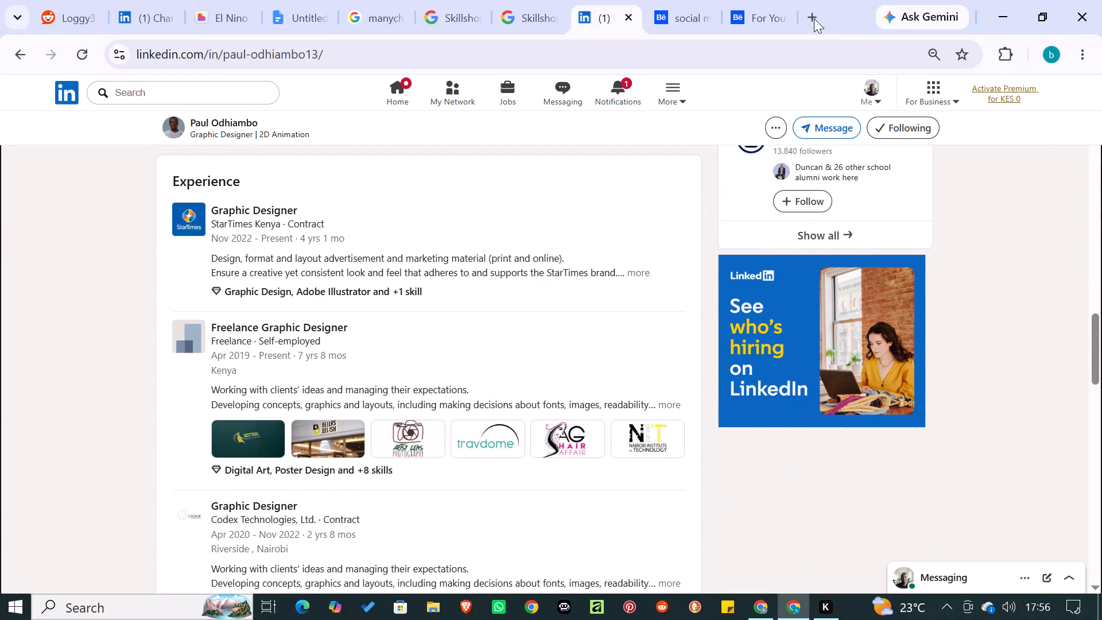
Switch to the designer's Behance social media posts project and examine its poster designs one after another.
{"action": "left_click", "coordinate": [696, 3]}
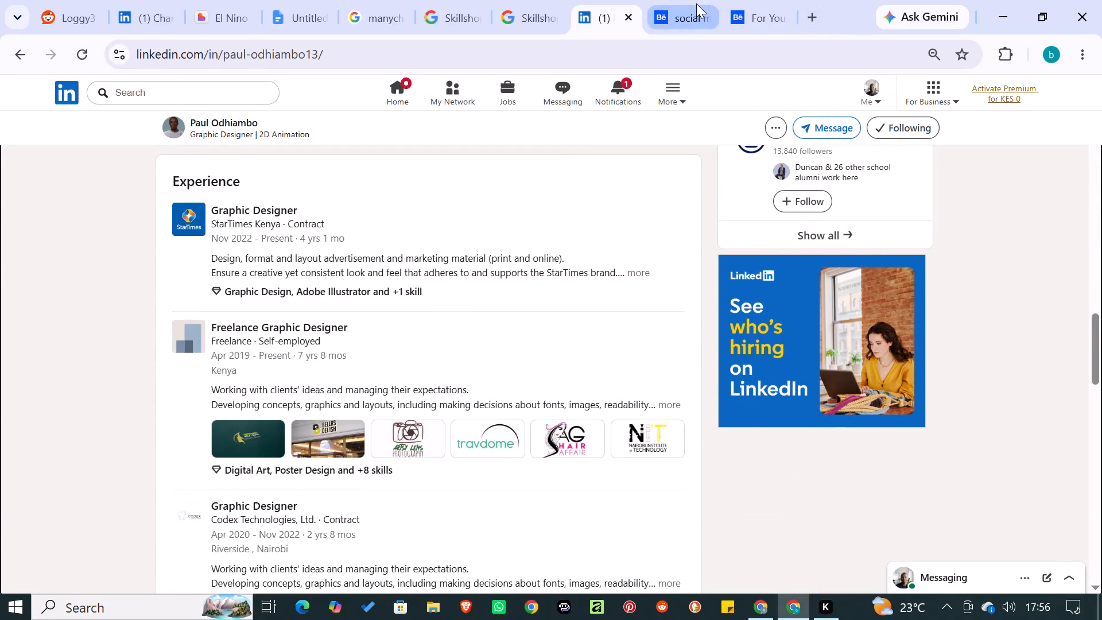
{"action": "key", "text": "Down"}
{"action": "key", "text": "Down"}
{"action": "key", "text": "Down"}
{"action": "key", "text": "Down"}
{"action": "key", "text": "Down"}
{"action": "key", "text": "Down"}
{"action": "key", "text": "Down"}
{"action": "key", "text": "Down"}
{"action": "key", "text": "Down"}
{"action": "key", "text": "Down"}
{"action": "key", "text": "Down"}
{"action": "key", "text": "Down"}
{"action": "key", "text": "Down"}
{"action": "key", "text": "Down"}
{"action": "key", "text": "Down"}
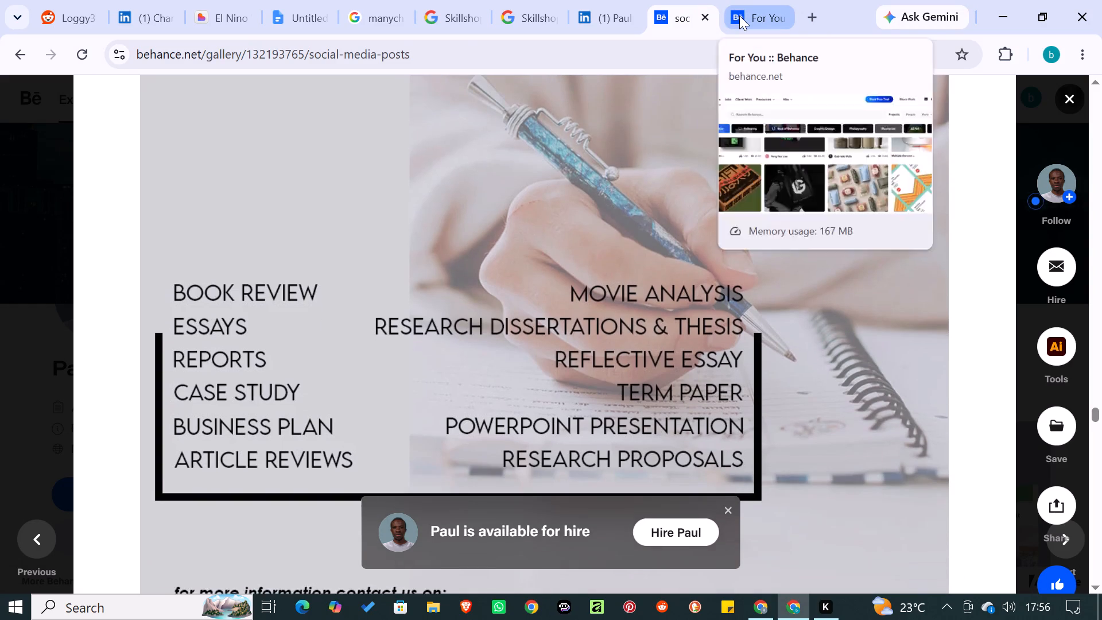
{"action": "key", "text": "Down"}
{"action": "key", "text": "Down"}
{"action": "key", "text": "Down"}
{"action": "key", "text": "Down"}
{"action": "key", "text": "Down"}
{"action": "key", "text": "Down"}
{"action": "key", "text": "Down"}
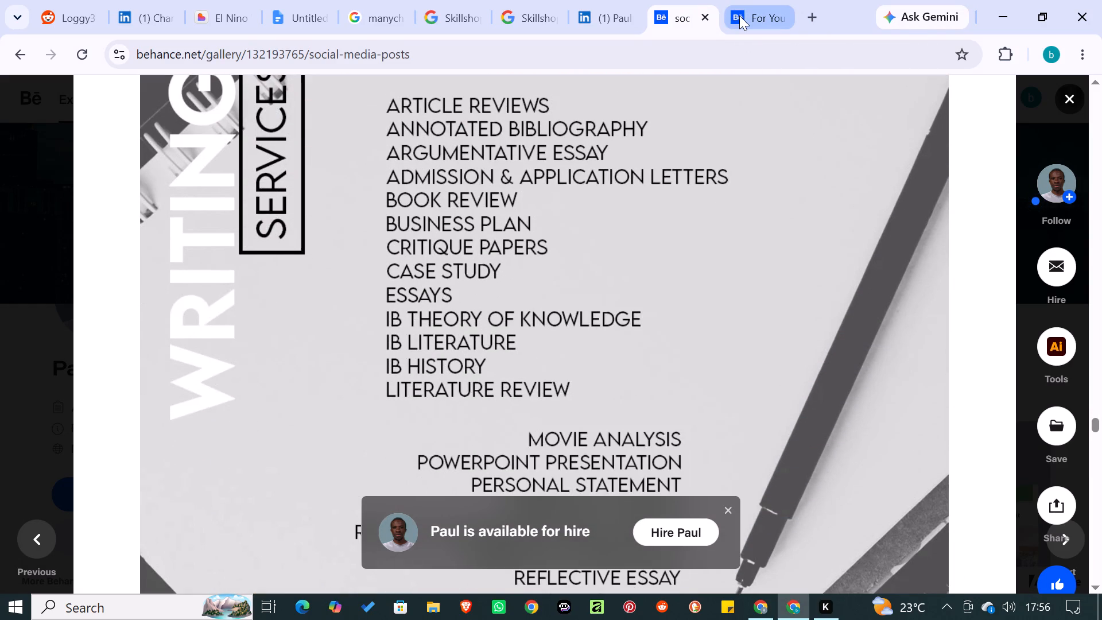
{"action": "key", "text": "Down"}
{"action": "key", "text": "Down"}
{"action": "key", "text": "Down"}
{"action": "key", "text": "Down"}
{"action": "key", "text": "Down"}
{"action": "key", "text": "Down"}
{"action": "key", "text": "Down"}
{"action": "key", "text": "Down"}
{"action": "key", "text": "Down"}
{"action": "key", "text": "Down"}
{"action": "key", "text": "Down"}
{"action": "key", "text": "Down"}
{"action": "key", "text": "Down"}
{"action": "key", "text": "Down"}
{"action": "key", "text": "Down"}
{"action": "key", "text": "Down"}
{"action": "key", "text": "Down"}
{"action": "key", "text": "Down"}
{"action": "key", "text": "Down"}
{"action": "key", "text": "Down"}
{"action": "key", "text": "Down"}
{"action": "key", "text": "Down"}
{"action": "key", "text": "Down"}
{"action": "key", "text": "Down"}
{"action": "key", "text": "Down"}
{"action": "key", "text": "Down"}
{"action": "key", "text": "Down"}
{"action": "key", "text": "Down"}
{"action": "key", "text": "Down"}
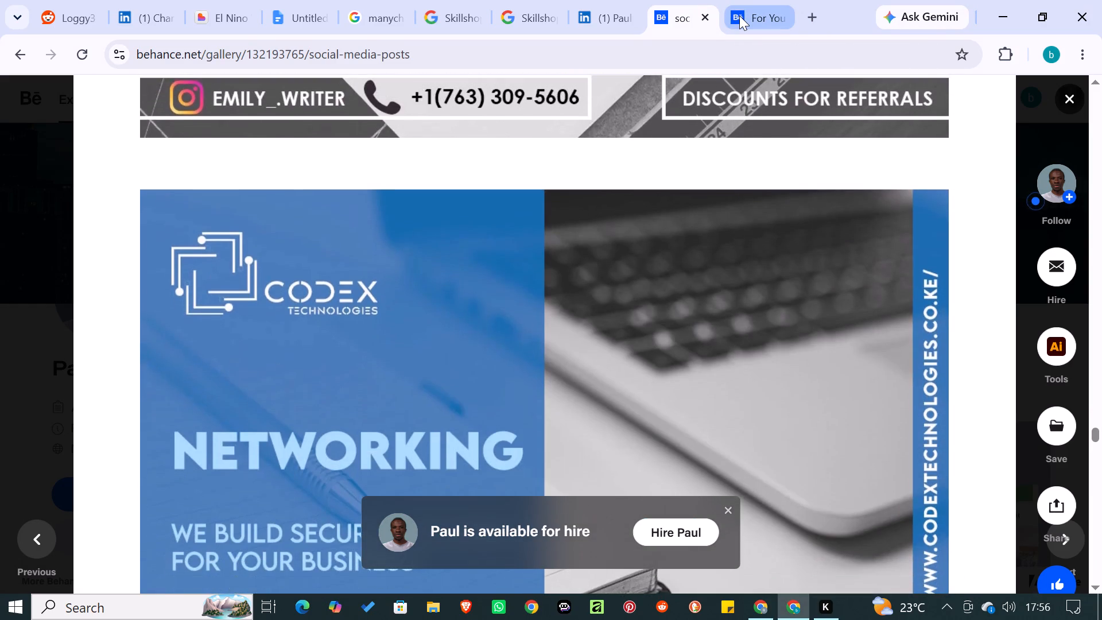
{"action": "key", "text": "Down"}
{"action": "key", "text": "Down"}
{"action": "key", "text": "Down"}
{"action": "key", "text": "Down"}
{"action": "key", "text": "Down"}
{"action": "key", "text": "Down"}
{"action": "key", "text": "Down"}
{"action": "key", "text": "Down"}
{"action": "key", "text": "Down"}
{"action": "key", "text": "Down"}
{"action": "key", "text": "Down"}
{"action": "key", "text": "Down"}
{"action": "key", "text": "Down"}
{"action": "key", "text": "Down"}
{"action": "key", "text": "Down"}
{"action": "key", "text": "Down"}
{"action": "key", "text": "Down"}
{"action": "key", "text": "Down"}
{"action": "key", "text": "Down"}
{"action": "key", "text": "Down"}
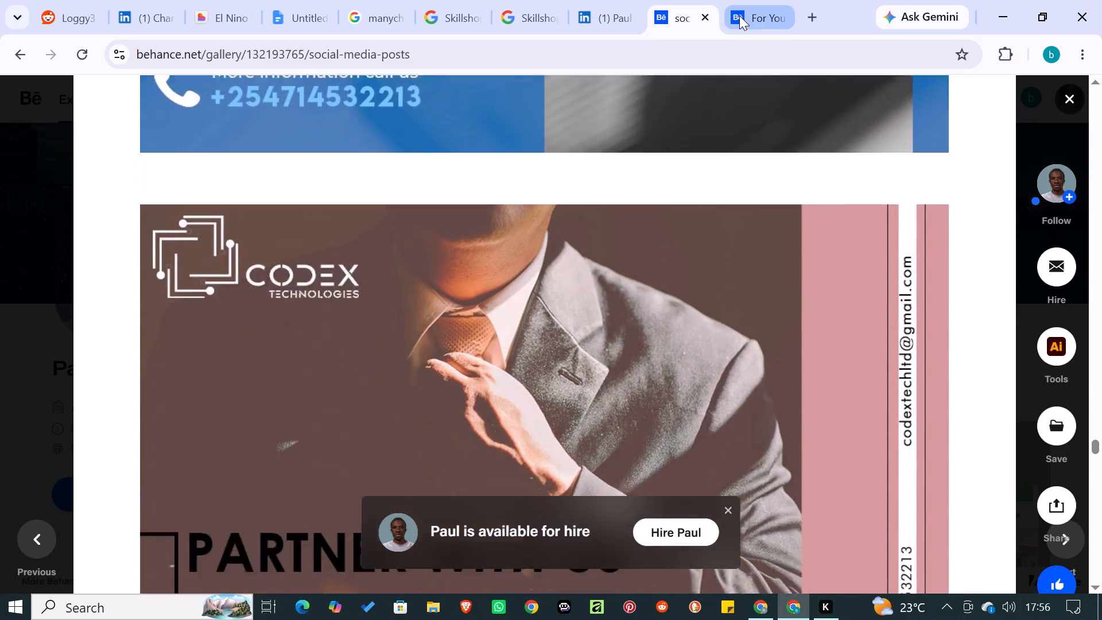
{"action": "key", "text": "Down"}
{"action": "key", "text": "Down"}
{"action": "key", "text": "Down"}
{"action": "key", "text": "Down"}
{"action": "key", "text": "Down"}
{"action": "key", "text": "Down"}
{"action": "key", "text": "Down"}
{"action": "key", "text": "Down"}
{"action": "key", "text": "Down"}
{"action": "key", "text": "Down"}
{"action": "key", "text": "Down"}
{"action": "key", "text": "Down"}
{"action": "key", "text": "Down"}
{"action": "key", "text": "Down"}
{"action": "key", "text": "Down"}
{"action": "key", "text": "Down"}
{"action": "key", "text": "Down"}
{"action": "key", "text": "Down"}
{"action": "key", "text": "Down"}
{"action": "key", "text": "Down"}
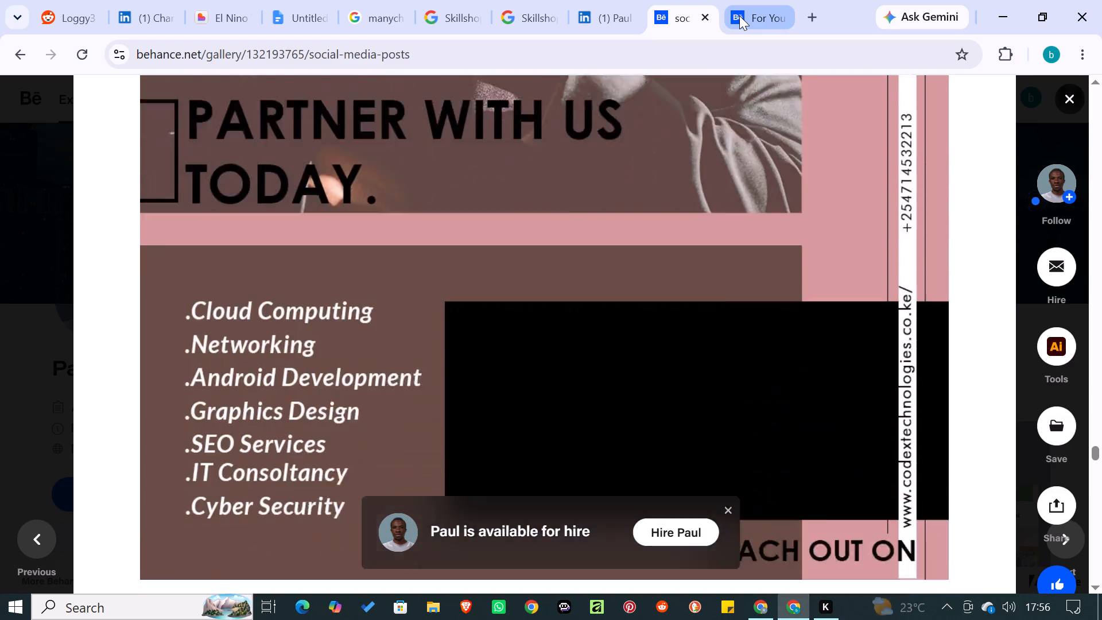
{"action": "key", "text": "Down"}
{"action": "key", "text": "Down"}
{"action": "key", "text": "Down"}
{"action": "key", "text": "Down"}
{"action": "key", "text": "Down"}
{"action": "key", "text": "Down"}
{"action": "key", "text": "Down"}
{"action": "key", "text": "Down"}
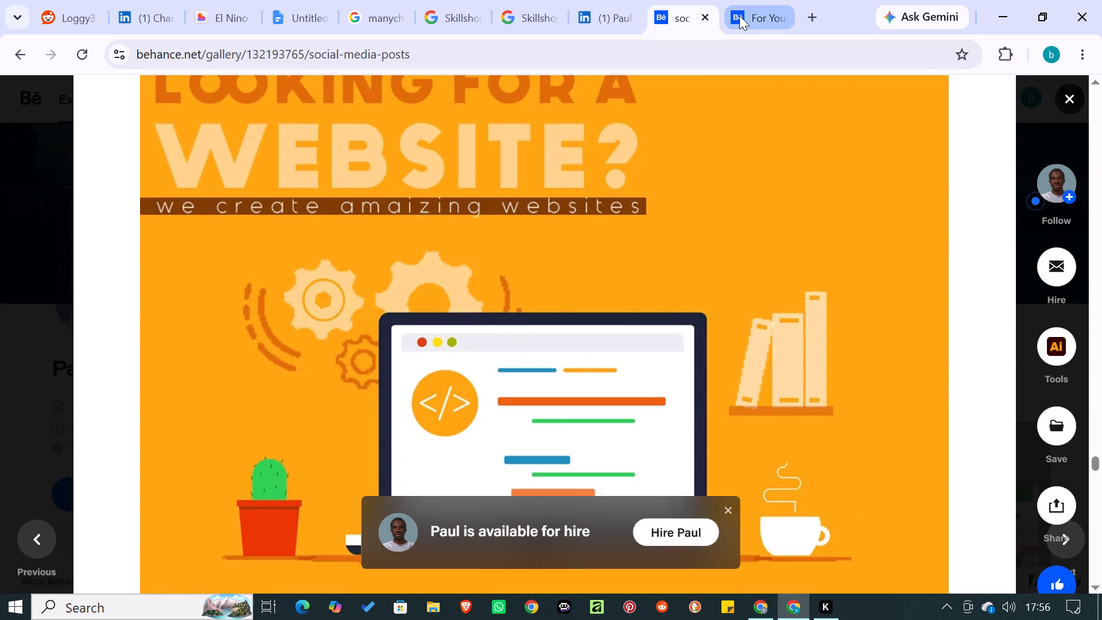
{"action": "key", "text": "Down"}
{"action": "key", "text": "Down"}
{"action": "key", "text": "Down"}
{"action": "key", "text": "Down"}
{"action": "key", "text": "Down"}
{"action": "key", "text": "Down"}
{"action": "key", "text": "Down"}
{"action": "key", "text": "Down"}
{"action": "key", "text": "Down"}
{"action": "key", "text": "Down"}
{"action": "key", "text": "Down"}
{"action": "key", "text": "Down"}
{"action": "key", "text": "Down"}
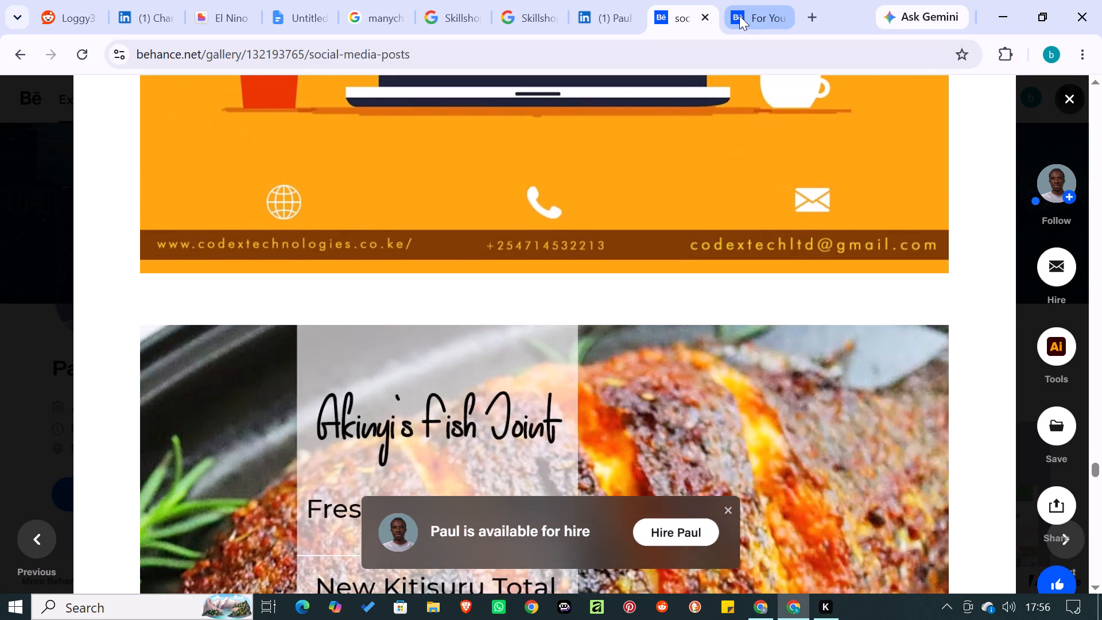
Examine the Akinyi's Fish Joint, management systems and Codex Technologies graphics design posters in the social media posts project.
{"action": "key", "text": "Down"}
{"action": "key", "text": "Down"}
{"action": "key", "text": "Down"}
{"action": "key", "text": "Down"}
{"action": "key", "text": "Down"}
{"action": "key", "text": "Down"}
{"action": "key", "text": "Down"}
{"action": "key", "text": "Down"}
{"action": "key", "text": "Down"}
{"action": "key", "text": "Down"}
{"action": "key", "text": "Down"}
{"action": "key", "text": "Down"}
{"action": "key", "text": "Down"}
{"action": "key", "text": "Down"}
{"action": "key", "text": "Down"}
{"action": "key", "text": "Down"}
{"action": "key", "text": "Down"}
{"action": "key", "text": "Down"}
{"action": "key", "text": "Down"}
{"action": "key", "text": "Down"}
{"action": "key", "text": "Down"}
{"action": "key", "text": "Down"}
{"action": "key", "text": "Down"}
{"action": "key", "text": "Down"}
{"action": "key", "text": "Down"}
{"action": "key", "text": "Down"}
{"action": "key", "text": "Down"}
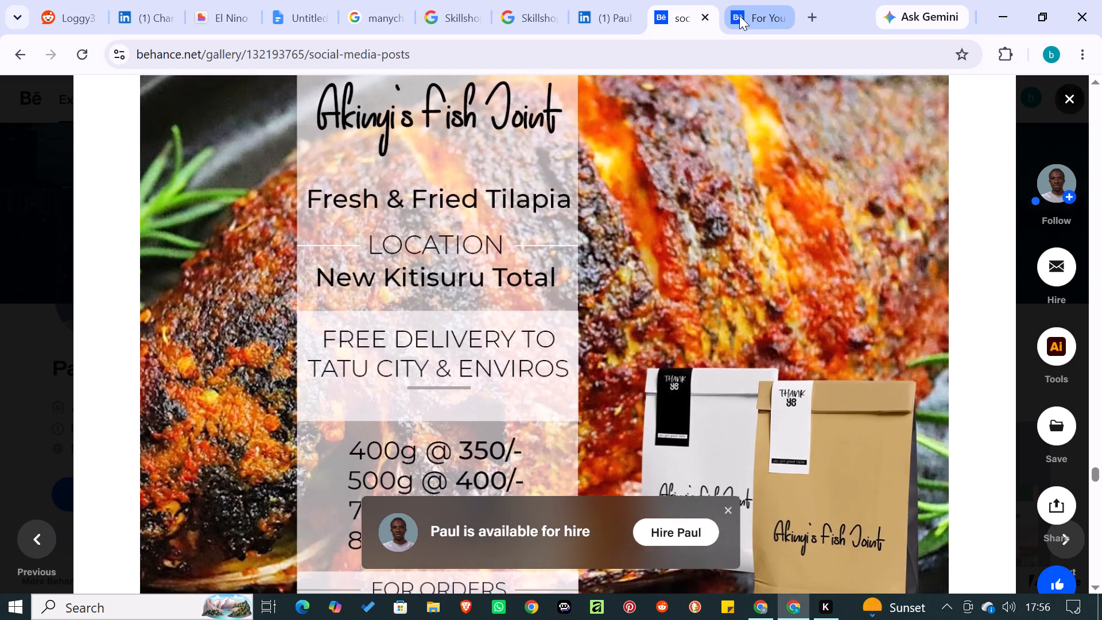
{"action": "key", "text": "Down"}
{"action": "key", "text": "Down"}
{"action": "key", "text": "Down"}
{"action": "key", "text": "Down"}
{"action": "key", "text": "Down"}
{"action": "key", "text": "Down"}
{"action": "key", "text": "Down"}
{"action": "key", "text": "Down"}
{"action": "key", "text": "Down"}
{"action": "key", "text": "Down"}
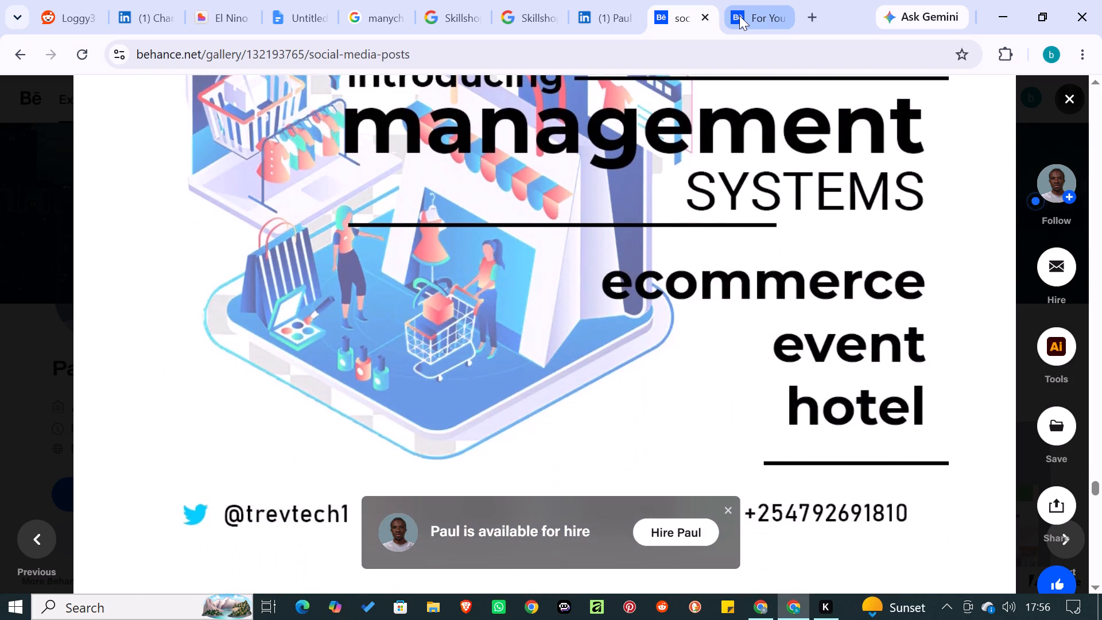
{"action": "key", "text": "Down"}
{"action": "key", "text": "Down"}
{"action": "key", "text": "Down"}
{"action": "key", "text": "Down"}
{"action": "key", "text": "Down"}
{"action": "key", "text": "Down"}
{"action": "key", "text": "Down"}
{"action": "key", "text": "Down"}
{"action": "key", "text": "Down"}
{"action": "key", "text": "Down"}
{"action": "key", "text": "Down"}
{"action": "key", "text": "Down"}
{"action": "key", "text": "Down"}
{"action": "key", "text": "Down"}
{"action": "key", "text": "Down"}
{"action": "key", "text": "Down"}
{"action": "key", "text": "Down"}
{"action": "key", "text": "Down"}
{"action": "key", "text": "Down"}
{"action": "key", "text": "Down"}
{"action": "key", "text": "Down"}
{"action": "key", "text": "Down"}
{"action": "key", "text": "Down"}
{"action": "key", "text": "Down"}
{"action": "key", "text": "Down"}
{"action": "key", "text": "Down"}
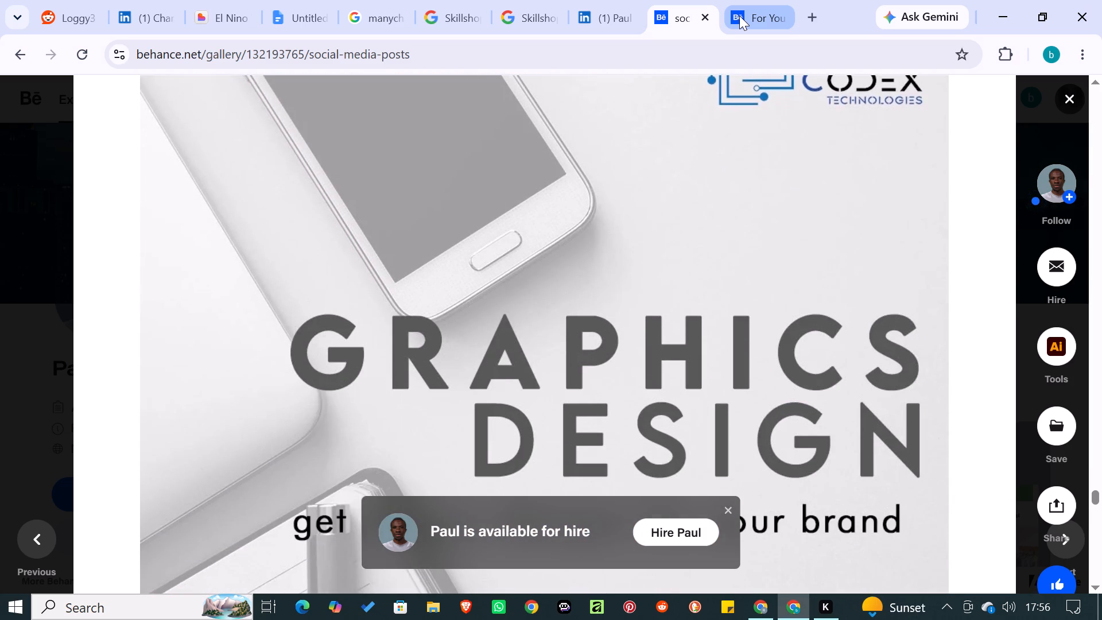
{"action": "key", "text": "Down"}
{"action": "key", "text": "Down"}
{"action": "key", "text": "Down"}
{"action": "key", "text": "Down"}
{"action": "key", "text": "Down"}
{"action": "key", "text": "Down"}
{"action": "key", "text": "Down"}
{"action": "key", "text": "Down"}
{"action": "key", "text": "Down"}
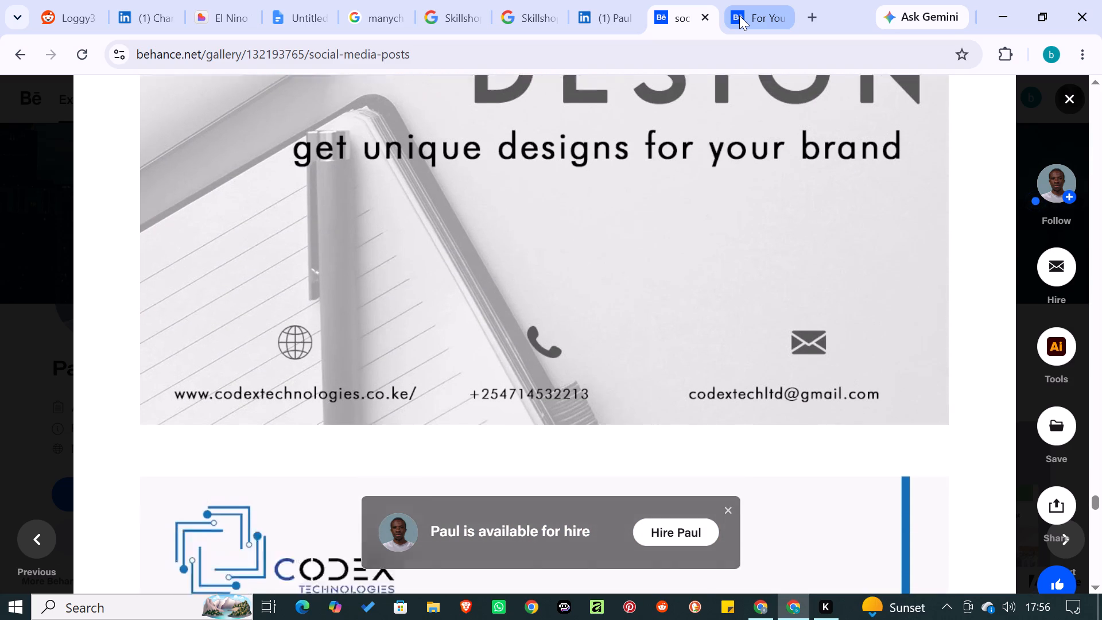
{"action": "key", "text": "Down"}
{"action": "key", "text": "Down"}
{"action": "key", "text": "Down"}
{"action": "key", "text": "Down"}
{"action": "key", "text": "Down"}
{"action": "key", "text": "Down"}
{"action": "key", "text": "Down"}
{"action": "key", "text": "Down"}
{"action": "key", "text": "Down"}
{"action": "key", "text": "Down"}
{"action": "key", "text": "Down"}
{"action": "key", "text": "Down"}
{"action": "key", "text": "Down"}
{"action": "key", "text": "Down"}
{"action": "key", "text": "Down"}
{"action": "key", "text": "Down"}
{"action": "key", "text": "Down"}
{"action": "key", "text": "Down"}
{"action": "key", "text": "Down"}
{"action": "key", "text": "Down"}
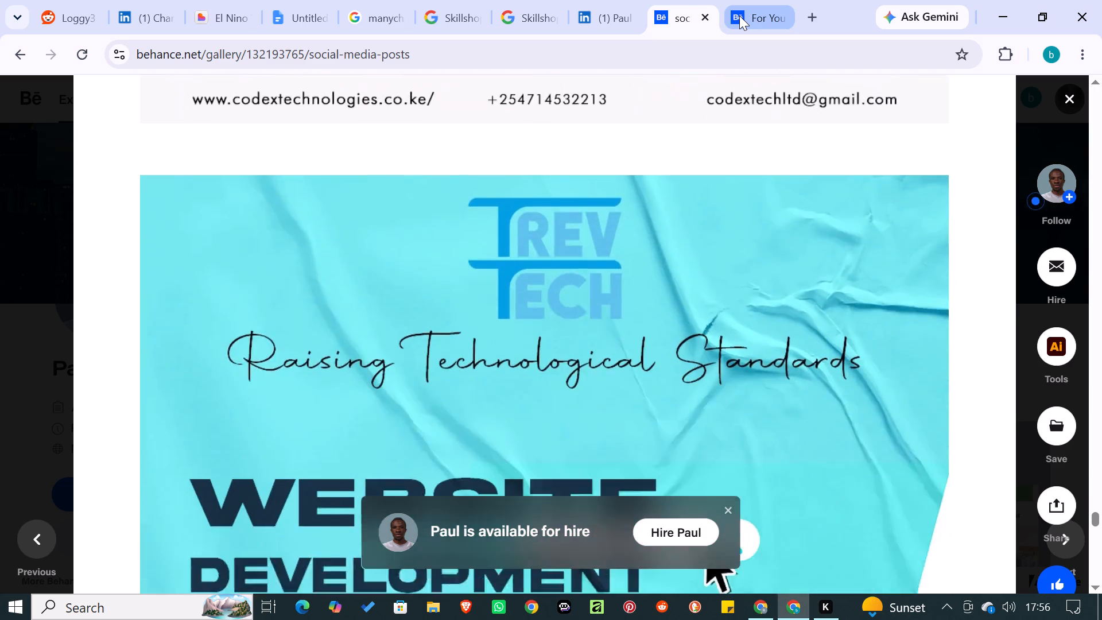
Examine the Trev Tech website development and mobile applications posters, continuing to the designer's other projects below.
{"action": "key", "text": "Up"}
{"action": "key", "text": "Up"}
{"action": "key", "text": "Up"}
{"action": "key", "text": "Up"}
{"action": "key", "text": "Up"}
{"action": "key", "text": "Up"}
{"action": "key", "text": "Up"}
{"action": "key", "text": "Up"}
{"action": "key", "text": "Up"}
{"action": "key", "text": "Up"}
{"action": "key", "text": "Up"}
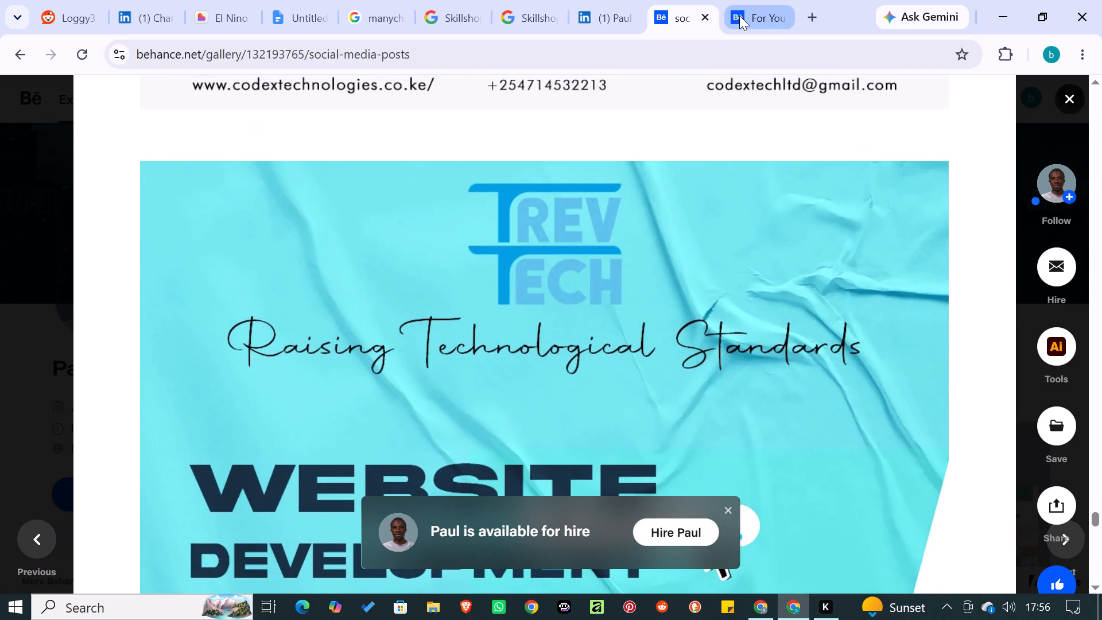
{"action": "key", "text": "Down"}
{"action": "key", "text": "Down"}
{"action": "key", "text": "Down"}
{"action": "key", "text": "Down"}
{"action": "key", "text": "Down"}
{"action": "key", "text": "Down"}
{"action": "key", "text": "Down"}
{"action": "key", "text": "Down"}
{"action": "key", "text": "Down"}
{"action": "key", "text": "Down"}
{"action": "key", "text": "Down"}
{"action": "key", "text": "Down"}
{"action": "key", "text": "Down"}
{"action": "key", "text": "Down"}
{"action": "key", "text": "Down"}
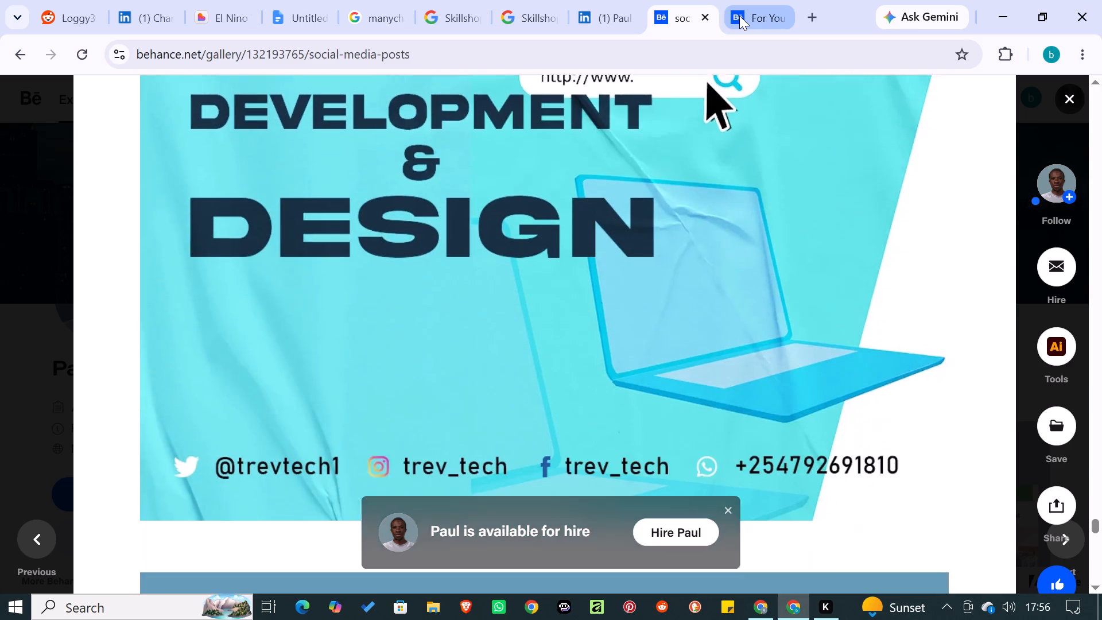
{"action": "key", "text": "Down"}
{"action": "key", "text": "Down"}
{"action": "key", "text": "Down"}
{"action": "key", "text": "Down"}
{"action": "key", "text": "Down"}
{"action": "key", "text": "Down"}
{"action": "key", "text": "Down"}
{"action": "key", "text": "Down"}
{"action": "key", "text": "Down"}
{"action": "key", "text": "Down"}
{"action": "key", "text": "Down"}
{"action": "key", "text": "Down"}
{"action": "key", "text": "Down"}
{"action": "key", "text": "Down"}
{"action": "key", "text": "Down"}
{"action": "key", "text": "Down"}
{"action": "key", "text": "Down"}
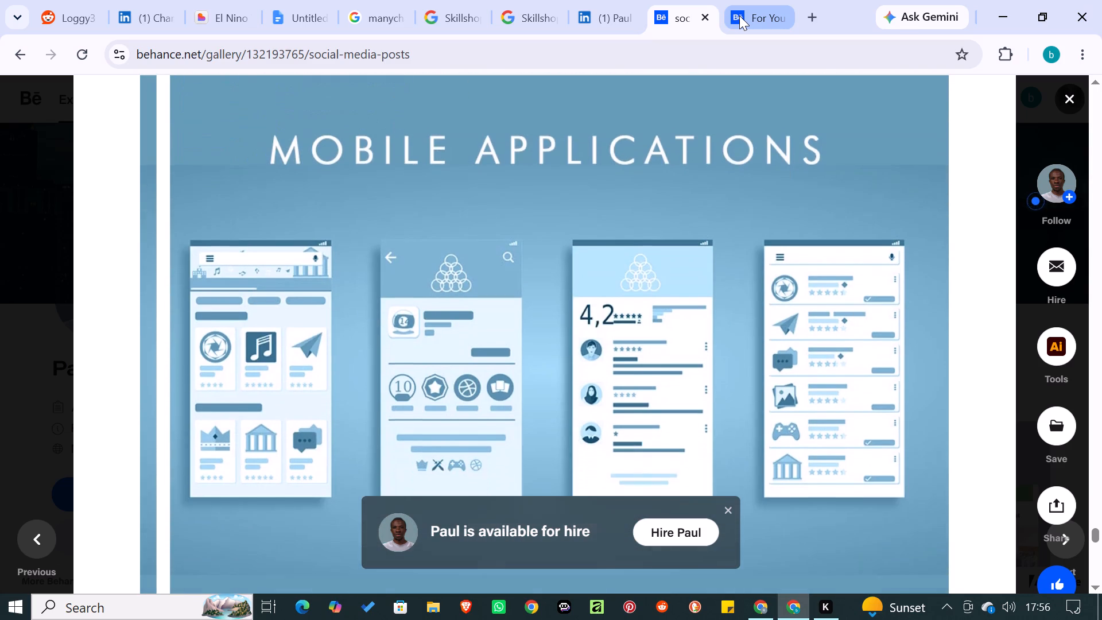
{"action": "key", "text": "Down"}
{"action": "key", "text": "Down"}
{"action": "key", "text": "Down"}
{"action": "key", "text": "Down"}
{"action": "key", "text": "Down"}
{"action": "key", "text": "Down"}
{"action": "key", "text": "Down"}
{"action": "key", "text": "Down"}
{"action": "key", "text": "Down"}
{"action": "key", "text": "Down"}
{"action": "key", "text": "Down"}
{"action": "key", "text": "Down"}
{"action": "key", "text": "Down"}
{"action": "key", "text": "Down"}
{"action": "key", "text": "Down"}
{"action": "key", "text": "Down"}
{"action": "key", "text": "Down"}
{"action": "key", "text": "Down"}
{"action": "key", "text": "Down"}
{"action": "key", "text": "Down"}
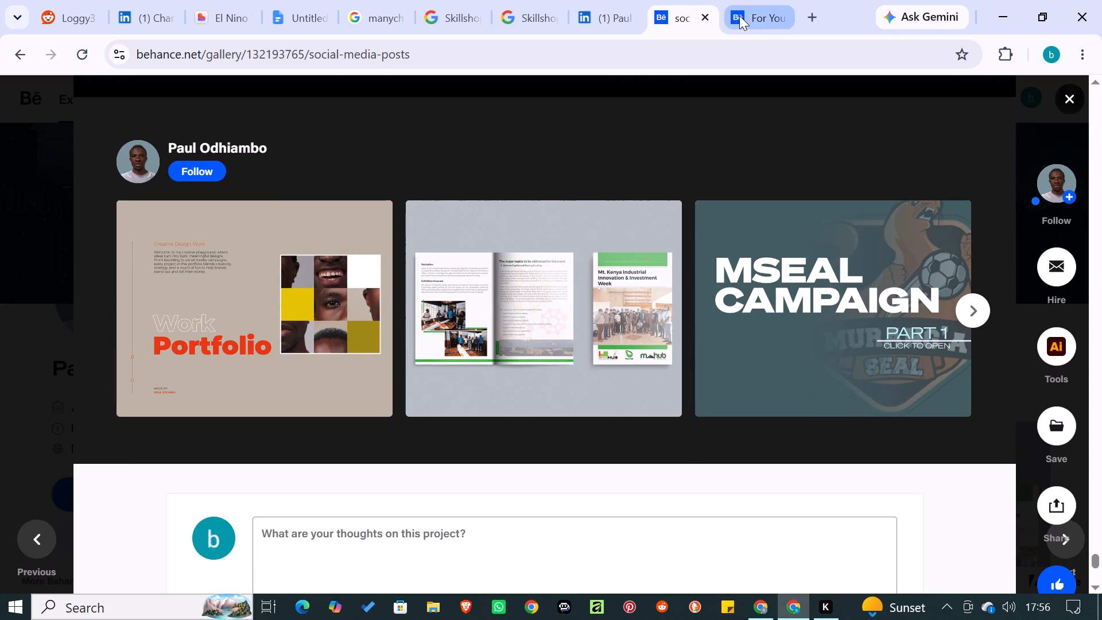
{"action": "key", "text": "Down"}
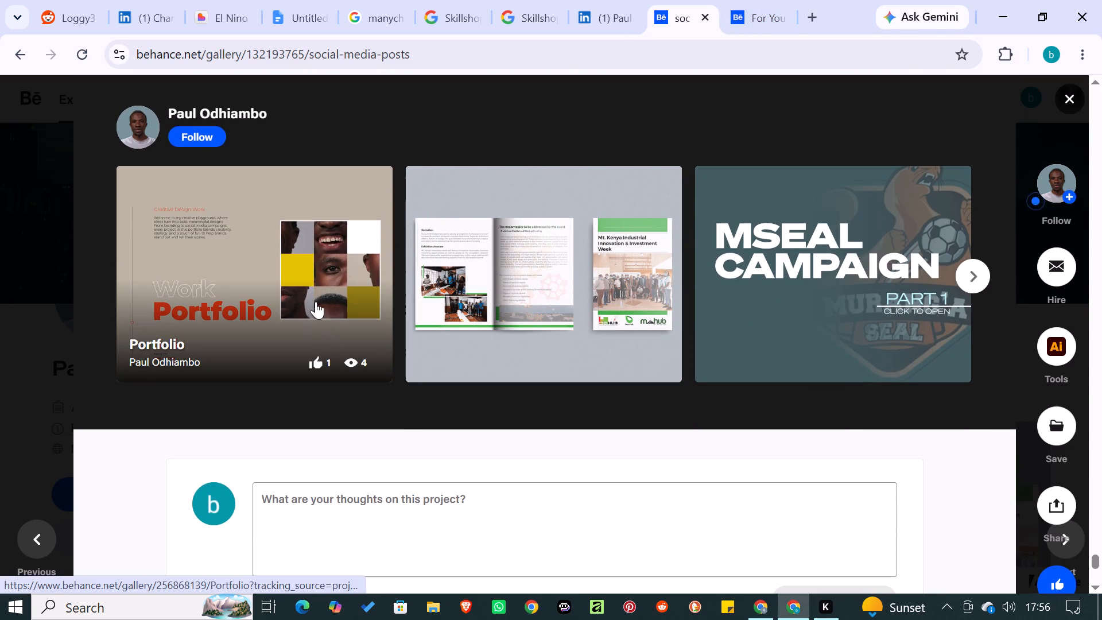
Open the designer's Portfolio project and examine its pages from the cover down to the client brands and contact pages.
{"action": "left_click", "coordinate": [317, 300]}
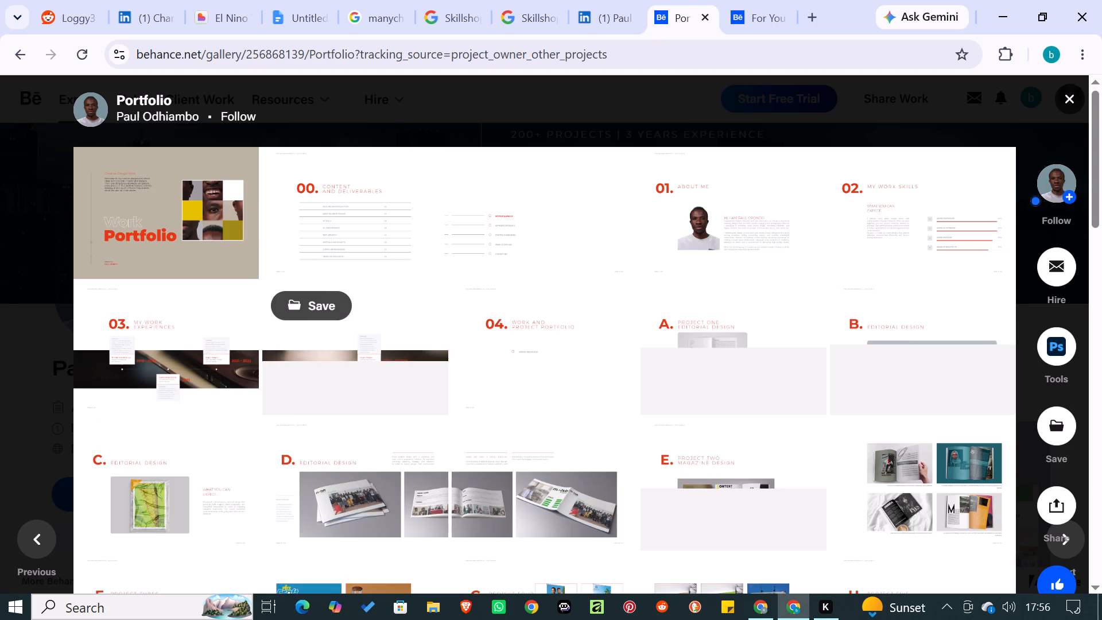
{"action": "key", "text": "Down"}
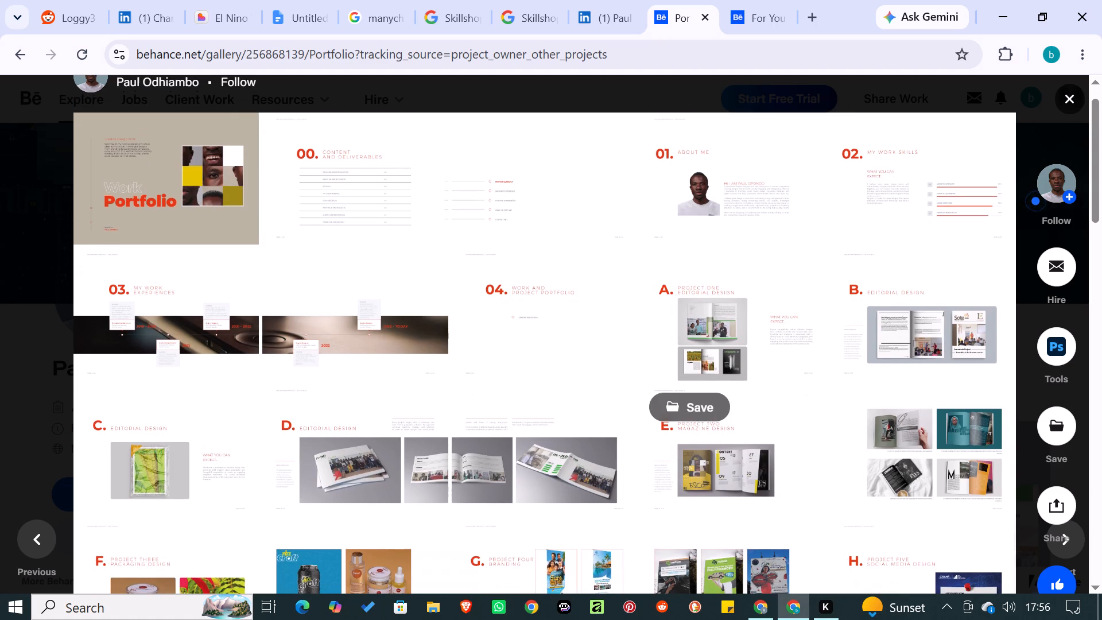
{"action": "key", "text": "Down"}
{"action": "key", "text": "Down"}
{"action": "key", "text": "Down"}
{"action": "key", "text": "Down"}
{"action": "key", "text": "Down"}
{"action": "key", "text": "Down"}
{"action": "key", "text": "Down"}
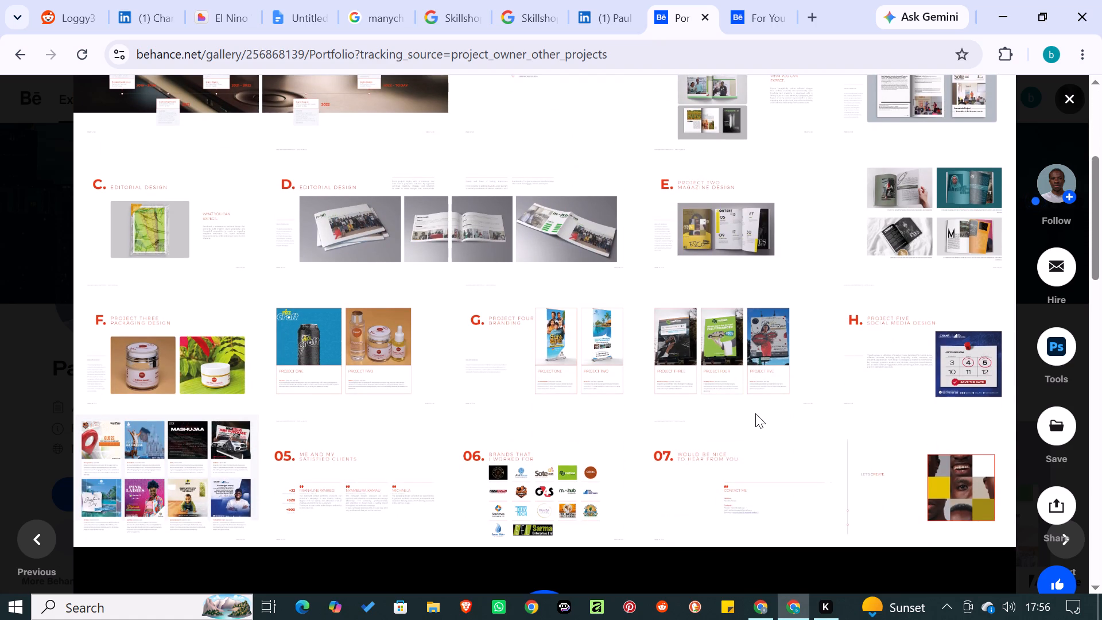
{"action": "key", "text": "Down"}
{"action": "key", "text": "Down"}
{"action": "key", "text": "Down"}
{"action": "key", "text": "Down"}
{"action": "key", "text": "Down"}
{"action": "key", "text": "Down"}
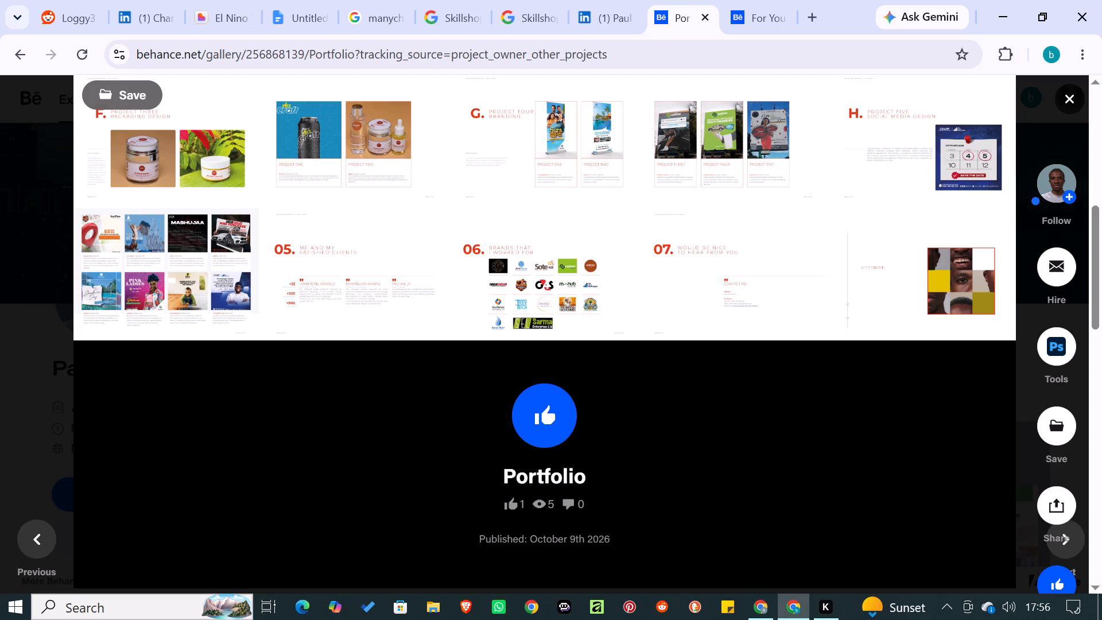
View the Project Three packaging design page enlarged along with the page following it, and return to the project.
{"action": "left_click", "coordinate": [201, 119]}
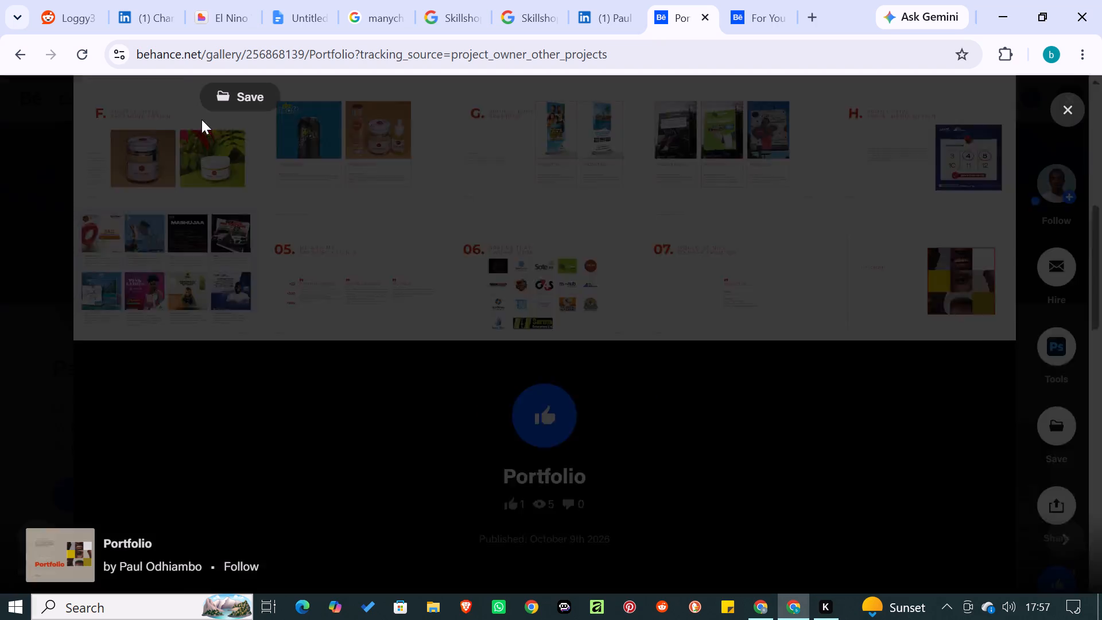
{"action": "key", "text": "Down"}
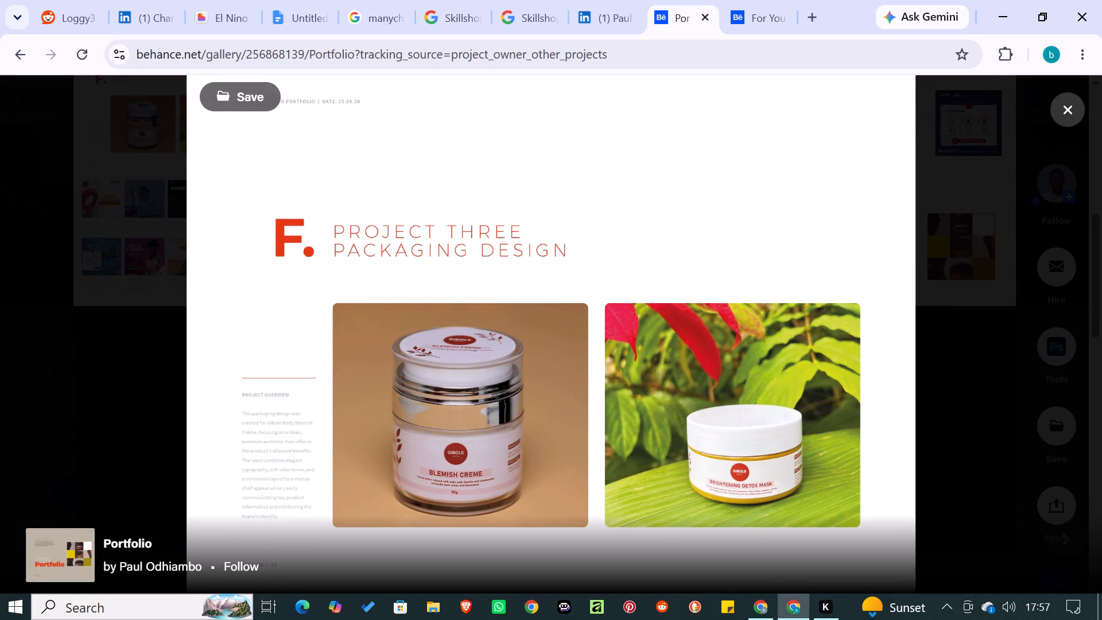
{"action": "left_click", "coordinate": [1053, 192]}
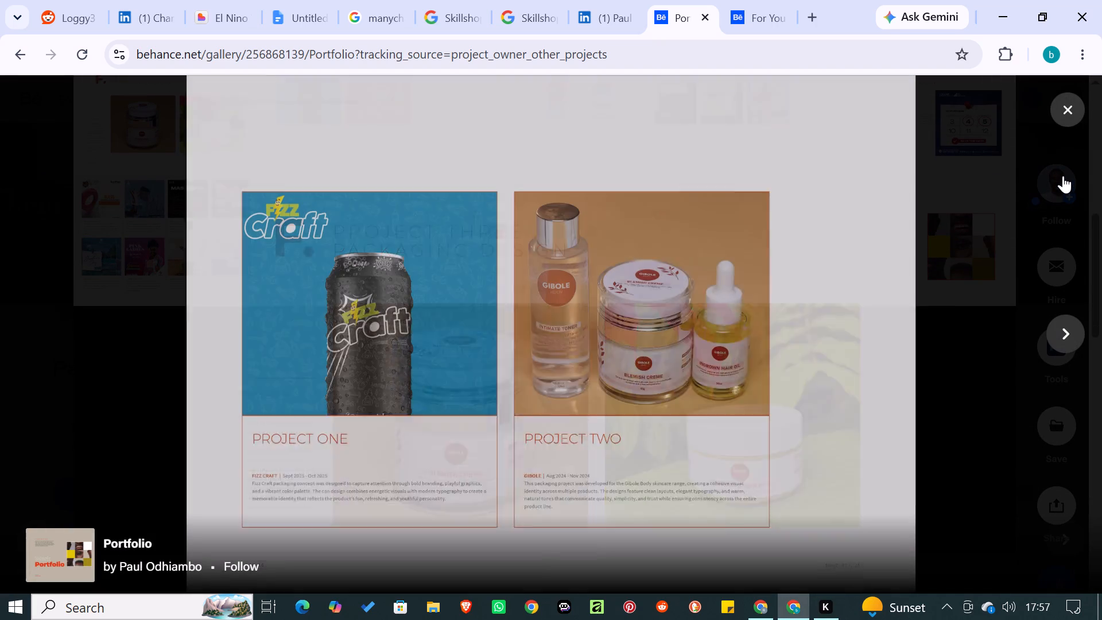
{"action": "left_click", "coordinate": [1069, 118]}
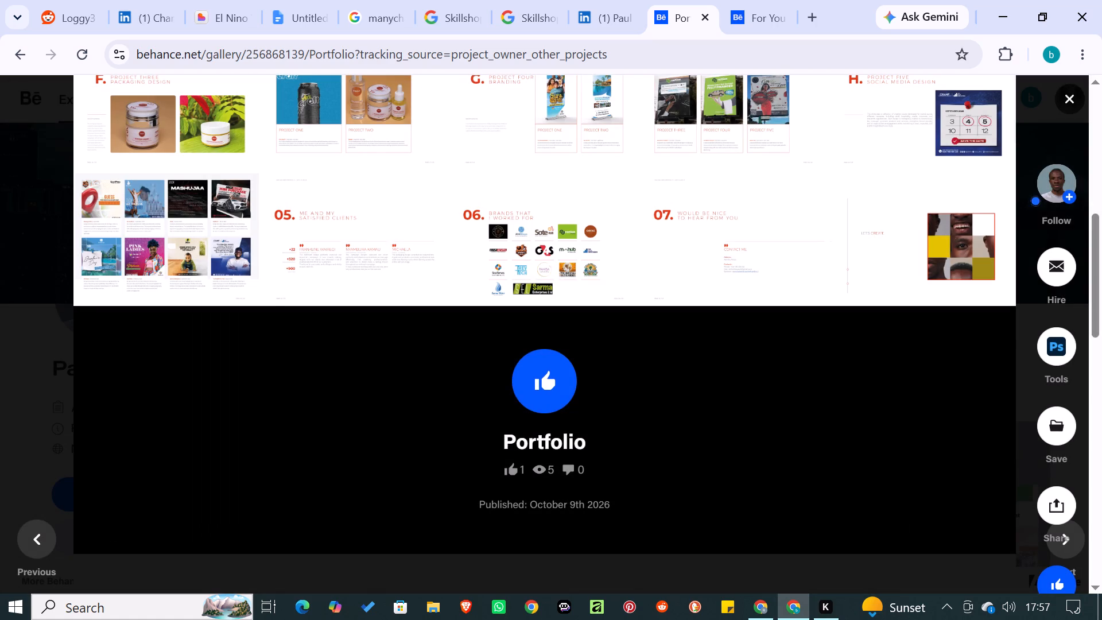
Look back over the Portfolio pages up to the cover and close the project.
{"action": "key", "text": "Up"}
{"action": "key", "text": "Up"}
{"action": "key", "text": "Up"}
{"action": "key", "text": "Up"}
{"action": "key", "text": "Up"}
{"action": "key", "text": "Up"}
{"action": "key", "text": "Up"}
{"action": "key", "text": "Up"}
{"action": "key", "text": "Up"}
{"action": "key", "text": "Up"}
{"action": "key", "text": "Up"}
{"action": "key", "text": "Up"}
{"action": "key", "text": "Up"}
{"action": "key", "text": "Up"}
{"action": "key", "text": "Up"}
{"action": "key", "text": "Up"}
{"action": "key", "text": "Up"}
{"action": "key", "text": "Up"}
{"action": "key", "text": "Up"}
{"action": "key", "text": "Up"}
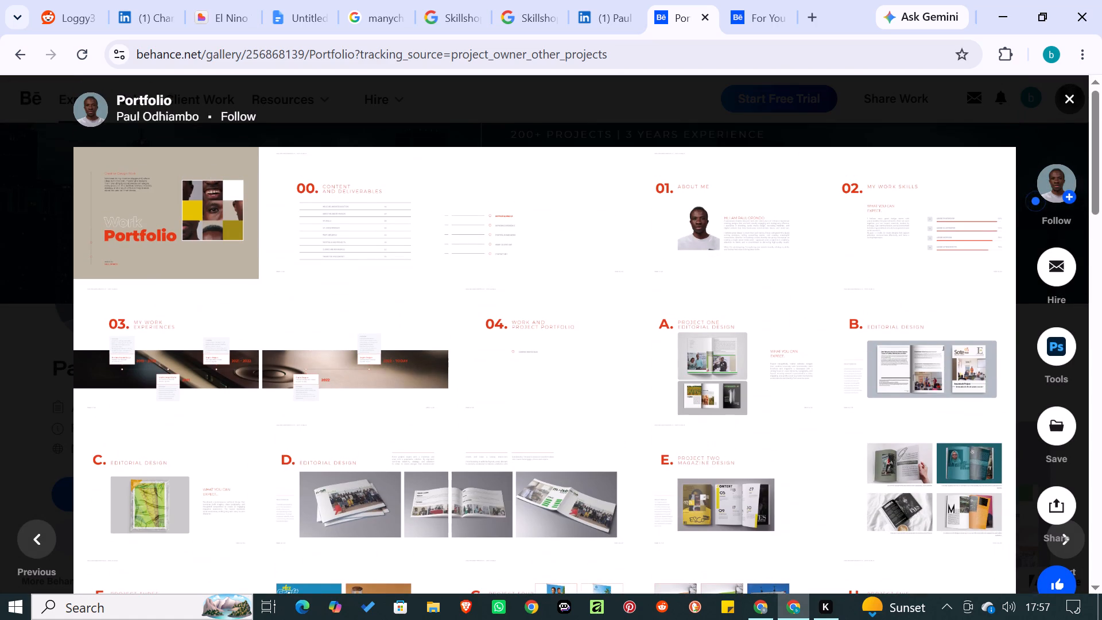
{"action": "left_click", "coordinate": [1070, 98]}
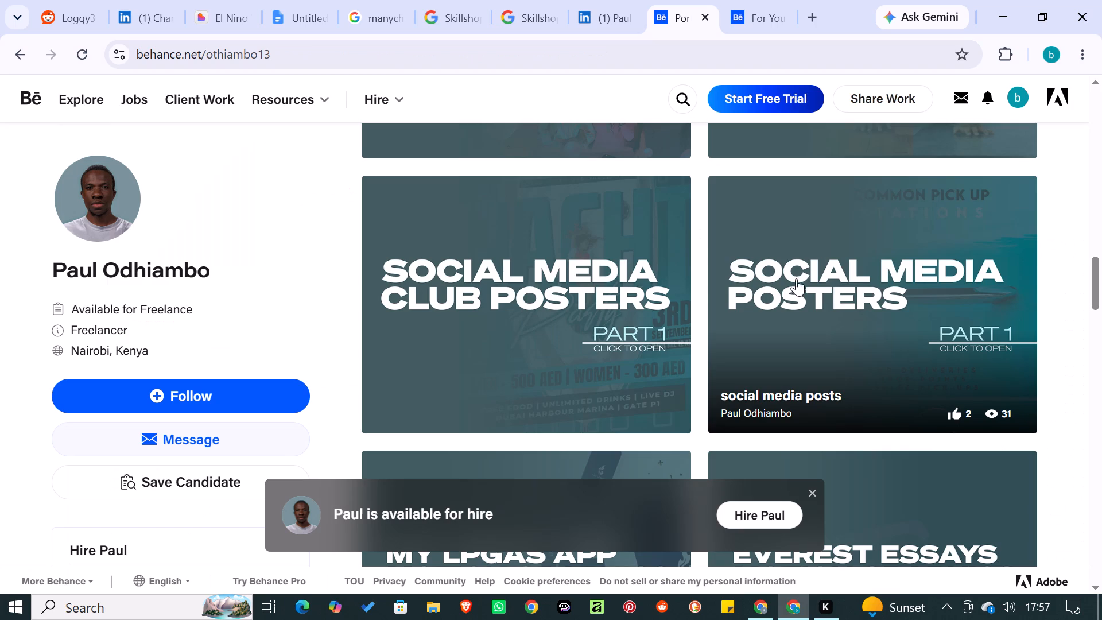
Follow the graphic designer on Behance.
{"action": "left_click", "coordinate": [209, 397]}
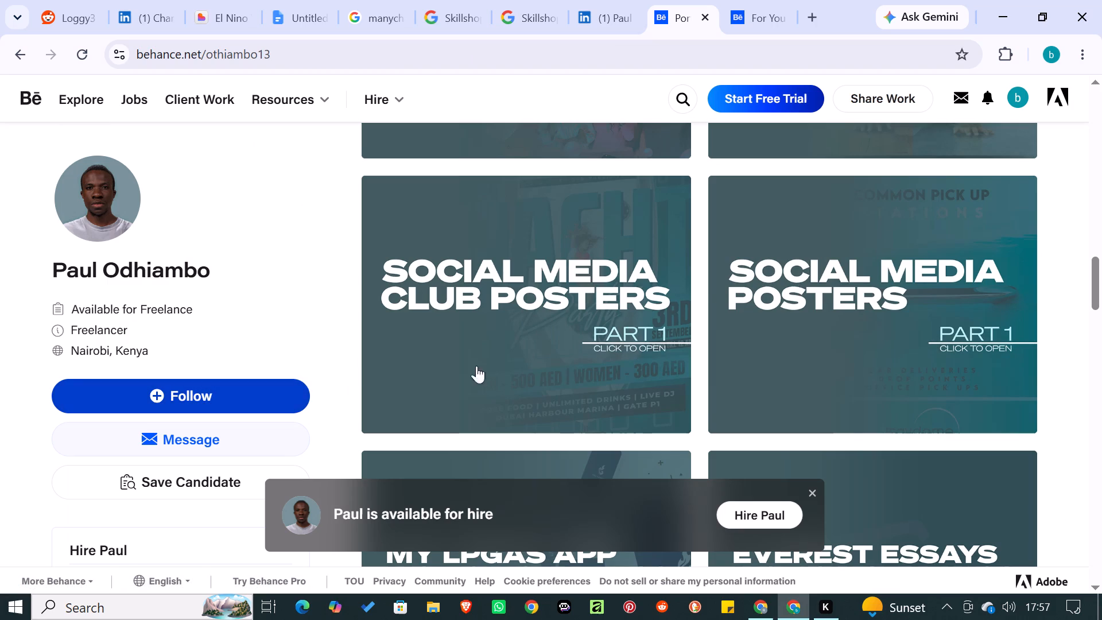
Examine the designer's project covers from the social media posters through motion graphics and animation to magazine and album cover design.
{"action": "key", "text": "Down"}
{"action": "key", "text": "Down"}
{"action": "key", "text": "Down"}
{"action": "key", "text": "Down"}
{"action": "key", "text": "Down"}
{"action": "key", "text": "Down"}
{"action": "key", "text": "Down"}
{"action": "key", "text": "Down"}
{"action": "key", "text": "Down"}
{"action": "key", "text": "Down"}
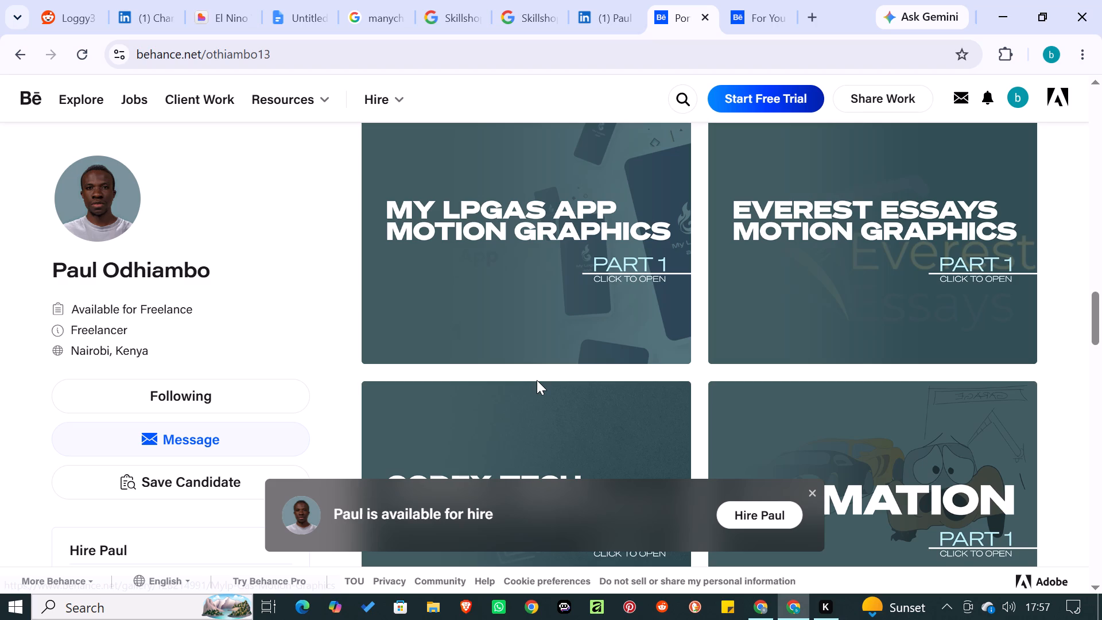
{"action": "key", "text": "Down"}
{"action": "key", "text": "Down"}
{"action": "key", "text": "Down"}
{"action": "key", "text": "Down"}
{"action": "key", "text": "Down"}
{"action": "key", "text": "Down"}
{"action": "key", "text": "Down"}
{"action": "key", "text": "Down"}
{"action": "key", "text": "Down"}
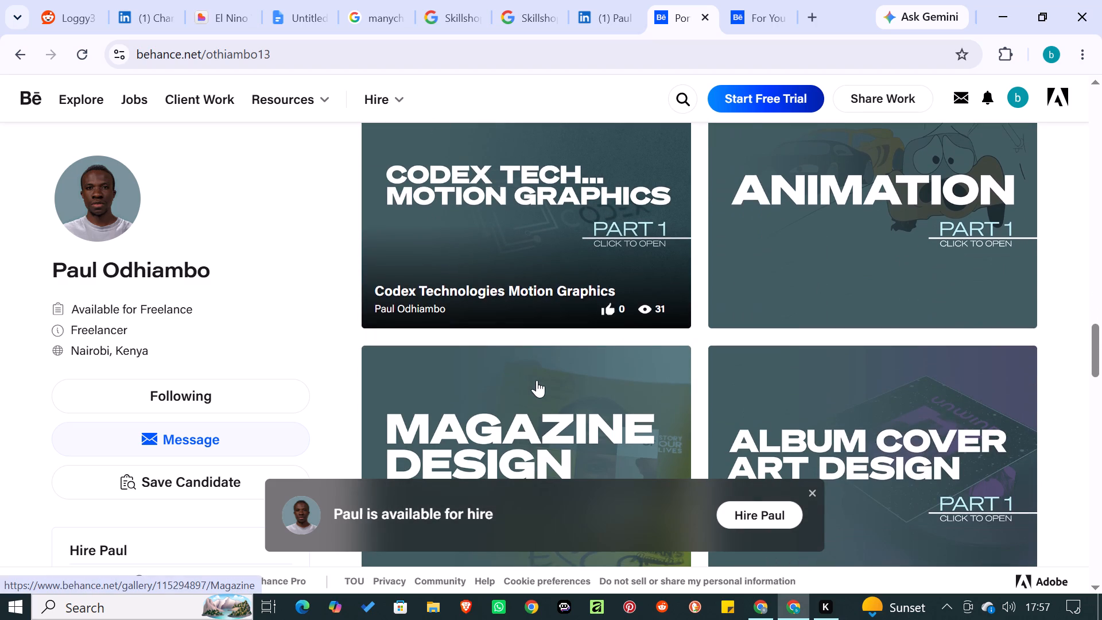
{"action": "key", "text": "Down"}
{"action": "key", "text": "Down"}
{"action": "key", "text": "Down"}
{"action": "key", "text": "Down"}
{"action": "key", "text": "Down"}
{"action": "key", "text": "Down"}
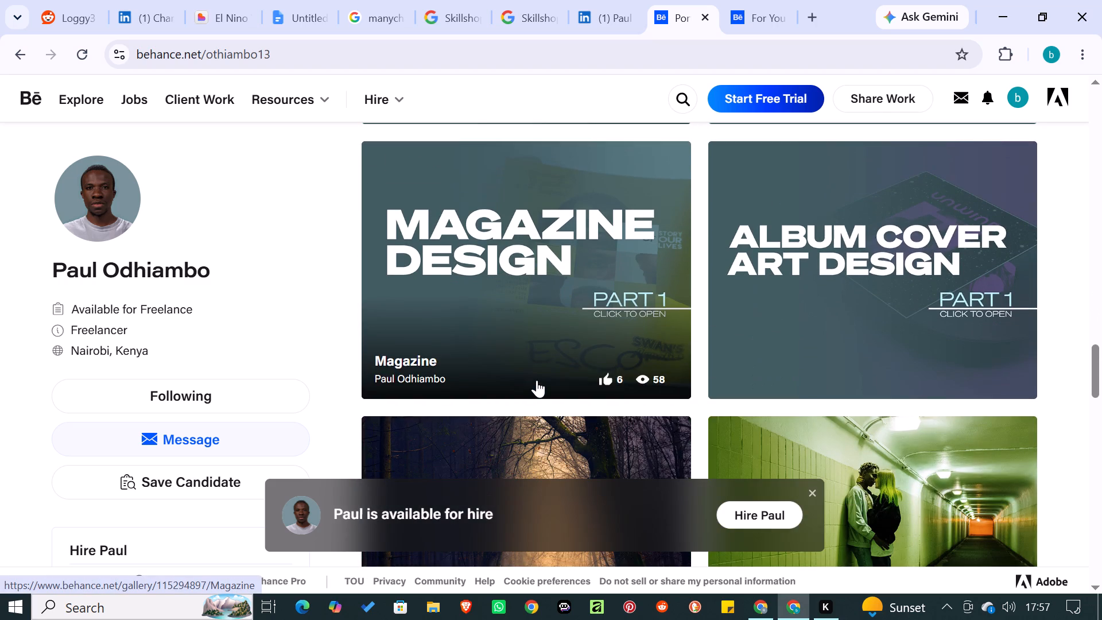
Switch to the other Chrome window and open the Canva home page in its empty new tab.
{"action": "left_click", "coordinate": [758, 611]}
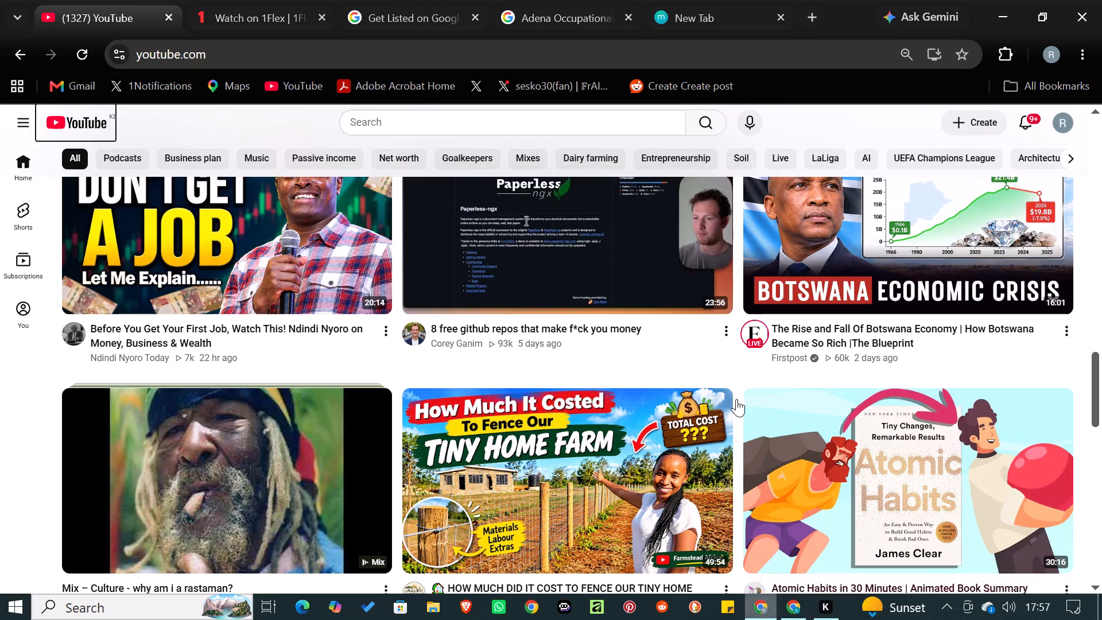
{"action": "left_click", "coordinate": [702, 22]}
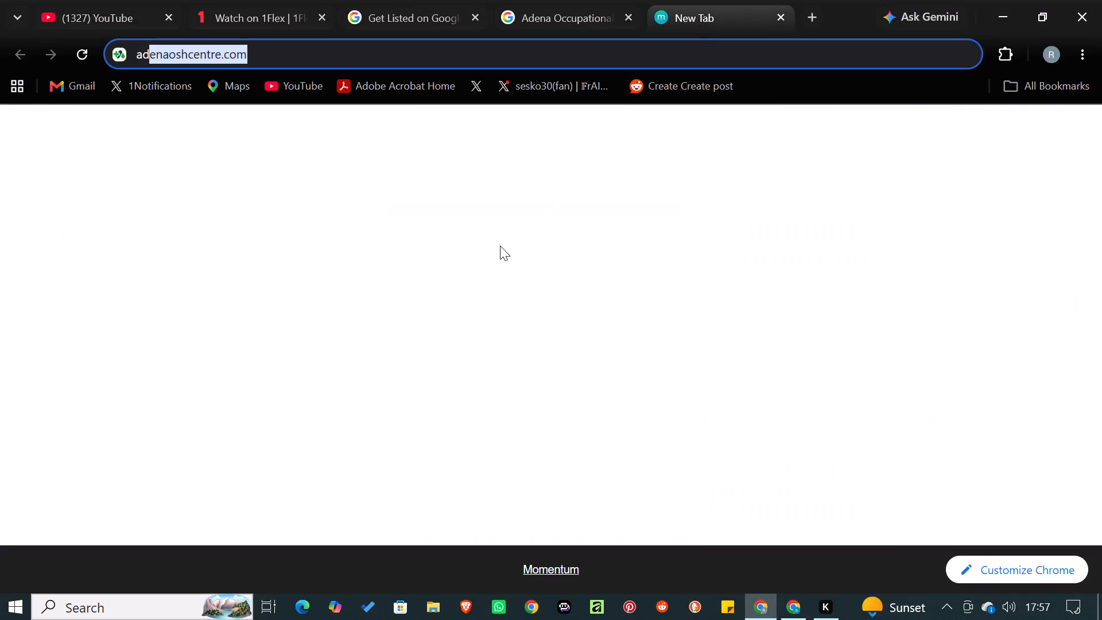
{"action": "key", "text": "BackSpace"}
{"action": "key", "text": "BackSpace"}
{"action": "key", "text": "BackSpace"}
{"action": "key", "text": "BackSpace"}
{"action": "key", "text": "BackSpace"}
{"action": "key", "text": "BackSpace"}
{"action": "key", "text": "BackSpace"}
{"action": "key", "text": "BackSpace"}
{"action": "key", "text": "BackSpace"}
{"action": "key", "text": "BackSpace"}
{"action": "key", "text": "BackSpace"}
{"action": "key", "text": "BackSpace"}
{"action": "key", "text": "BackSpace"}
{"action": "key", "text": "BackSpace"}
{"action": "key", "text": "BackSpace"}
{"action": "key", "text": "BackSpace"}
{"action": "key", "text": "BackSpace"}
{"action": "key", "text": "BackSpace"}
{"action": "key", "text": "BackSpace"}
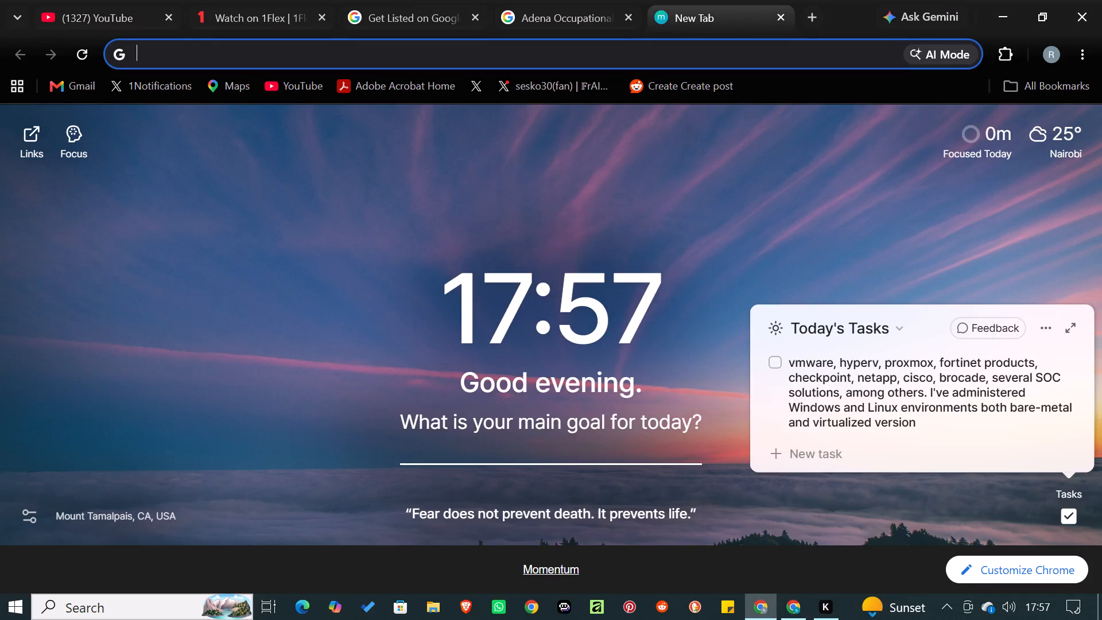
{"action": "key", "text": "c"}
{"action": "type", "text": "anva"}
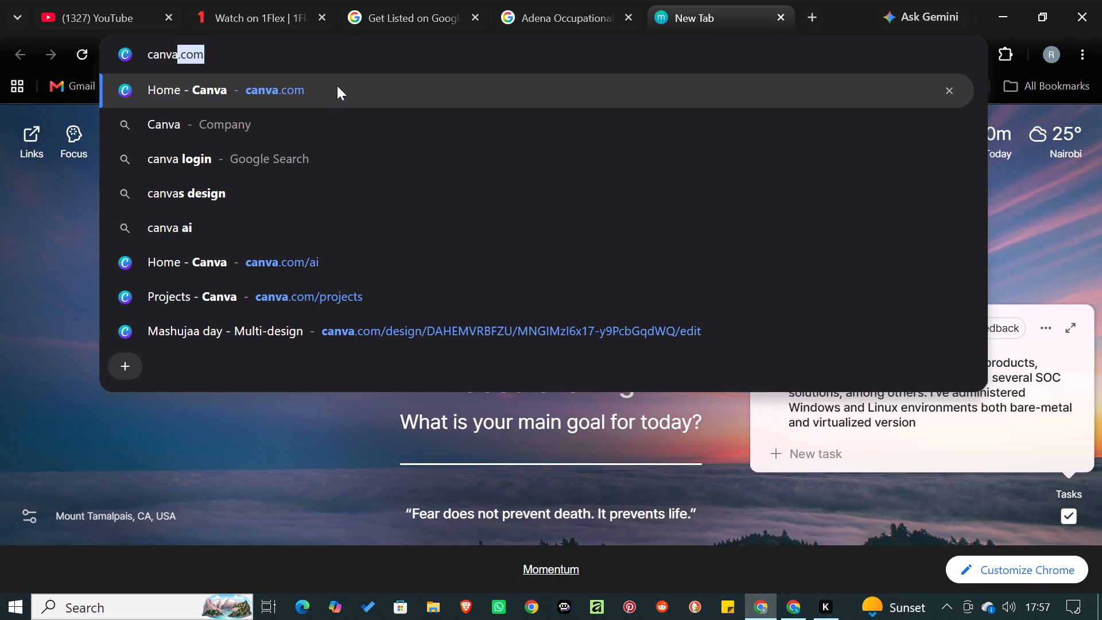
{"action": "left_click", "coordinate": [337, 86]}
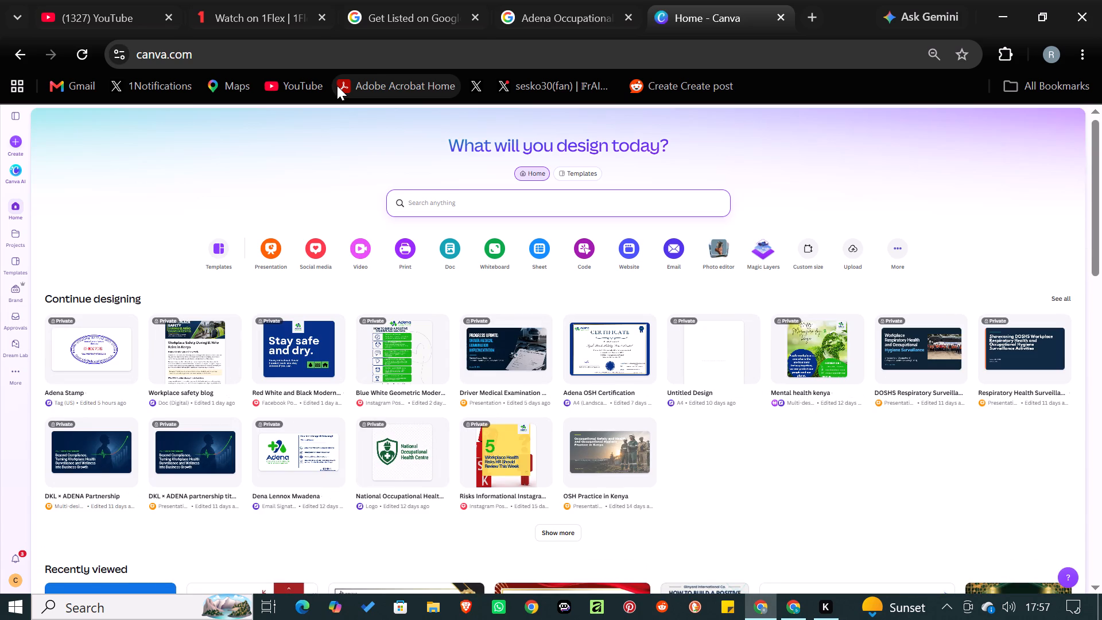
Open Canva's template library and show the Whiteboard templates.
{"action": "left_click", "coordinate": [21, 138]}
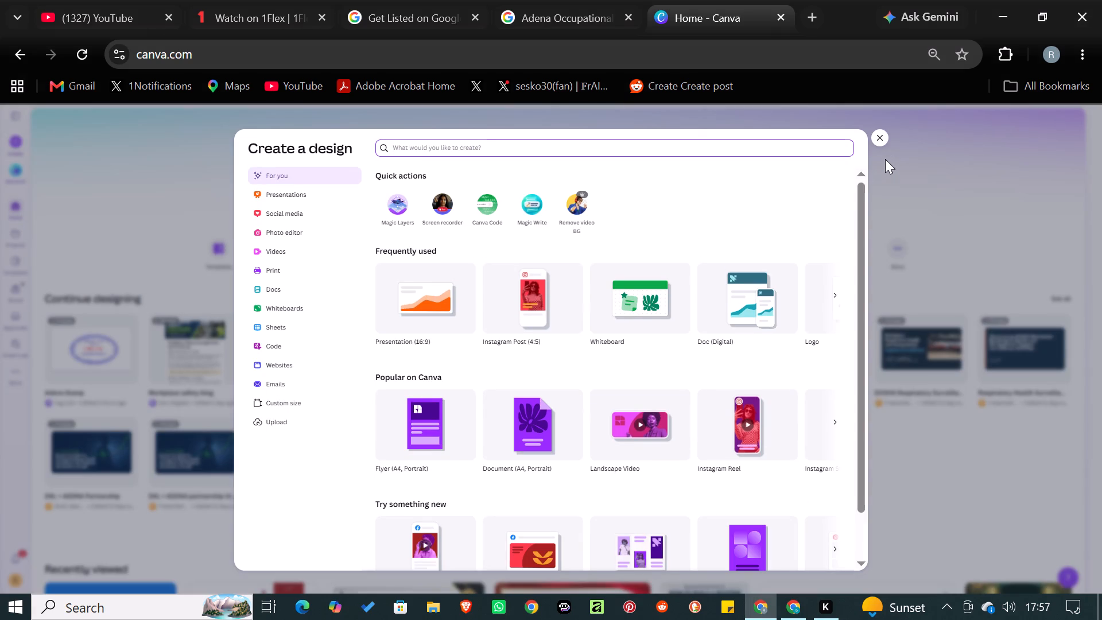
{"action": "left_click", "coordinate": [881, 138]}
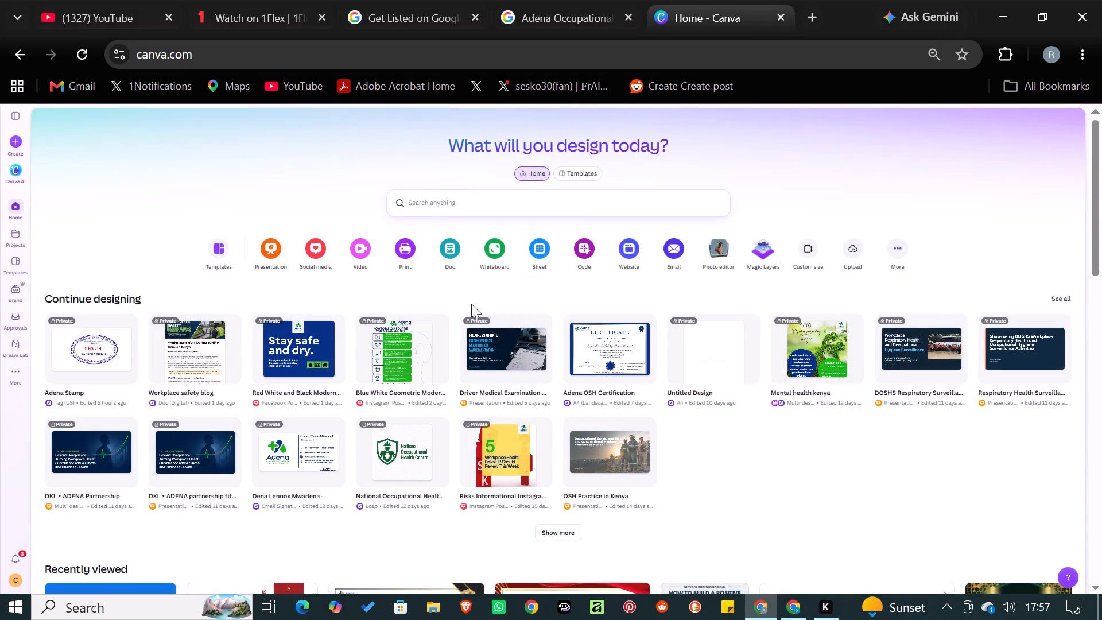
{"action": "left_click", "coordinate": [224, 251]}
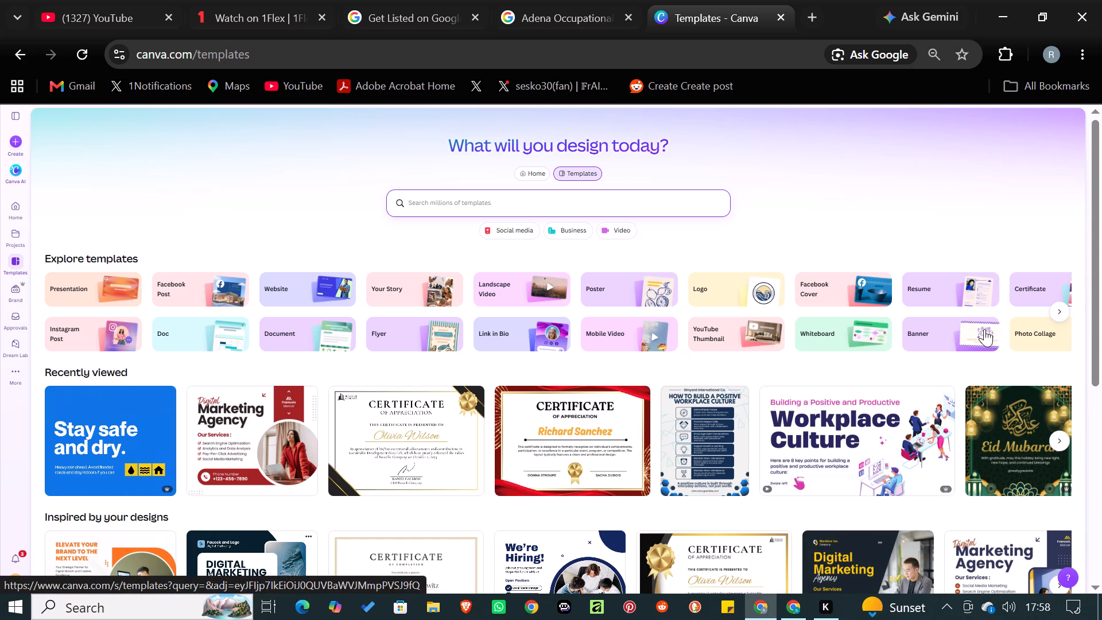
{"action": "left_click", "coordinate": [848, 340]}
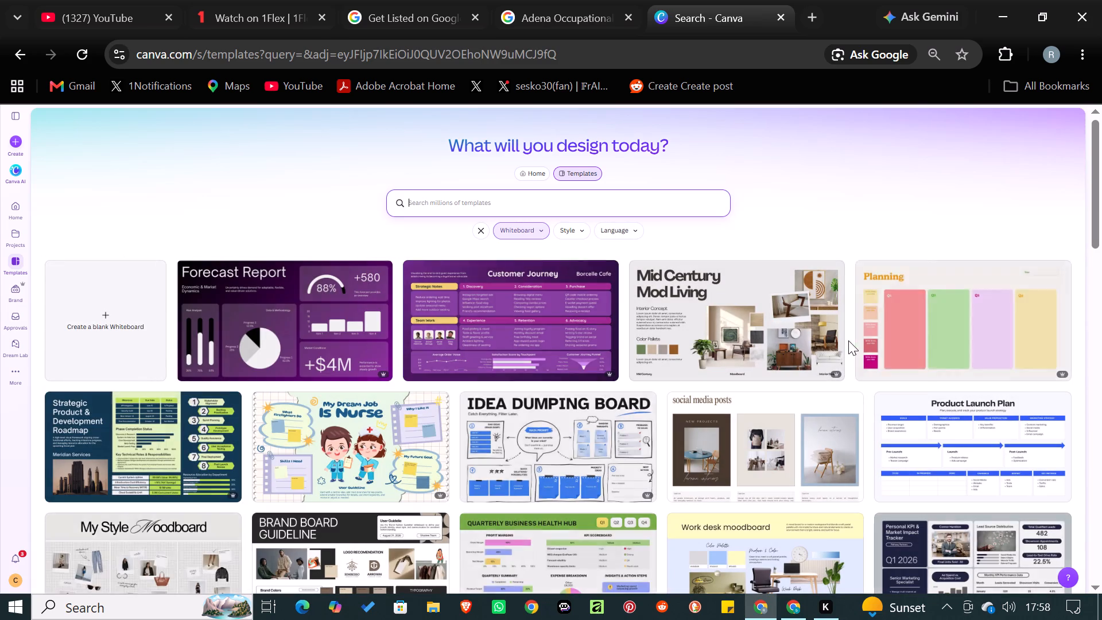
Examine the Whiteboard template designs, from the forecast report and moodboards on to the SWOT analysis, creative process and job responsibilities boards.
{"action": "key", "text": "Down"}
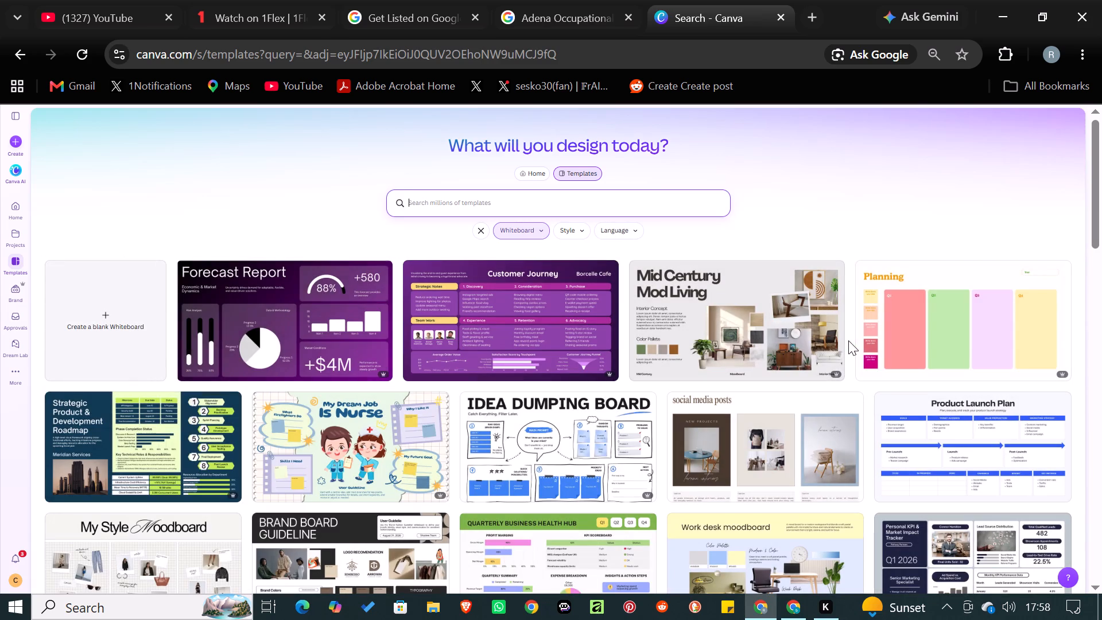
{"action": "left_click", "coordinate": [874, 167]}
{"action": "key", "text": "Down"}
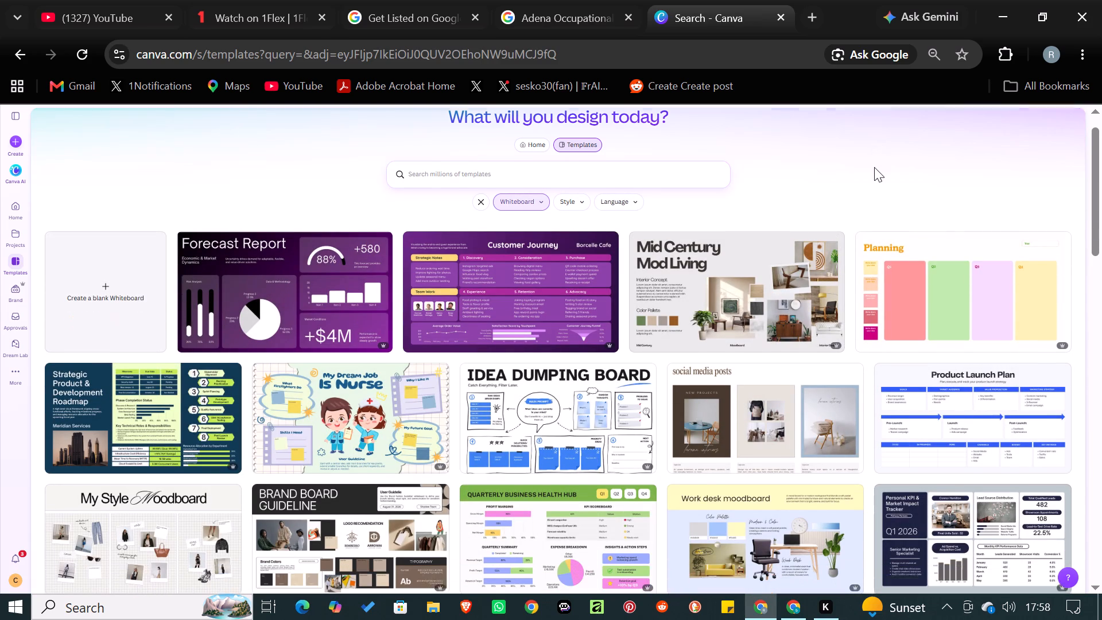
{"action": "key", "text": "Down"}
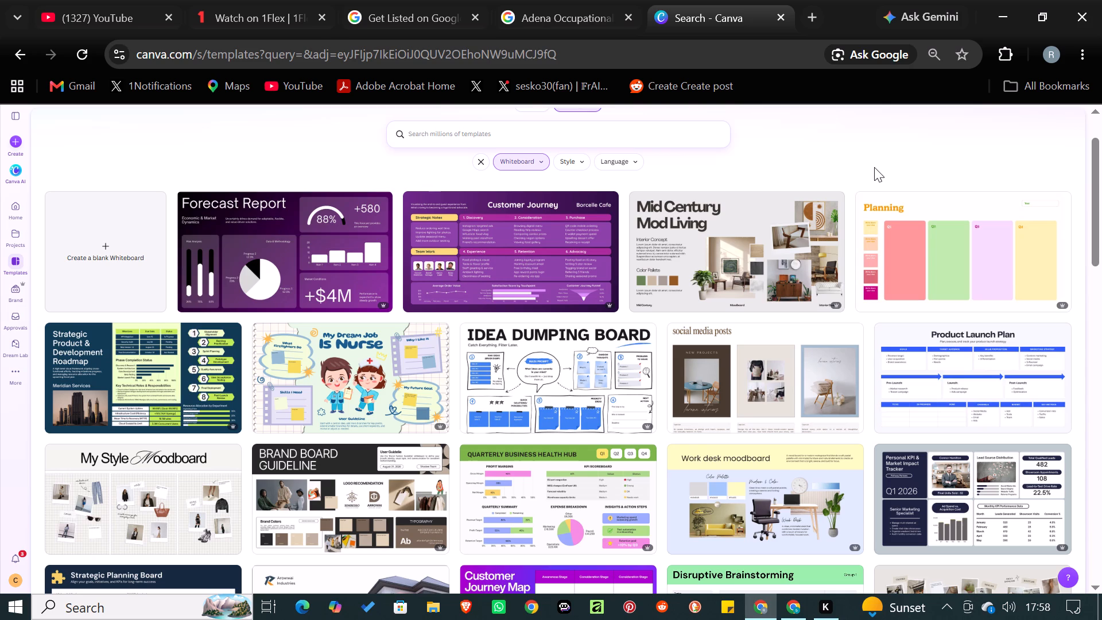
{"action": "key", "text": "Down"}
{"action": "key", "text": "Down"}
{"action": "key", "text": "Down"}
{"action": "key", "text": "Down"}
{"action": "key", "text": "Down"}
{"action": "key", "text": "Down"}
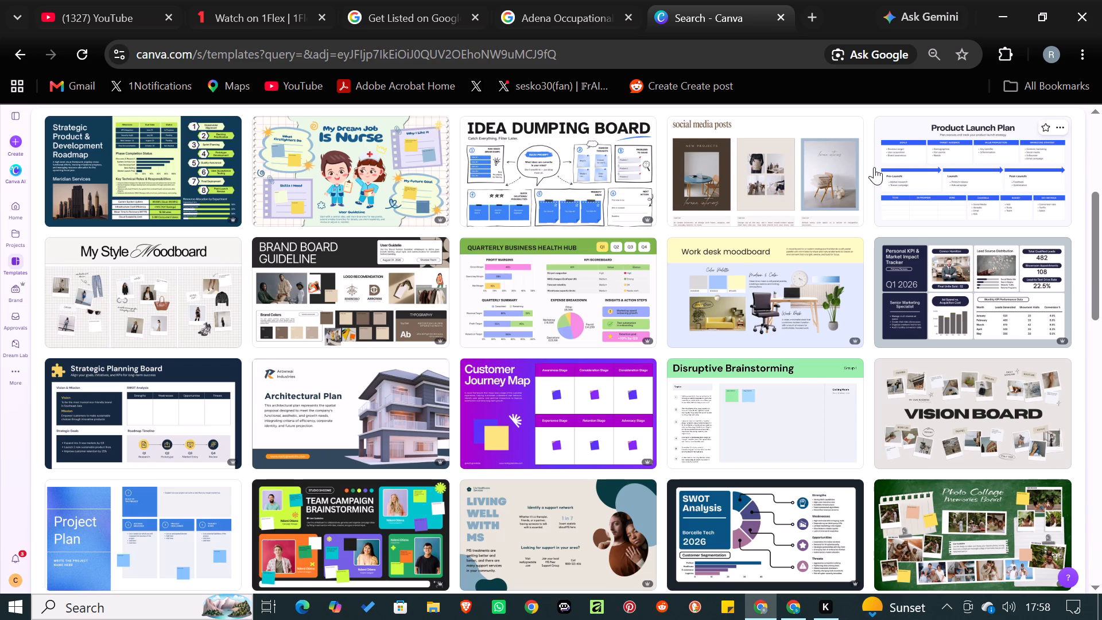
{"action": "key", "text": "Down"}
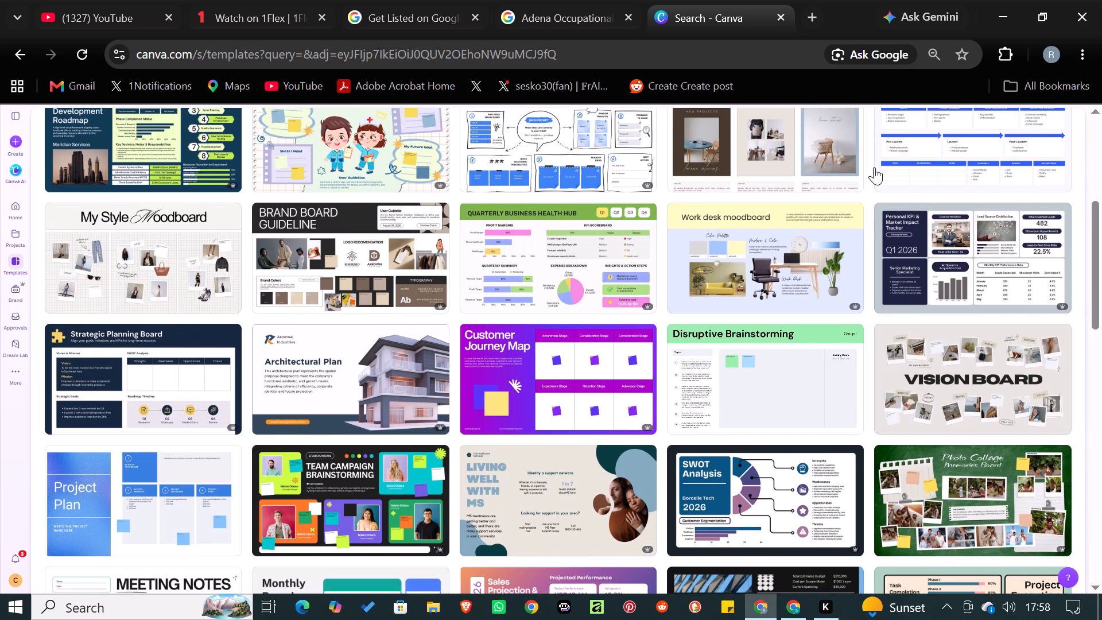
{"action": "key", "text": "Down"}
{"action": "key", "text": "Down"}
{"action": "key", "text": "Down"}
{"action": "key", "text": "Down"}
{"action": "key", "text": "Down"}
{"action": "key", "text": "Down"}
{"action": "key", "text": "Down"}
{"action": "key", "text": "Down"}
{"action": "key", "text": "Down"}
{"action": "key", "text": "Down"}
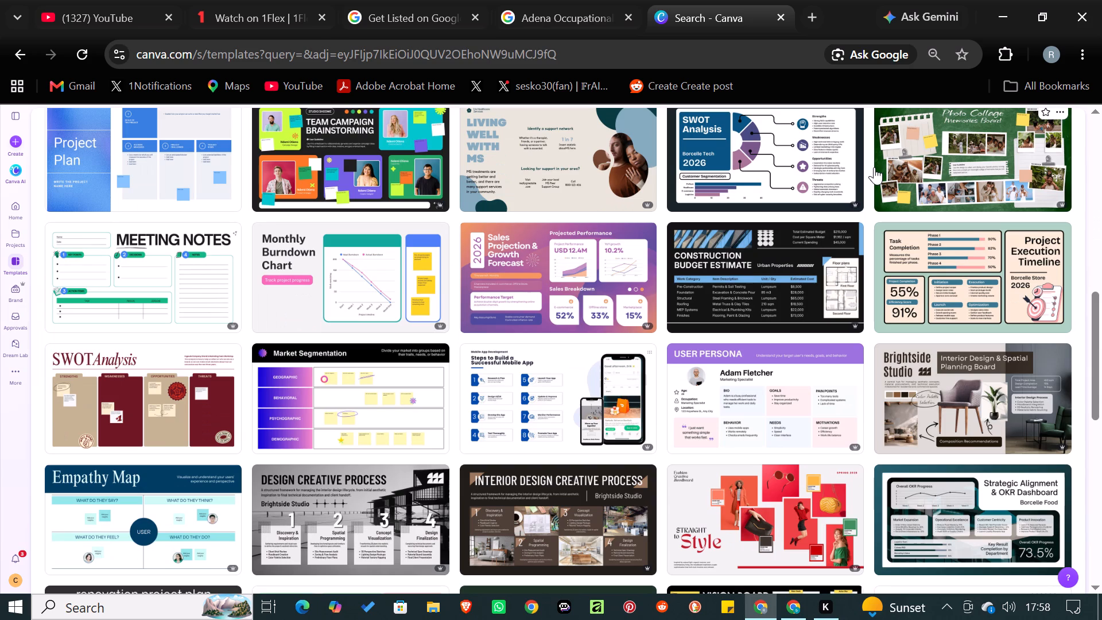
{"action": "key", "text": "Down"}
{"action": "key", "text": "Down"}
{"action": "key", "text": "Down"}
{"action": "key", "text": "Down"}
{"action": "key", "text": "Down"}
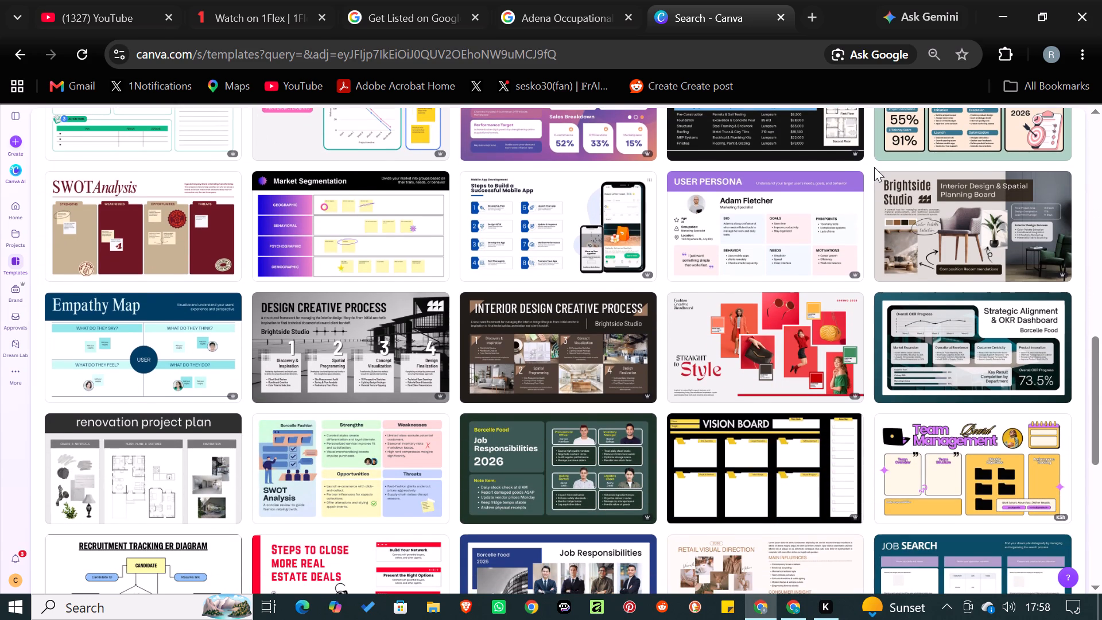
Examine further whiteboard templates, from the Job Responsibilities and Vision Board designs to the Storyboard, Note-Taking and Team Charter ones.
{"action": "key", "text": "Down"}
{"action": "key", "text": "Down"}
{"action": "key", "text": "Down"}
{"action": "key", "text": "Down"}
{"action": "key", "text": "Down"}
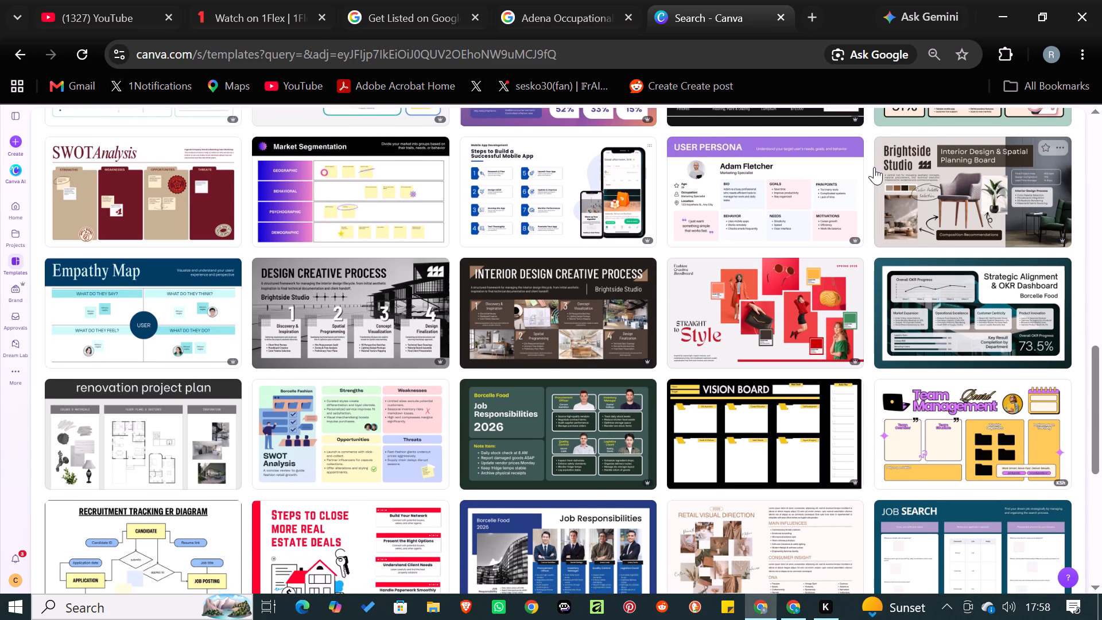
{"action": "key", "text": "Down"}
{"action": "key", "text": "Down"}
{"action": "key", "text": "Down"}
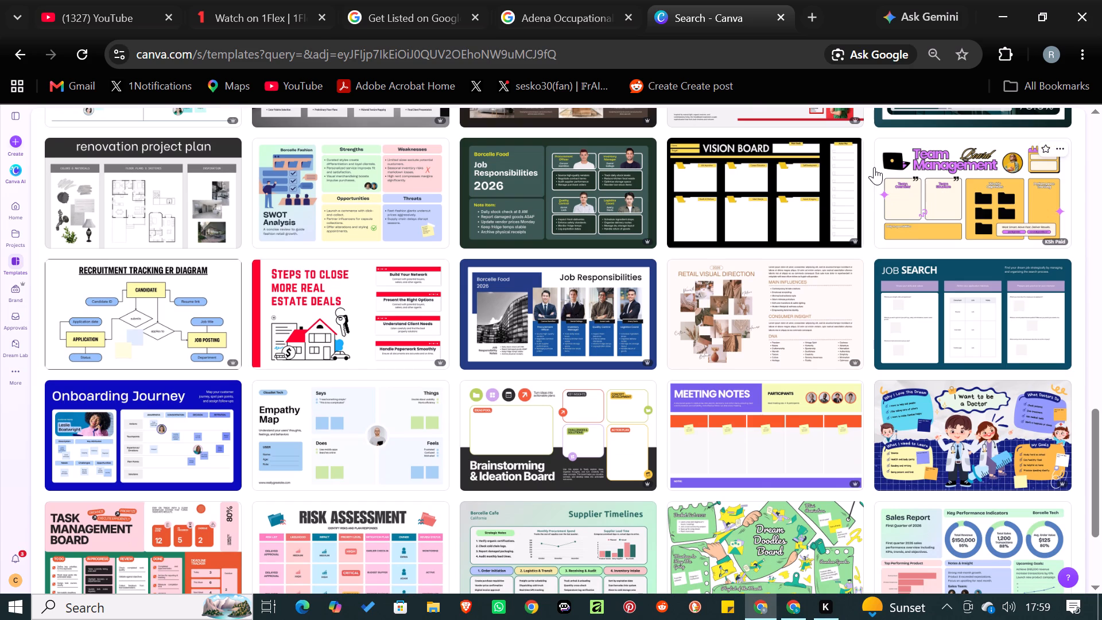
{"action": "key", "text": "Left"}
{"action": "key", "text": "Down"}
{"action": "key", "text": "Down"}
{"action": "key", "text": "Down"}
{"action": "key", "text": "Down"}
{"action": "key", "text": "Down"}
{"action": "key", "text": "Down"}
{"action": "key", "text": "Down"}
{"action": "key", "text": "Down"}
{"action": "key", "text": "Down"}
{"action": "key", "text": "Down"}
{"action": "key", "text": "Down"}
{"action": "key", "text": "Down"}
{"action": "key", "text": "Down"}
{"action": "key", "text": "Down"}
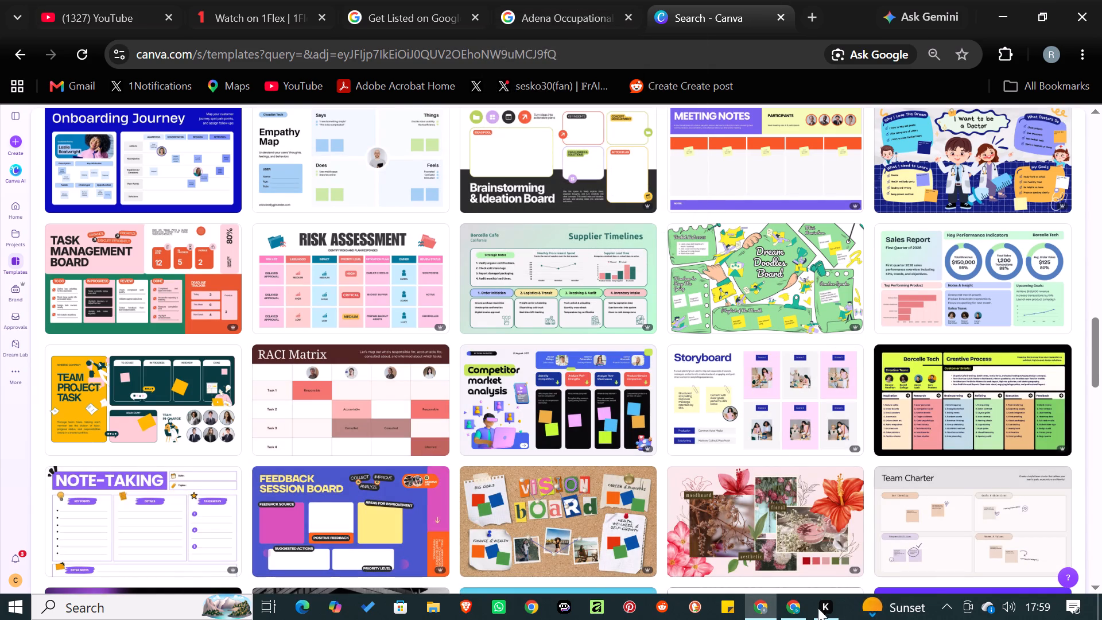
Switch back to the Behance window and examine the designer's remaining project covers, from album cover art down to the poster and logo designs.
{"action": "left_click", "coordinate": [798, 603]}
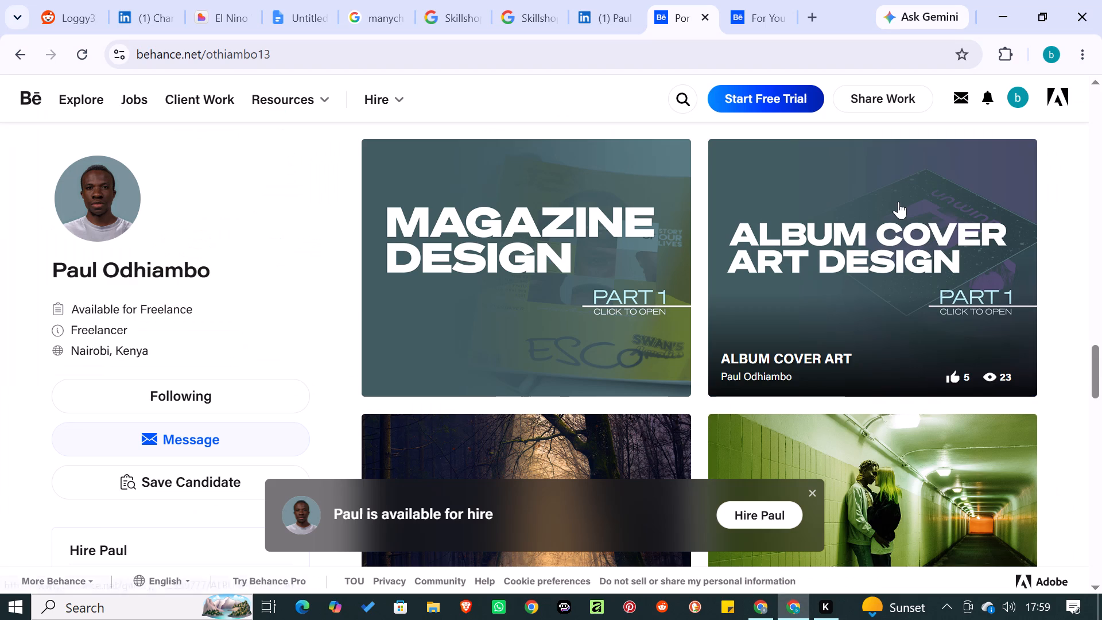
{"action": "key", "text": "Down"}
{"action": "key", "text": "Down"}
{"action": "key", "text": "Down"}
{"action": "key", "text": "Down"}
{"action": "key", "text": "Down"}
{"action": "key", "text": "Down"}
{"action": "key", "text": "Down"}
{"action": "key", "text": "Down"}
{"action": "key", "text": "Down"}
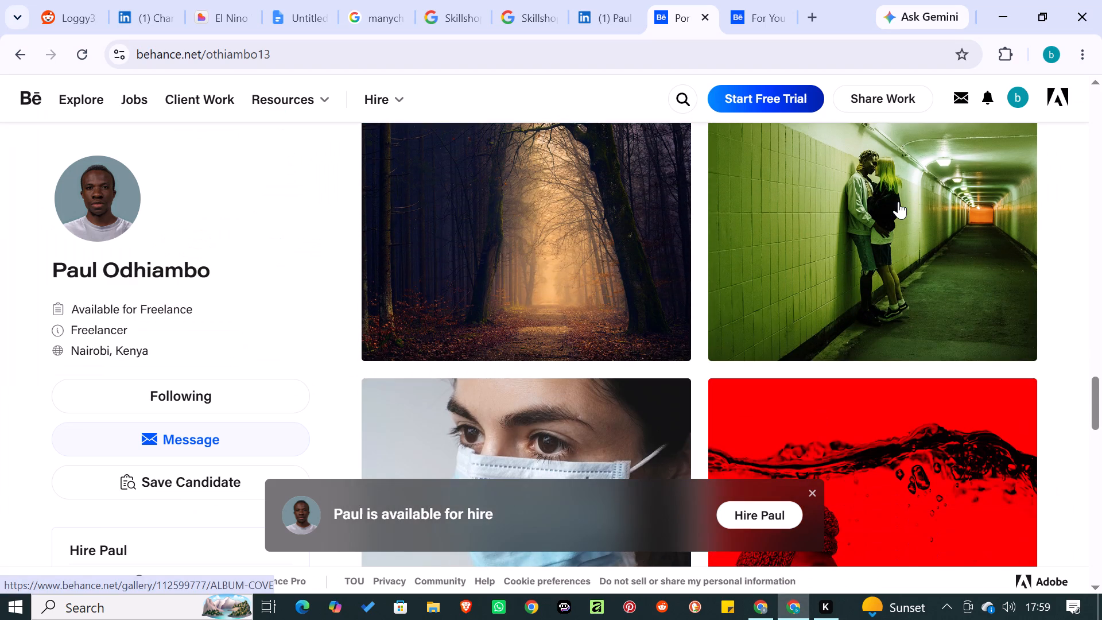
{"action": "key", "text": "Down"}
{"action": "key", "text": "Down"}
{"action": "key", "text": "Down"}
{"action": "key", "text": "Down"}
{"action": "key", "text": "Down"}
{"action": "key", "text": "Down"}
{"action": "key", "text": "Down"}
{"action": "key", "text": "Down"}
{"action": "key", "text": "Down"}
{"action": "key", "text": "Down"}
{"action": "key", "text": "Down"}
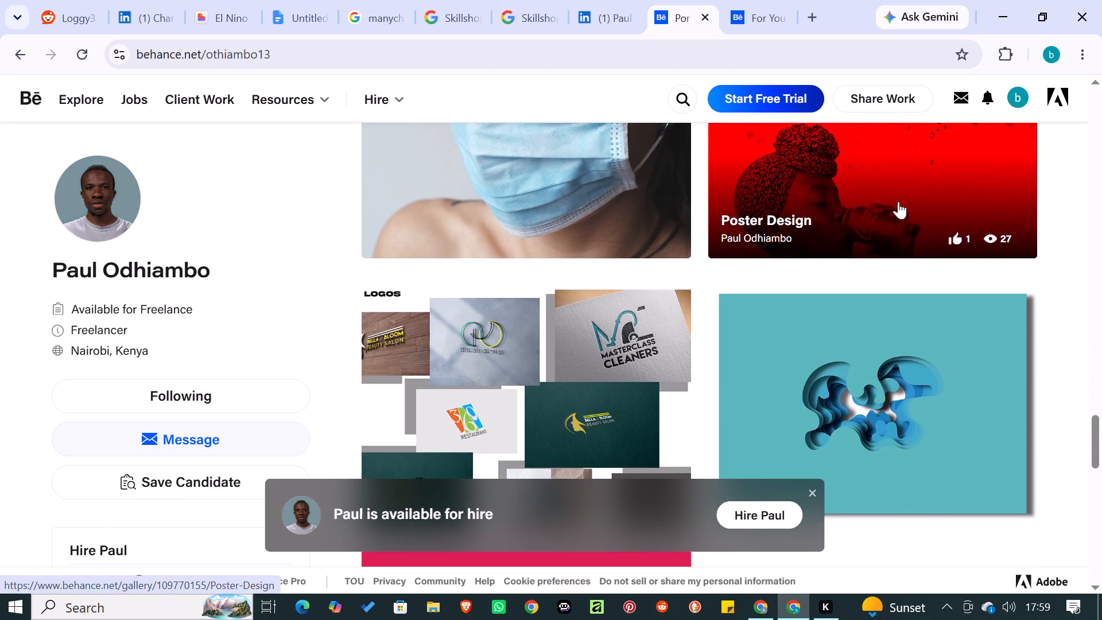
Look back over the designer's project covers from the poster and logo designs through animation and motion graphics up to the social media posters.
{"action": "key", "text": "Up"}
{"action": "key", "text": "Up"}
{"action": "key", "text": "Up"}
{"action": "key", "text": "Up"}
{"action": "key", "text": "Up"}
{"action": "key", "text": "Up"}
{"action": "key", "text": "Up"}
{"action": "key", "text": "Up"}
{"action": "key", "text": "Up"}
{"action": "key", "text": "Up"}
{"action": "key", "text": "Up"}
{"action": "key", "text": "Up"}
{"action": "key", "text": "Up"}
{"action": "key", "text": "Up"}
{"action": "key", "text": "Up"}
{"action": "key", "text": "Up"}
{"action": "key", "text": "Up"}
{"action": "key", "text": "Up"}
{"action": "key", "text": "Up"}
{"action": "key", "text": "Up"}
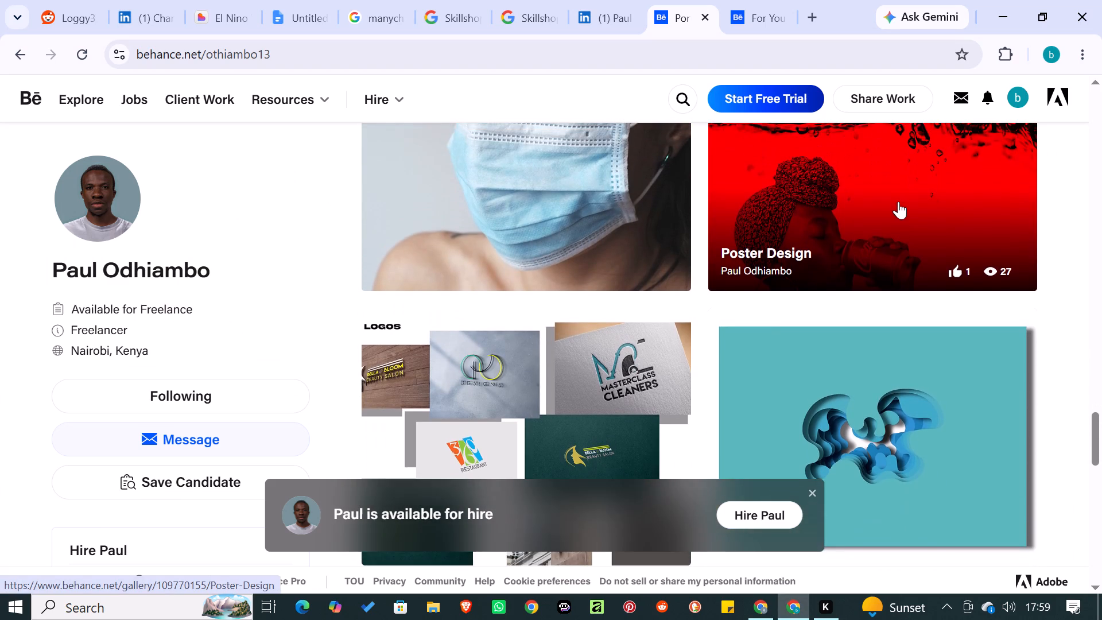
{"action": "key", "text": "Up"}
{"action": "key", "text": "Up"}
{"action": "key", "text": "Up"}
{"action": "key", "text": "Up"}
{"action": "key", "text": "Up"}
{"action": "key", "text": "Up"}
{"action": "key", "text": "Up"}
{"action": "key", "text": "Up"}
{"action": "key", "text": "Up"}
{"action": "key", "text": "Up"}
{"action": "key", "text": "Up"}
{"action": "key", "text": "Up"}
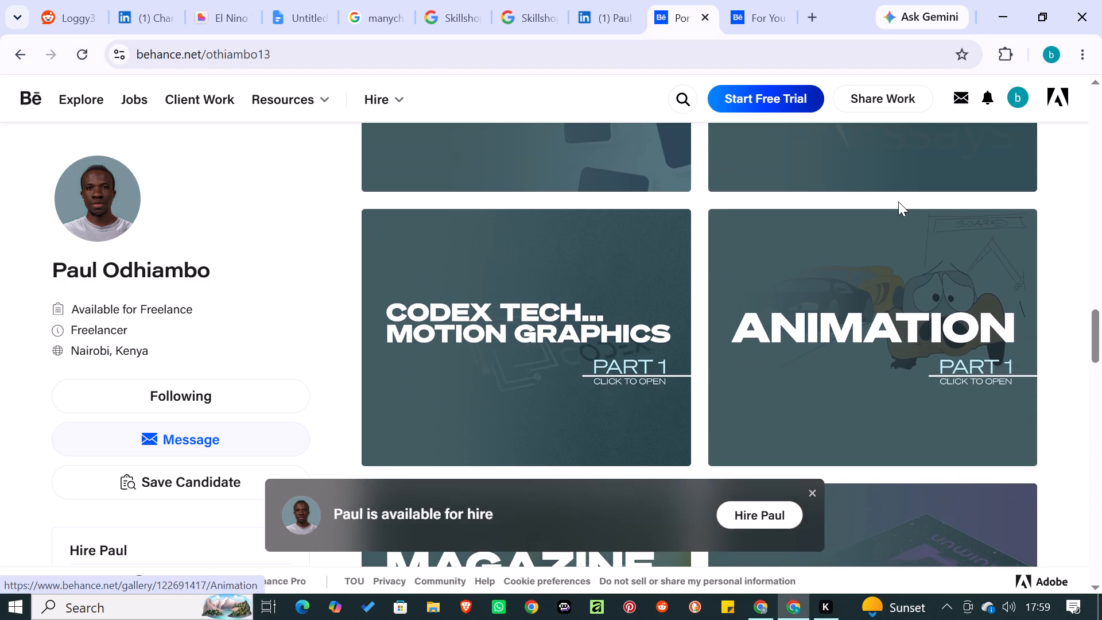
{"action": "key", "text": "Up"}
{"action": "key", "text": "Up"}
{"action": "key", "text": "Up"}
{"action": "key", "text": "Up"}
{"action": "key", "text": "Up"}
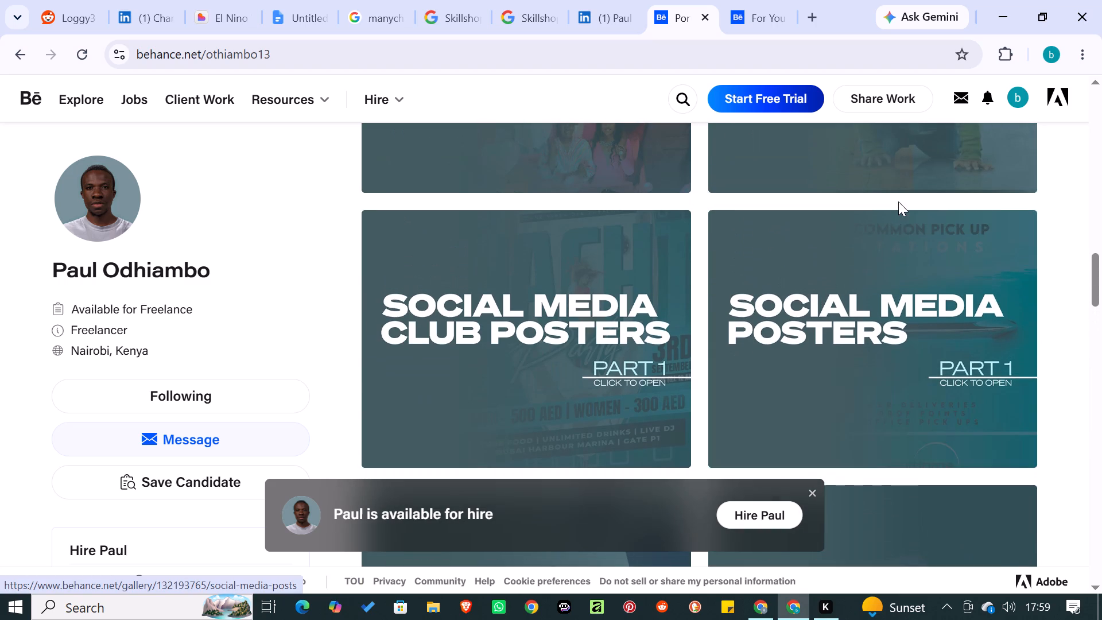
Open the designer's Social Media Posters Part 1 project on Behance.
{"action": "left_click", "coordinate": [599, 0]}
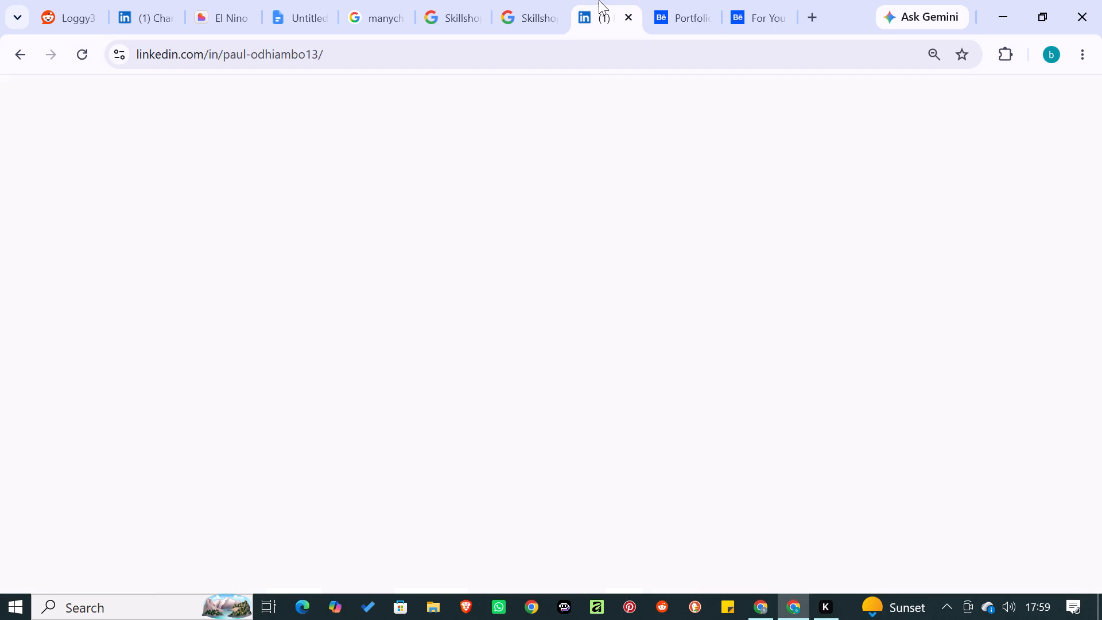
{"action": "left_click", "coordinate": [674, 6]}
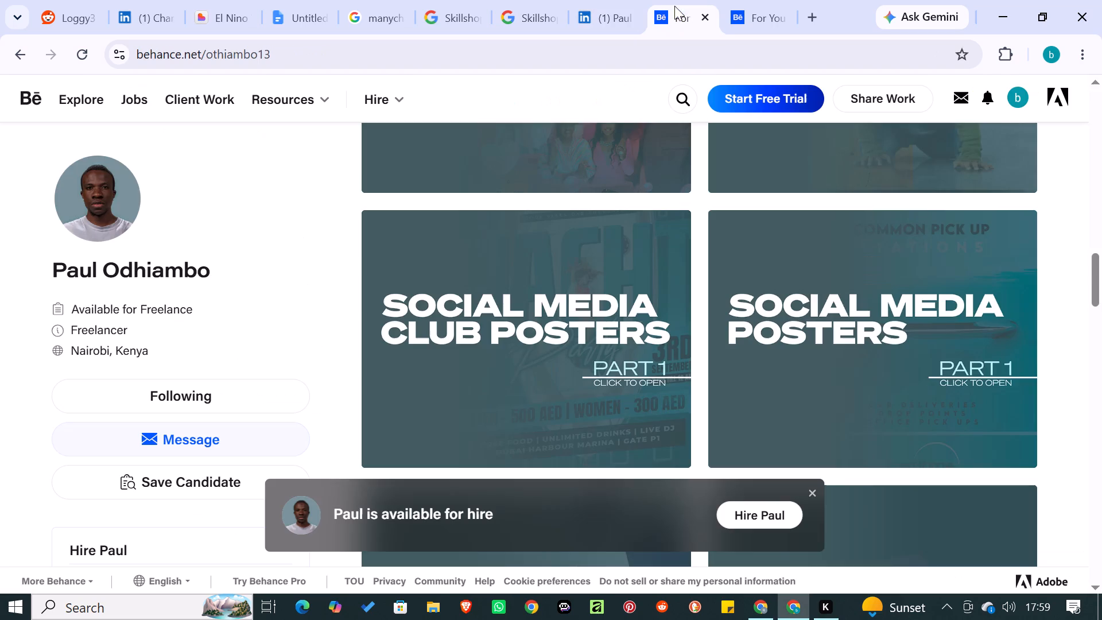
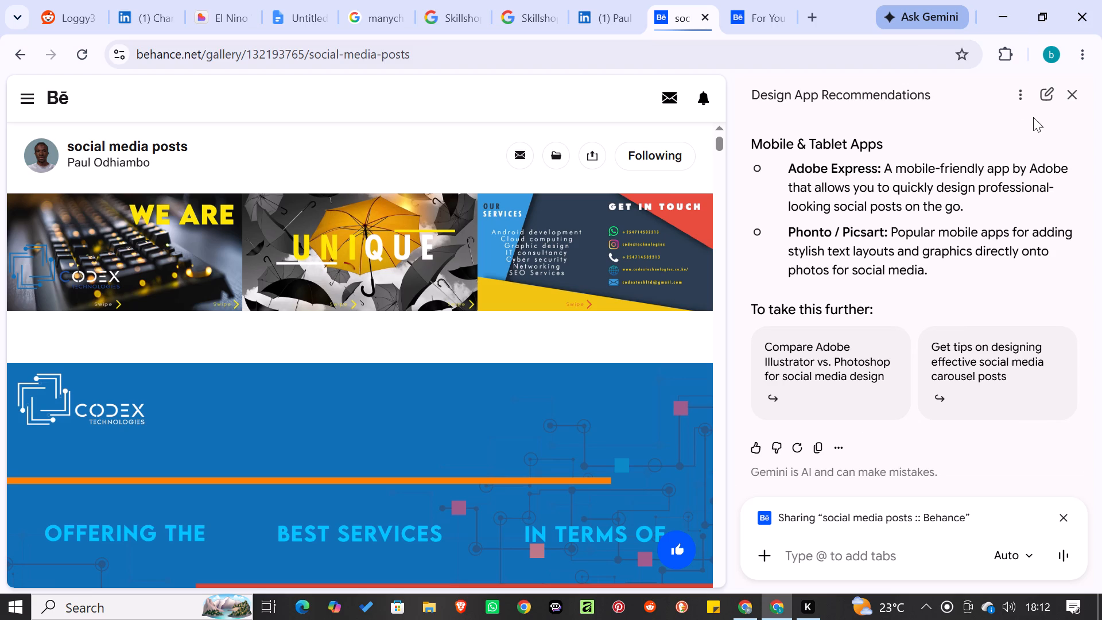
Look back over Gemini's answer from the mobile apps up to the user-friendly, browser-based alternatives.
{"action": "left_click", "coordinate": [911, 241]}
{"action": "key", "text": "Up"}
{"action": "key", "text": "Up"}
{"action": "key", "text": "Up"}
{"action": "key", "text": "Up"}
{"action": "key", "text": "Up"}
{"action": "key", "text": "Up"}
{"action": "key", "text": "Up"}
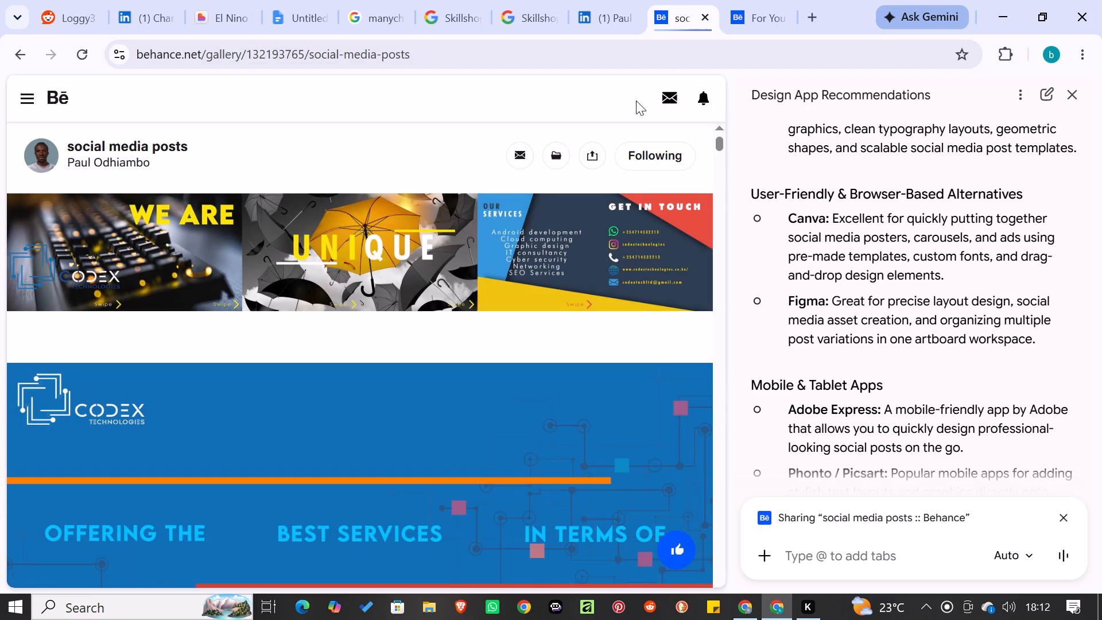
{"action": "left_click", "coordinate": [350, 169]}
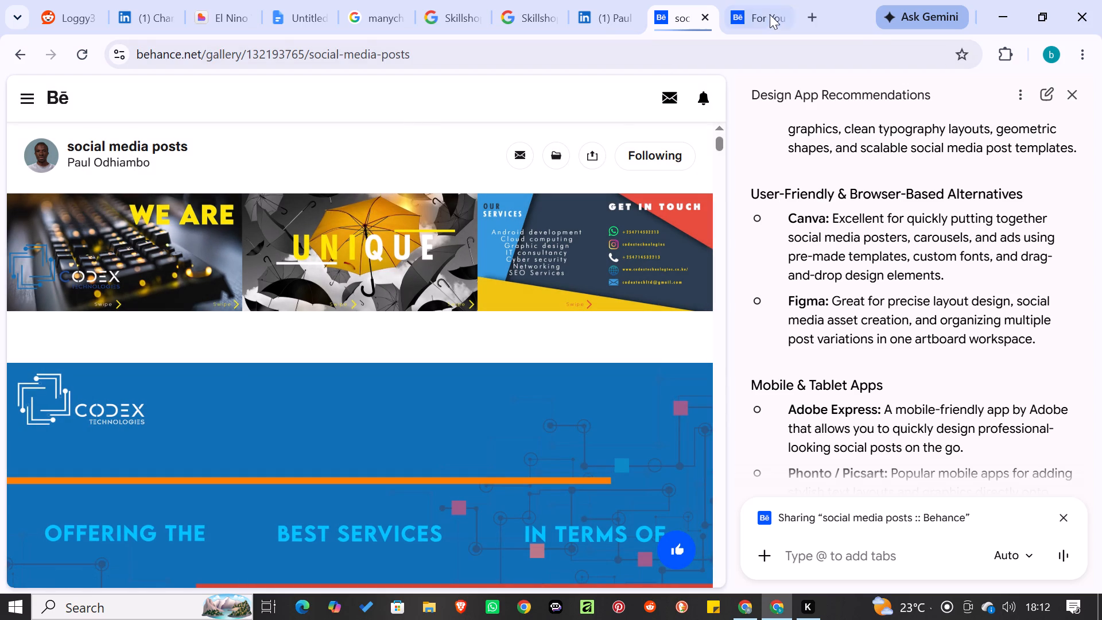
Switch to the Canva window and return to the start of the whiteboard template gallery.
{"action": "left_click", "coordinate": [992, 5]}
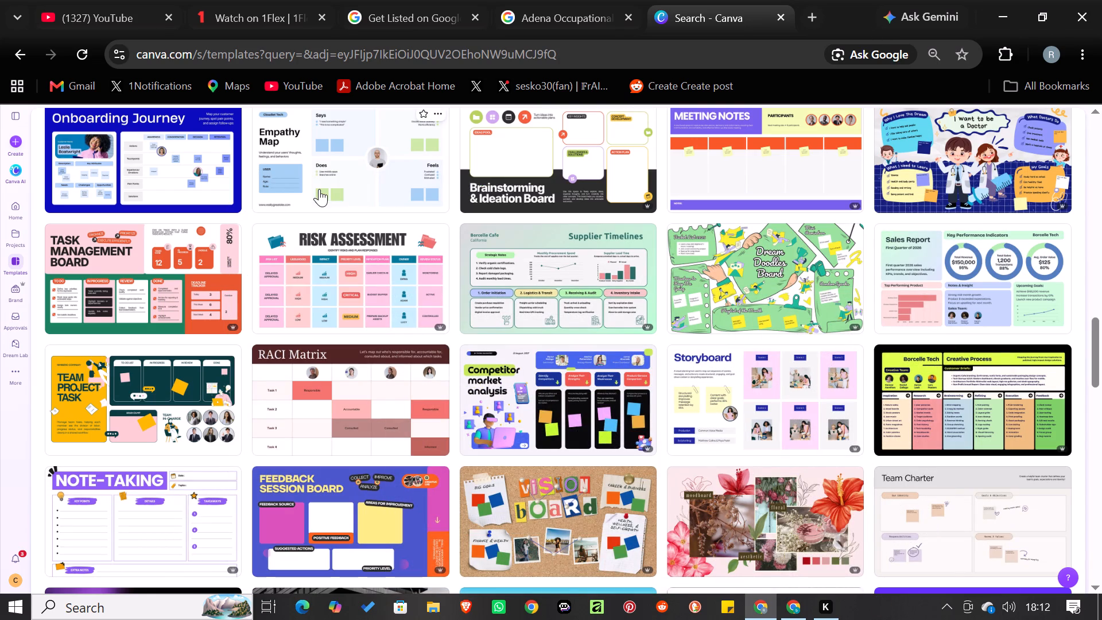
{"action": "double_click", "coordinate": [1095, 184]}
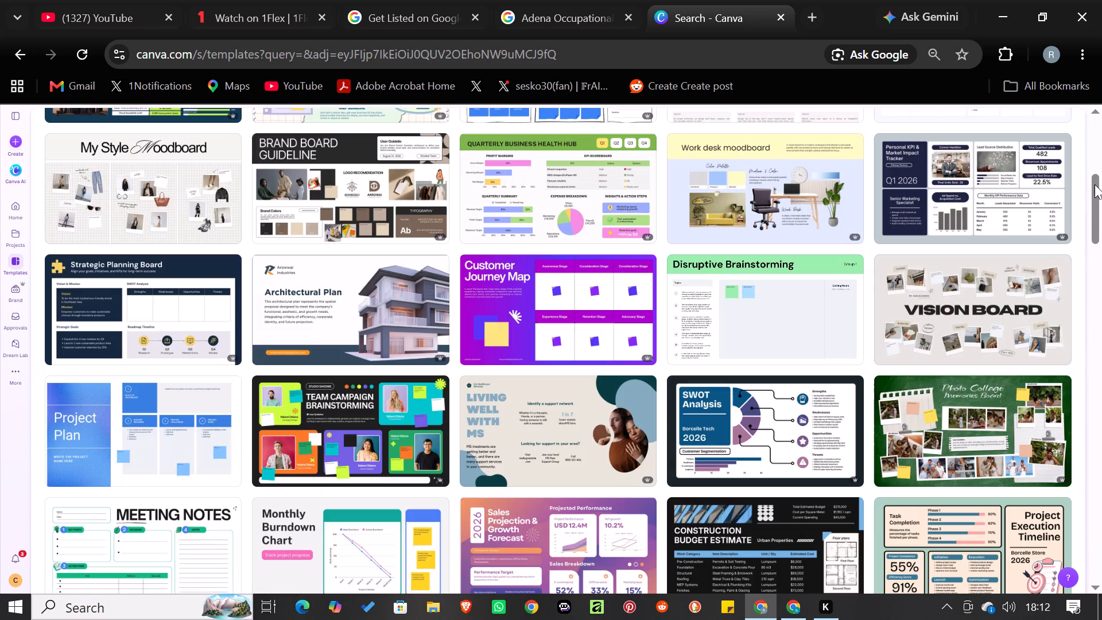
{"action": "left_click", "coordinate": [1095, 152]}
Examine the whiteboard templates from the start of the gallery down to the empathy map and interior design process boards.
{"action": "key", "text": "Down"}
{"action": "key", "text": "Down"}
{"action": "key", "text": "Down"}
{"action": "key", "text": "Down"}
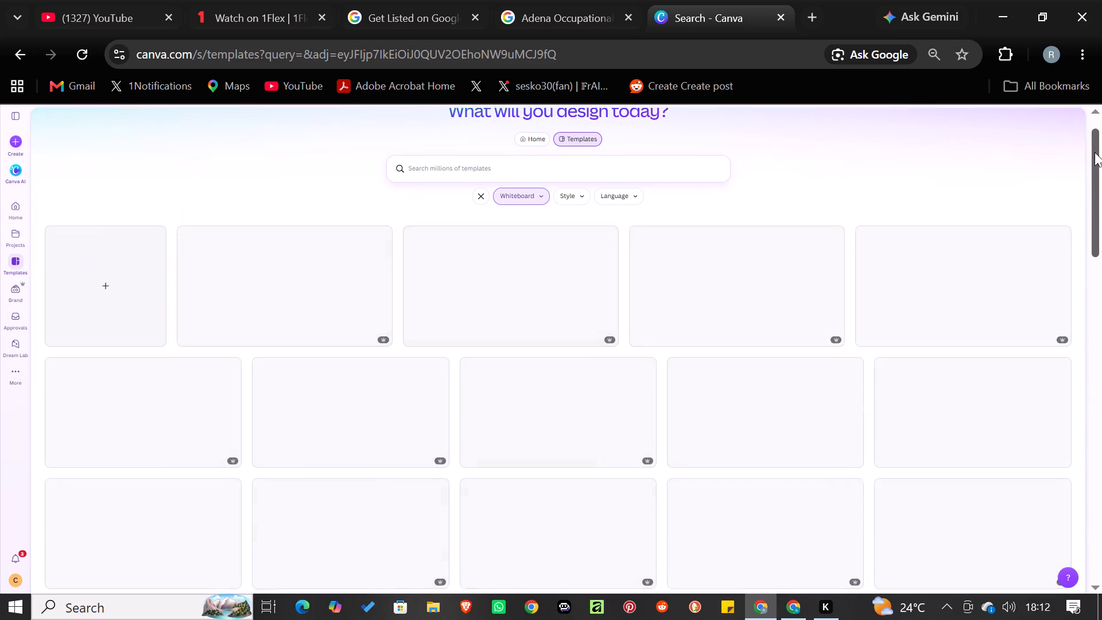
{"action": "key", "text": "Down"}
{"action": "key", "text": "Down"}
{"action": "key", "text": "Down"}
{"action": "key", "text": "Down"}
{"action": "key", "text": "Down"}
{"action": "key", "text": "Down"}
{"action": "key", "text": "Down"}
{"action": "key", "text": "Down"}
{"action": "key", "text": "Down"}
{"action": "key", "text": "Down"}
{"action": "key", "text": "Down"}
{"action": "key", "text": "Down"}
{"action": "key", "text": "Down"}
{"action": "key", "text": "Down"}
{"action": "key", "text": "Down"}
{"action": "key", "text": "Down"}
{"action": "key", "text": "Down"}
{"action": "key", "text": "Down"}
{"action": "key", "text": "Down"}
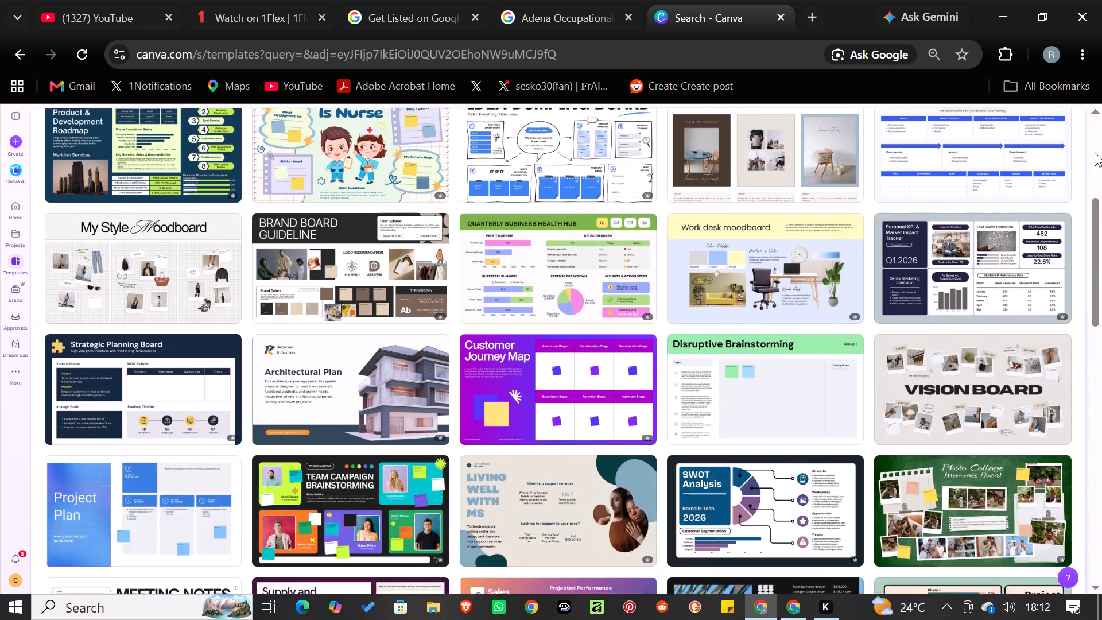
{"action": "key", "text": "Down"}
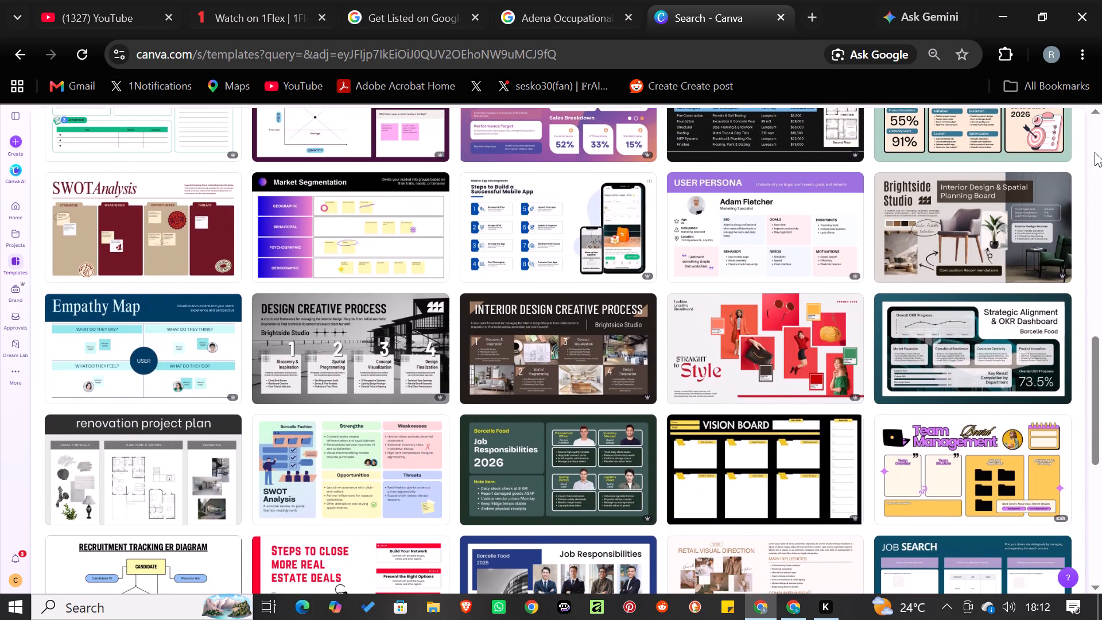
Examine the whiteboard templates from the renovation project plan down to the task management and risk assessment boards.
{"action": "key", "text": "Down"}
{"action": "key", "text": "Down"}
{"action": "key", "text": "Down"}
{"action": "key", "text": "Down"}
{"action": "key", "text": "Down"}
{"action": "key", "text": "Down"}
{"action": "key", "text": "Down"}
{"action": "key", "text": "Down"}
{"action": "key", "text": "Down"}
{"action": "key", "text": "Down"}
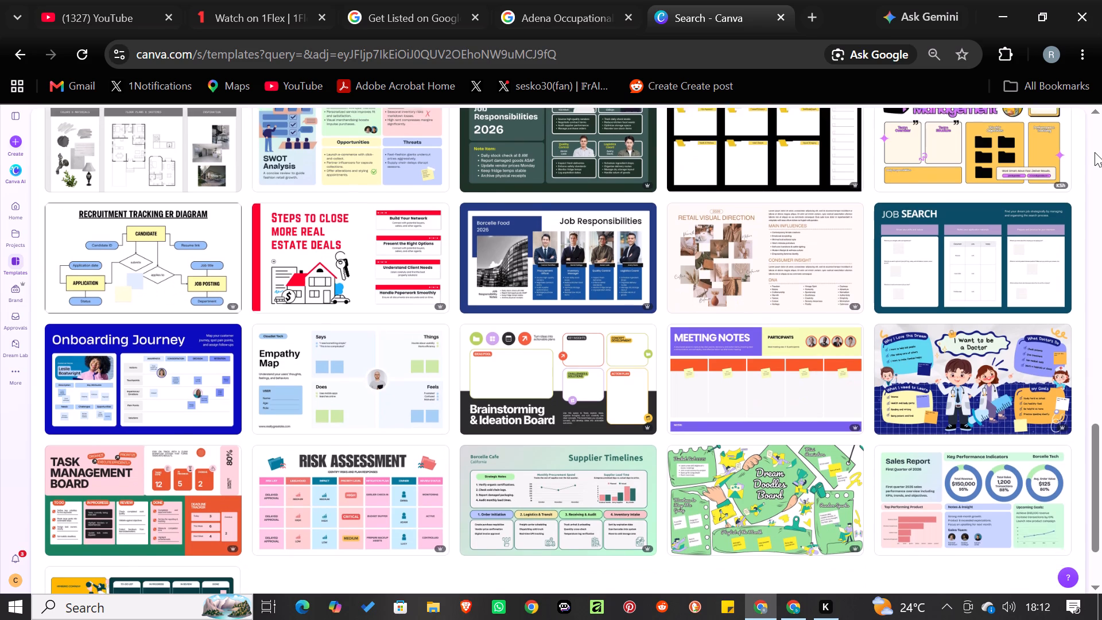
{"action": "key", "text": "Down"}
{"action": "key", "text": "Down"}
{"action": "key", "text": "Down"}
{"action": "key", "text": "Down"}
{"action": "key", "text": "Down"}
{"action": "key", "text": "Down"}
{"action": "key", "text": "Down"}
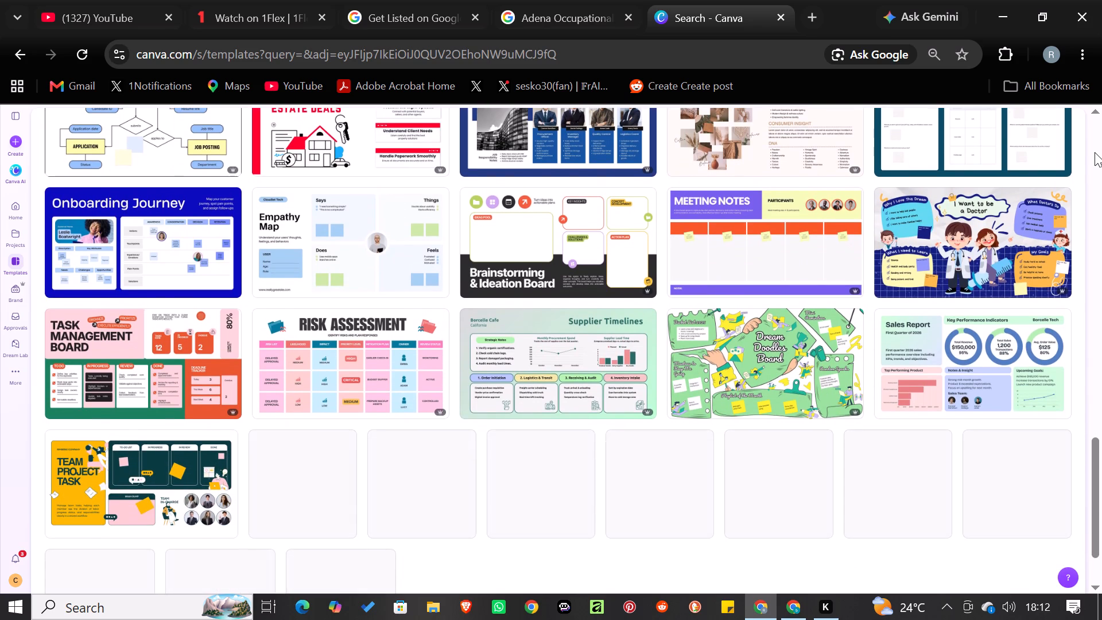
Examine the whiteboard templates from the team project and RACI matrix boards down to the mind maps and office floor plans.
{"action": "key", "text": "Down"}
{"action": "key", "text": "Down"}
{"action": "key", "text": "Down"}
{"action": "key", "text": "Down"}
{"action": "key", "text": "Down"}
{"action": "key", "text": "Down"}
{"action": "key", "text": "Down"}
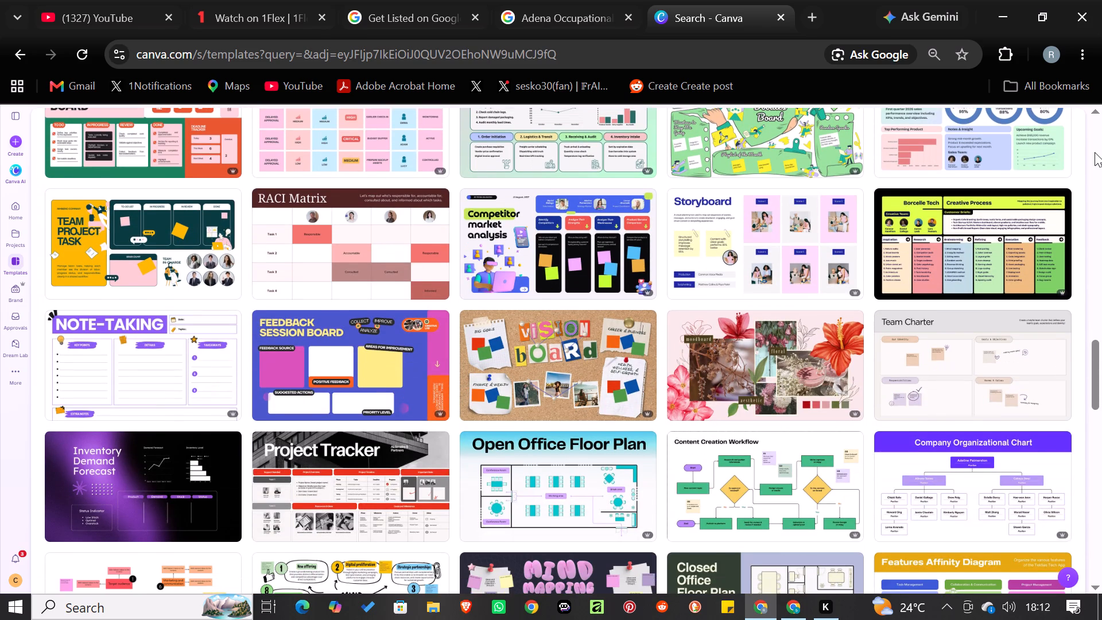
{"action": "key", "text": "Down"}
{"action": "key", "text": "Down"}
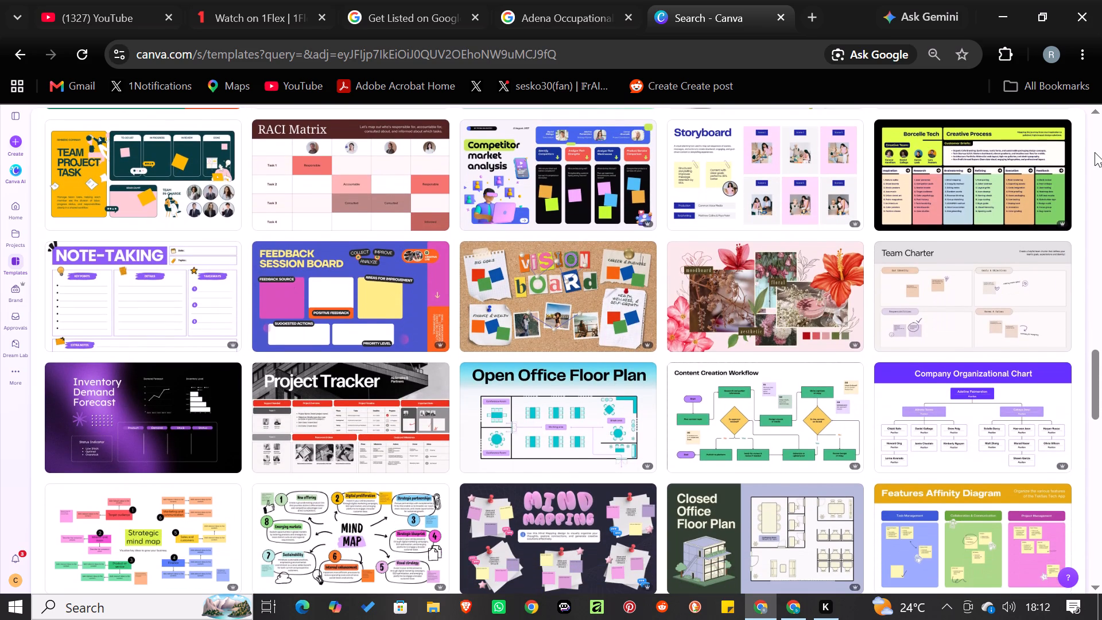
{"action": "key", "text": "Down"}
{"action": "key", "text": "Down"}
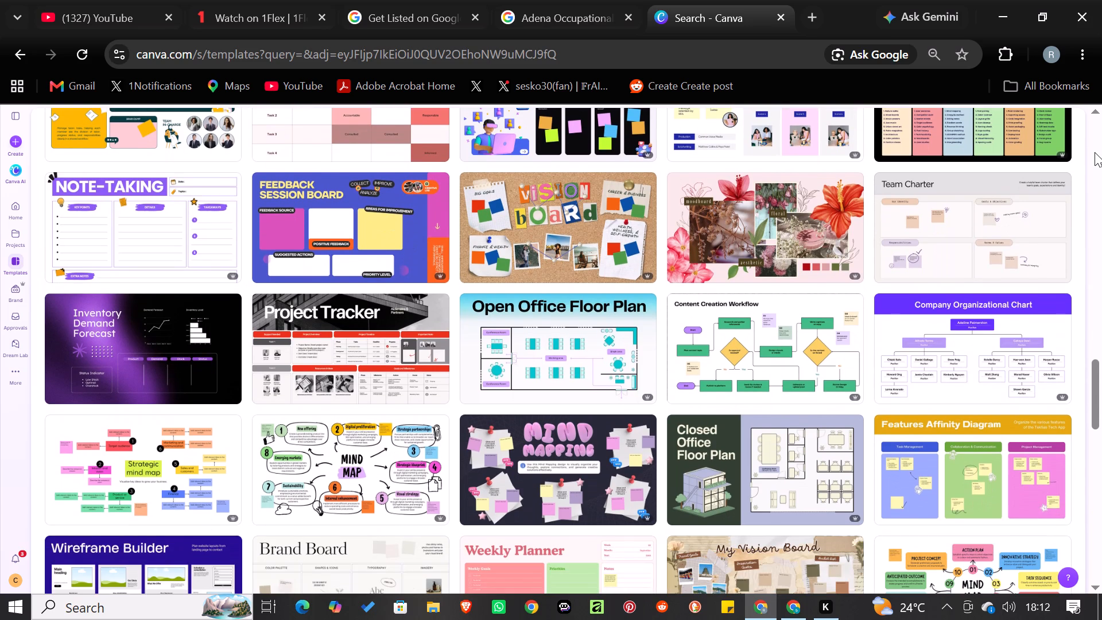
{"action": "key", "text": "Down"}
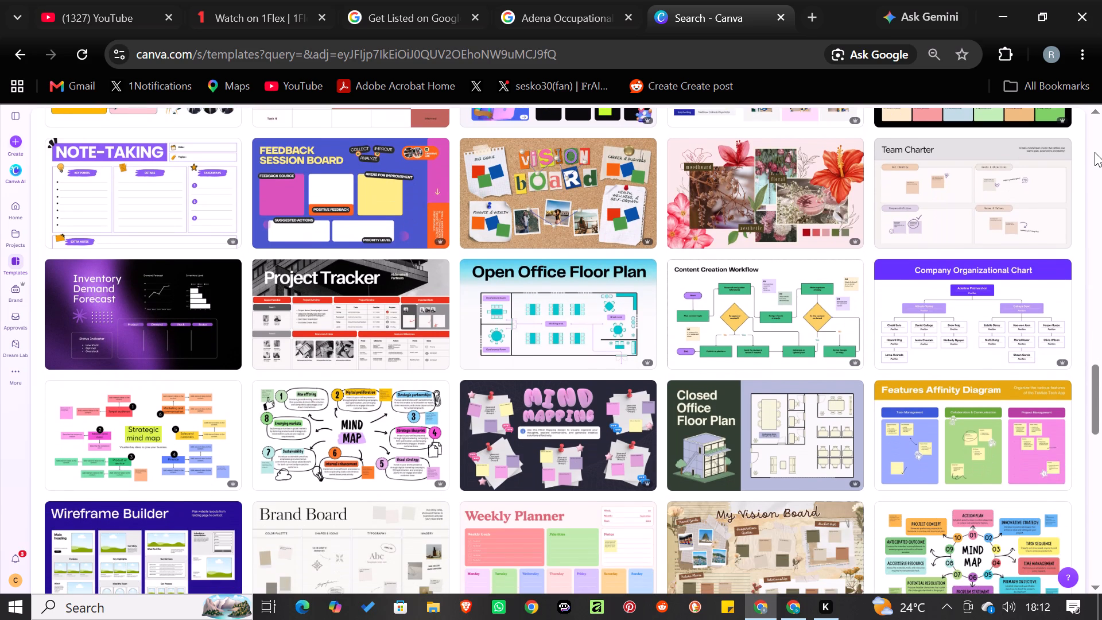
Examine the whiteboard templates from the wireframe builder and weekly planner down to the marketing strategy and Idea Storm boards.
{"action": "key", "text": "Down"}
{"action": "key", "text": "Down"}
{"action": "key", "text": "Down"}
{"action": "key", "text": "Down"}
{"action": "key", "text": "Down"}
{"action": "key", "text": "Down"}
{"action": "key", "text": "Down"}
{"action": "key", "text": "Down"}
{"action": "key", "text": "Down"}
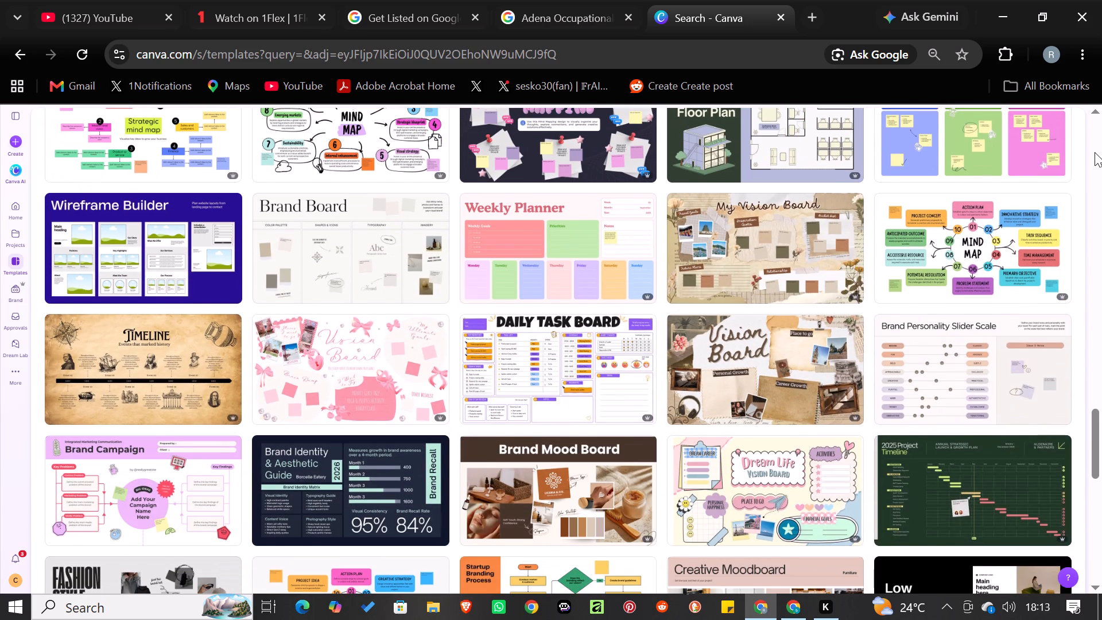
{"action": "key", "text": "Down"}
{"action": "key", "text": "Down"}
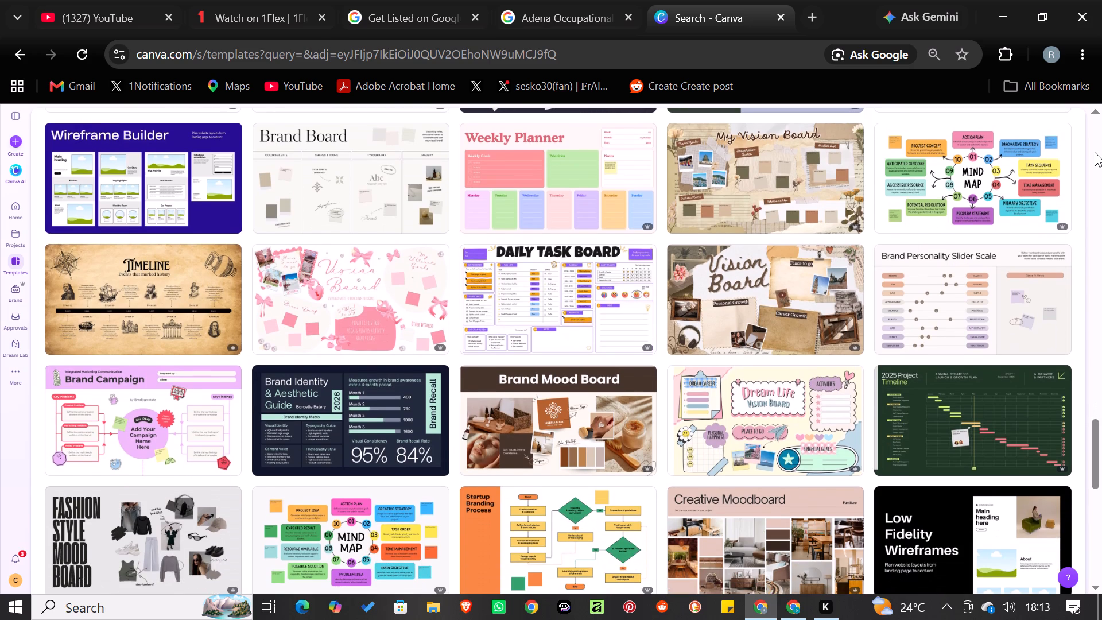
{"action": "key", "text": "Down"}
{"action": "key", "text": "Down"}
{"action": "key", "text": "Down"}
{"action": "key", "text": "Down"}
{"action": "key", "text": "Down"}
{"action": "key", "text": "Down"}
{"action": "key", "text": "Down"}
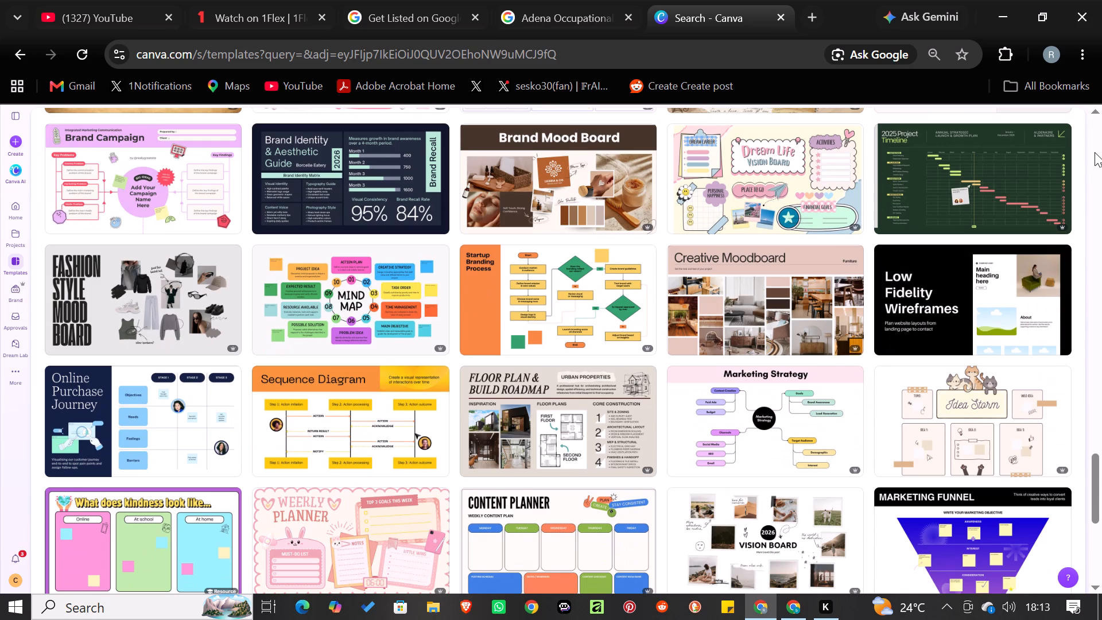
Examine the whiteboard templates from the content planner and marketing funnel down to the whiteboard basics and mind mapping boards.
{"action": "key", "text": "Down"}
{"action": "key", "text": "Down"}
{"action": "key", "text": "Down"}
{"action": "key", "text": "Down"}
{"action": "key", "text": "Down"}
{"action": "key", "text": "Down"}
{"action": "key", "text": "Down"}
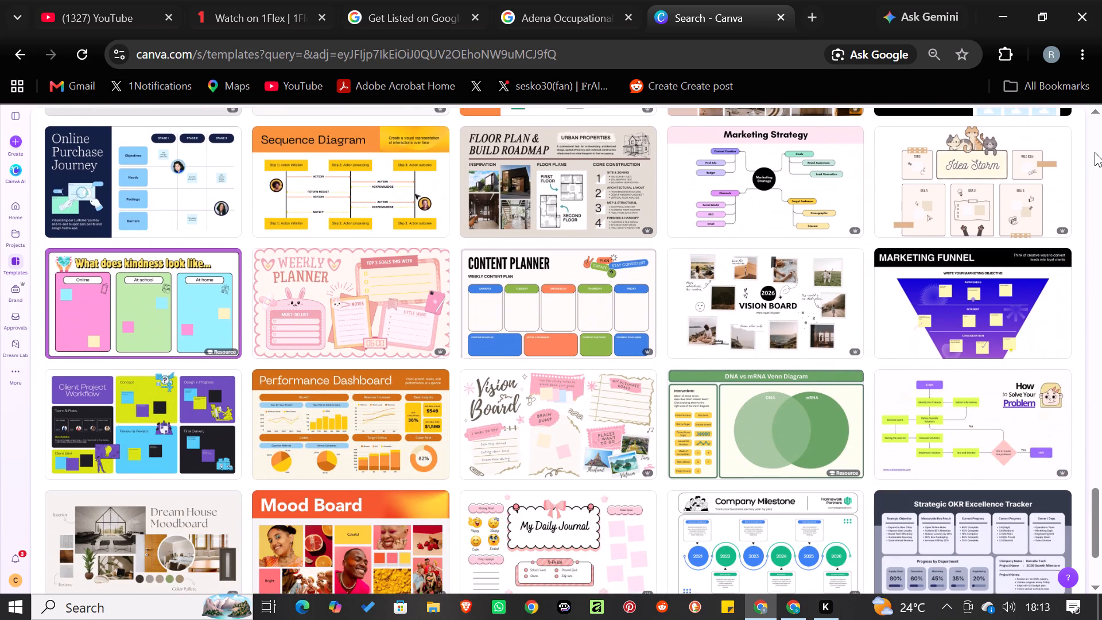
{"action": "key", "text": "Down"}
{"action": "key", "text": "Down"}
{"action": "key", "text": "Down"}
{"action": "key", "text": "Down"}
{"action": "key", "text": "Down"}
{"action": "key", "text": "Down"}
{"action": "key", "text": "Down"}
{"action": "key", "text": "Down"}
{"action": "key", "text": "Down"}
{"action": "key", "text": "Down"}
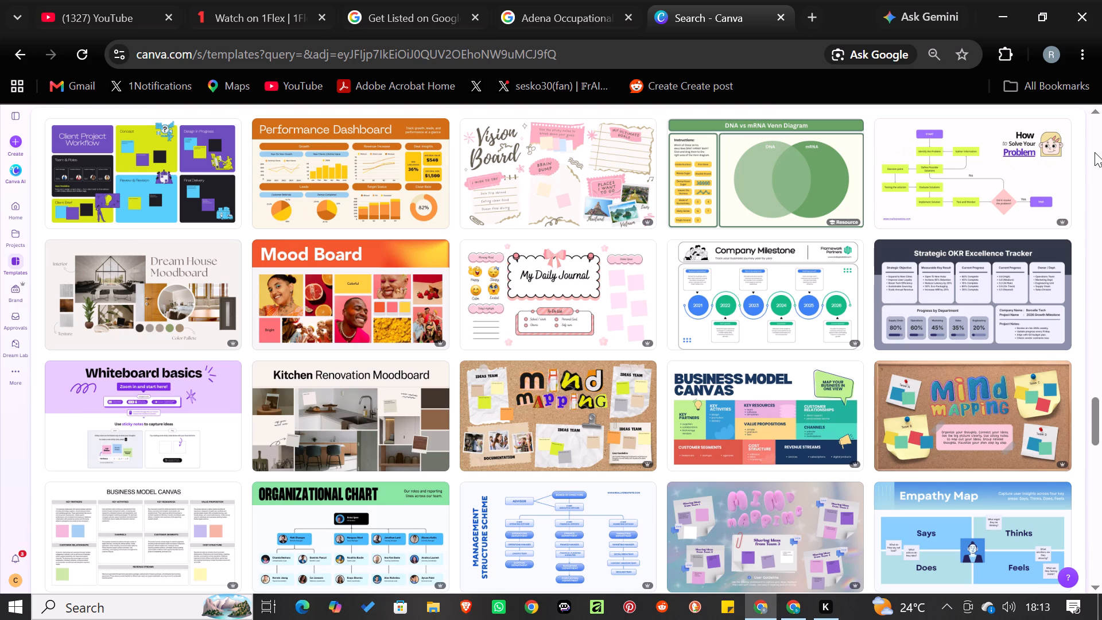
Examine the whiteboard templates from the business model canvas and organizational chart down to the product launch plan.
{"action": "key", "text": "Down"}
{"action": "key", "text": "Down"}
{"action": "key", "text": "Down"}
{"action": "key", "text": "Down"}
{"action": "key", "text": "Down"}
{"action": "key", "text": "Down"}
{"action": "key", "text": "Down"}
{"action": "key", "text": "Down"}
{"action": "key", "text": "Down"}
{"action": "key", "text": "Down"}
{"action": "key", "text": "Down"}
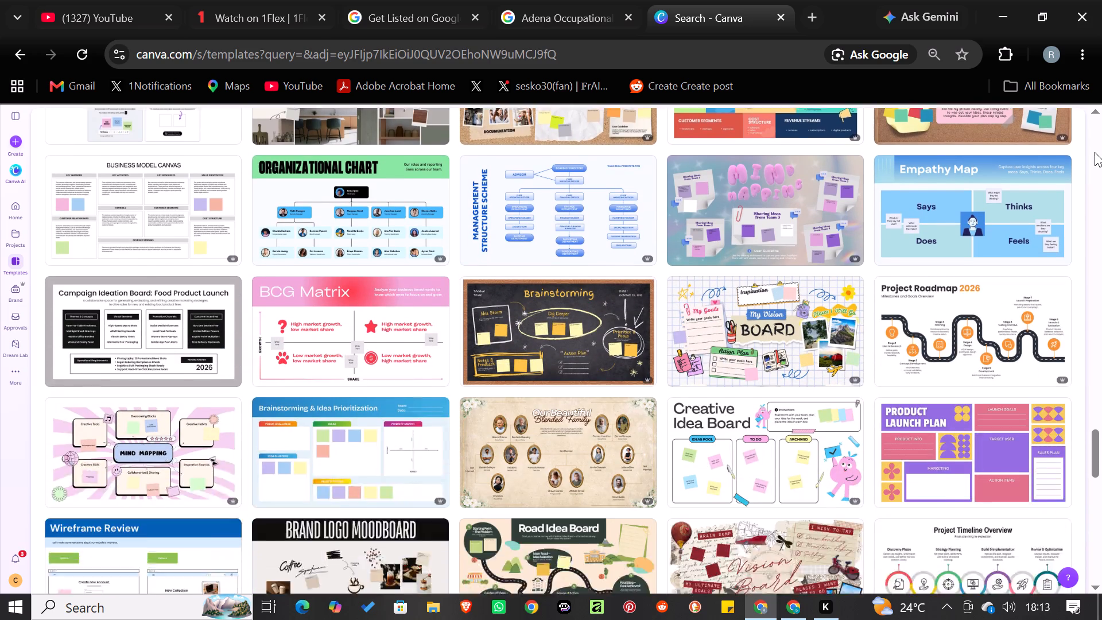
Examine the whiteboard templates from the wireframe review and brand logo moodboard down to the interactive board game.
{"action": "key", "text": "Down"}
{"action": "key", "text": "Down"}
{"action": "key", "text": "Down"}
{"action": "key", "text": "Down"}
{"action": "key", "text": "Down"}
{"action": "key", "text": "Down"}
{"action": "key", "text": "Down"}
{"action": "key", "text": "Down"}
{"action": "key", "text": "Down"}
{"action": "key", "text": "Down"}
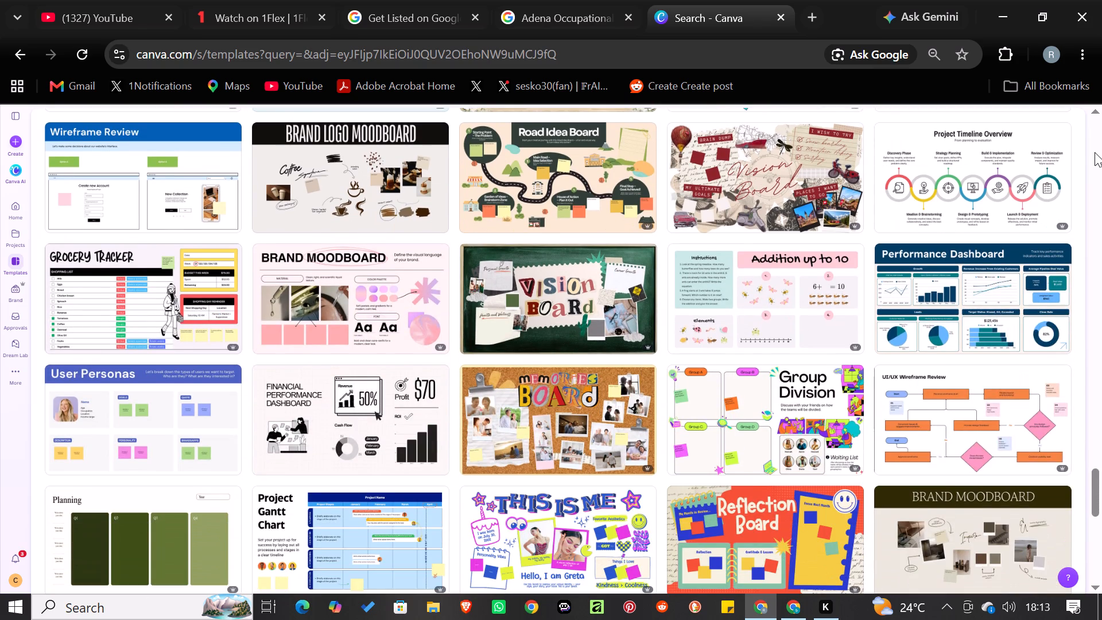
{"action": "key", "text": "Down"}
{"action": "key", "text": "Down"}
{"action": "key", "text": "Down"}
{"action": "key", "text": "Down"}
{"action": "key", "text": "Down"}
{"action": "key", "text": "Down"}
{"action": "key", "text": "Down"}
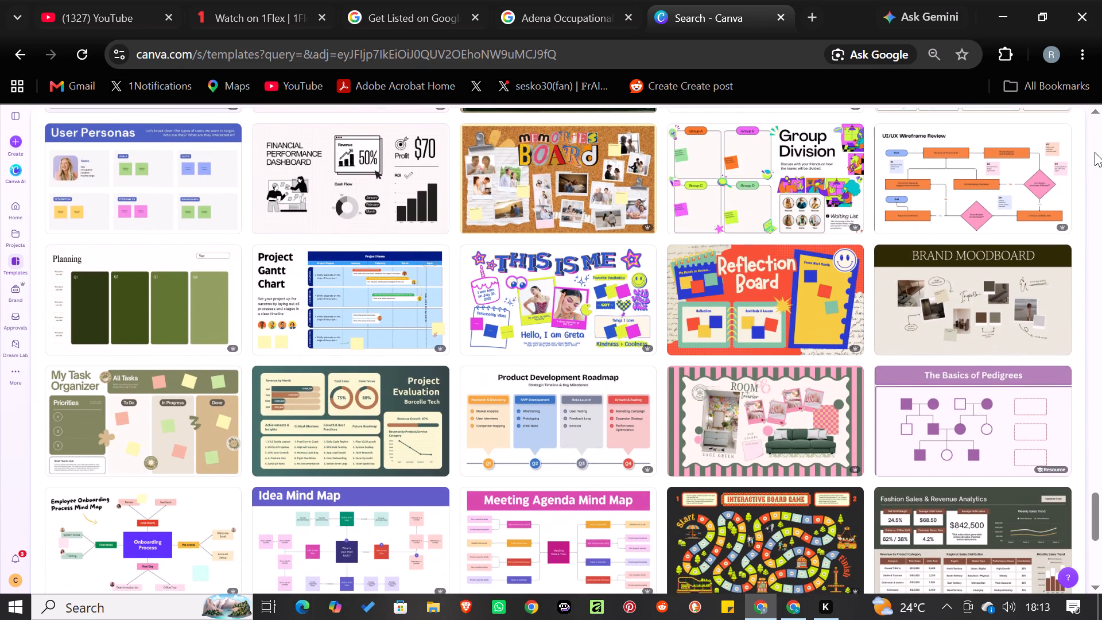
Examine the whiteboard templates from the onboarding process mind map and supply chain board down to the brain dump and organization structure.
{"action": "key", "text": "Down"}
{"action": "key", "text": "Down"}
{"action": "key", "text": "Down"}
{"action": "key", "text": "Down"}
{"action": "key", "text": "Down"}
{"action": "key", "text": "Down"}
{"action": "key", "text": "Down"}
{"action": "key", "text": "Down"}
{"action": "key", "text": "Down"}
{"action": "key", "text": "Down"}
{"action": "key", "text": "Down"}
{"action": "key", "text": "Down"}
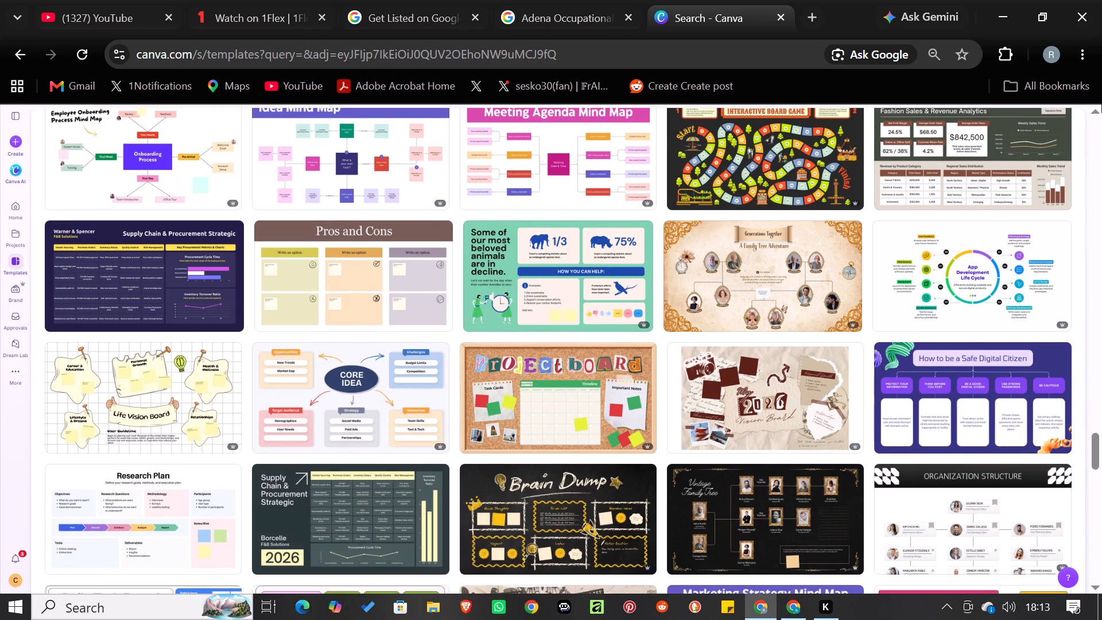
Examine the whiteboard templates from the daily task board and marketing strategy mind map down to the SWOT analysis and synoptic table.
{"action": "key", "text": "Down"}
{"action": "key", "text": "Down"}
{"action": "key", "text": "Down"}
{"action": "key", "text": "Down"}
{"action": "key", "text": "Down"}
{"action": "key", "text": "Down"}
{"action": "key", "text": "Down"}
{"action": "key", "text": "Down"}
{"action": "key", "text": "Down"}
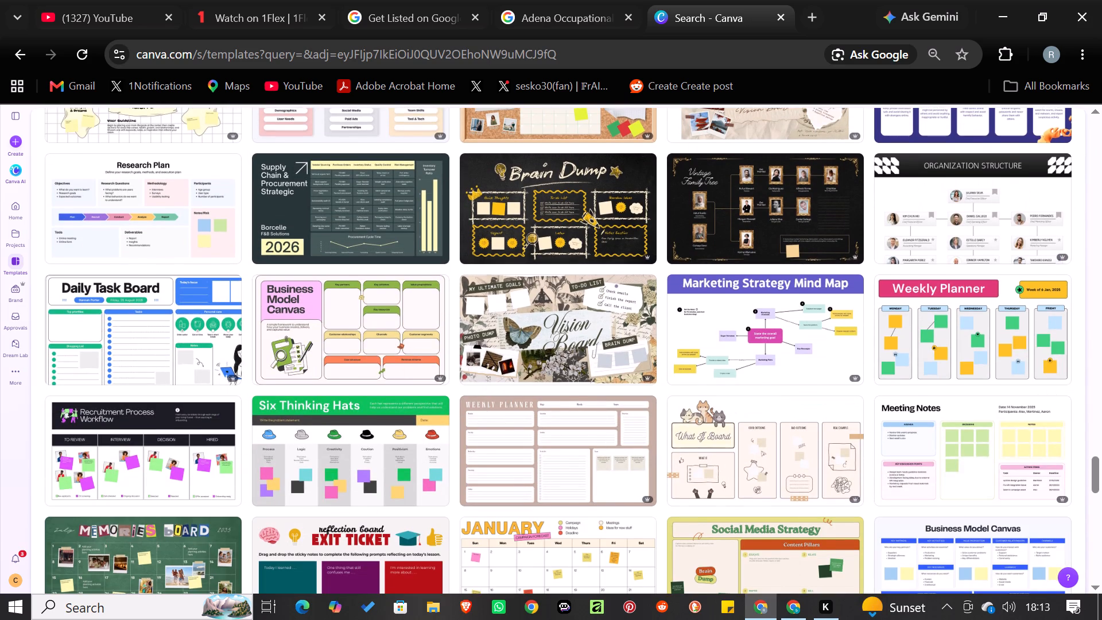
{"action": "key", "text": "Down"}
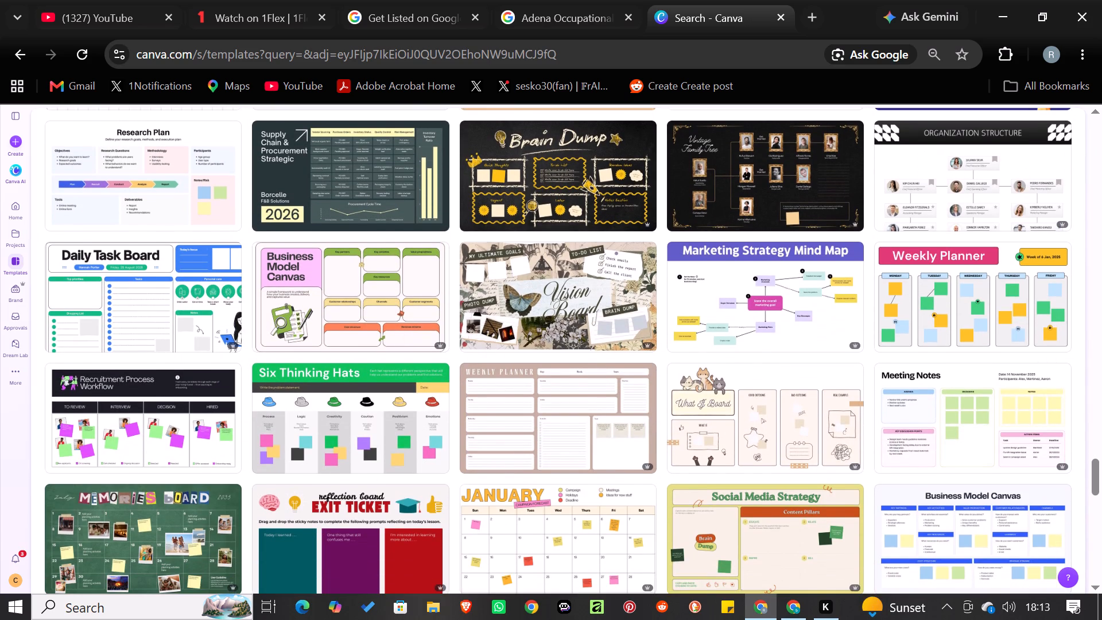
{"action": "key", "text": "Down"}
{"action": "key", "text": "Down"}
{"action": "key", "text": "Down"}
{"action": "key", "text": "Down"}
{"action": "key", "text": "Down"}
{"action": "key", "text": "Down"}
{"action": "key", "text": "Down"}
{"action": "key", "text": "Down"}
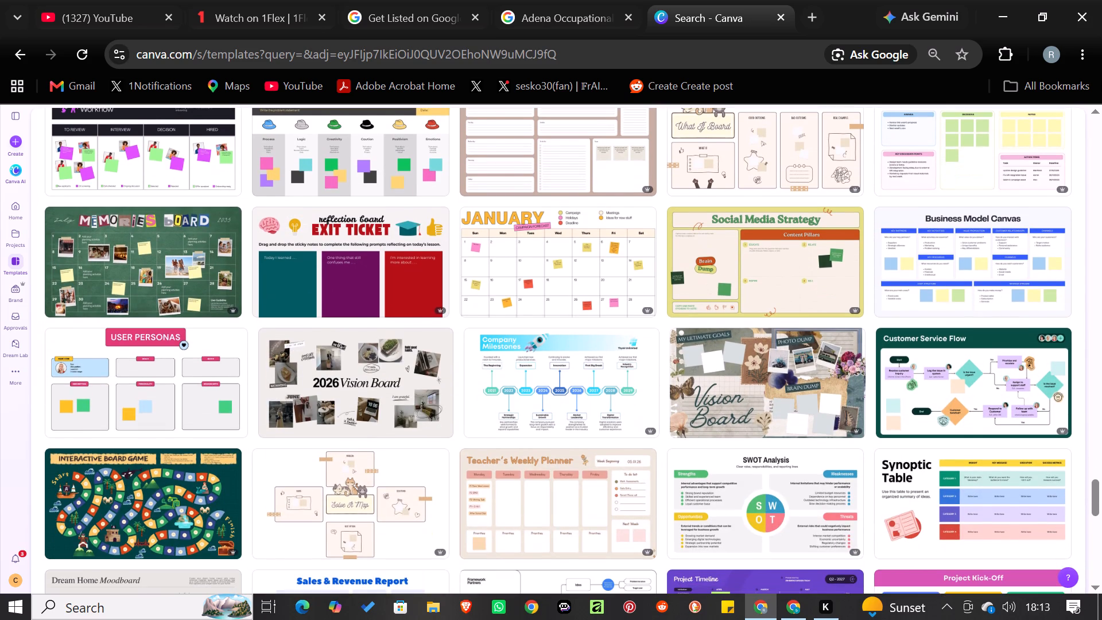
Examine the whiteboard templates from the dream home moodboard and project timeline down to the Kanban task board and crew roles cheat sheet.
{"action": "key", "text": "Down"}
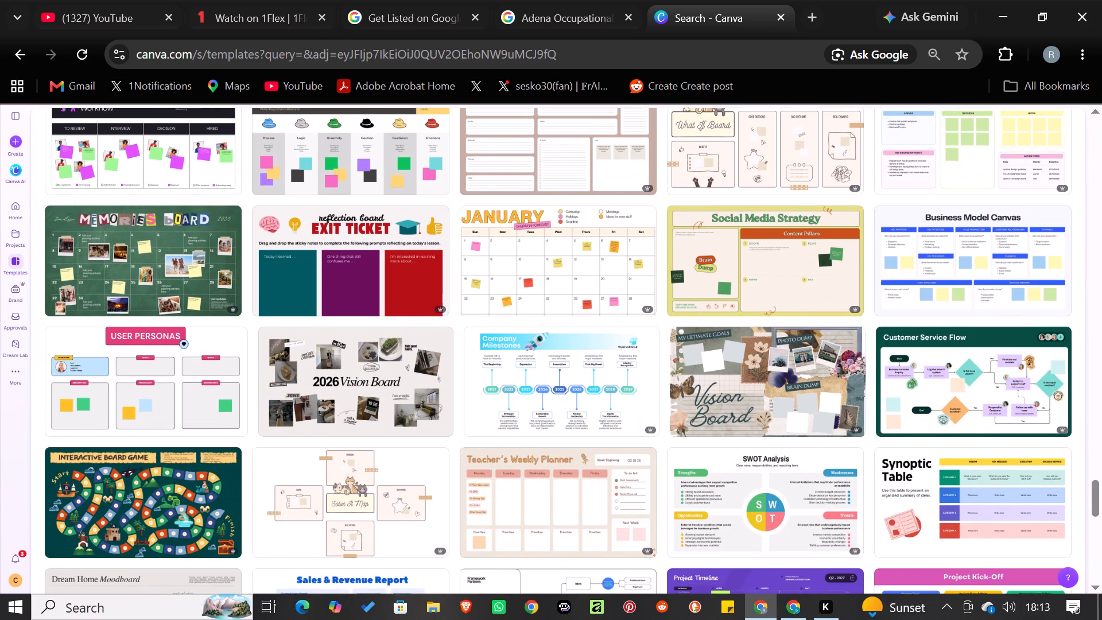
{"action": "key", "text": "Down"}
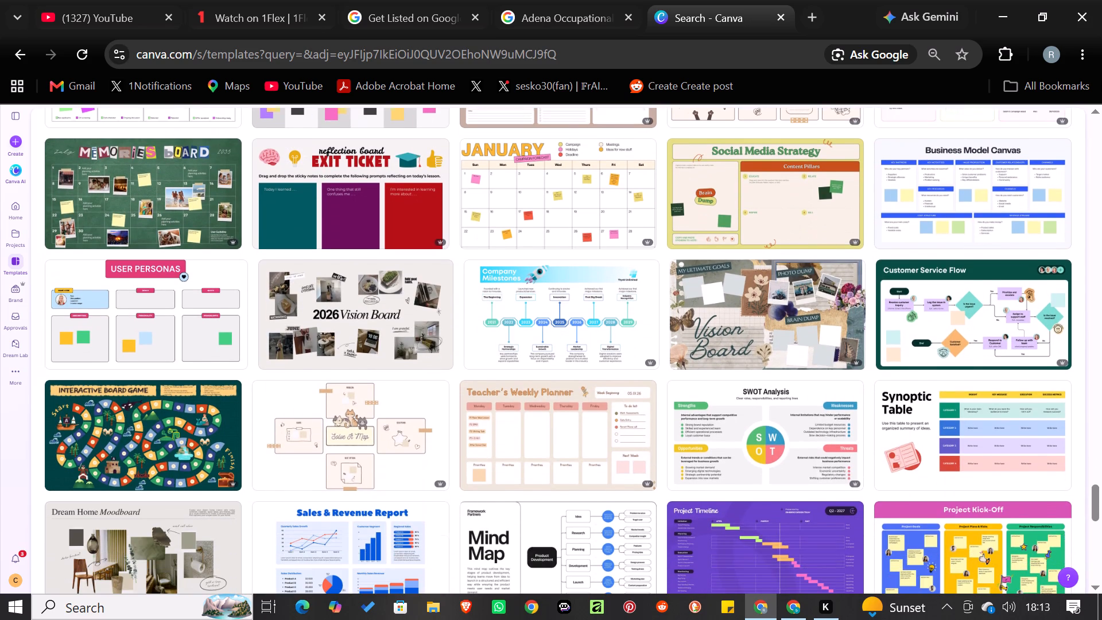
{"action": "key", "text": "Down"}
{"action": "key", "text": "Down"}
{"action": "key", "text": "Down"}
{"action": "key", "text": "Down"}
{"action": "key", "text": "Down"}
{"action": "key", "text": "Down"}
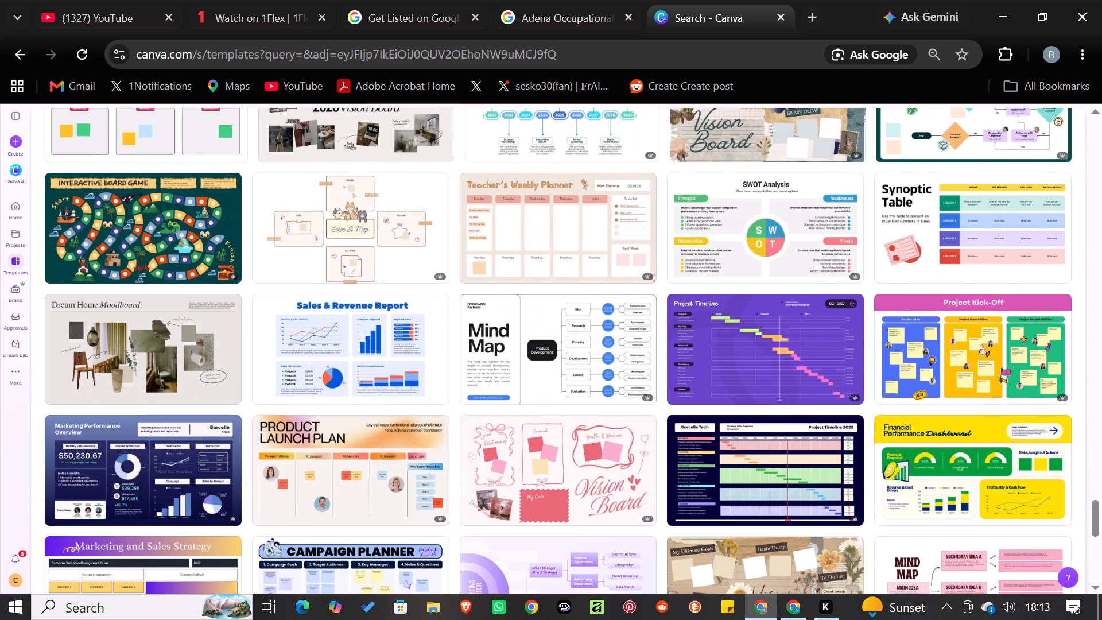
{"action": "key", "text": "Down"}
{"action": "key", "text": "Down"}
{"action": "key", "text": "Down"}
{"action": "key", "text": "Down"}
{"action": "key", "text": "Down"}
{"action": "key", "text": "Down"}
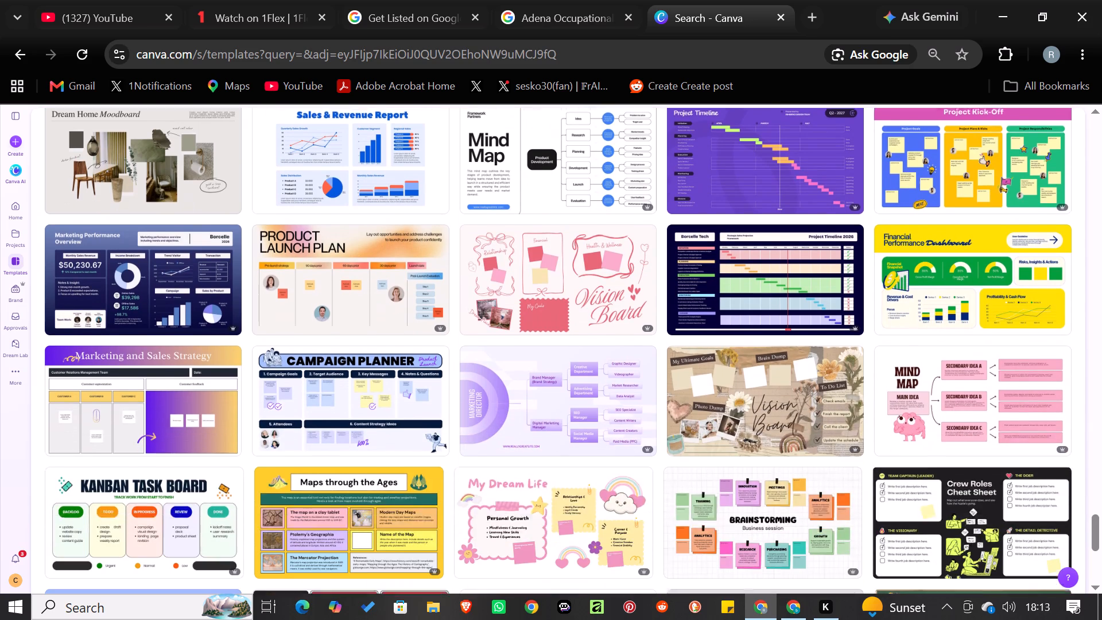
Examine the whiteboard templates from the patient records ER diagram and quarterly planning board down to the streetwear fashion moodboard and home makeover board.
{"action": "key", "text": "Down"}
{"action": "key", "text": "Down"}
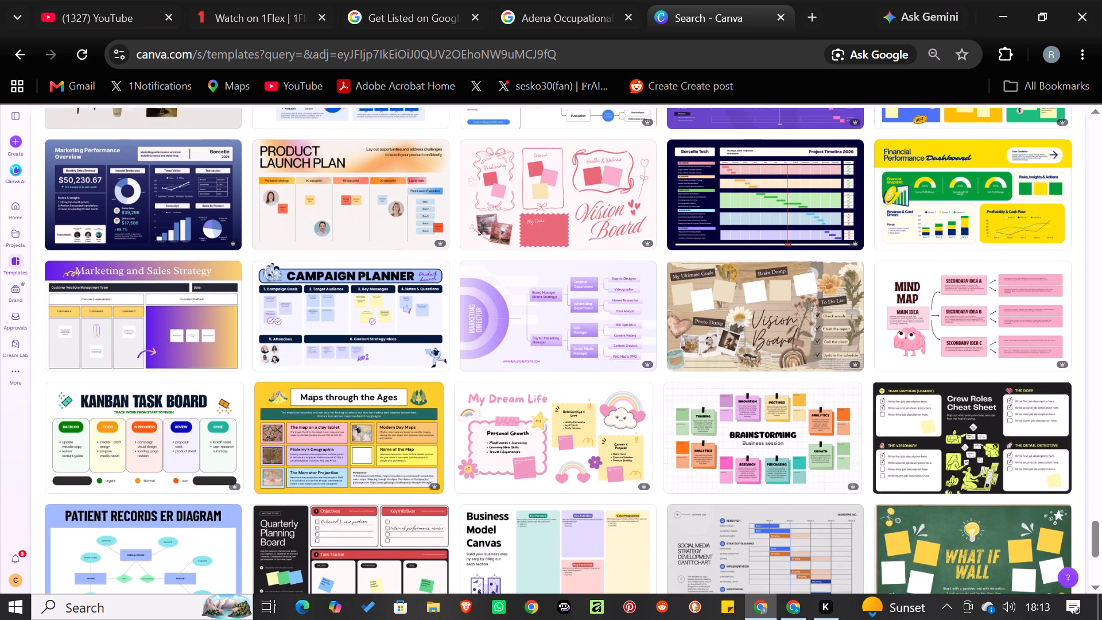
{"action": "key", "text": "Down"}
{"action": "key", "text": "Down"}
{"action": "key", "text": "Down"}
{"action": "key", "text": "Down"}
{"action": "key", "text": "Down"}
{"action": "key", "text": "Down"}
{"action": "key", "text": "Down"}
{"action": "key", "text": "Down"}
{"action": "key", "text": "Down"}
{"action": "key", "text": "Down"}
{"action": "key", "text": "Down"}
{"action": "key", "text": "Down"}
{"action": "key", "text": "Down"}
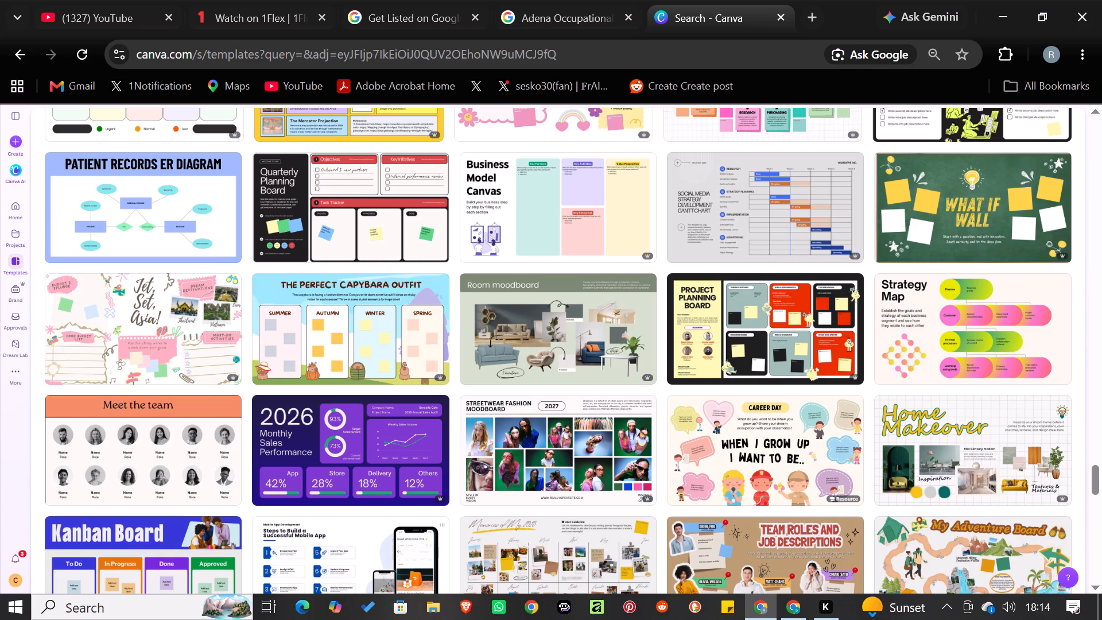
Examine the whiteboard templates from the Kanban board and team roles board down to the life vision board and storyboard.
{"action": "key", "text": "Down"}
{"action": "key", "text": "Down"}
{"action": "key", "text": "Down"}
{"action": "key", "text": "Down"}
{"action": "key", "text": "Down"}
{"action": "key", "text": "Down"}
{"action": "key", "text": "Down"}
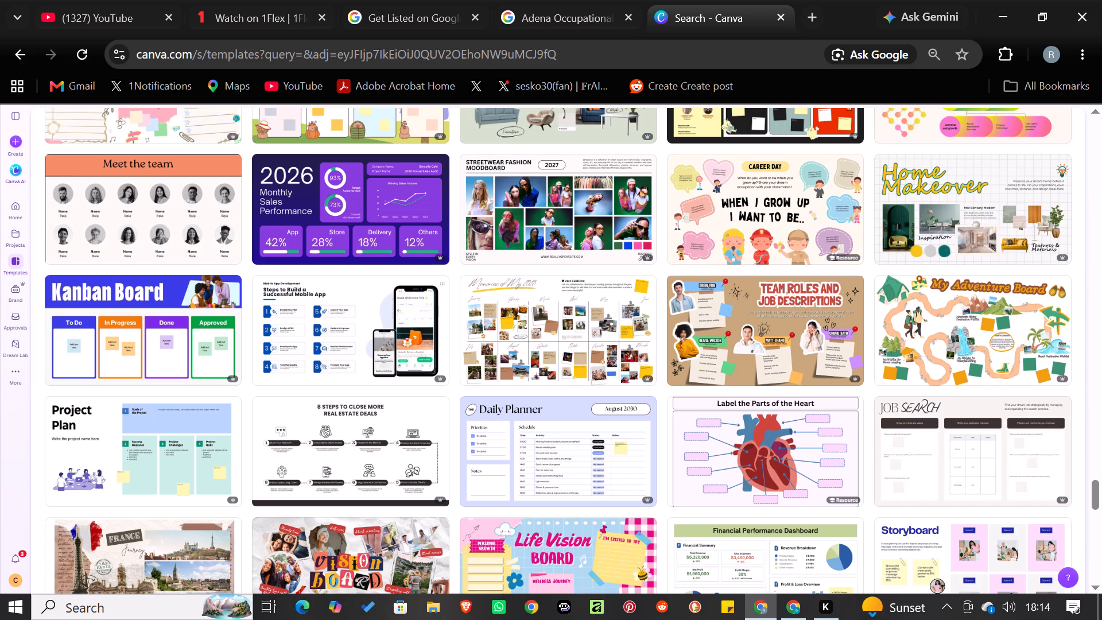
{"action": "key", "text": "Down"}
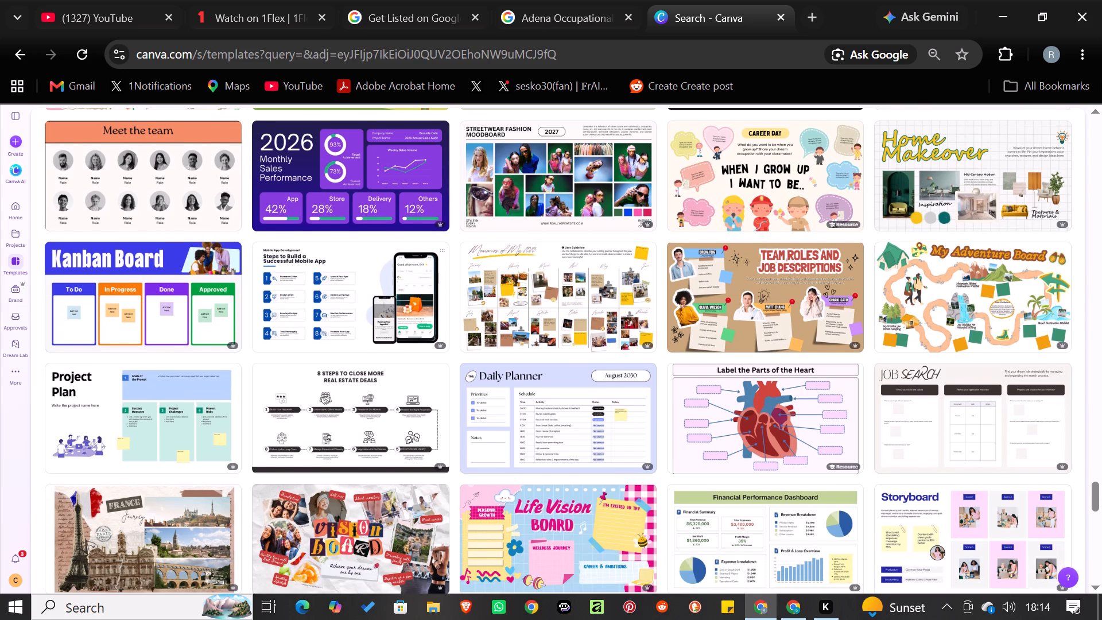
{"action": "key", "text": "Down"}
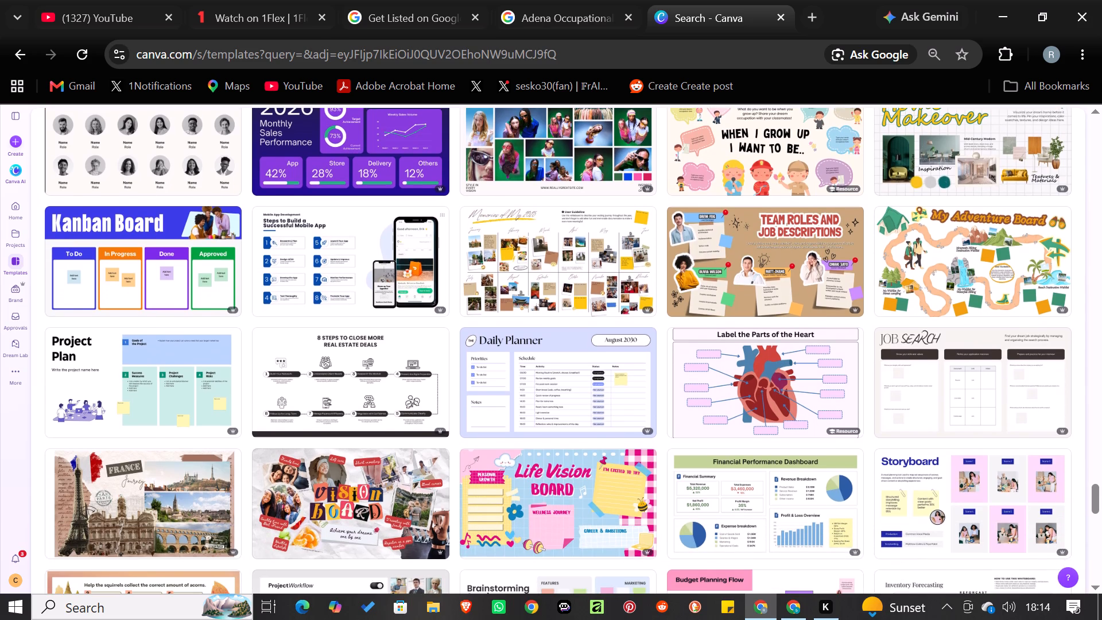
Examine the whiteboard templates from the project workflow and budget planning flow down to the statistical compliance and operational reports boards.
{"action": "key", "text": "Down"}
{"action": "key", "text": "Down"}
{"action": "key", "text": "Down"}
{"action": "key", "text": "Down"}
{"action": "key", "text": "Down"}
{"action": "key", "text": "Down"}
{"action": "key", "text": "Down"}
{"action": "key", "text": "Down"}
{"action": "key", "text": "Down"}
{"action": "key", "text": "Down"}
{"action": "key", "text": "Down"}
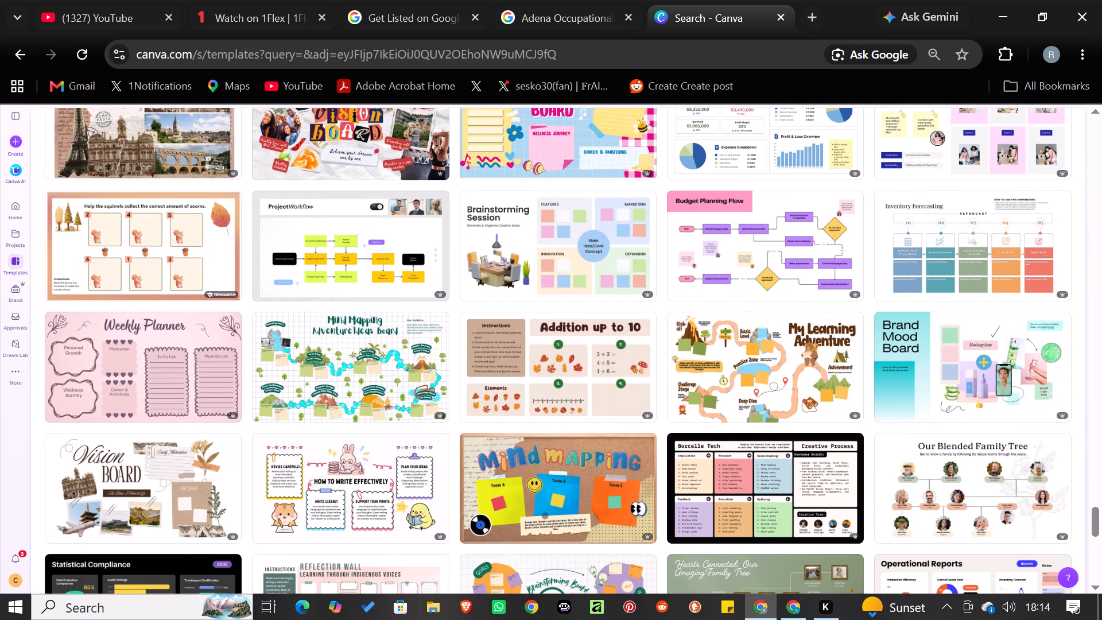
{"action": "key", "text": "Down"}
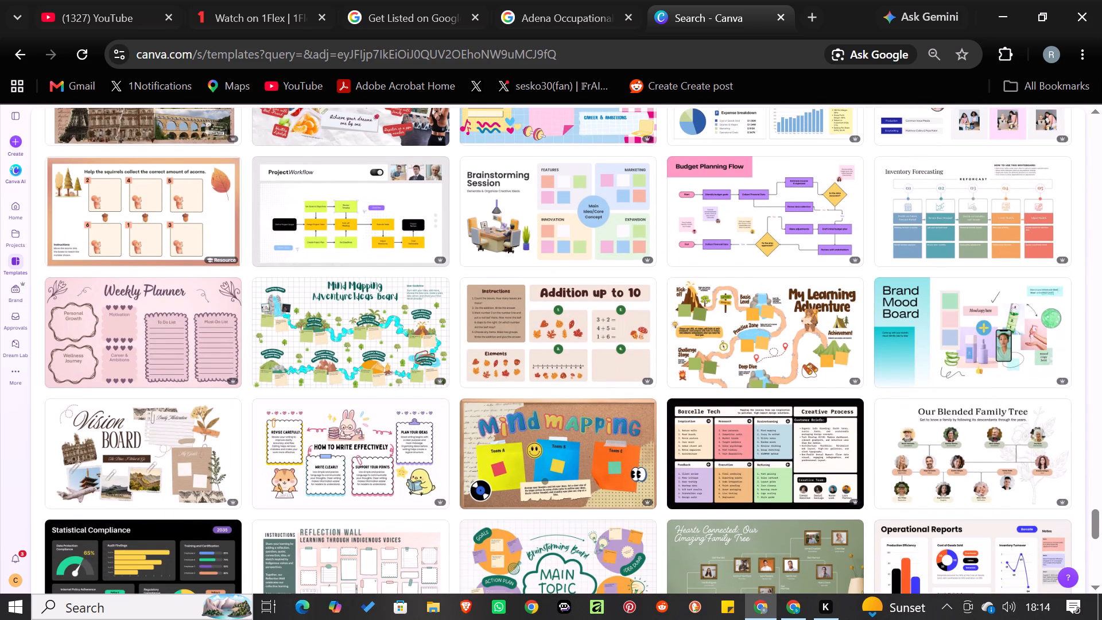
{"action": "key", "text": "Down"}
{"action": "key", "text": "Down"}
{"action": "key", "text": "Down"}
{"action": "key", "text": "Down"}
{"action": "key", "text": "Down"}
{"action": "key", "text": "Down"}
{"action": "key", "text": "Down"}
{"action": "key", "text": "Down"}
{"action": "key", "text": "Down"}
Filter the whiteboard templates by the Professional style.
{"action": "key", "text": "Up"}
{"action": "key", "text": "Up"}
{"action": "key", "text": "Up"}
{"action": "key", "text": "Up"}
{"action": "key", "text": "Up"}
{"action": "key", "text": "Up"}
{"action": "key", "text": "Up"}
{"action": "key", "text": "Up"}
{"action": "key", "text": "Up"}
{"action": "key", "text": "Up"}
{"action": "key", "text": "Up"}
{"action": "key", "text": "Up"}
{"action": "key", "text": "Up"}
{"action": "key", "text": "Up"}
{"action": "key", "text": "Up"}
{"action": "key", "text": "Up"}
{"action": "key", "text": "Up"}
{"action": "key", "text": "Up"}
{"action": "key", "text": "Up"}
{"action": "key", "text": "Up"}
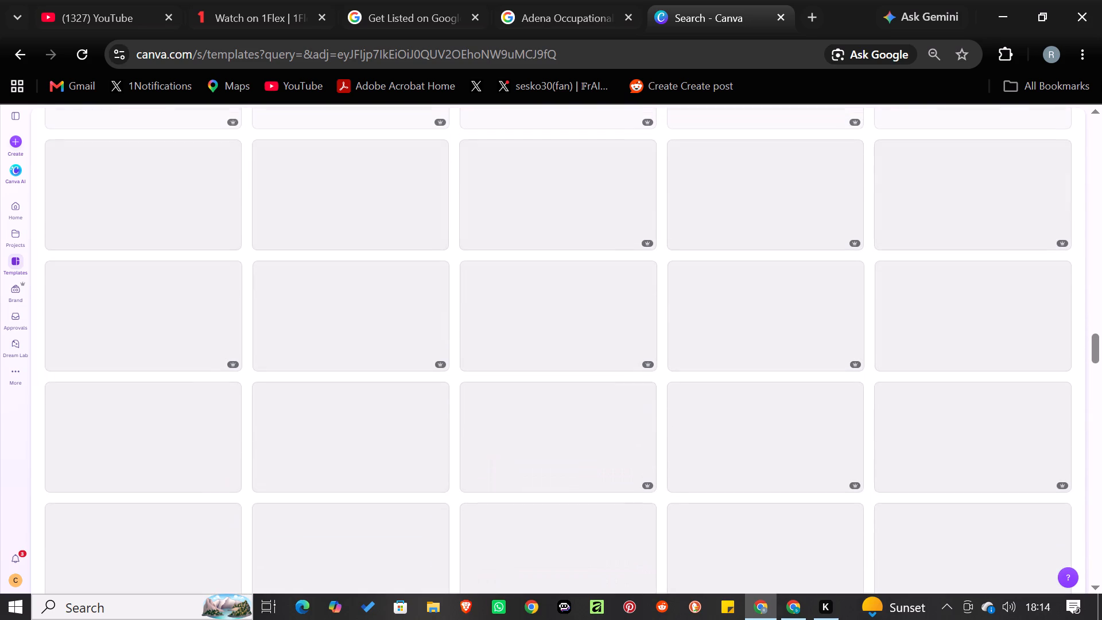
{"action": "key", "text": "Up"}
{"action": "key", "text": "Up"}
{"action": "key", "text": "Up"}
{"action": "key", "text": "Up"}
{"action": "key", "text": "Up"}
{"action": "key", "text": "Up"}
{"action": "key", "text": "Up"}
{"action": "key", "text": "Up"}
{"action": "key", "text": "Up"}
{"action": "key", "text": "Up"}
{"action": "key", "text": "Up"}
{"action": "key", "text": "Up"}
{"action": "key", "text": "Up"}
{"action": "key", "text": "Up"}
{"action": "key", "text": "Up"}
{"action": "key", "text": "Up"}
{"action": "key", "text": "Up"}
{"action": "key", "text": "Up"}
{"action": "key", "text": "Up"}
{"action": "key", "text": "Up"}
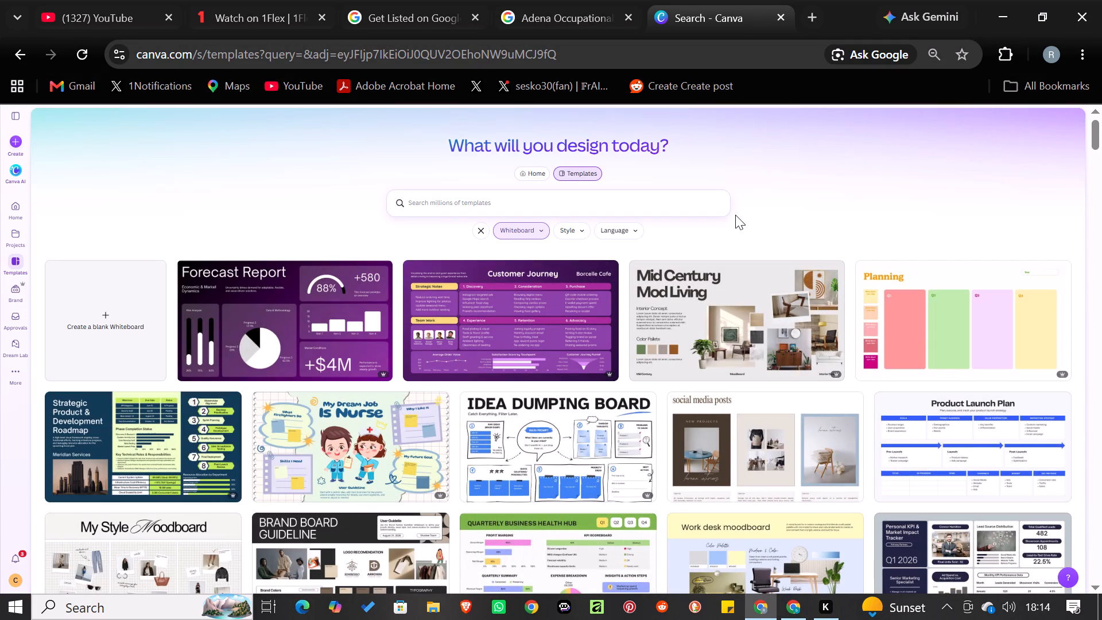
{"action": "left_click", "coordinate": [557, 213]}
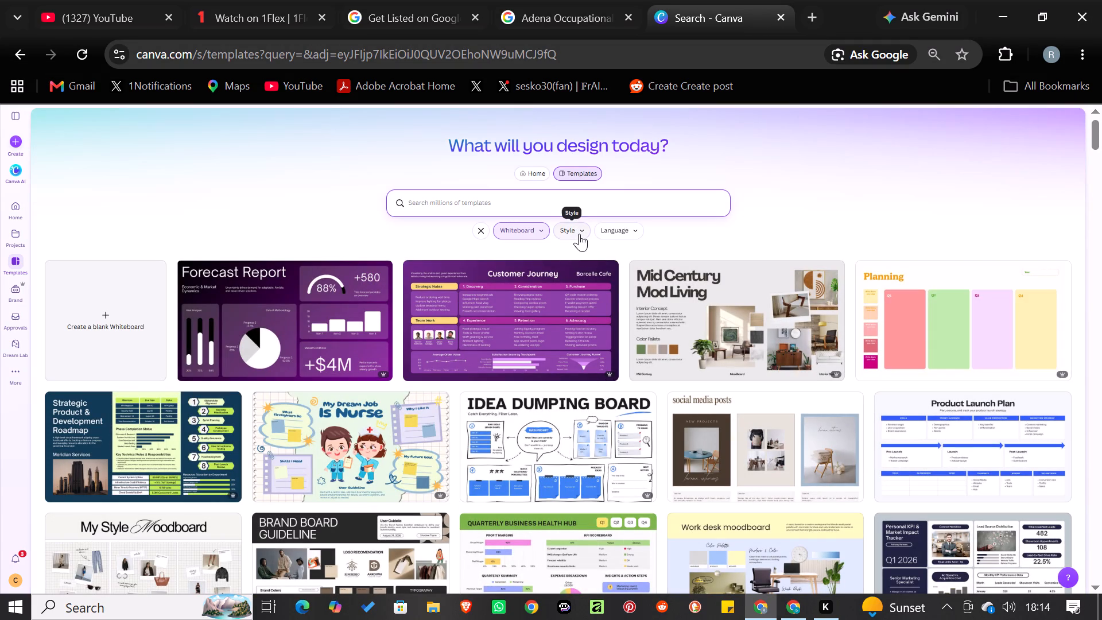
{"action": "left_click", "coordinate": [579, 234]}
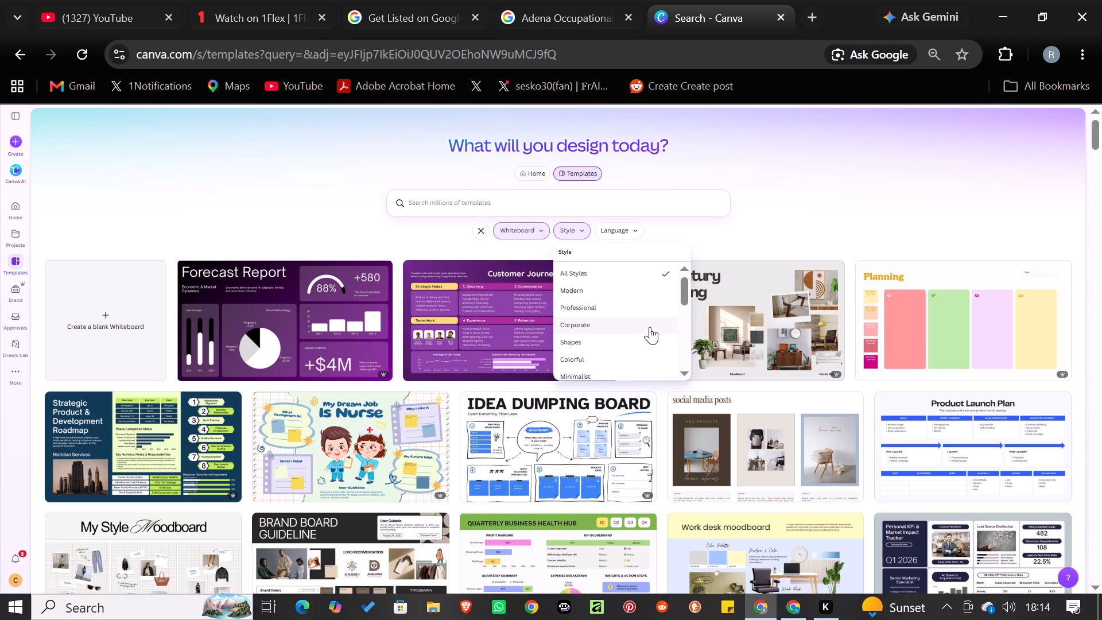
{"action": "left_click", "coordinate": [618, 307]}
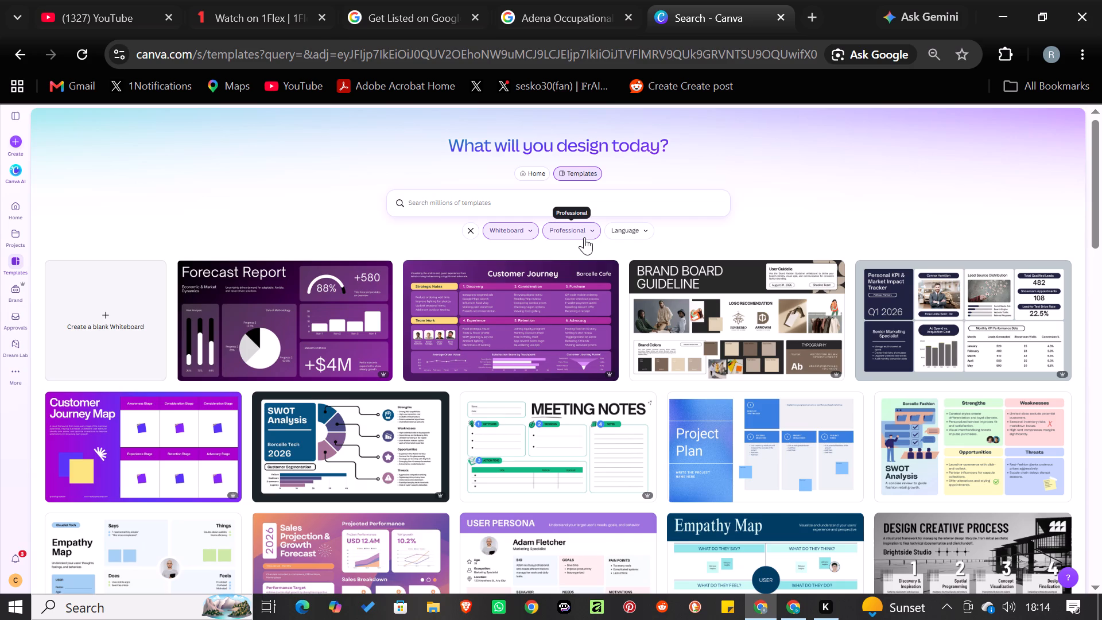
Examine the Professional whiteboard templates from the forecast report and customer journey down to the idea mind map and brand identity guide.
{"action": "key", "text": "Down"}
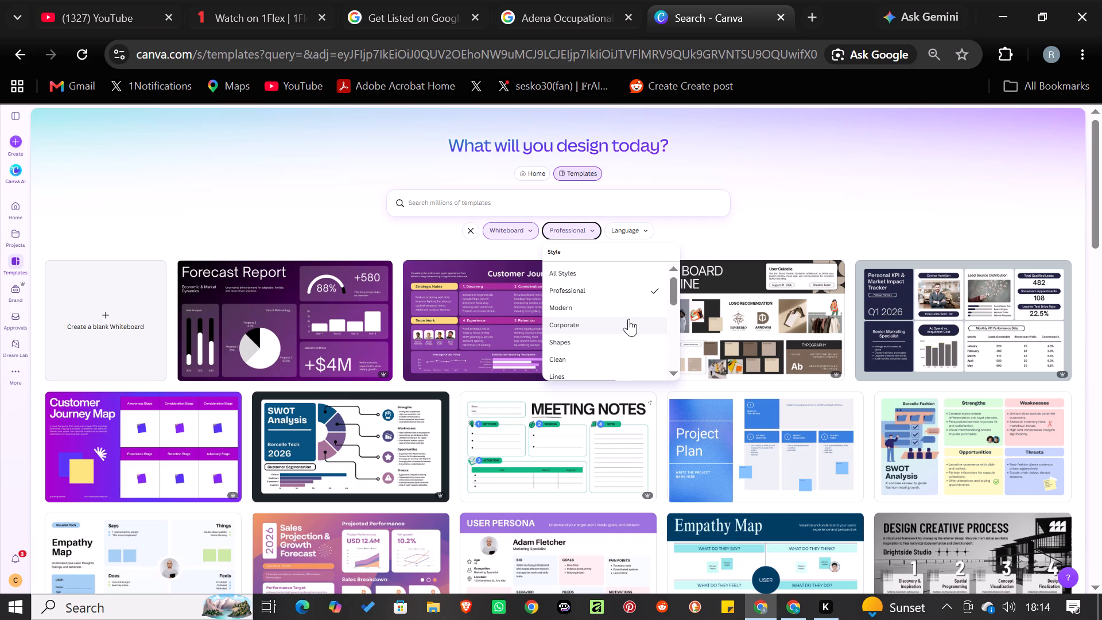
{"action": "left_click", "coordinate": [832, 196]}
{"action": "key", "text": "Down"}
{"action": "key", "text": "Down"}
{"action": "key", "text": "Down"}
{"action": "key", "text": "Down"}
{"action": "key", "text": "Down"}
{"action": "key", "text": "Down"}
{"action": "key", "text": "Down"}
{"action": "key", "text": "Down"}
{"action": "key", "text": "Down"}
{"action": "key", "text": "Down"}
{"action": "key", "text": "Down"}
{"action": "key", "text": "Down"}
{"action": "key", "text": "Down"}
{"action": "key", "text": "Down"}
{"action": "key", "text": "Down"}
{"action": "key", "text": "Down"}
{"action": "key", "text": "Down"}
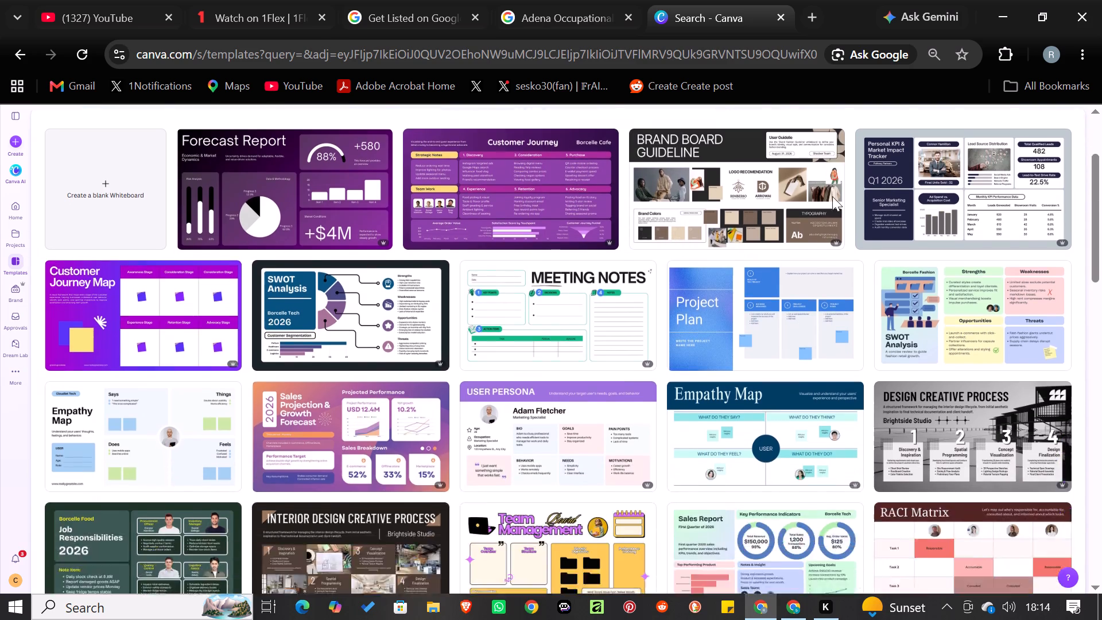
{"action": "key", "text": "Down"}
{"action": "key", "text": "Down"}
{"action": "key", "text": "Down"}
{"action": "key", "text": "Down"}
{"action": "key", "text": "Down"}
{"action": "key", "text": "Down"}
{"action": "key", "text": "Down"}
{"action": "key", "text": "Down"}
{"action": "key", "text": "Down"}
{"action": "key", "text": "Down"}
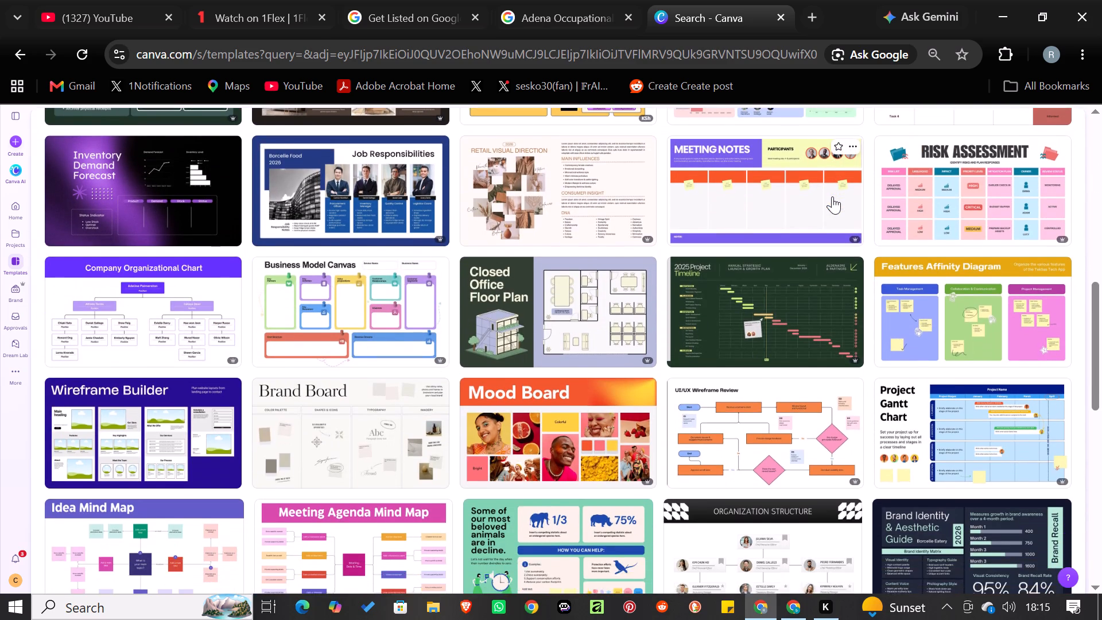
Filter the whiteboard templates by the Corporate style instead of Professional.
{"action": "key", "text": "Up"}
{"action": "key", "text": "Up"}
{"action": "key", "text": "Up"}
{"action": "key", "text": "Up"}
{"action": "key", "text": "Up"}
{"action": "key", "text": "Up"}
{"action": "key", "text": "Up"}
{"action": "key", "text": "Up"}
{"action": "key", "text": "Up"}
{"action": "key", "text": "Up"}
{"action": "key", "text": "Up"}
{"action": "key", "text": "Up"}
{"action": "key", "text": "Up"}
{"action": "key", "text": "Up"}
{"action": "key", "text": "Up"}
{"action": "key", "text": "Up"}
{"action": "key", "text": "Up"}
{"action": "key", "text": "Up"}
{"action": "key", "text": "Up"}
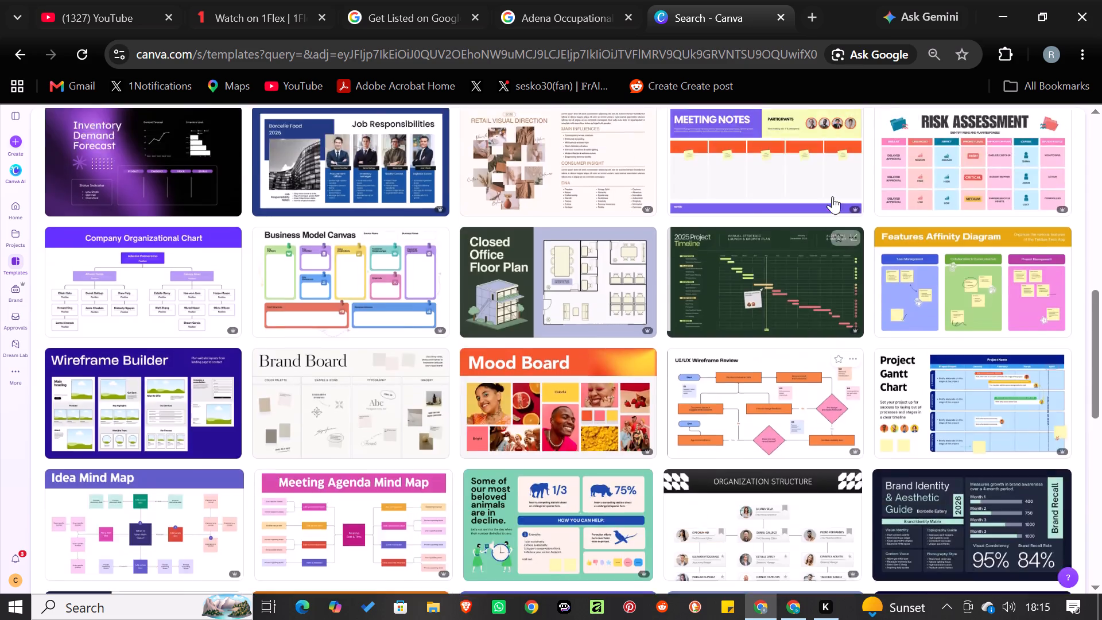
{"action": "key", "text": "Up"}
{"action": "key", "text": "Up"}
{"action": "key", "text": "Up"}
{"action": "key", "text": "Up"}
{"action": "key", "text": "Up"}
{"action": "key", "text": "Up"}
{"action": "key", "text": "Up"}
{"action": "key", "text": "Up"}
{"action": "key", "text": "Up"}
{"action": "key", "text": "Up"}
{"action": "key", "text": "Up"}
{"action": "key", "text": "Up"}
{"action": "key", "text": "Up"}
{"action": "key", "text": "Up"}
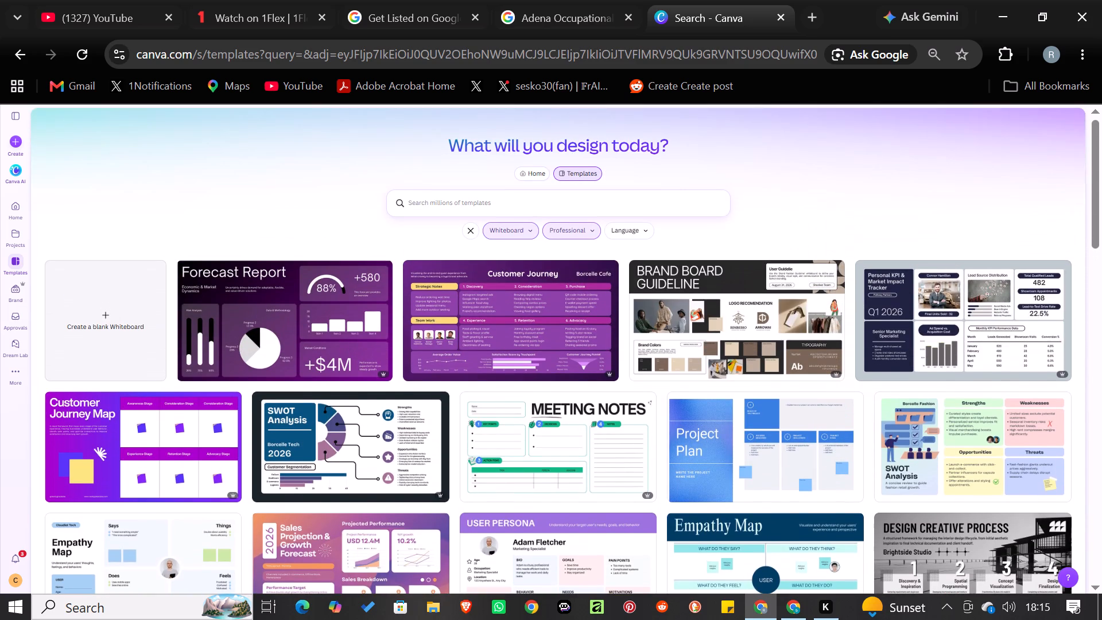
{"action": "left_click", "coordinate": [566, 228]}
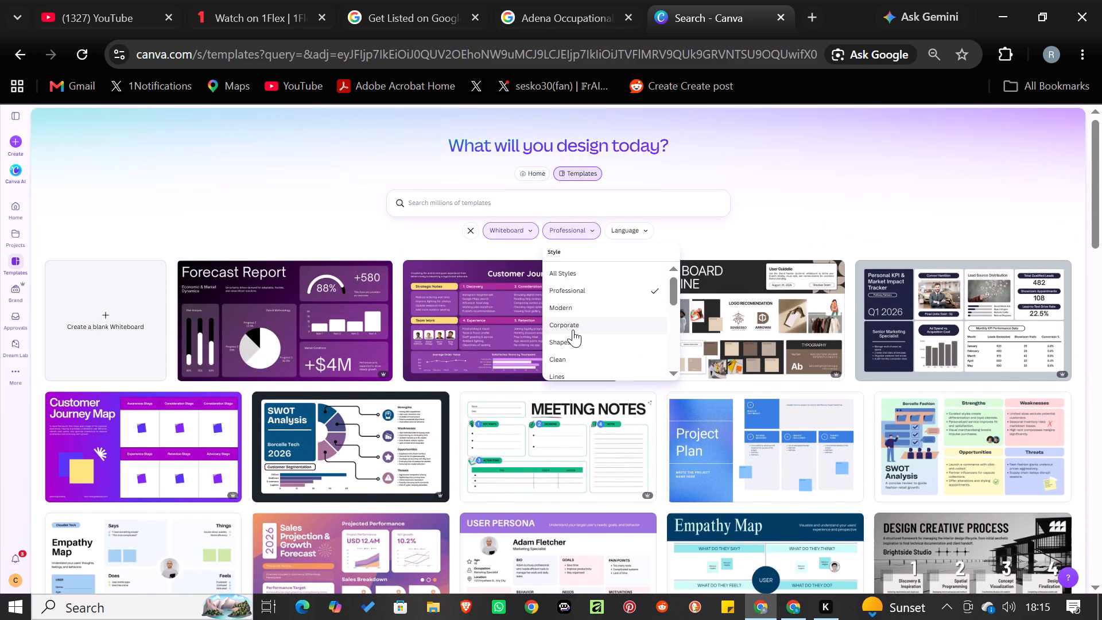
{"action": "left_click", "coordinate": [573, 329]}
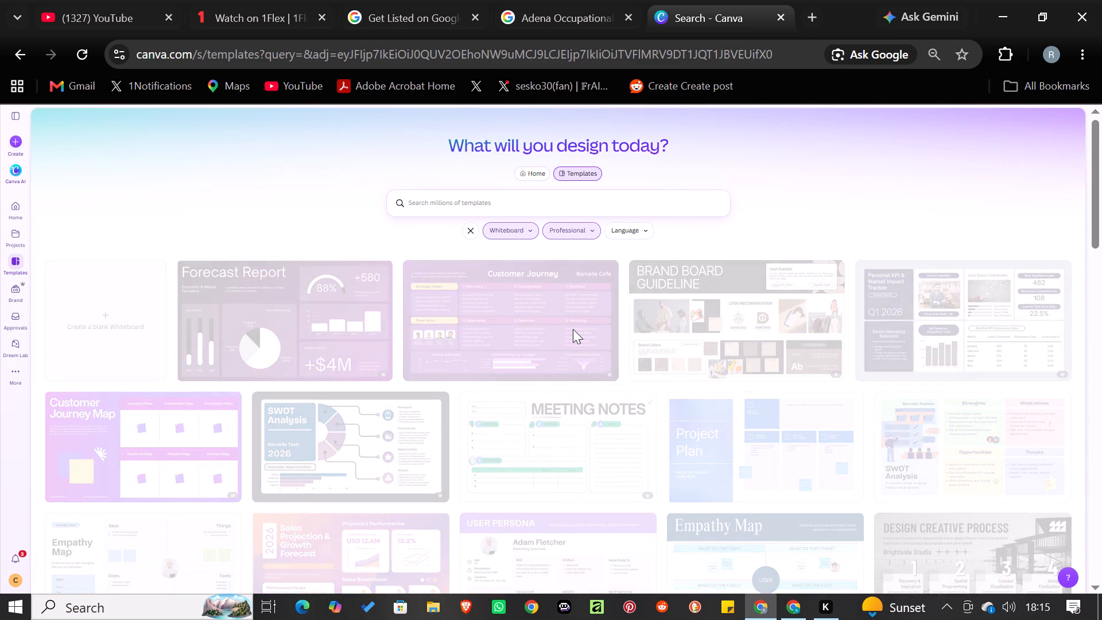
Examine the Corporate whiteboard templates from the product roadmap and quarterly business health hub down to the OKR tracker and wireframe review.
{"action": "key", "text": "Down"}
{"action": "key", "text": "Down"}
{"action": "key", "text": "Down"}
{"action": "key", "text": "Down"}
{"action": "key", "text": "Down"}
{"action": "key", "text": "Down"}
{"action": "key", "text": "Down"}
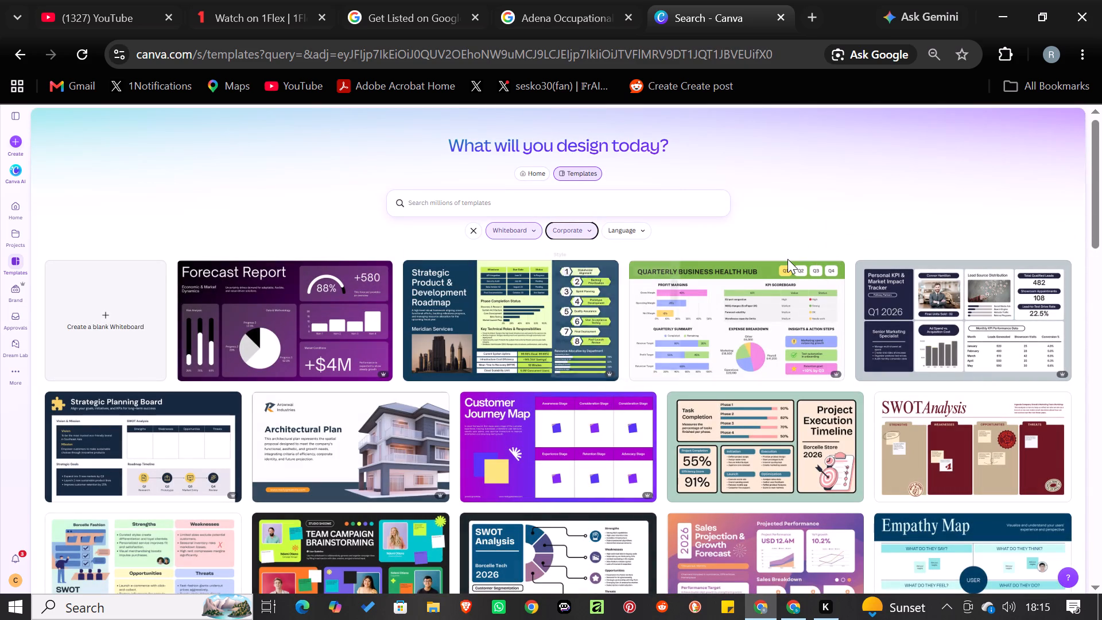
{"action": "left_click", "coordinate": [933, 181]}
{"action": "key", "text": "Down"}
{"action": "key", "text": "Down"}
{"action": "key", "text": "Down"}
{"action": "key", "text": "Down"}
{"action": "key", "text": "Down"}
{"action": "key", "text": "Down"}
{"action": "key", "text": "Down"}
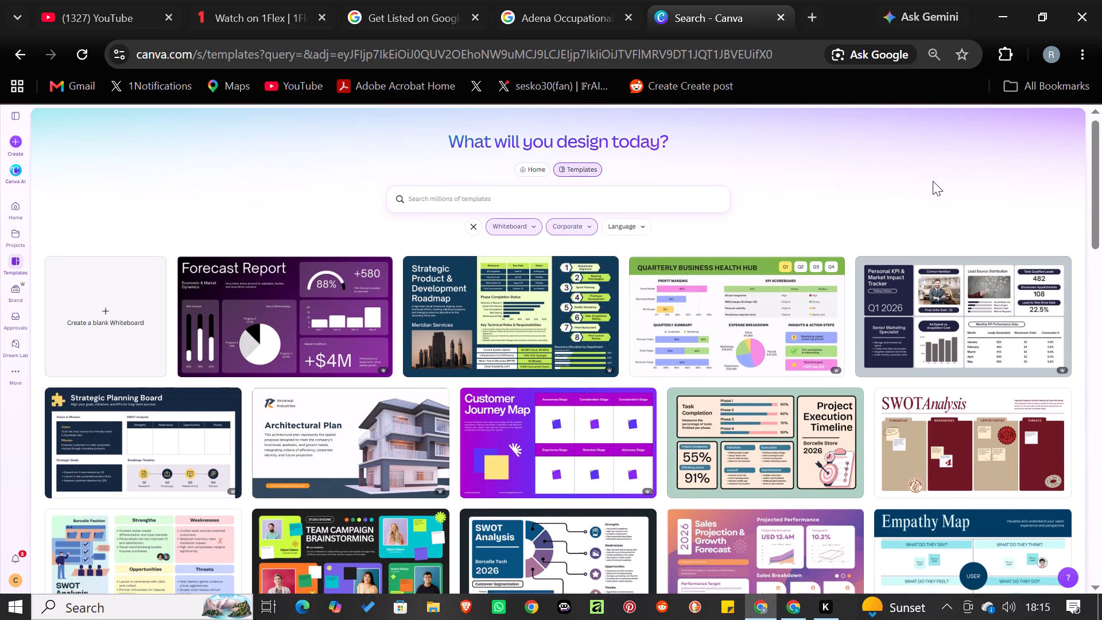
{"action": "key", "text": "Down"}
{"action": "key", "text": "Down"}
{"action": "key", "text": "Down"}
{"action": "key", "text": "Down"}
{"action": "key", "text": "Down"}
{"action": "key", "text": "Down"}
{"action": "key", "text": "Down"}
{"action": "key", "text": "Down"}
{"action": "key", "text": "Down"}
{"action": "key", "text": "Down"}
{"action": "key", "text": "Down"}
{"action": "key", "text": "Down"}
{"action": "key", "text": "Down"}
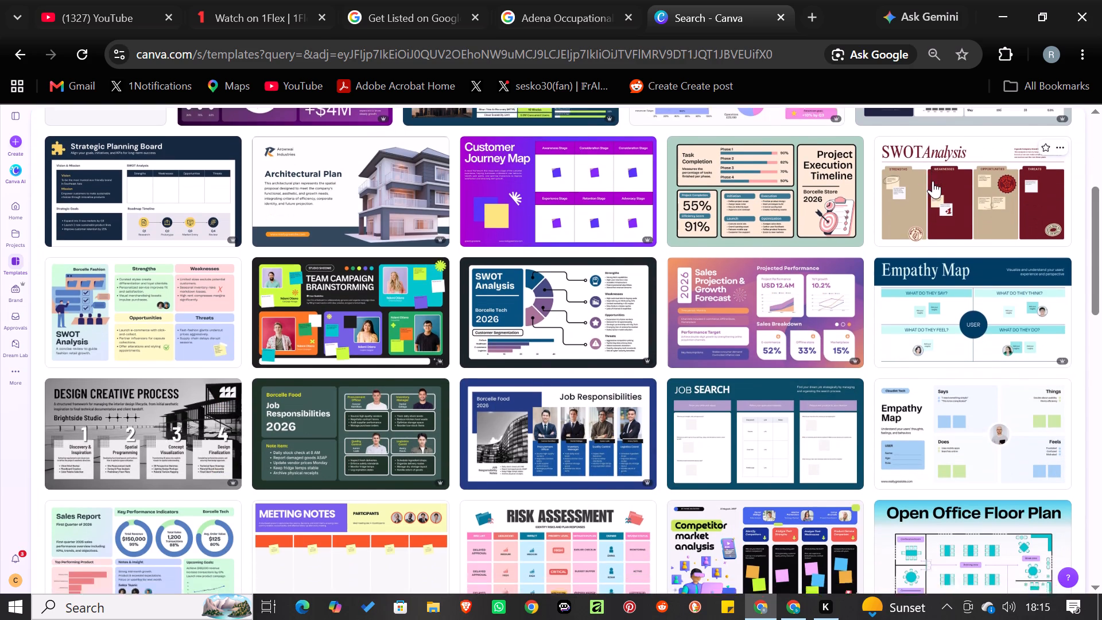
{"action": "key", "text": "Down"}
{"action": "key", "text": "Down"}
{"action": "key", "text": "Down"}
{"action": "key", "text": "Down"}
{"action": "key", "text": "Down"}
{"action": "key", "text": "Down"}
{"action": "key", "text": "Down"}
{"action": "key", "text": "Down"}
{"action": "key", "text": "Down"}
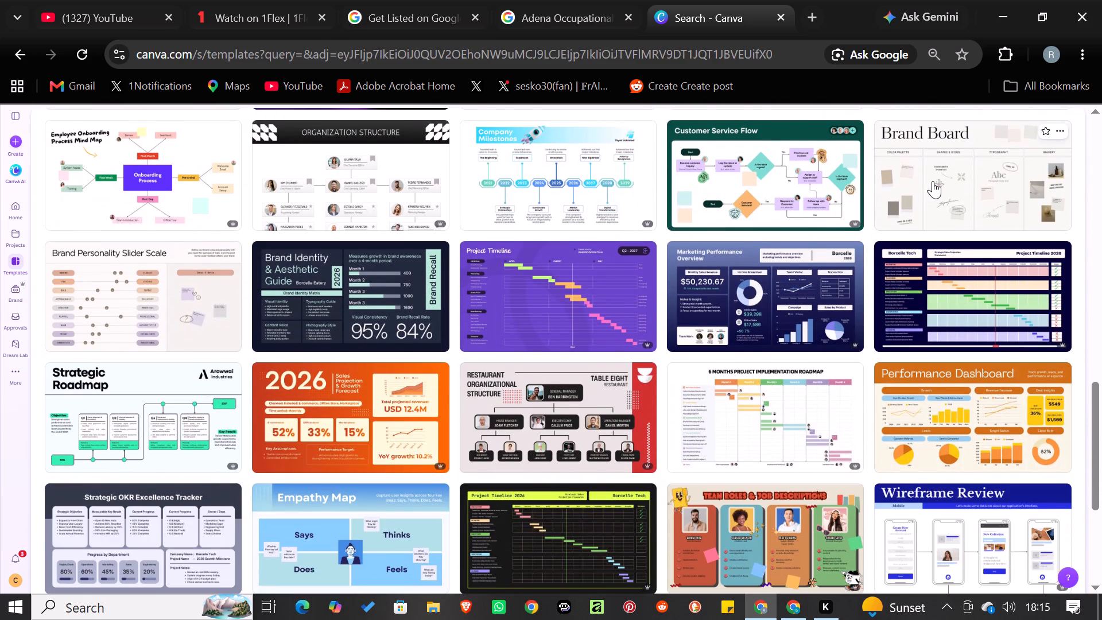
Filter the whiteboard templates by the Geometric style instead of Corporate.
{"action": "key", "text": "Up"}
{"action": "key", "text": "Up"}
{"action": "key", "text": "Up"}
{"action": "key", "text": "Up"}
{"action": "key", "text": "Up"}
{"action": "key", "text": "Up"}
{"action": "key", "text": "Up"}
{"action": "key", "text": "Up"}
{"action": "key", "text": "Up"}
{"action": "key", "text": "Up"}
{"action": "key", "text": "Up"}
{"action": "key", "text": "Up"}
{"action": "key", "text": "Up"}
{"action": "key", "text": "Up"}
{"action": "key", "text": "Up"}
{"action": "key", "text": "Up"}
{"action": "key", "text": "Up"}
{"action": "key", "text": "Up"}
{"action": "key", "text": "Up"}
{"action": "key", "text": "Up"}
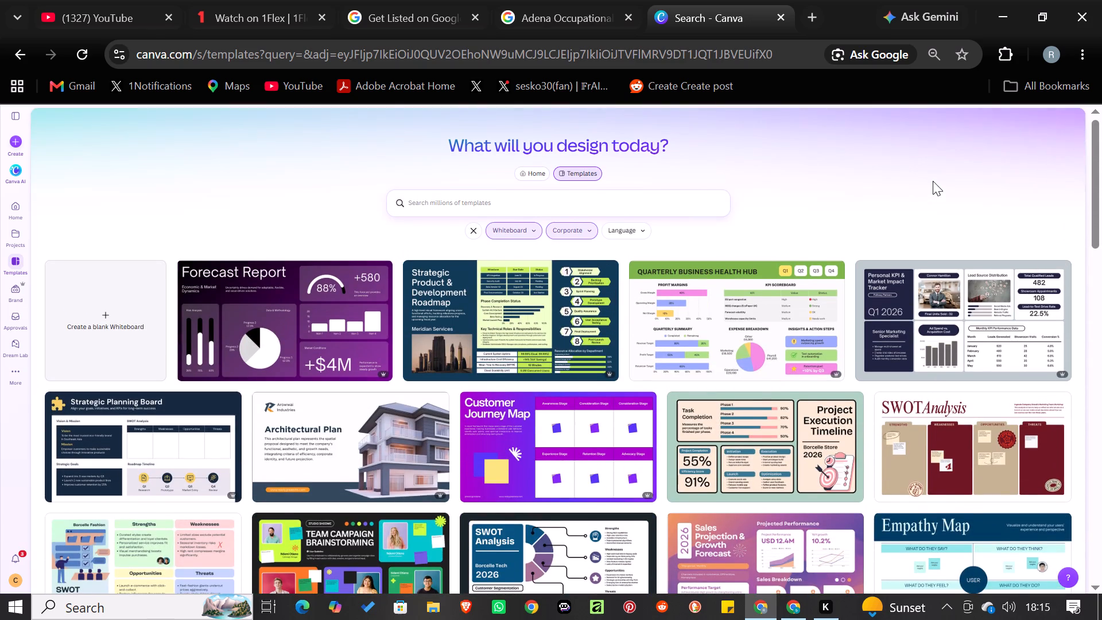
{"action": "left_click", "coordinate": [613, 222]}
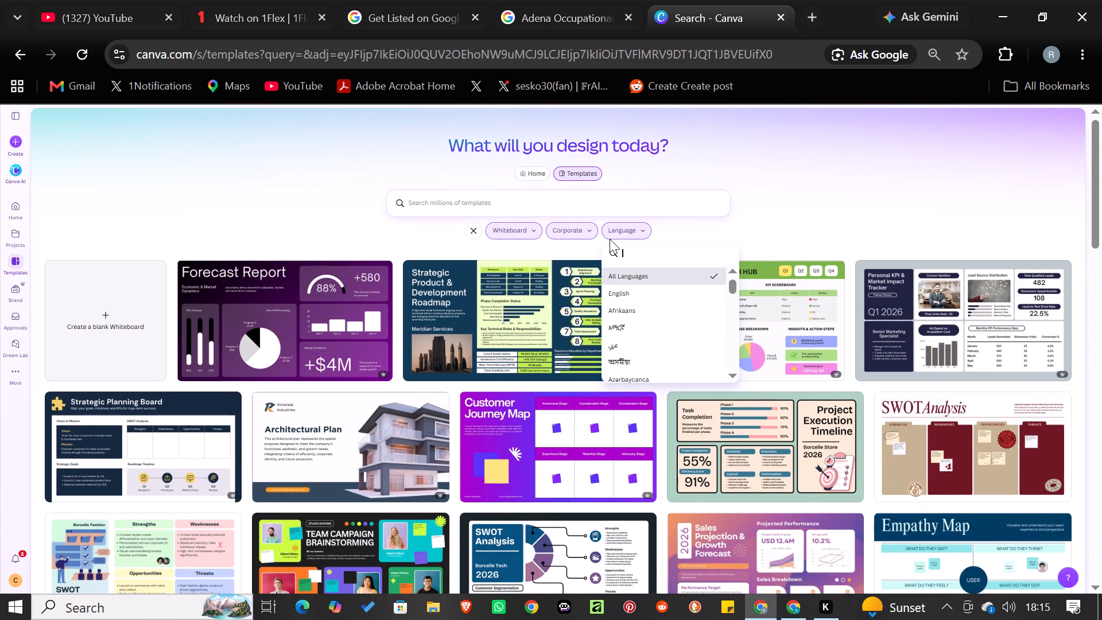
{"action": "left_click", "coordinate": [576, 229]}
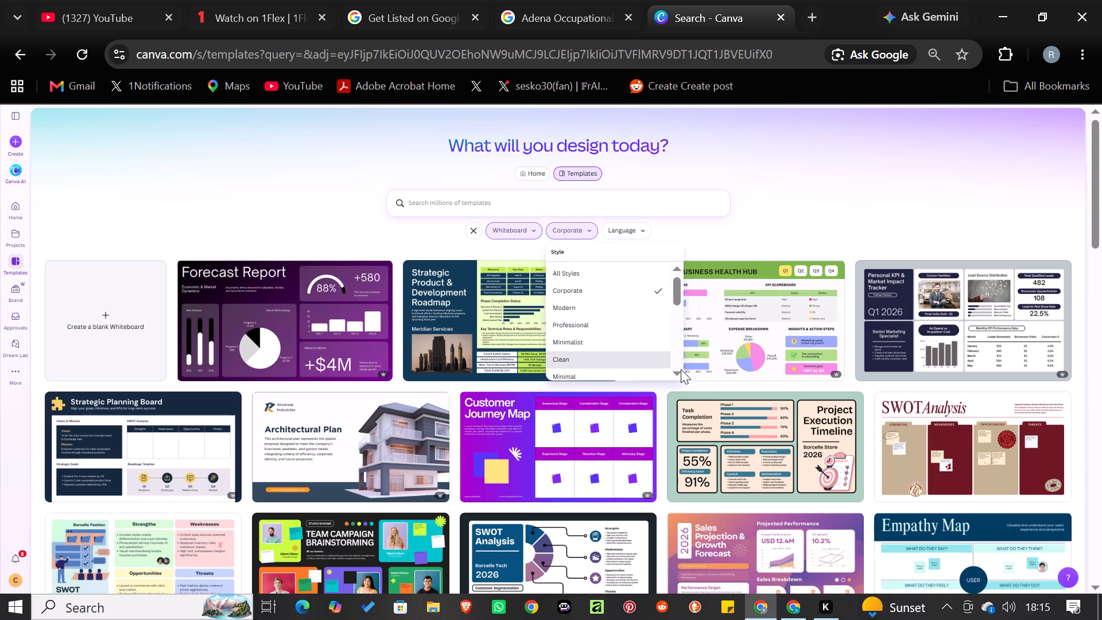
{"action": "left_click", "coordinate": [681, 369]}
{"action": "triple_click", "coordinate": [681, 369]}
{"action": "triple_click", "coordinate": [681, 369]}
{"action": "triple_click", "coordinate": [681, 369]}
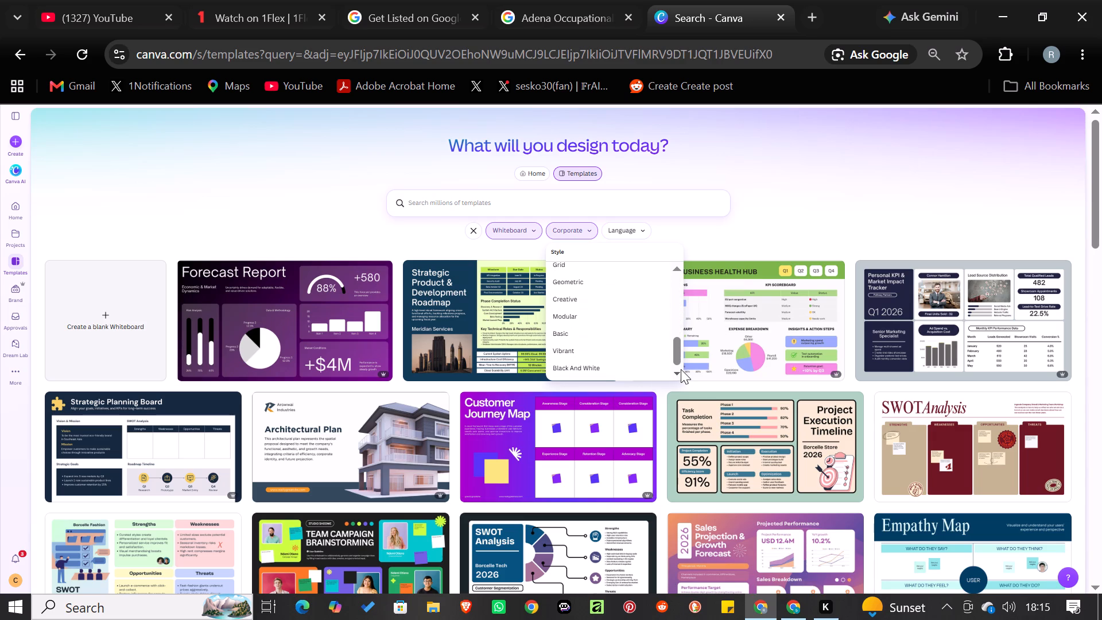
{"action": "left_click", "coordinate": [584, 276]}
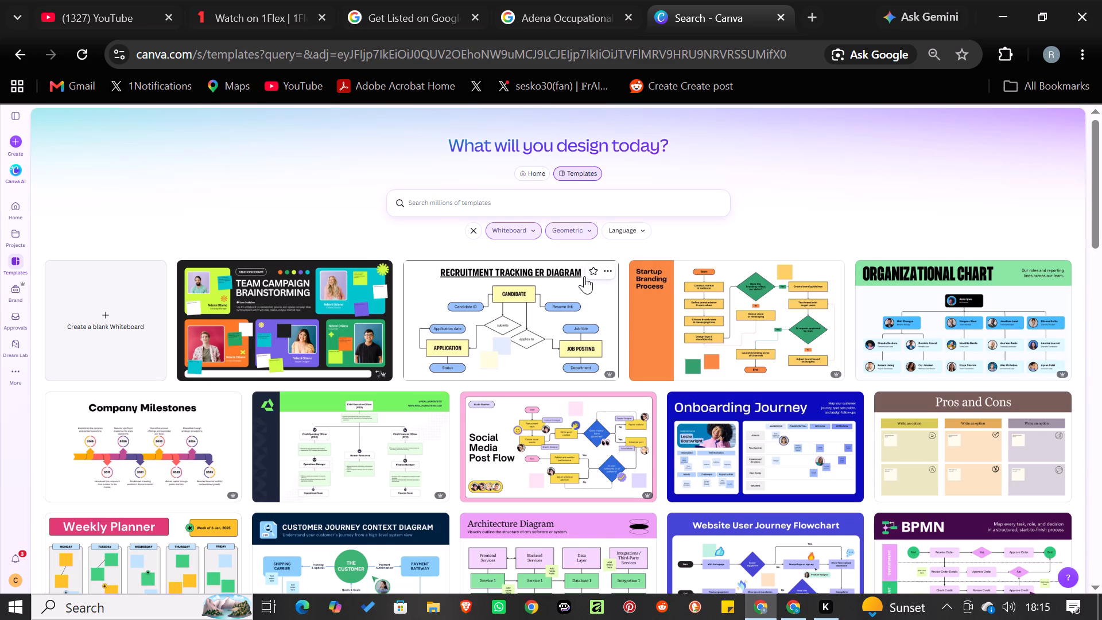
Examine the Geometric whiteboard templates from the team campaign brainstorming board down to the weekly sprint planner and business process map.
{"action": "key", "text": "Down"}
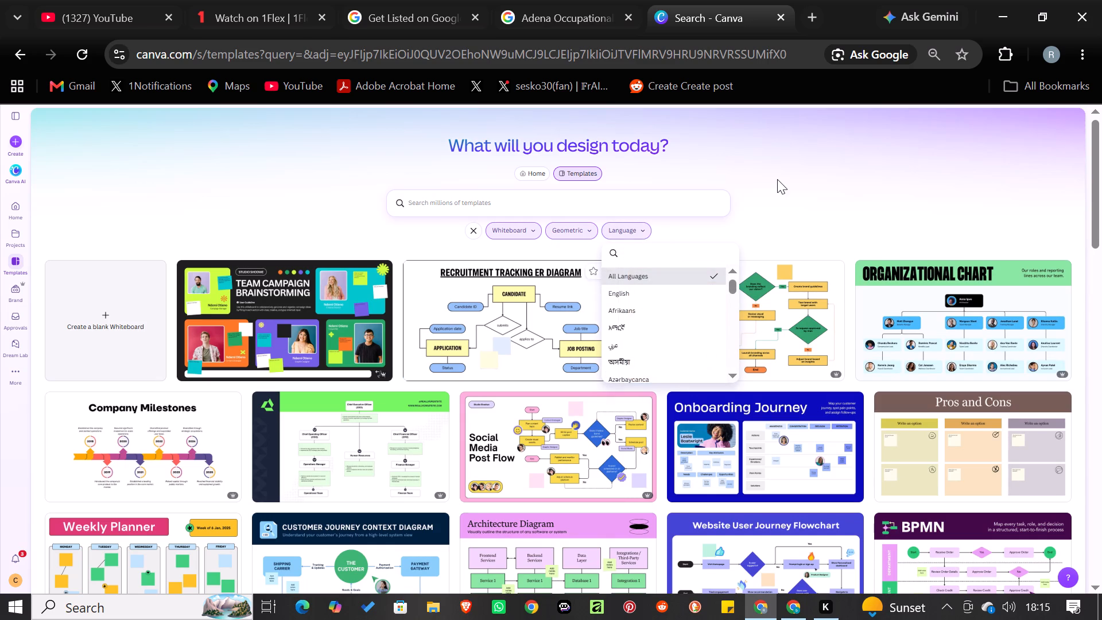
{"action": "left_click", "coordinate": [778, 179]}
{"action": "key", "text": "Down"}
{"action": "left_click", "coordinate": [899, 125]}
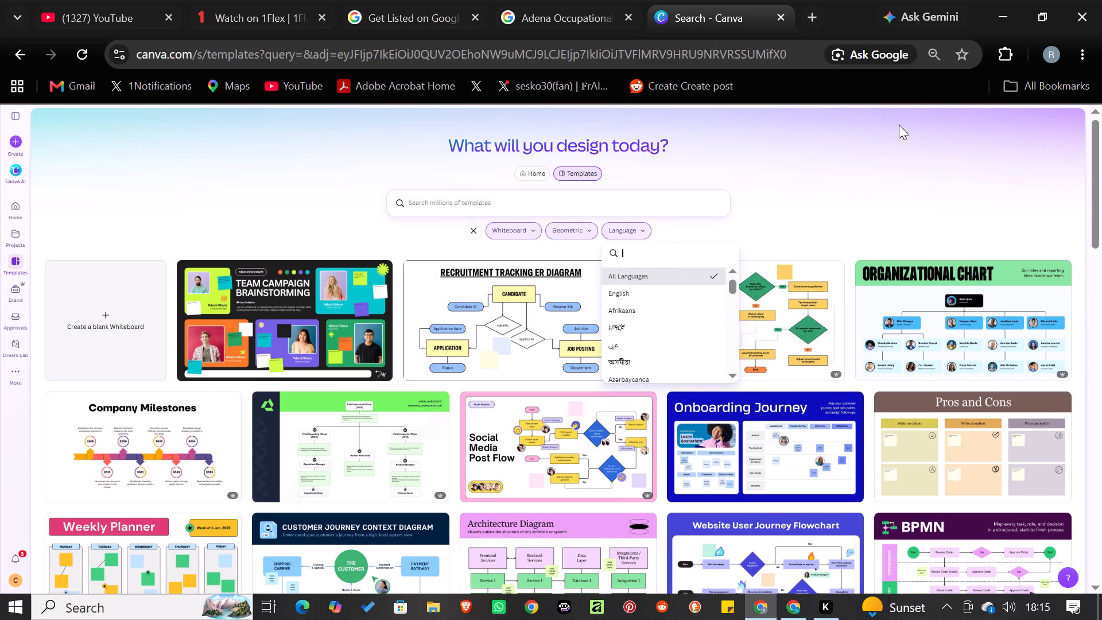
{"action": "left_click", "coordinate": [899, 125]}
{"action": "key", "text": "Down"}
{"action": "key", "text": "Down"}
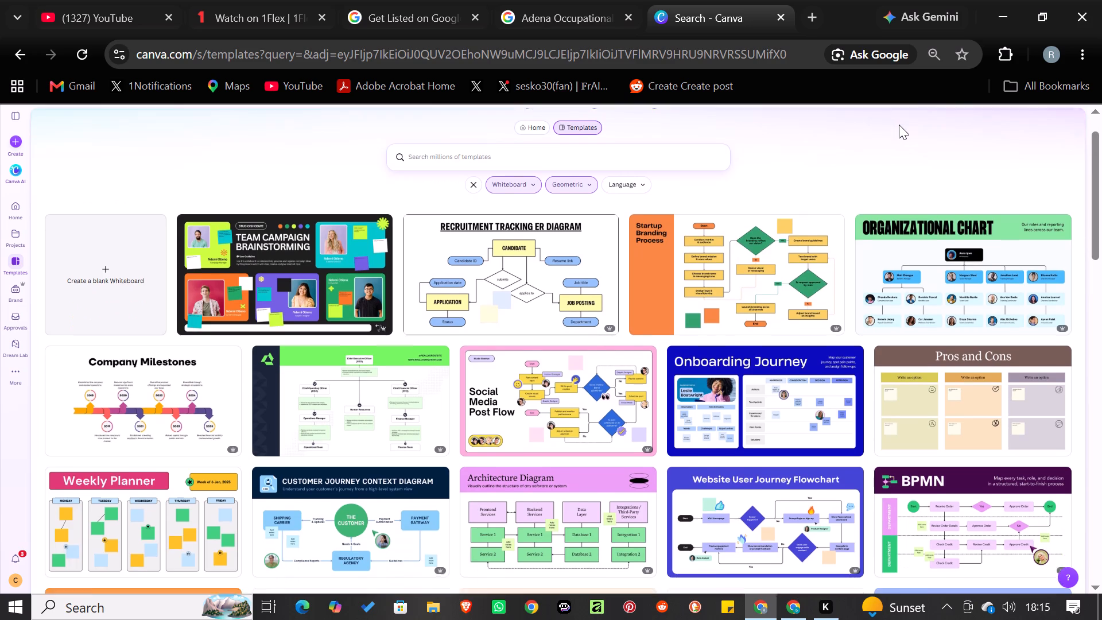
{"action": "key", "text": "Down"}
{"action": "key", "text": "Down"}
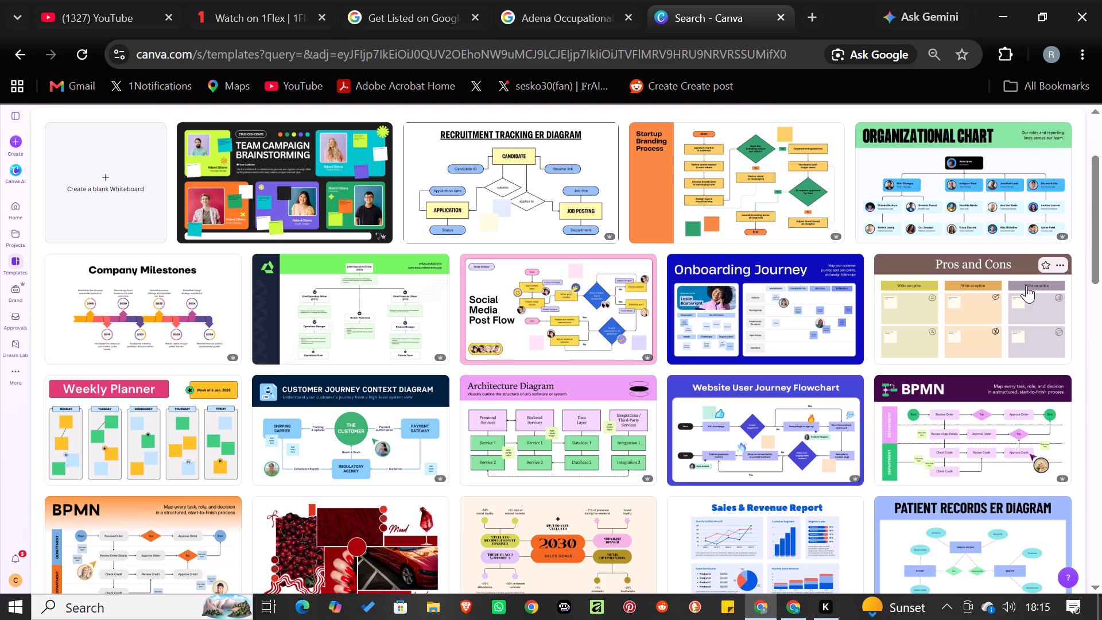
{"action": "key", "text": "Down"}
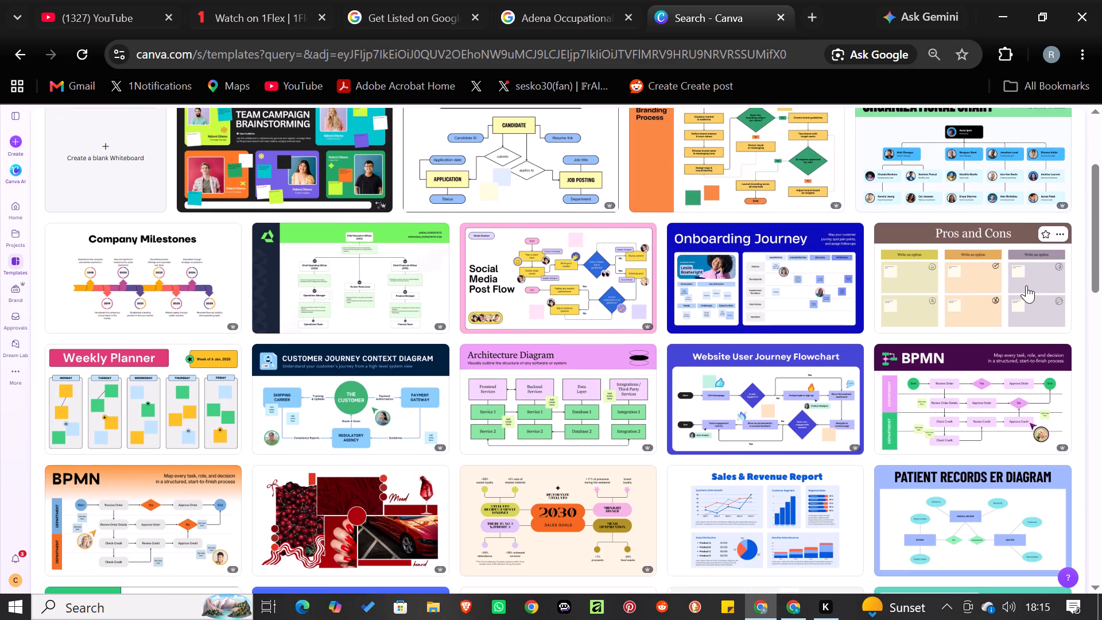
{"action": "key", "text": "Down"}
{"action": "key", "text": "Down"}
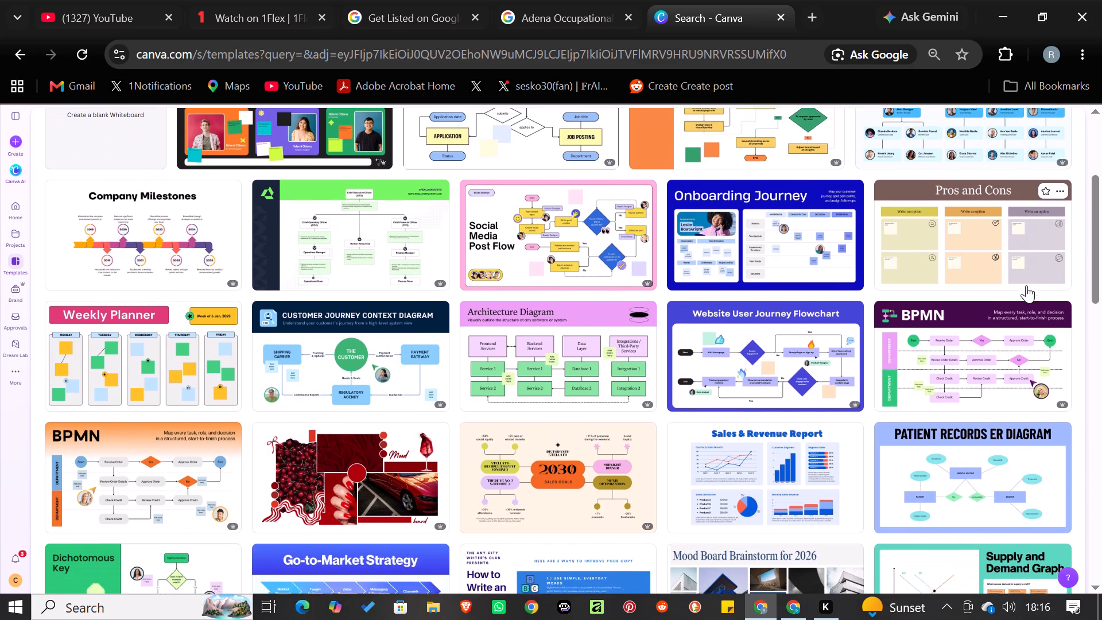
{"action": "key", "text": "Down"}
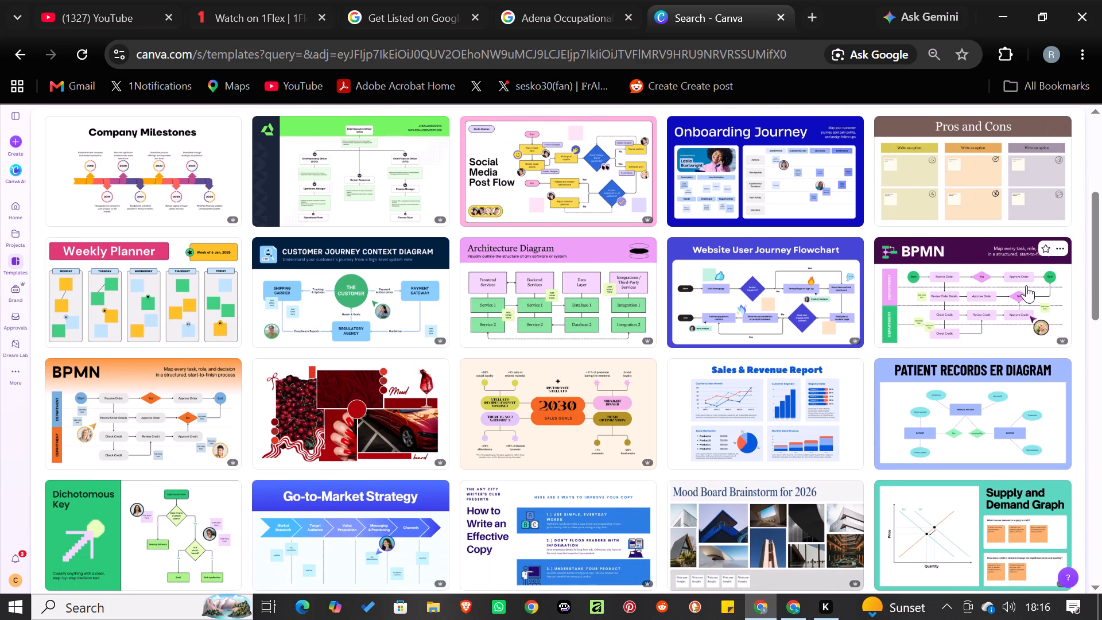
{"action": "key", "text": "Down"}
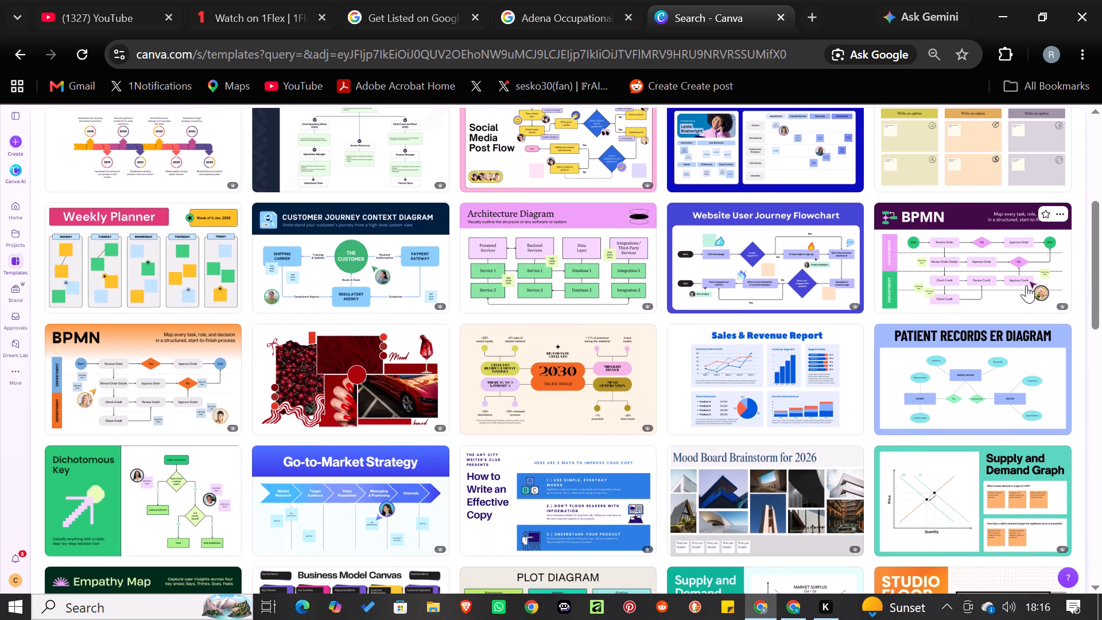
{"action": "key", "text": "Down"}
{"action": "key", "text": "Down"}
{"action": "key", "text": "Down"}
{"action": "key", "text": "Down"}
{"action": "key", "text": "Down"}
{"action": "key", "text": "Down"}
{"action": "key", "text": "Down"}
{"action": "key", "text": "Down"}
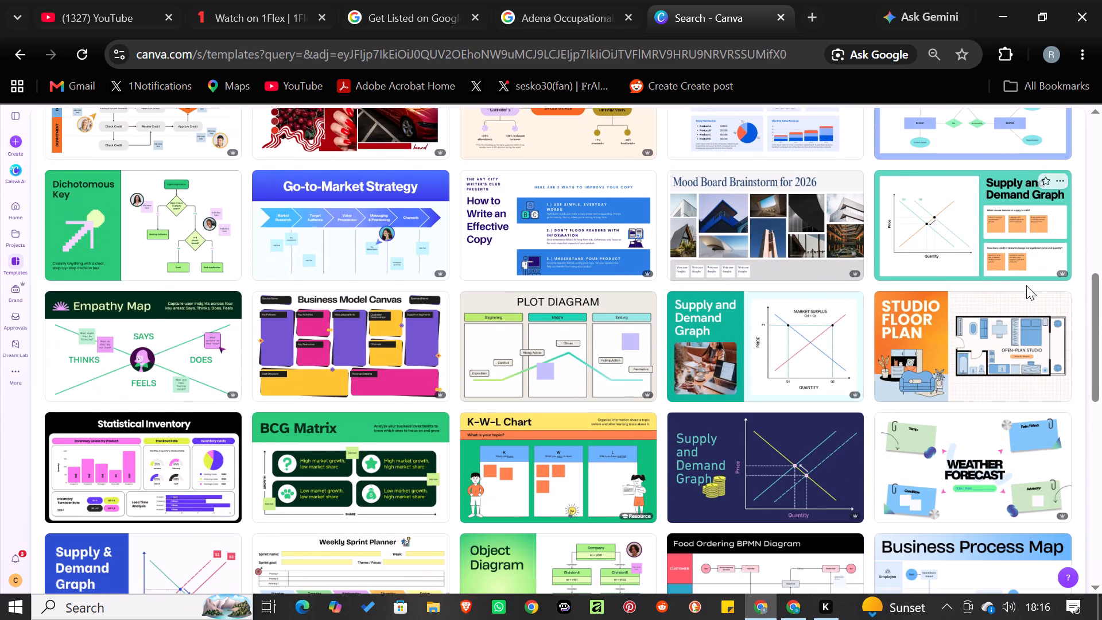
Search the Geometric whiteboard templates for "why choose us?".
{"action": "key", "text": "Up"}
{"action": "key", "text": "Up"}
{"action": "key", "text": "Up"}
{"action": "key", "text": "Up"}
{"action": "key", "text": "Up"}
{"action": "key", "text": "Up"}
{"action": "key", "text": "Up"}
{"action": "key", "text": "Up"}
{"action": "key", "text": "Up"}
{"action": "key", "text": "Up"}
{"action": "key", "text": "Up"}
{"action": "key", "text": "Up"}
{"action": "key", "text": "Up"}
{"action": "key", "text": "Up"}
{"action": "key", "text": "Up"}
{"action": "key", "text": "Up"}
{"action": "key", "text": "Up"}
{"action": "key", "text": "Up"}
{"action": "key", "text": "Up"}
{"action": "key", "text": "Up"}
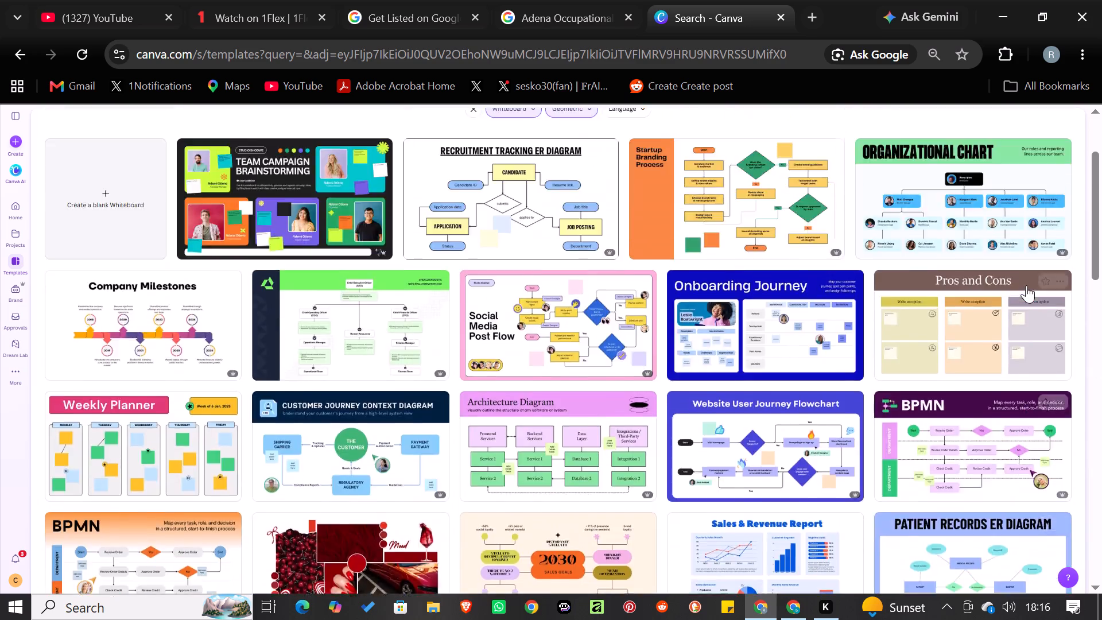
{"action": "left_click", "coordinate": [478, 196]}
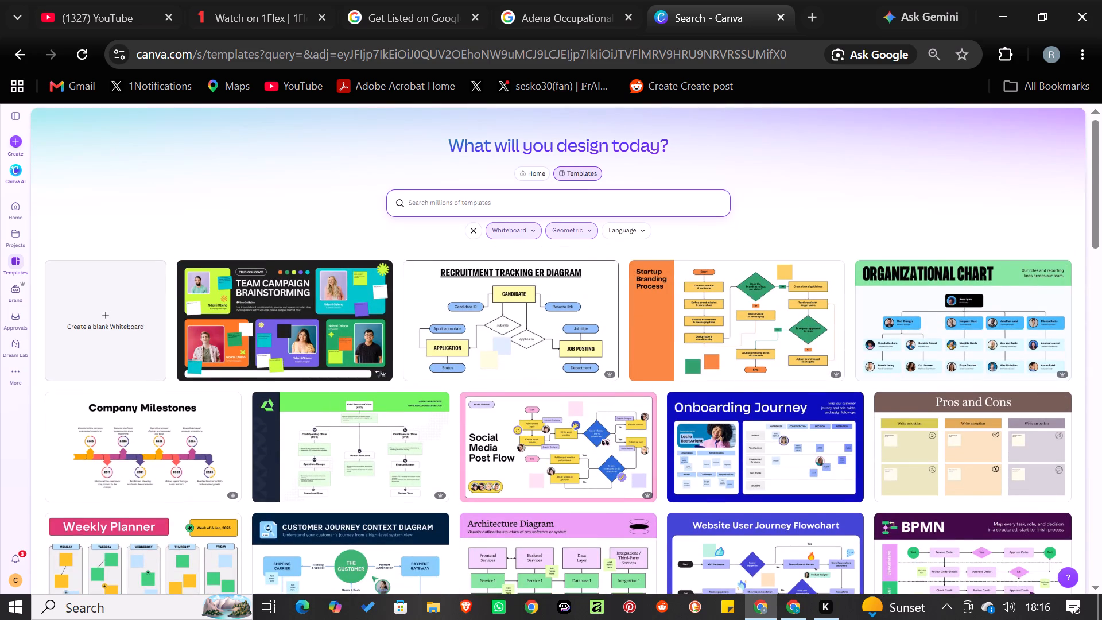
{"action": "type", "text": "why choose us?"}
{"action": "key", "text": "Return"}
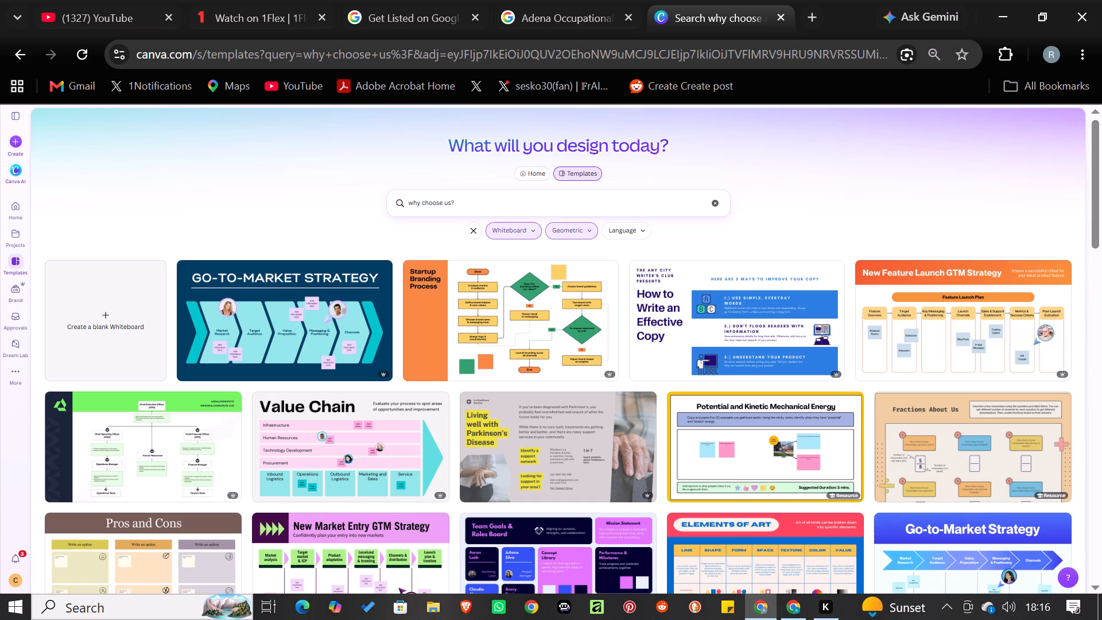
Repeat the template search as "why choose us", without the question mark.
{"action": "left_click", "coordinate": [628, 209]}
{"action": "key", "text": "BackSpace"}
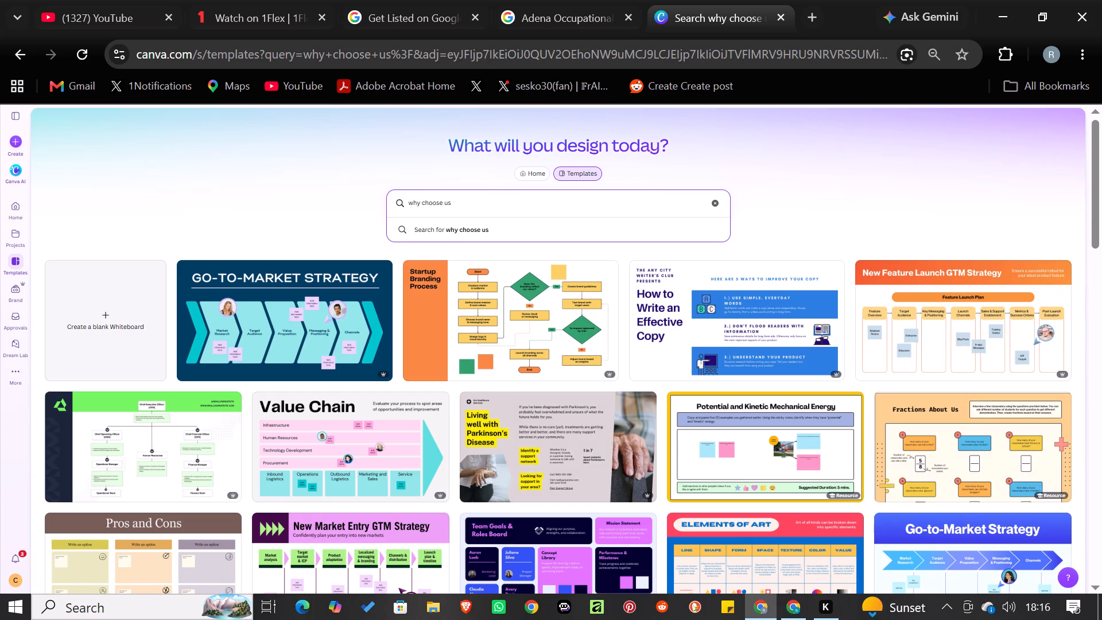
{"action": "key", "text": "Return"}
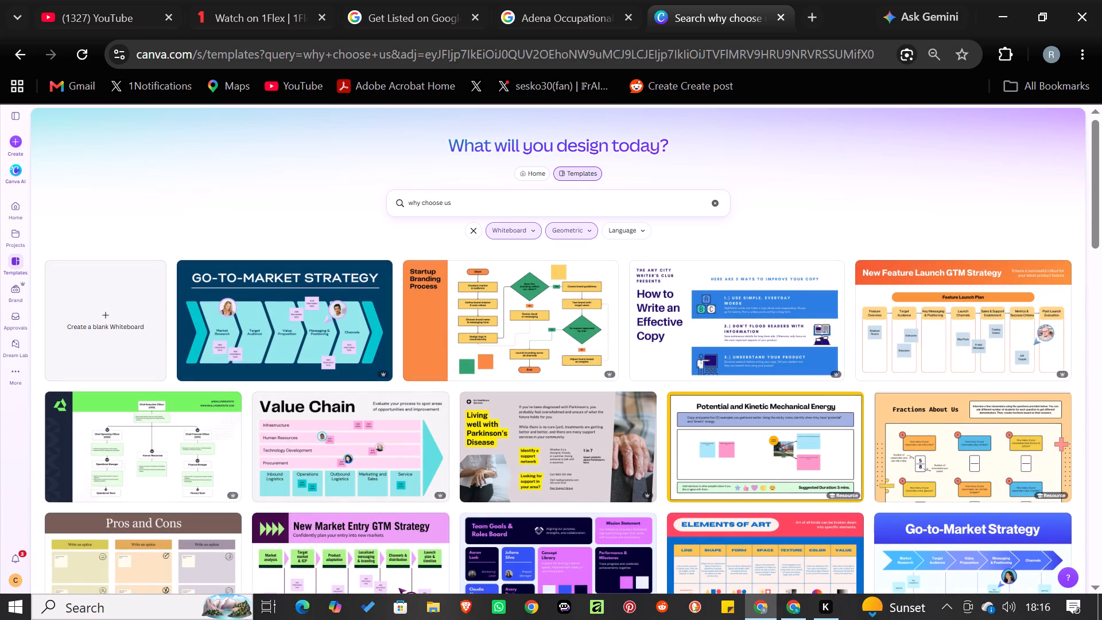
Widen the template style filter from Geometric to All Styles.
{"action": "left_click", "coordinate": [570, 230]}
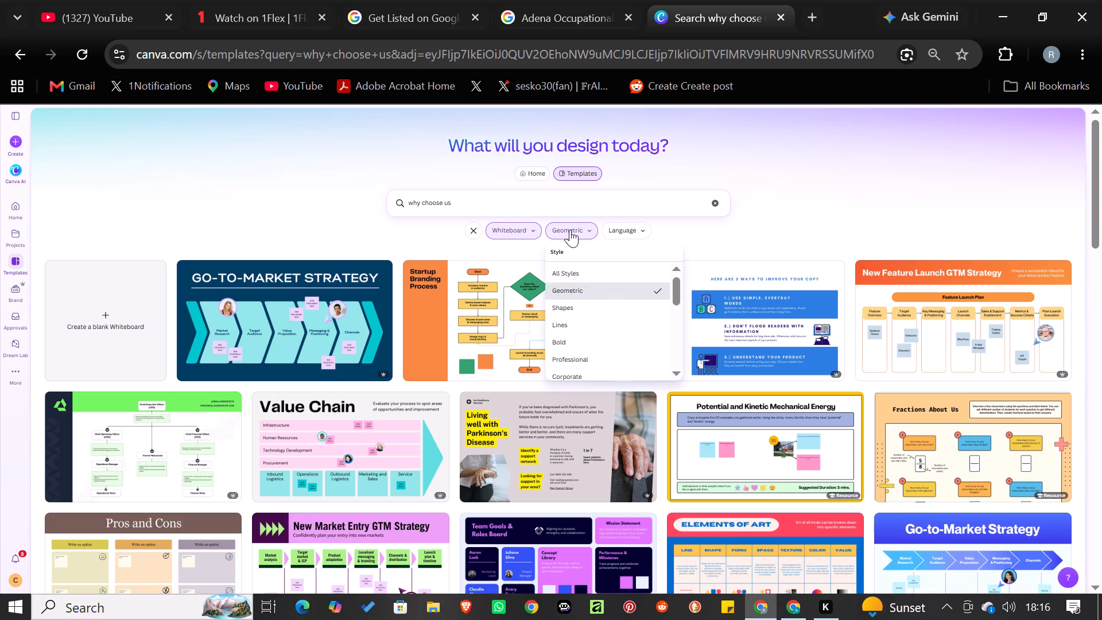
{"action": "left_click", "coordinate": [589, 269]}
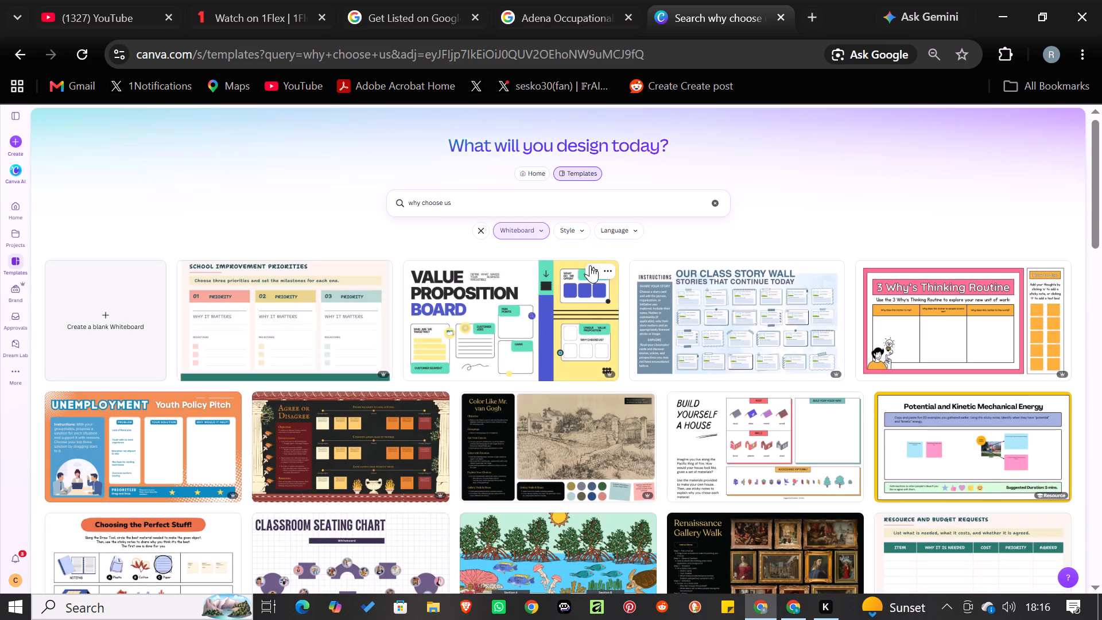
Examine the "why choose us" whiteboard templates from the value proposition board down to the quadratic formula and AI and SIFT boards.
{"action": "left_click", "coordinate": [380, 223]}
{"action": "key", "text": "Down"}
{"action": "key", "text": "Down"}
{"action": "key", "text": "Down"}
{"action": "key", "text": "Down"}
{"action": "key", "text": "Down"}
{"action": "key", "text": "Down"}
{"action": "key", "text": "Down"}
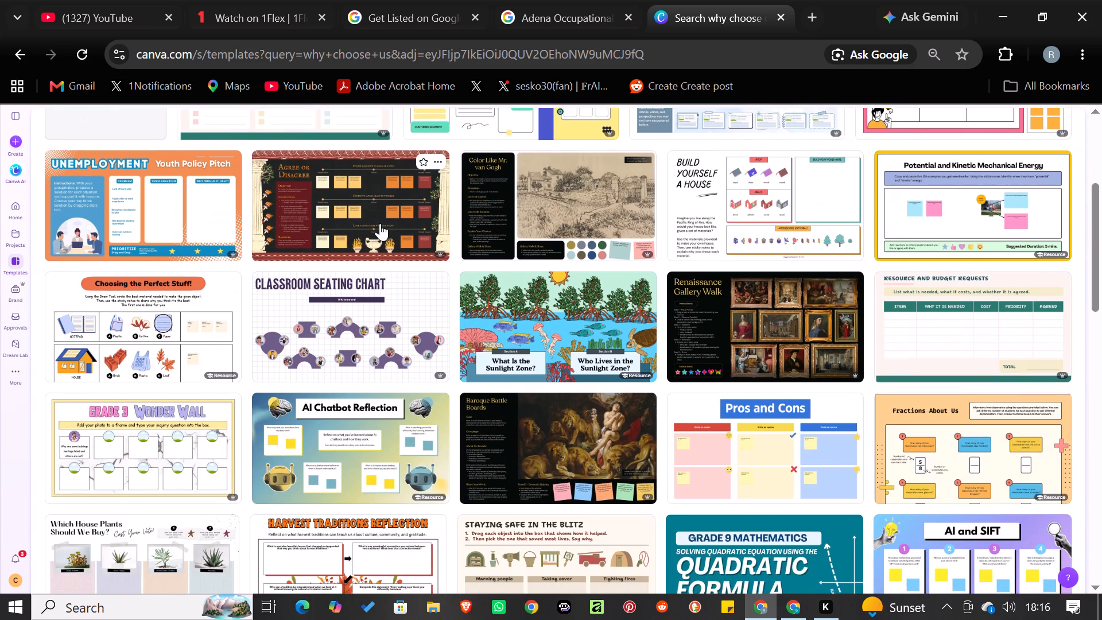
{"action": "key", "text": "Down"}
{"action": "key", "text": "Down"}
{"action": "key", "text": "Down"}
{"action": "key", "text": "Down"}
{"action": "key", "text": "Down"}
{"action": "key", "text": "Down"}
{"action": "key", "text": "Down"}
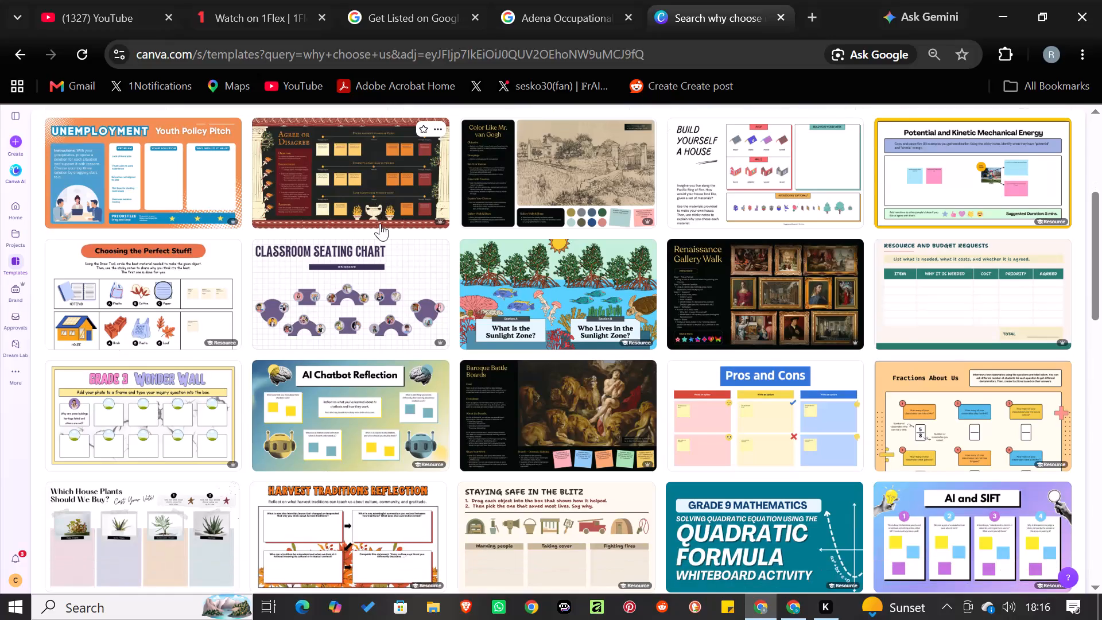
{"action": "key", "text": "Up"}
{"action": "key", "text": "Up"}
{"action": "key", "text": "Up"}
{"action": "key", "text": "Up"}
{"action": "key", "text": "Up"}
{"action": "key", "text": "Up"}
{"action": "key", "text": "Up"}
{"action": "key", "text": "Up"}
{"action": "key", "text": "Up"}
{"action": "key", "text": "Up"}
{"action": "key", "text": "Up"}
{"action": "key", "text": "Up"}
{"action": "key", "text": "Up"}
{"action": "key", "text": "Up"}
{"action": "key", "text": "Up"}
{"action": "key", "text": "Up"}
{"action": "key", "text": "Up"}
{"action": "key", "text": "Up"}
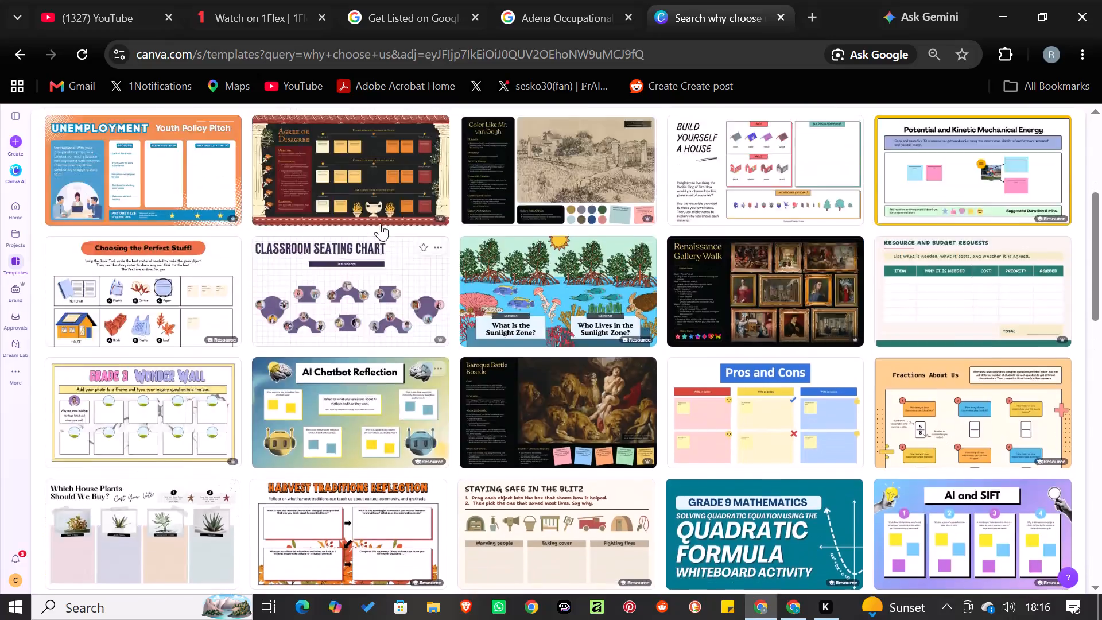
Search the whiteboard templates for "wig shop" instead of "why choose us".
{"action": "left_click", "coordinate": [454, 197]}
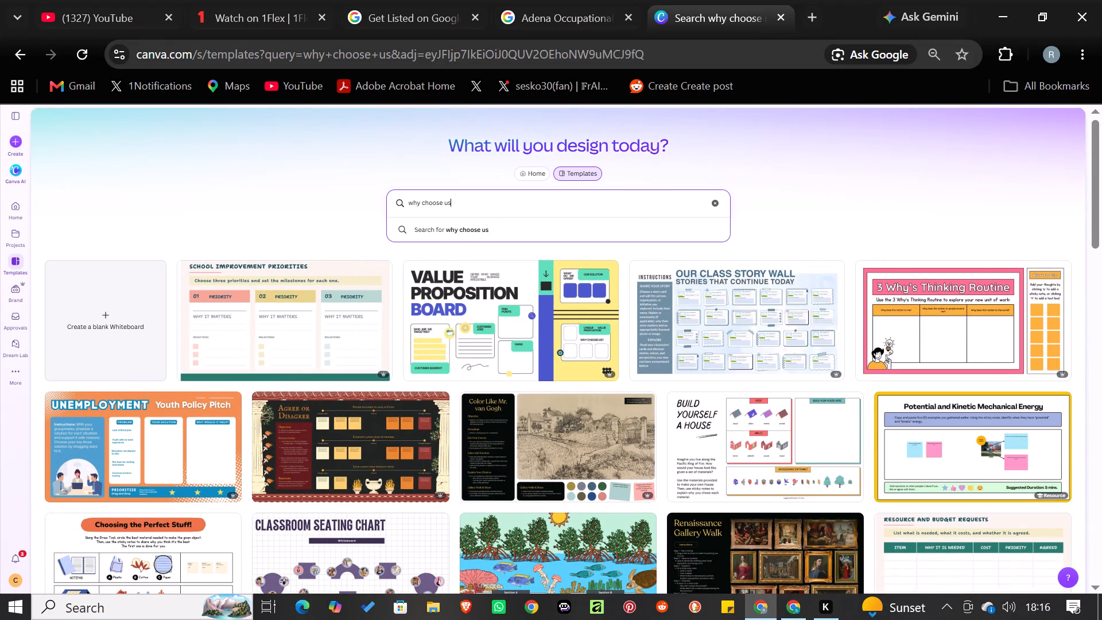
{"action": "key", "text": "BackSpace"}
{"action": "key", "text": "BackSpace"}
{"action": "key", "text": "BackSpace"}
{"action": "key", "text": "BackSpace"}
{"action": "key", "text": "BackSpace"}
{"action": "key", "text": "BackSpace"}
{"action": "key", "text": "BackSpace"}
{"action": "key", "text": "BackSpace"}
{"action": "key", "text": "BackSpace"}
{"action": "key", "text": "BackSpace"}
{"action": "key", "text": "BackSpace"}
{"action": "key", "text": "BackSpace"}
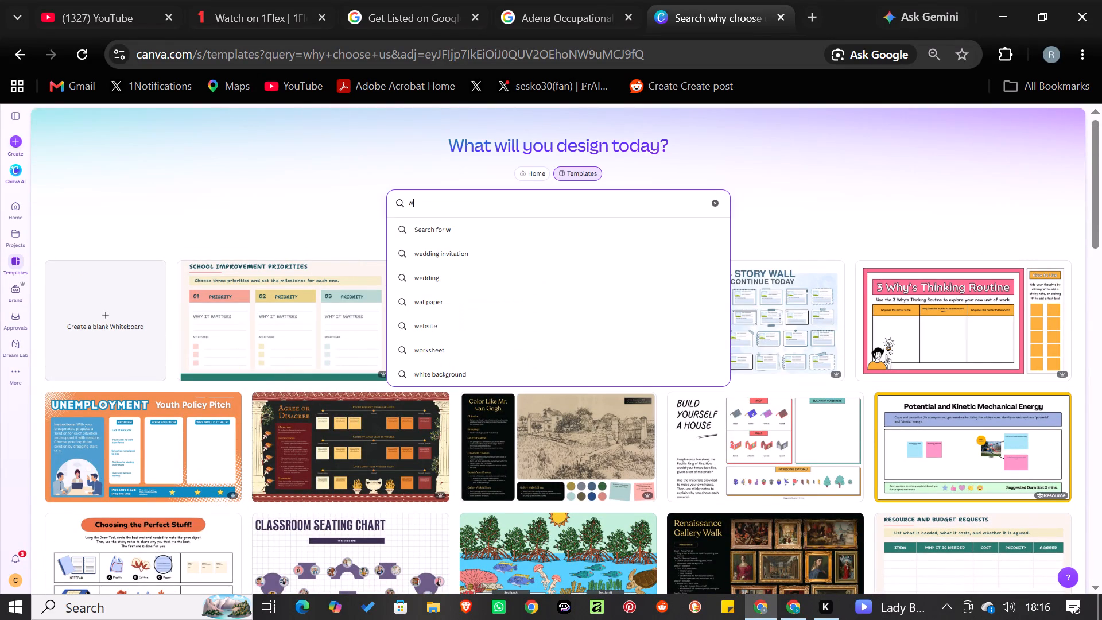
{"action": "type", "text": "ig shop"}
{"action": "key", "text": "space"}
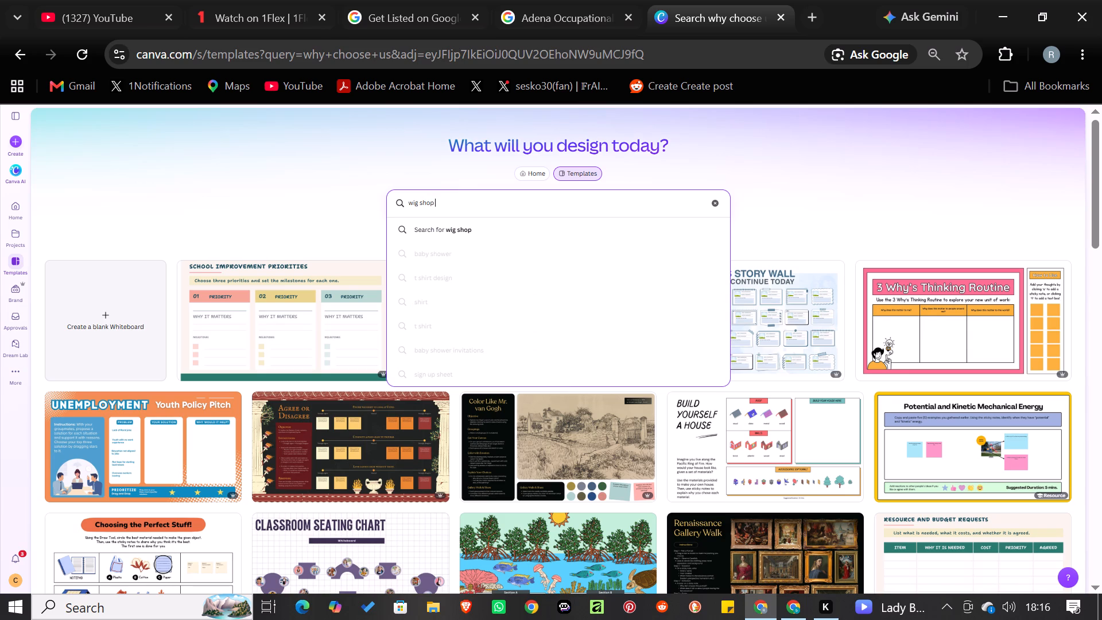
{"action": "key", "text": "Return"}
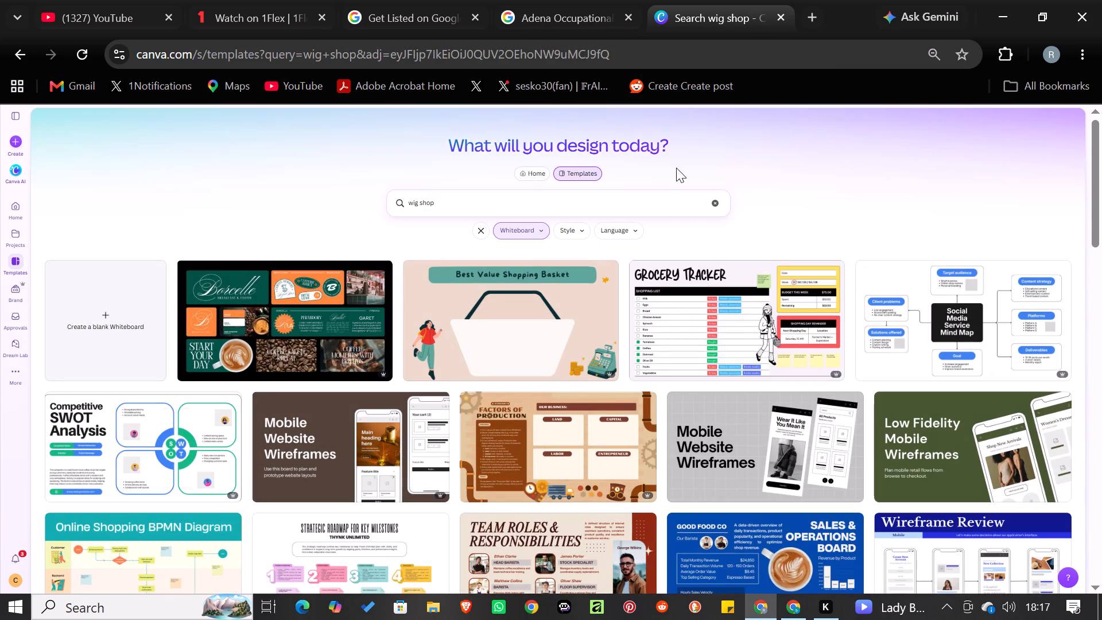
Examine the "wig shop" whiteboard templates, including the shopping basket, mobile website wireframes and vision board designs.
{"action": "left_click", "coordinate": [785, 160]}
{"action": "key", "text": "Down"}
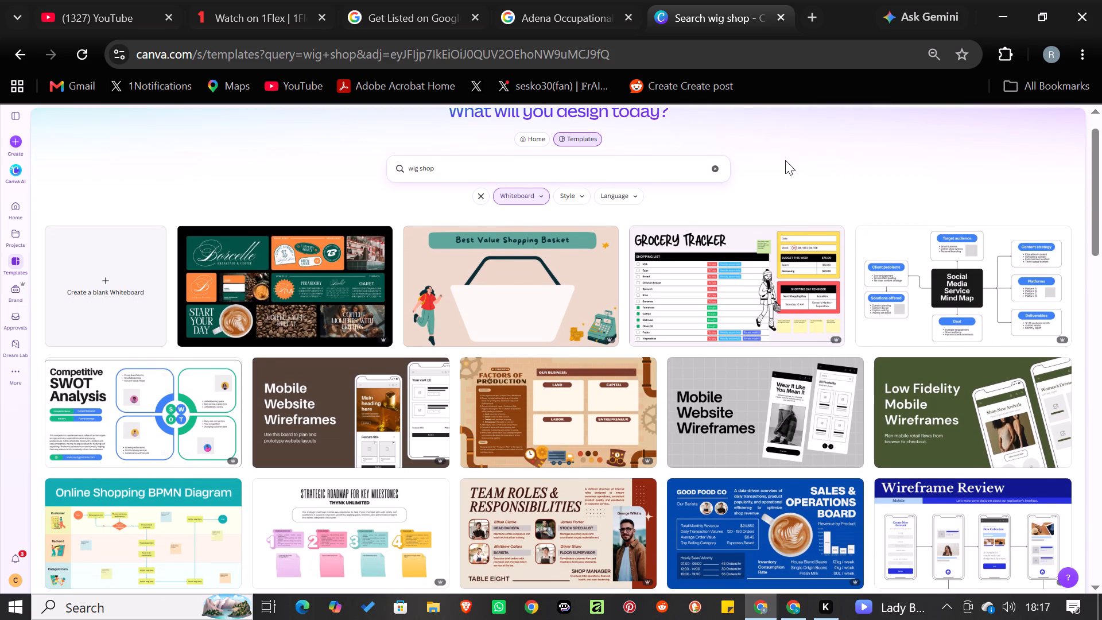
{"action": "key", "text": "Down"}
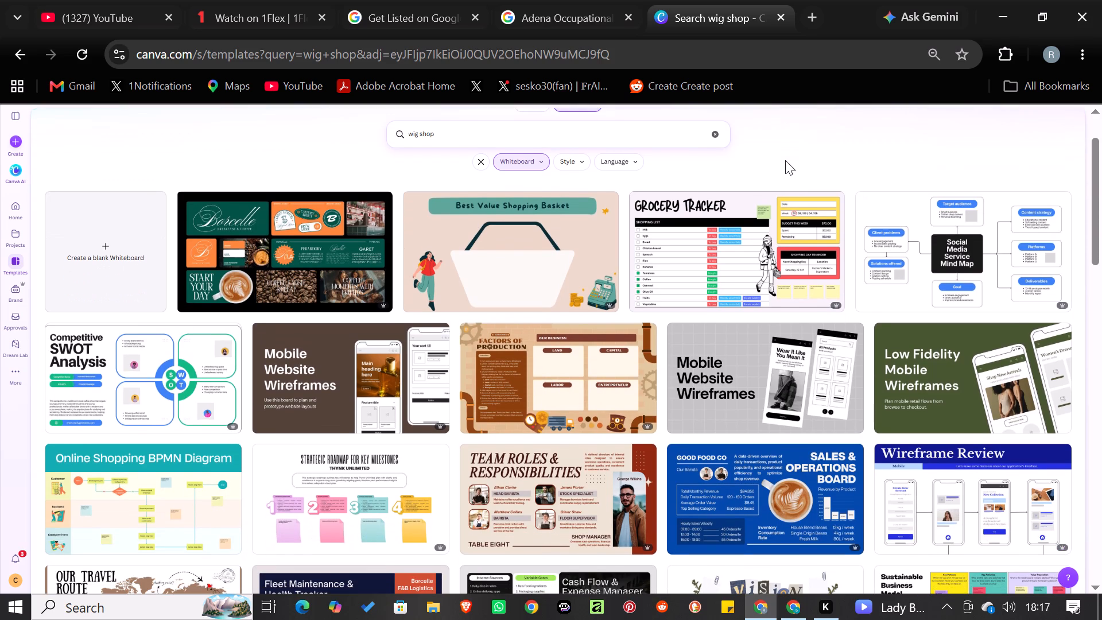
{"action": "key", "text": "Down"}
{"action": "key", "text": "Down"}
{"action": "key", "text": "Down"}
{"action": "key", "text": "Down"}
{"action": "key", "text": "Down"}
{"action": "key", "text": "Down"}
{"action": "key", "text": "Down"}
{"action": "key", "text": "Down"}
{"action": "key", "text": "Down"}
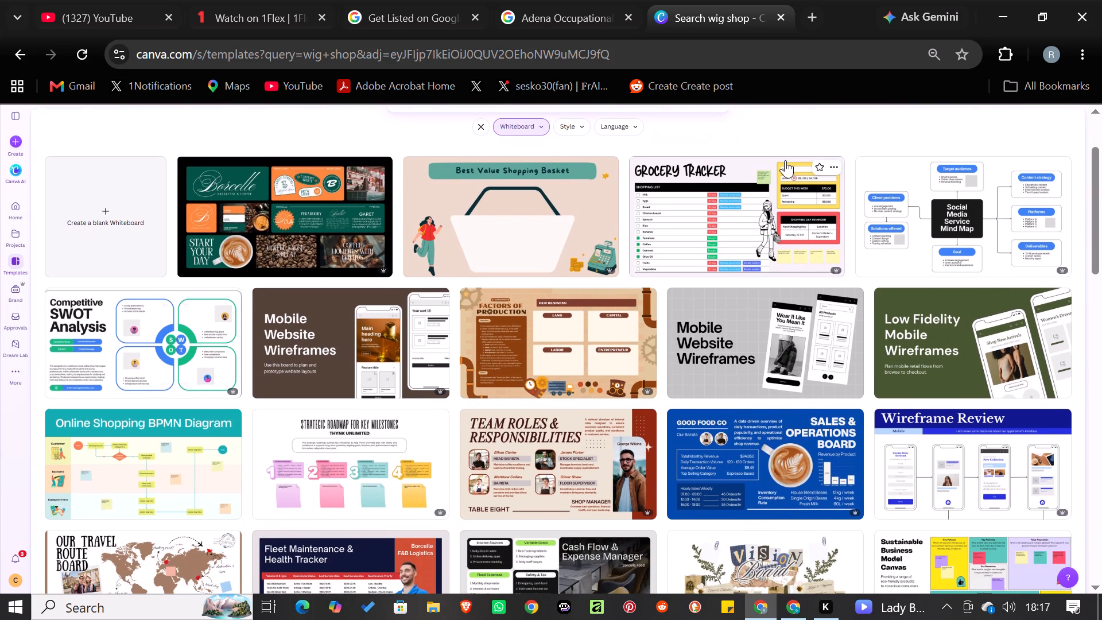
{"action": "key", "text": "Up"}
{"action": "key", "text": "Up"}
{"action": "key", "text": "Up"}
{"action": "key", "text": "Up"}
{"action": "key", "text": "Up"}
{"action": "key", "text": "Up"}
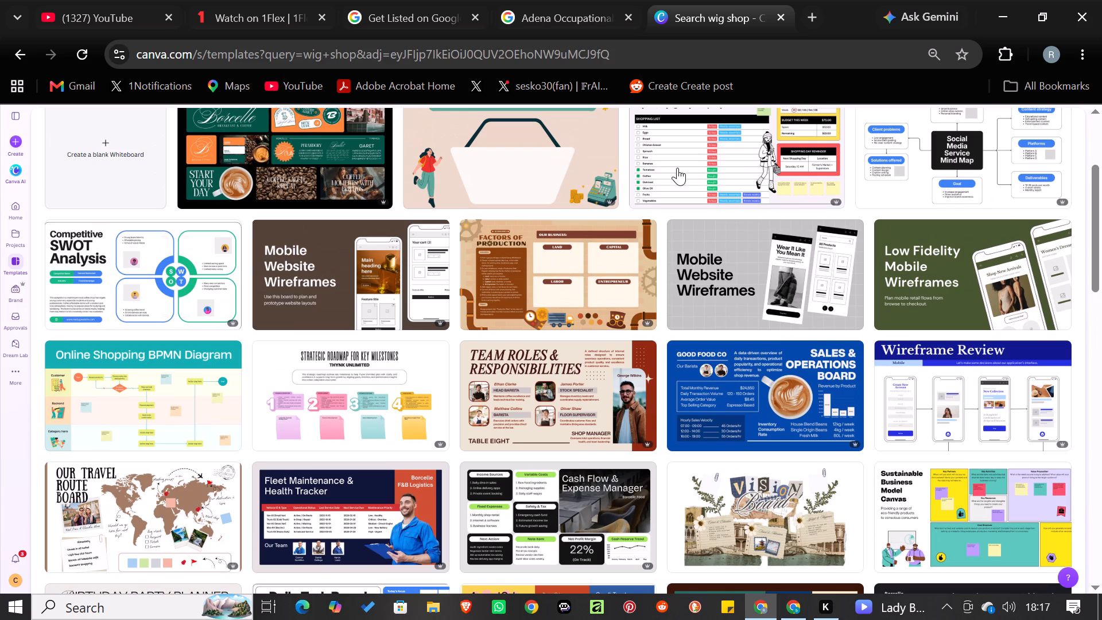
Open the green Low Fidelity Mobile Wireframes whiteboard template as a customizable design.
{"action": "left_click", "coordinate": [917, 256]}
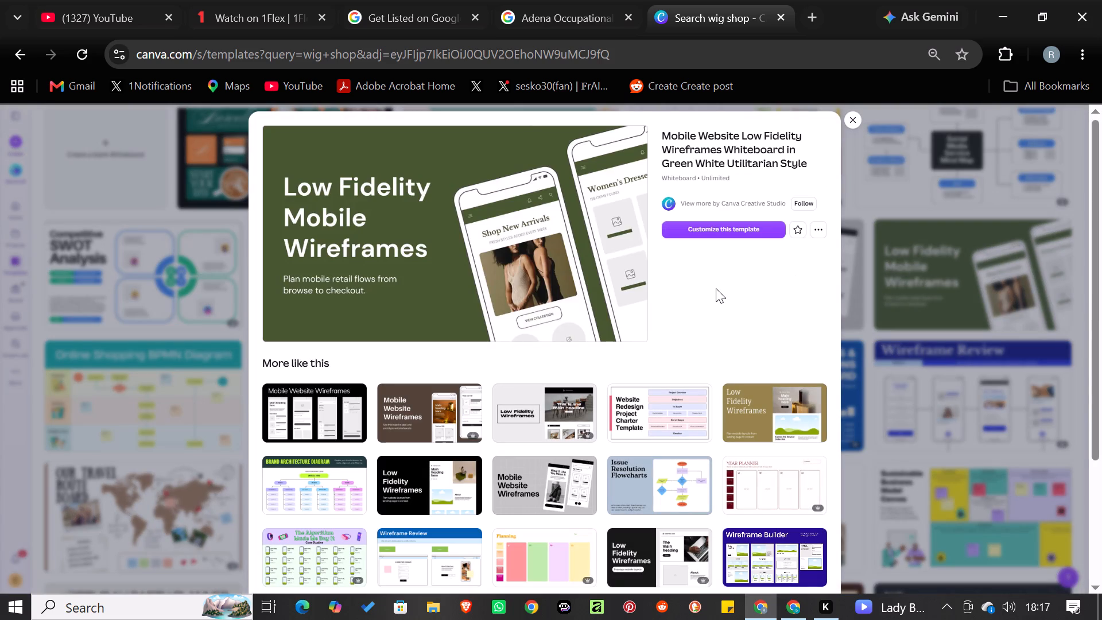
{"action": "left_click", "coordinate": [719, 224]}
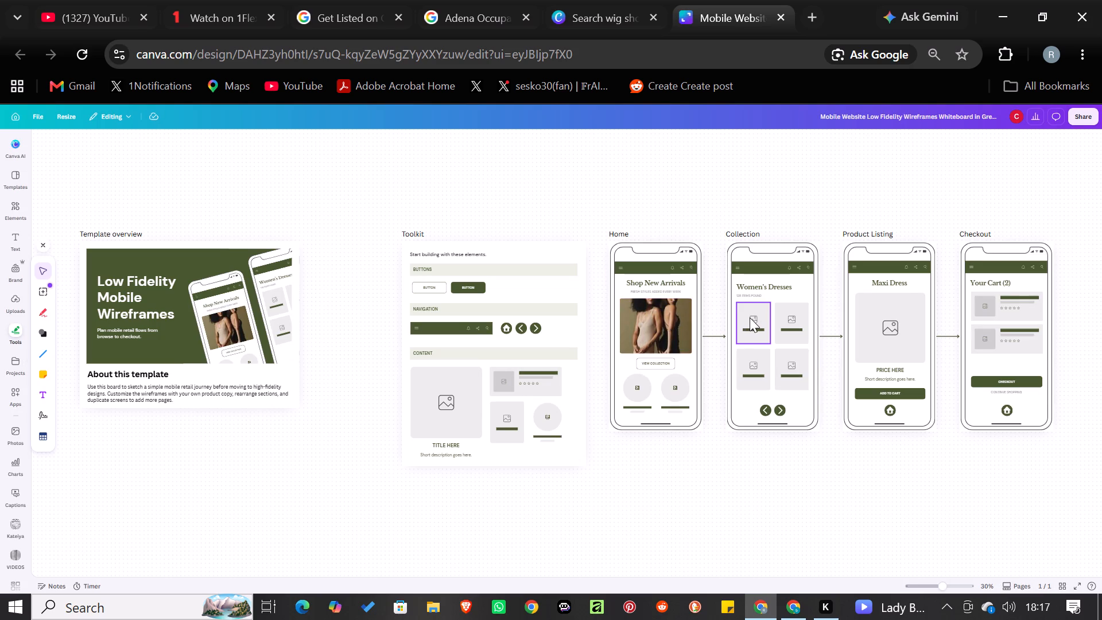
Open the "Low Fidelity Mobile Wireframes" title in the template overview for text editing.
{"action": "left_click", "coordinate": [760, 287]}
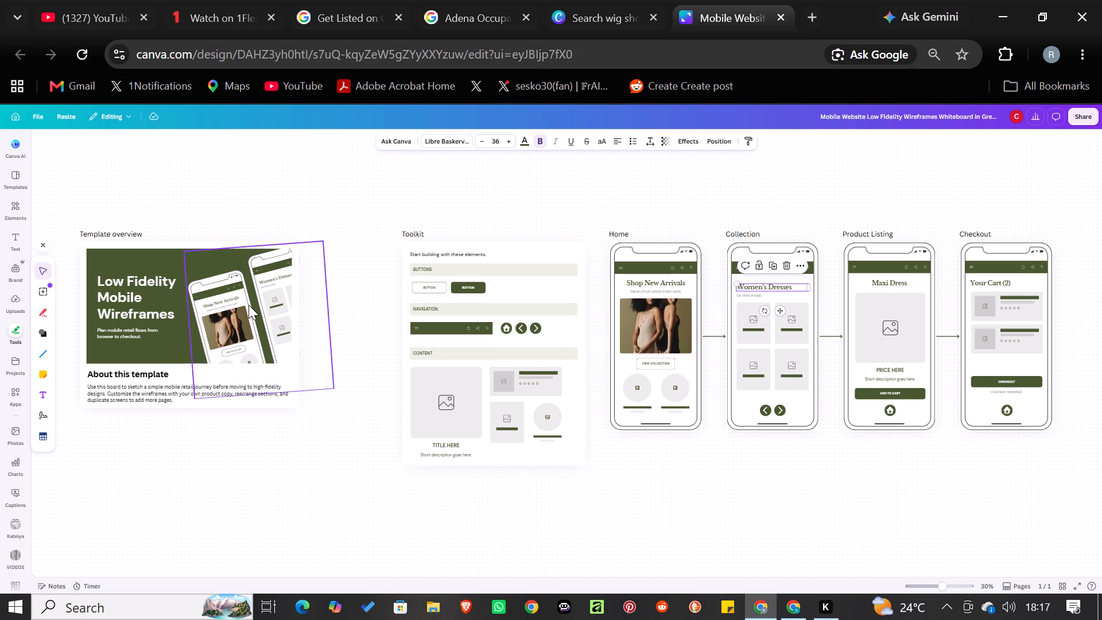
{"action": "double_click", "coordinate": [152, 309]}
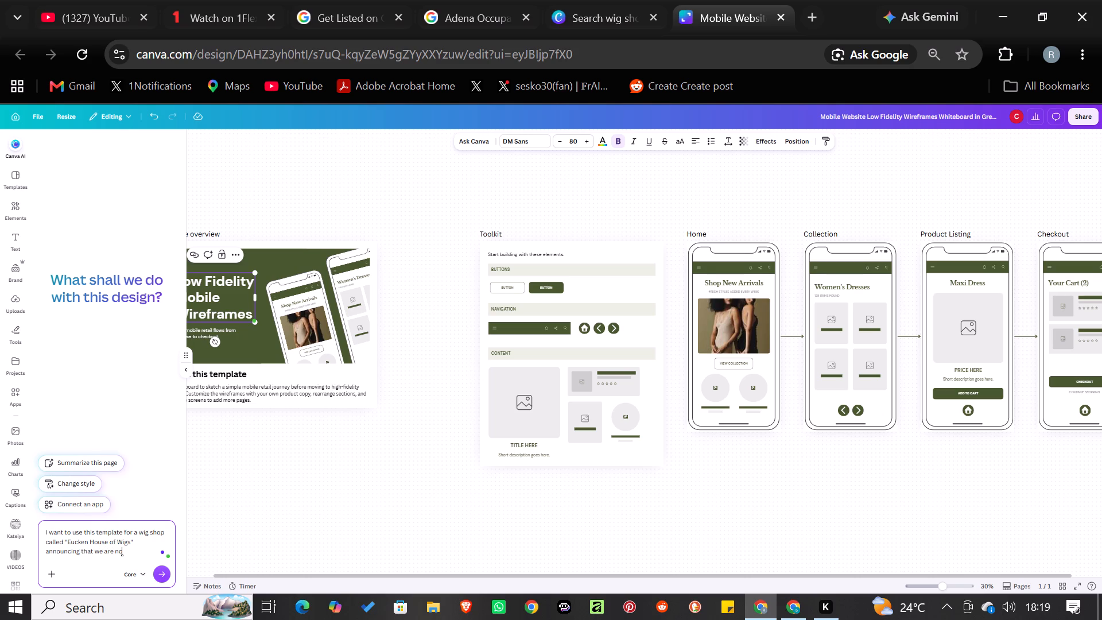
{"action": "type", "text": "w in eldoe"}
Complete the place name as "eldoret" and extend the prompt with "and people should follow us on instagram facebook, tiktok".
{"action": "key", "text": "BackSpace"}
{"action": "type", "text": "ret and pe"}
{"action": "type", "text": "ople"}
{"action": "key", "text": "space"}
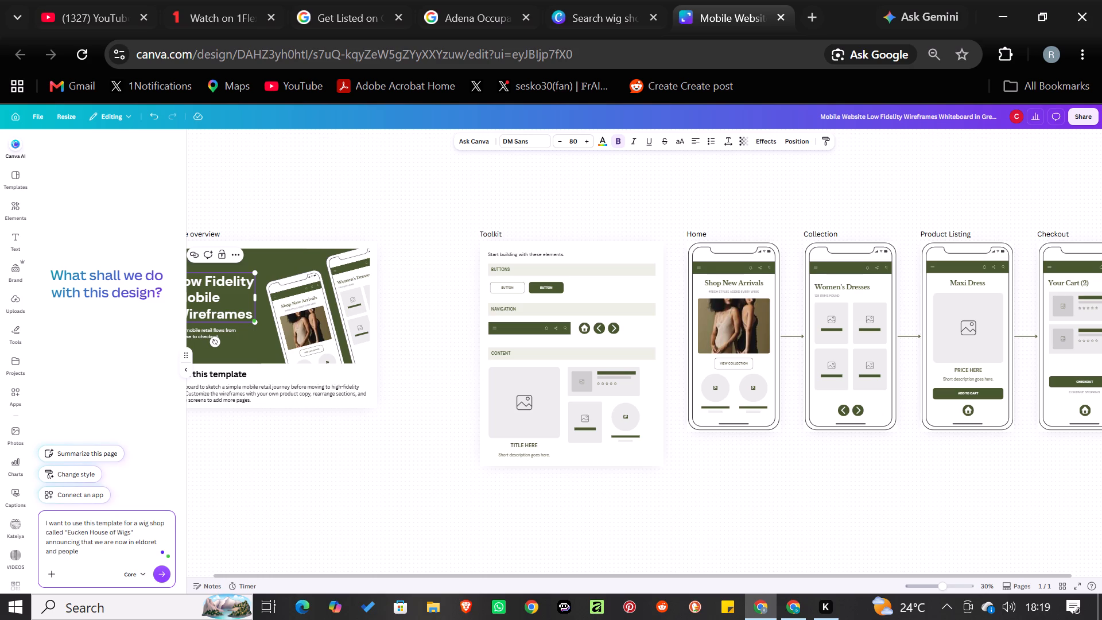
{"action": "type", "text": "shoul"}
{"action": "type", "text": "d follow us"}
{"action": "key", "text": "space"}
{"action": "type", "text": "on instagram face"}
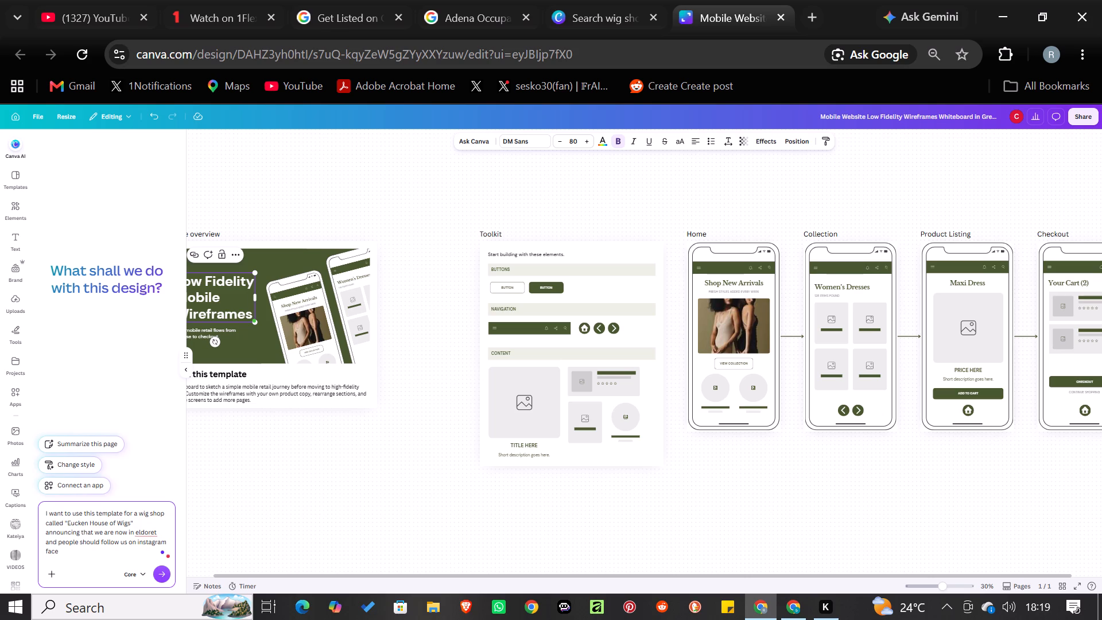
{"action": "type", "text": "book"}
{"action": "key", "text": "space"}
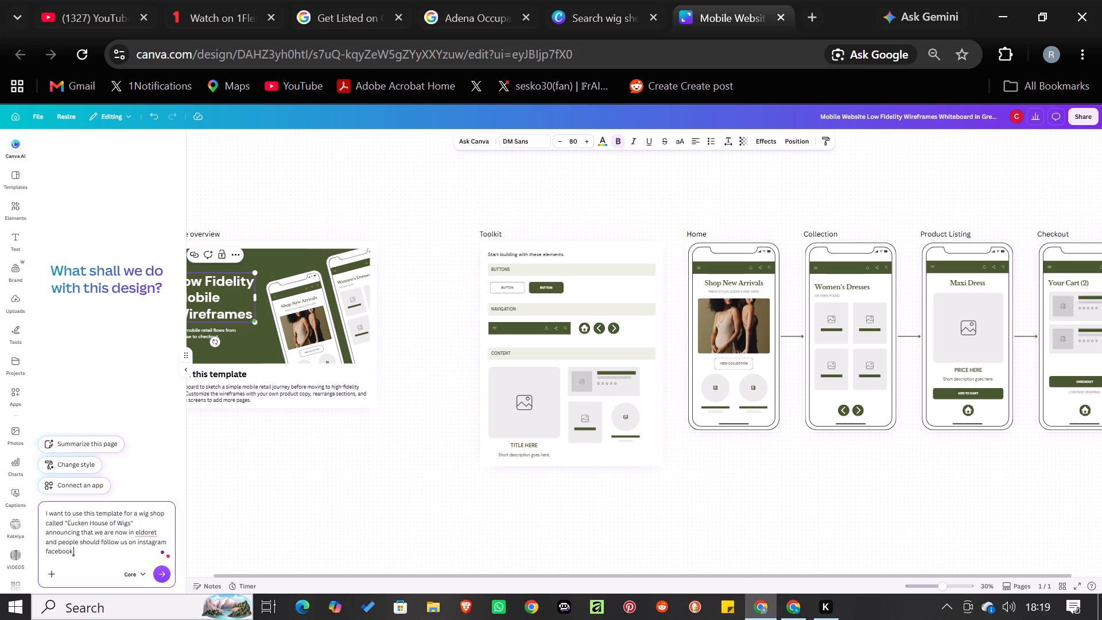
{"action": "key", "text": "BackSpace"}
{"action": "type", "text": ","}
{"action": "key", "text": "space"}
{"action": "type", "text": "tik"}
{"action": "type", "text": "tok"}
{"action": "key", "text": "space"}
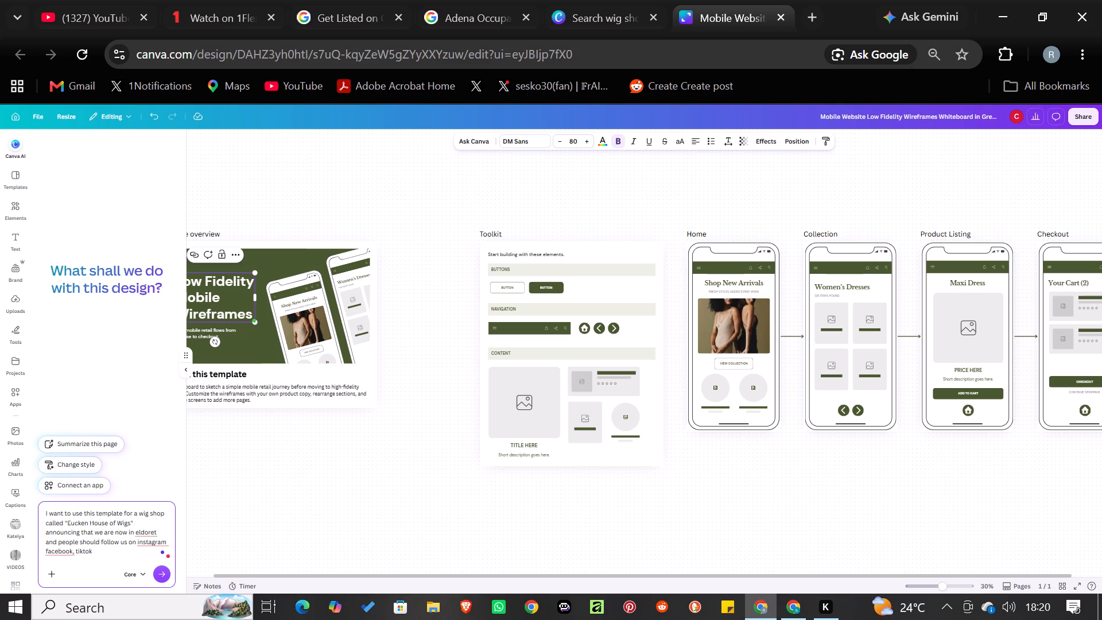
Finish the prompt with "they should also contact us through whatsapp and sms" and submit it to Canva AI.
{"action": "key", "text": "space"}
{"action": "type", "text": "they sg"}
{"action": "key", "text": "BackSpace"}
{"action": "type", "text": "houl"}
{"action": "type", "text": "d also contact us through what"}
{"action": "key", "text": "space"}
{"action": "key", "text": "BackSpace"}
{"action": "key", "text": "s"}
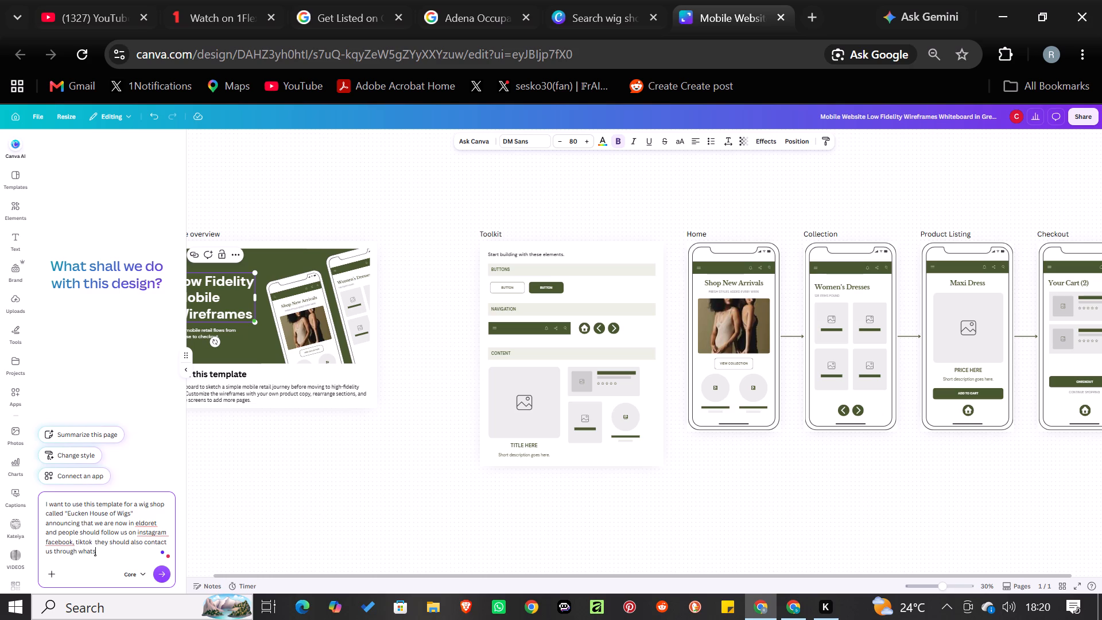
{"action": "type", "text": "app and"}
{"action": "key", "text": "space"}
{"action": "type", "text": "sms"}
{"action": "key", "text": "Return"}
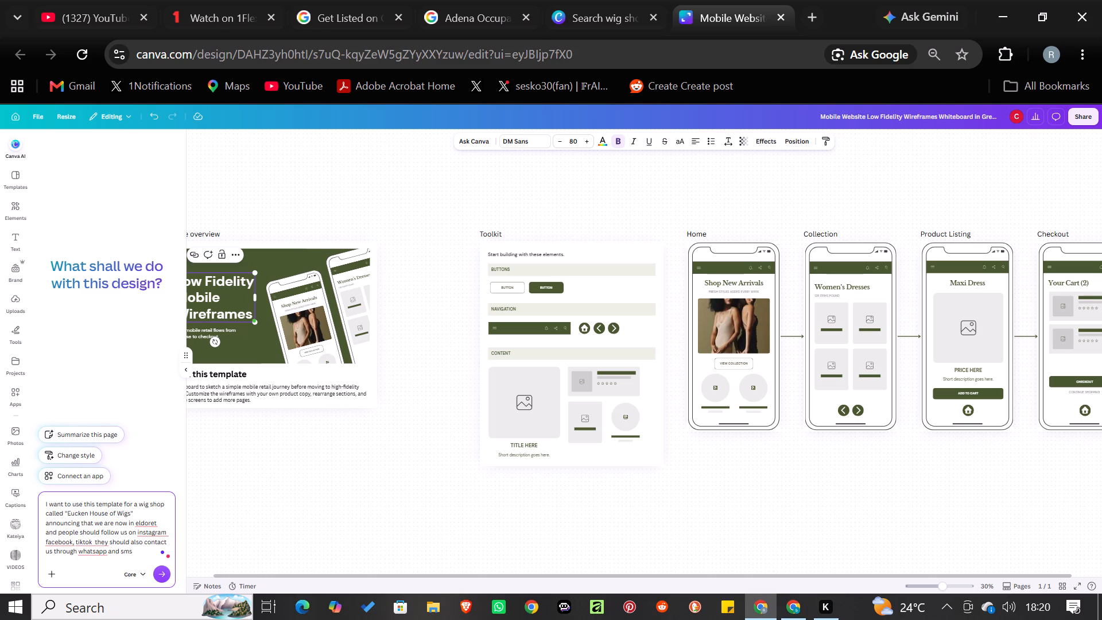
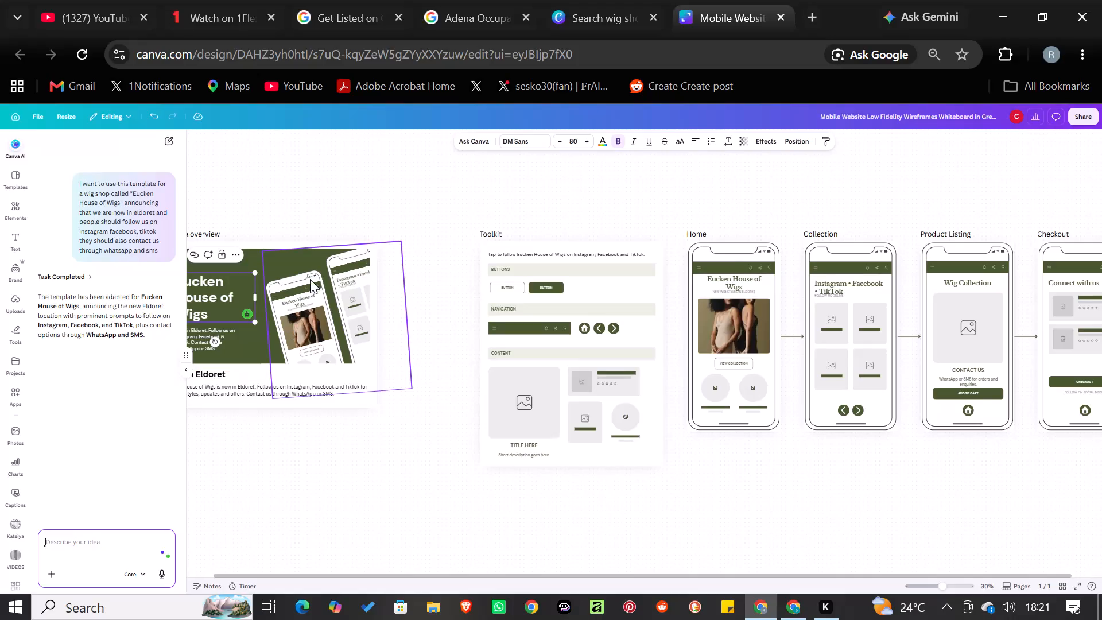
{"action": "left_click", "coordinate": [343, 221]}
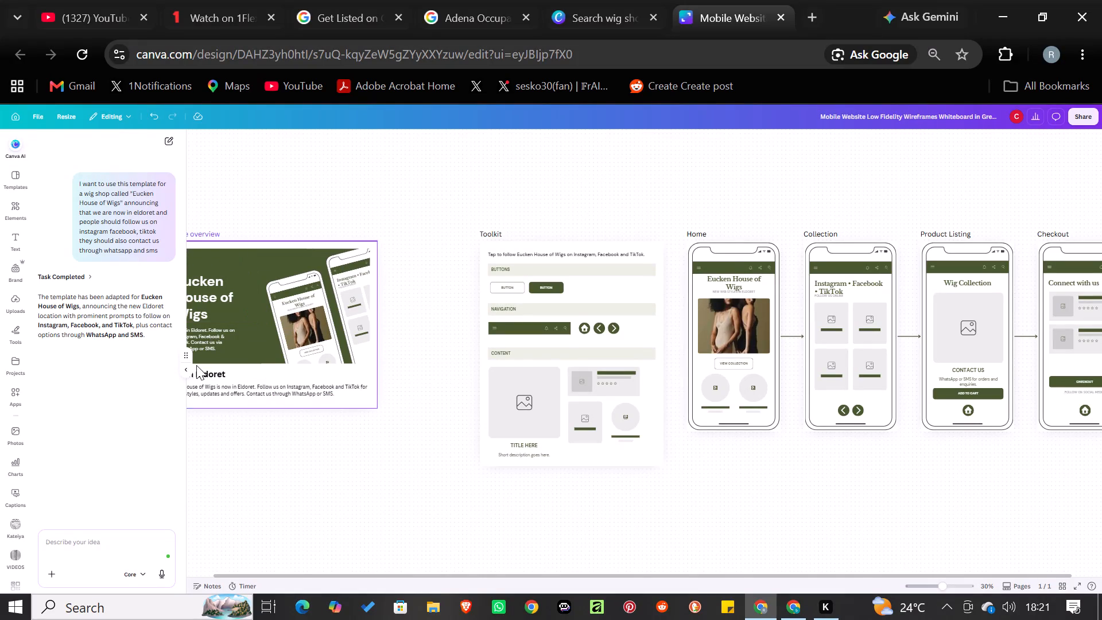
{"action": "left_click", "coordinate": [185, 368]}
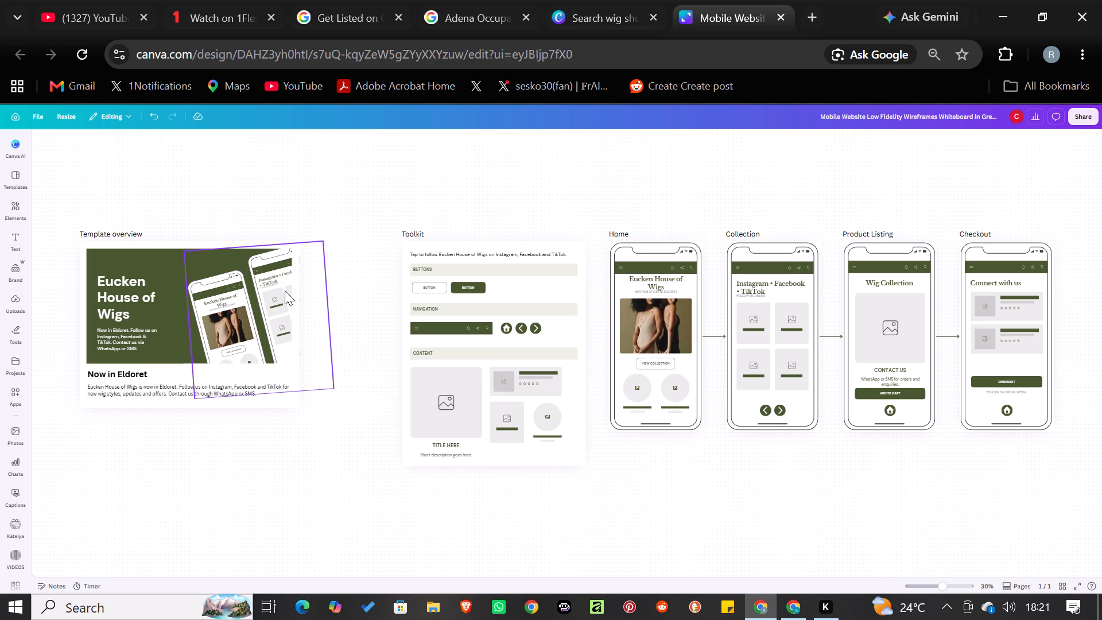
Search the whiteboard templates for "wig shop" and add the Borcelle breakfast and coffee brand board to the whiteboard.
{"action": "left_click", "coordinate": [21, 171]}
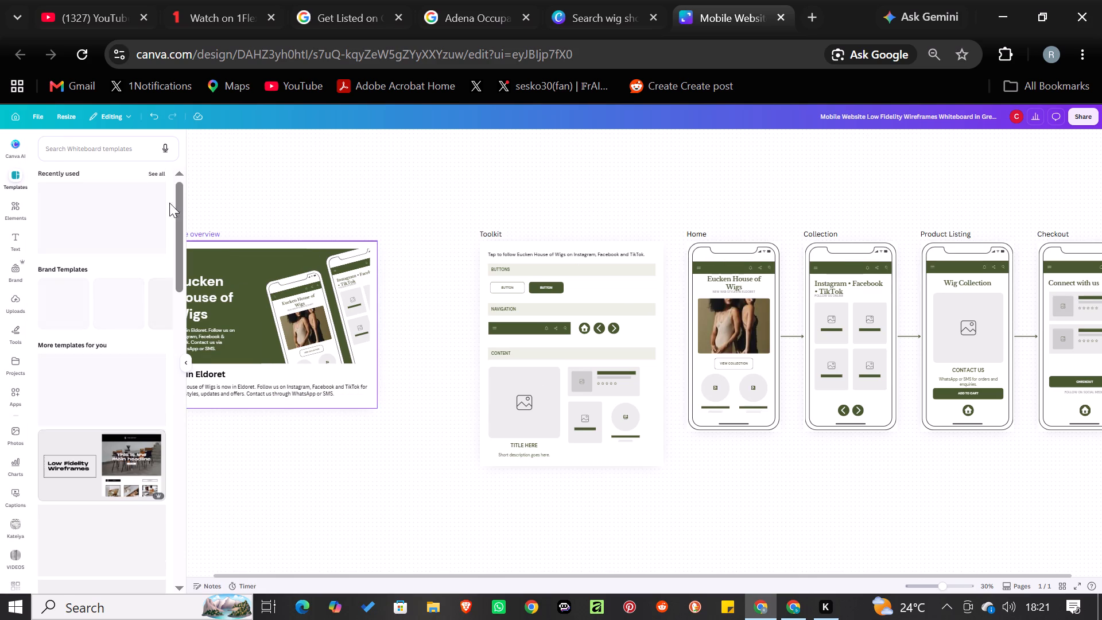
{"action": "left_click", "coordinate": [123, 154]}
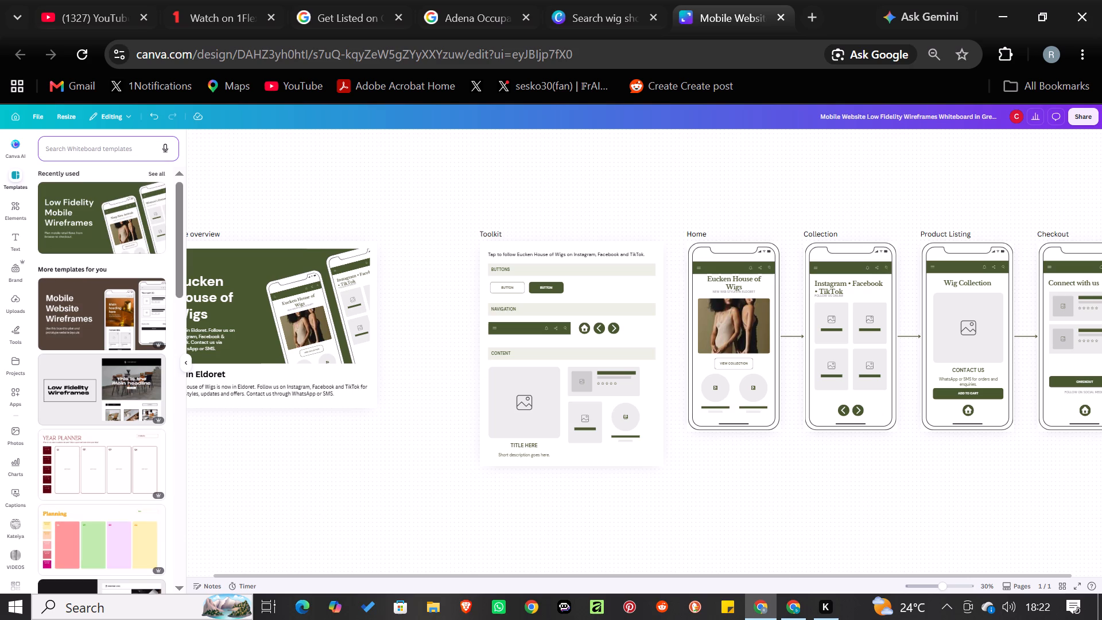
{"action": "left_click", "coordinate": [86, 138]}
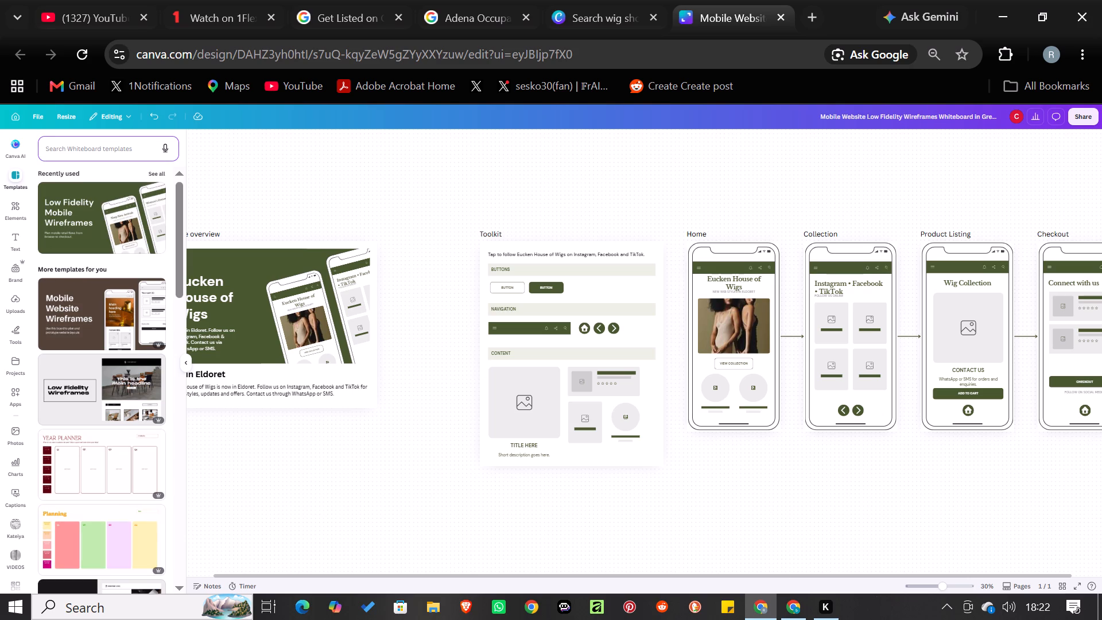
{"action": "type", "text": "wig shop"}
{"action": "key", "text": "space"}
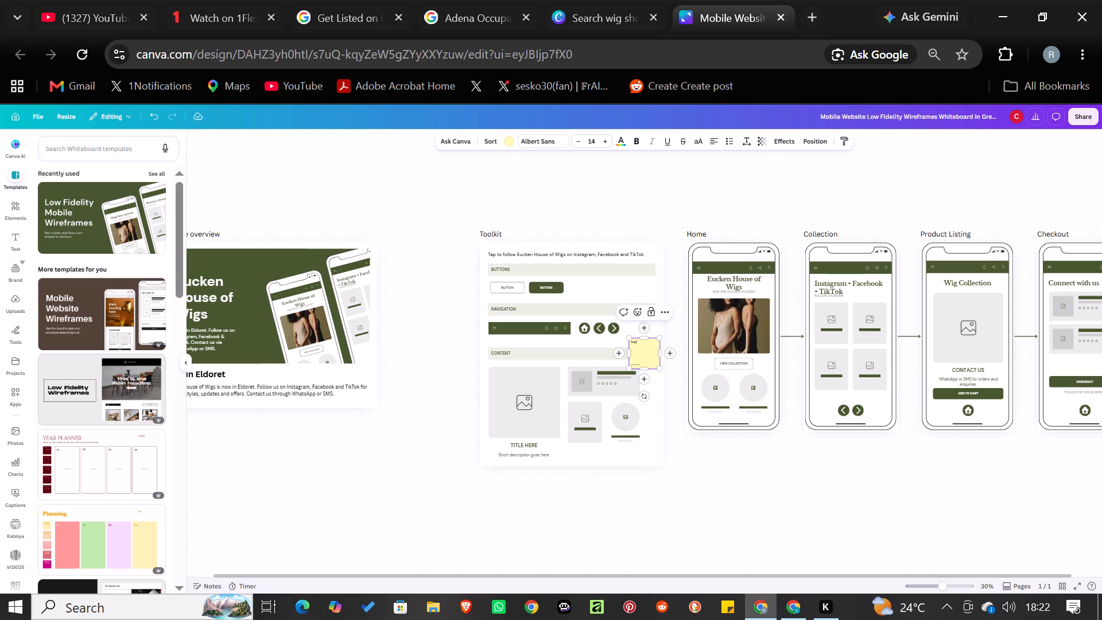
{"action": "left_click", "coordinate": [110, 142]}
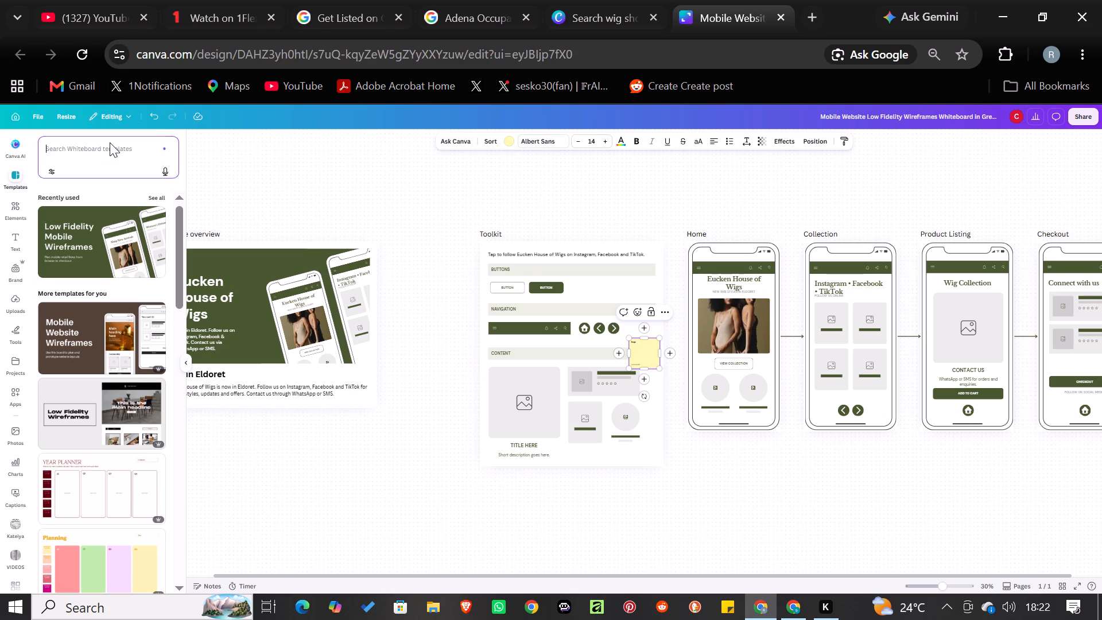
{"action": "type", "text": "wig shop"}
{"action": "key", "text": "space"}
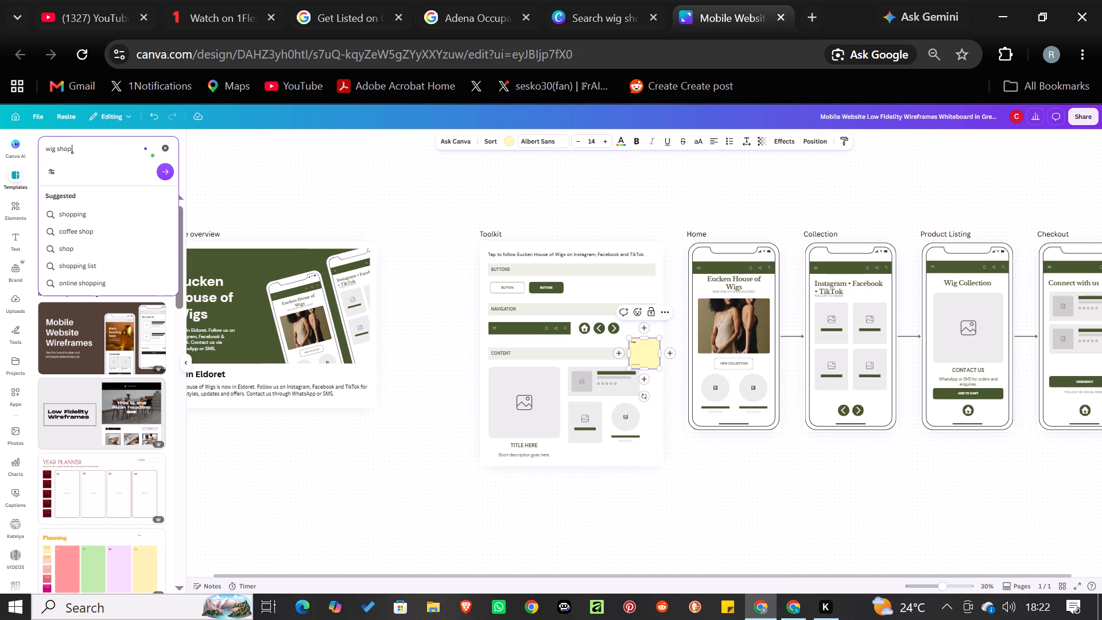
{"action": "key", "text": "Return"}
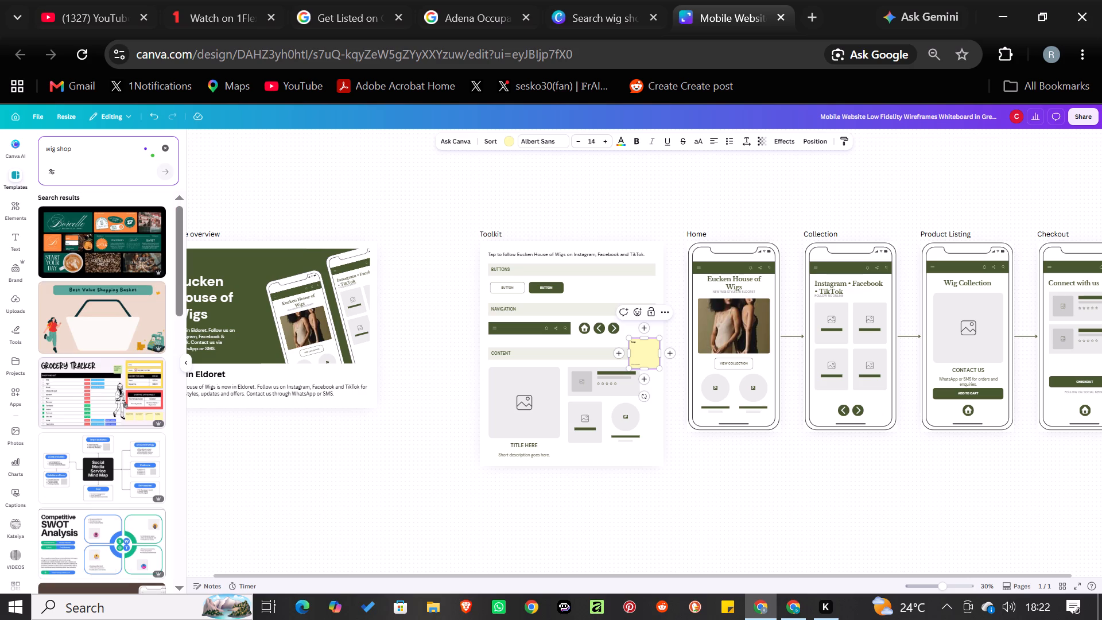
{"action": "left_click", "coordinate": [85, 230]}
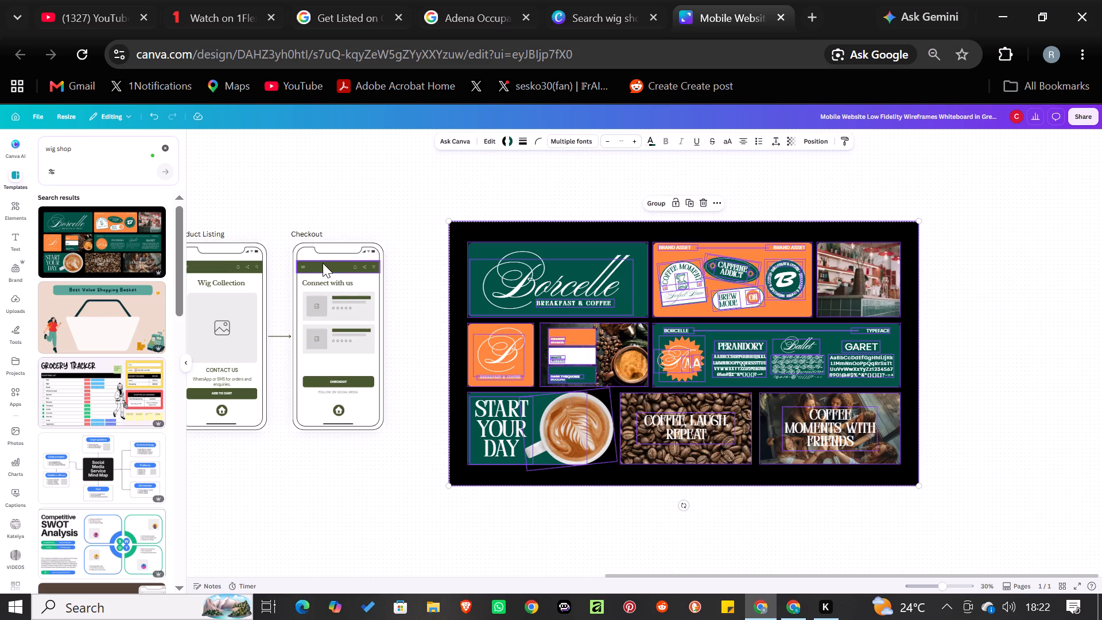
Look through the remaining "wig shop" template results for other suitable designs.
{"action": "left_click", "coordinate": [177, 338]}
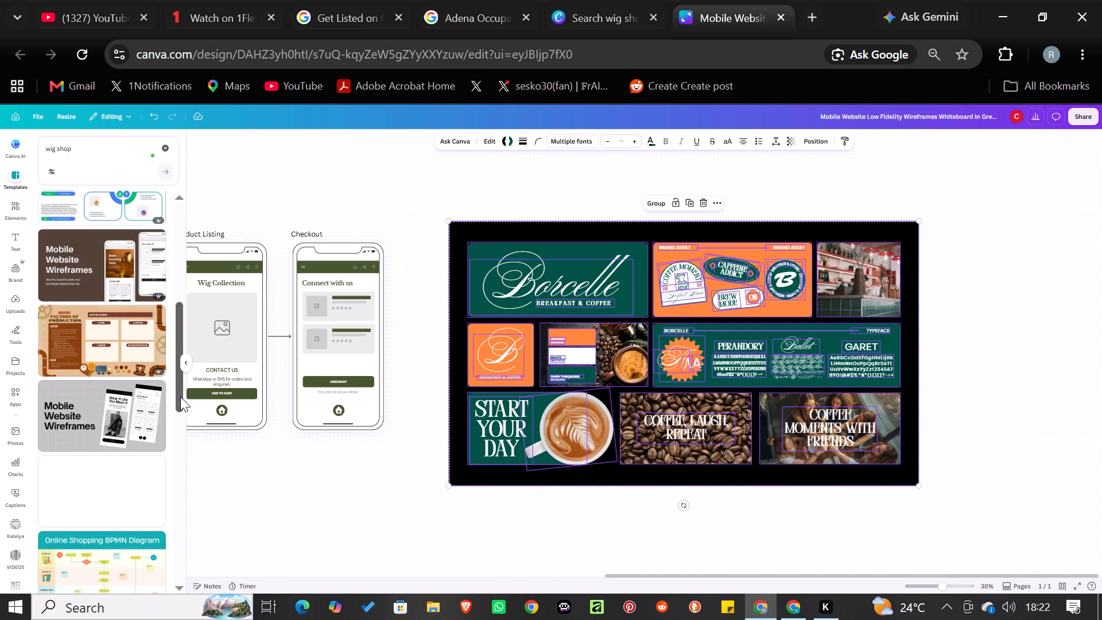
{"action": "left_click", "coordinate": [179, 443]}
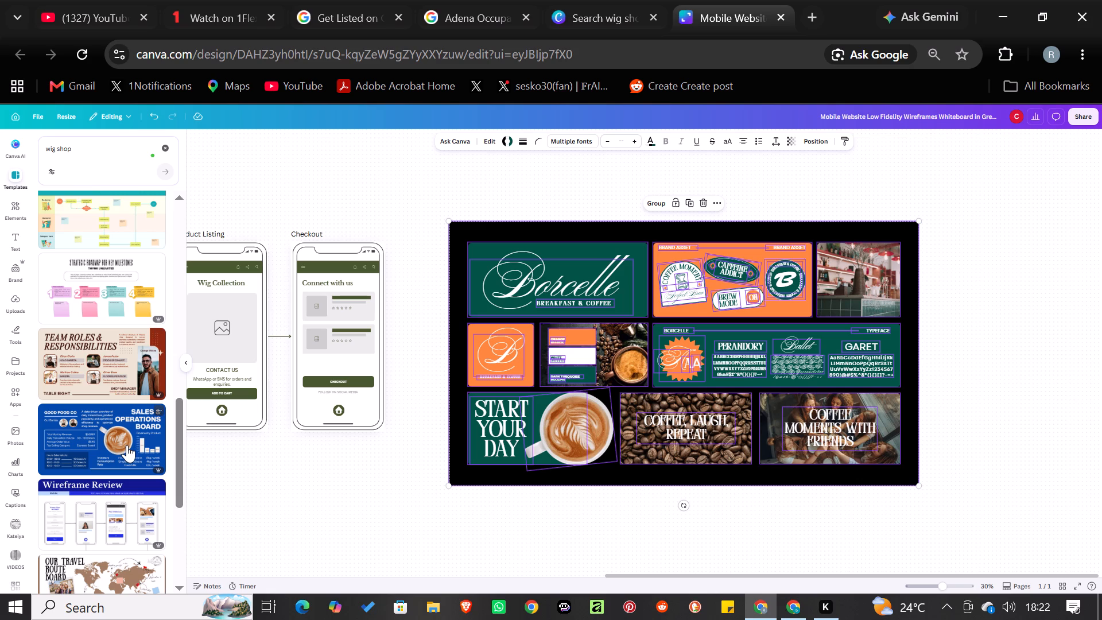
{"action": "left_click", "coordinate": [177, 511]}
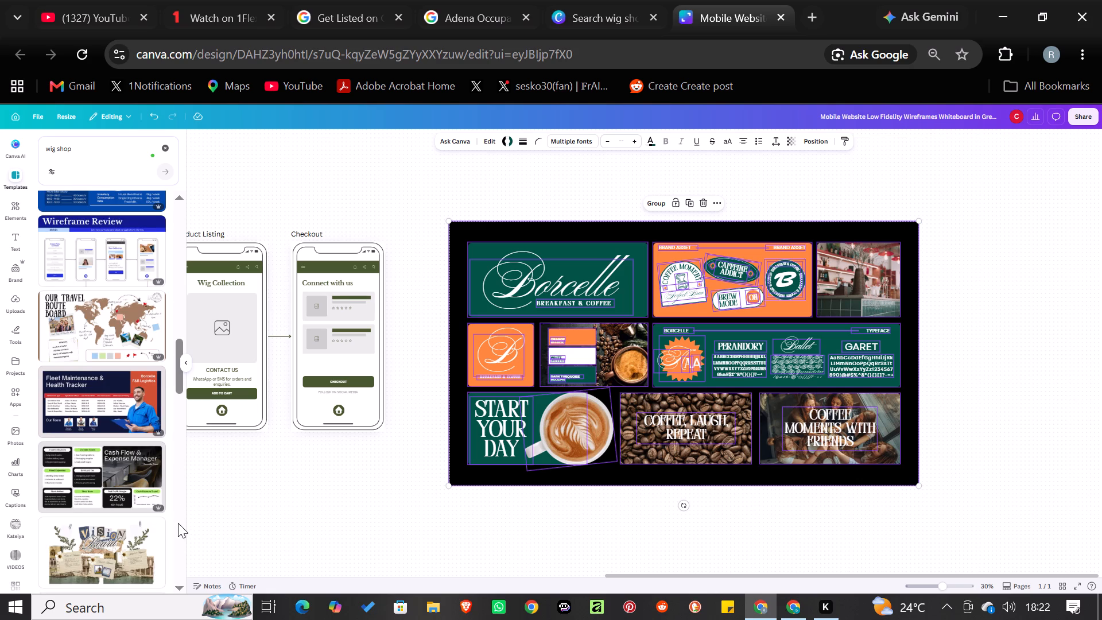
{"action": "left_click", "coordinate": [178, 523]}
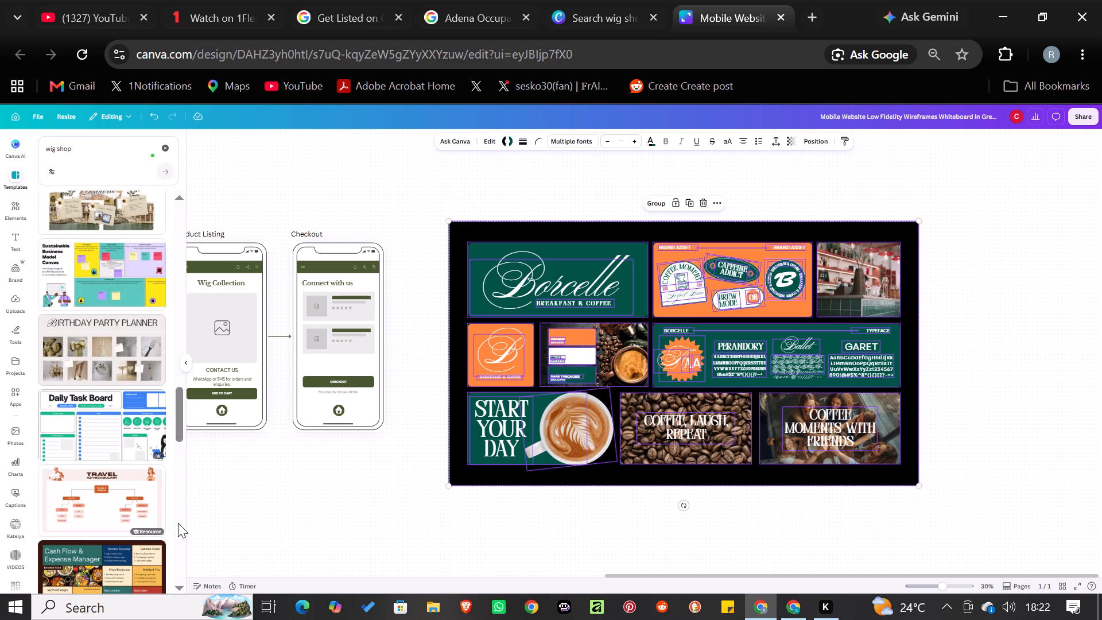
{"action": "left_click", "coordinate": [178, 523]}
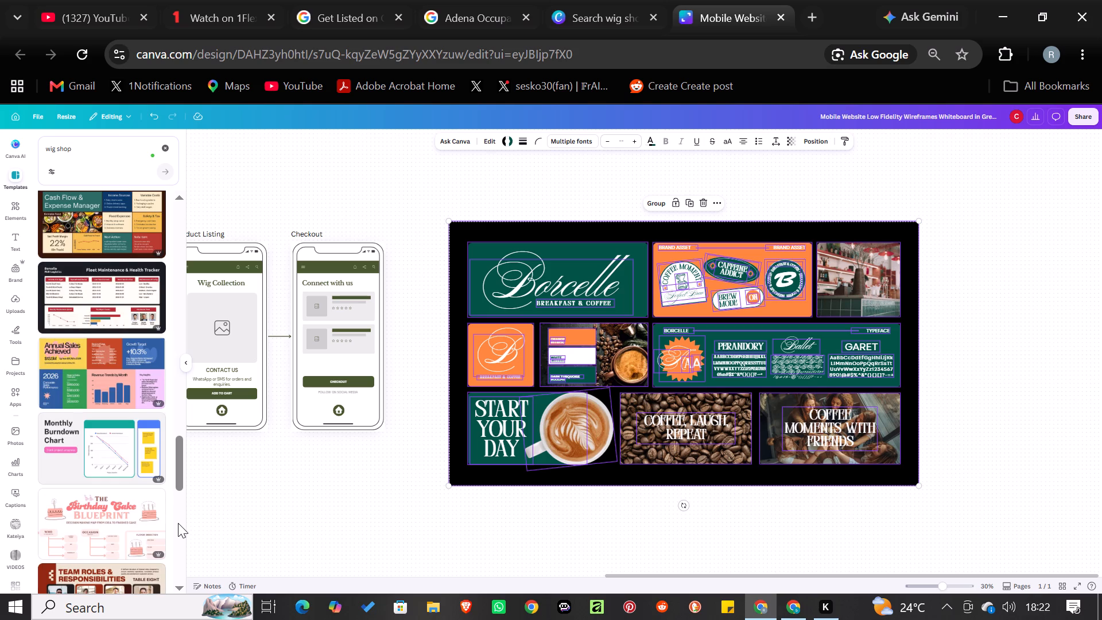
{"action": "left_click", "coordinate": [178, 523]}
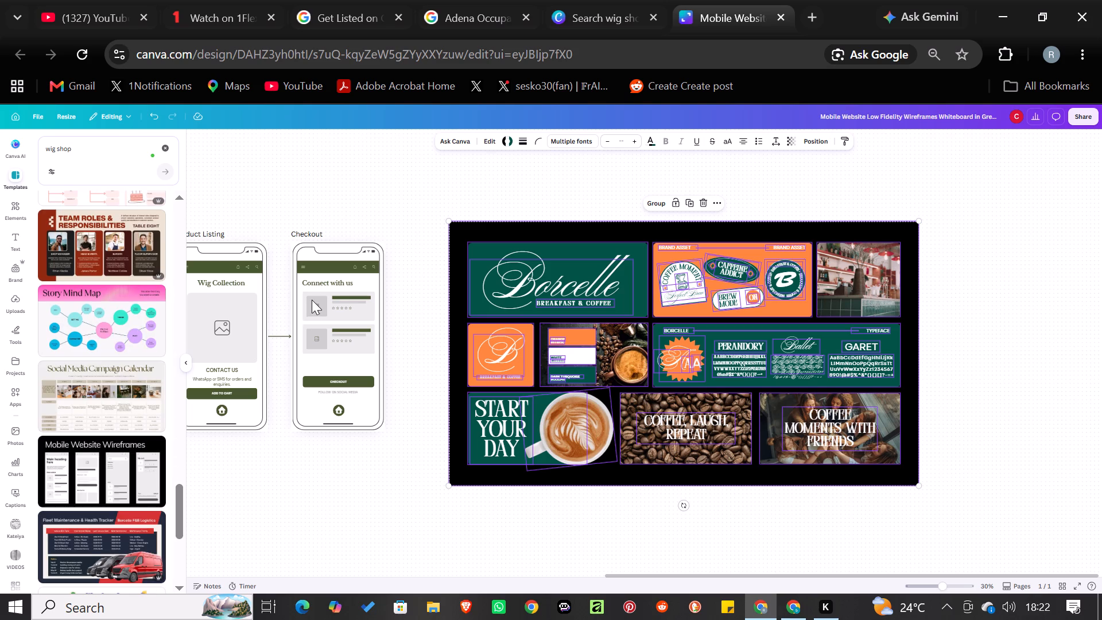
Delete the whole Checkout phone wireframe, including its frame, from the whiteboard.
{"action": "left_click", "coordinate": [349, 246]}
{"action": "left_click", "coordinate": [351, 220]}
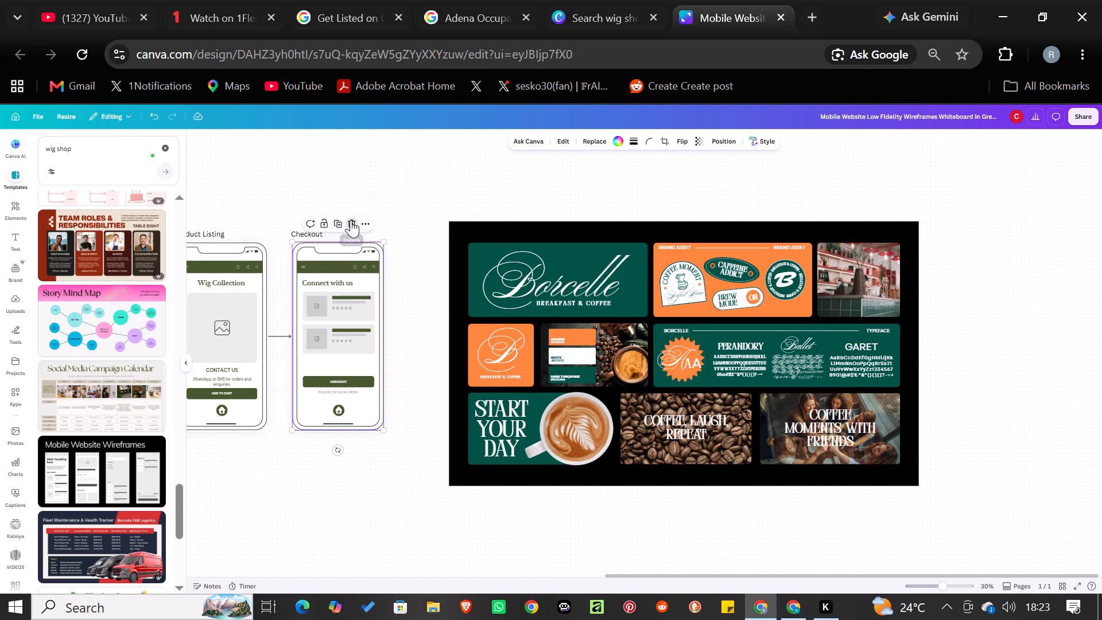
{"action": "left_click", "coordinate": [343, 253]}
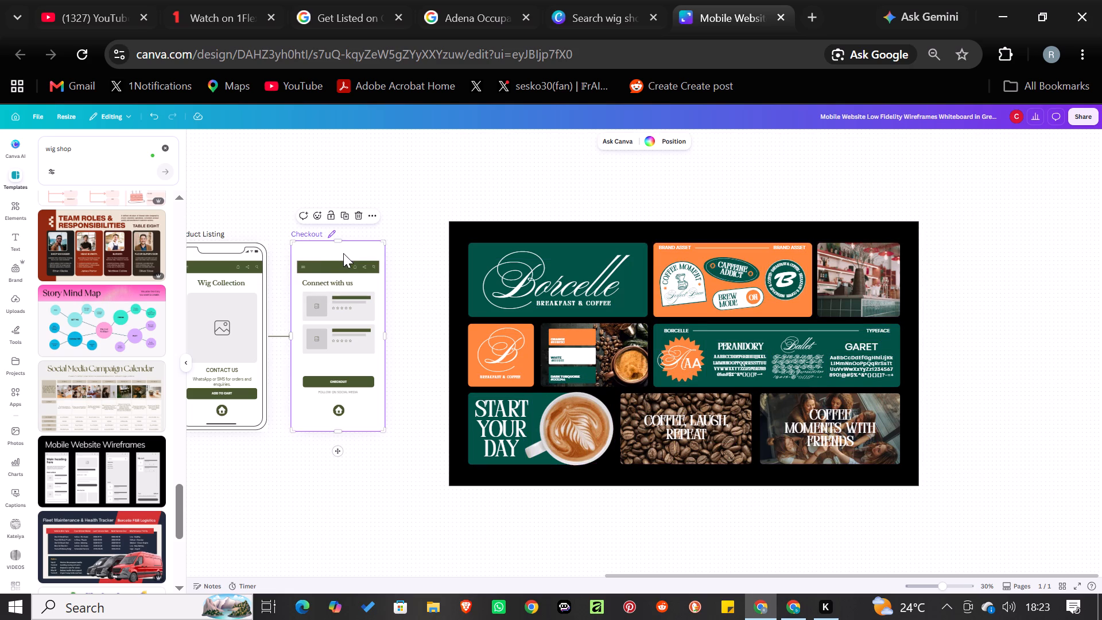
{"action": "left_click", "coordinate": [362, 214]}
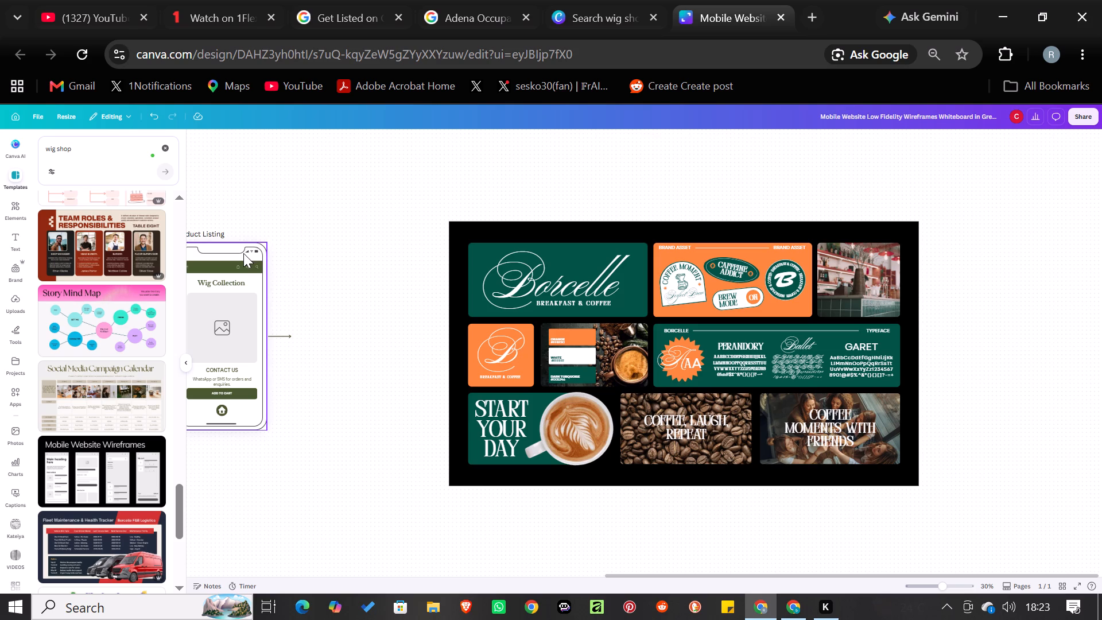
Change the Borcelle board's black background to the design's light grey, after trying orange.
{"action": "left_click", "coordinate": [243, 253]}
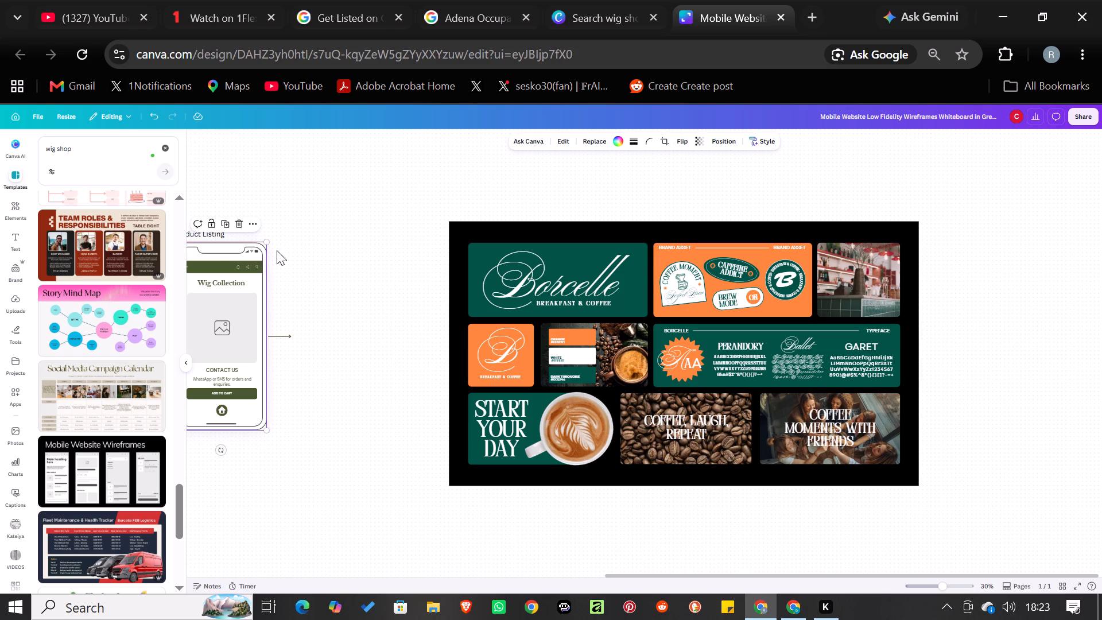
{"action": "left_click", "coordinate": [188, 360]}
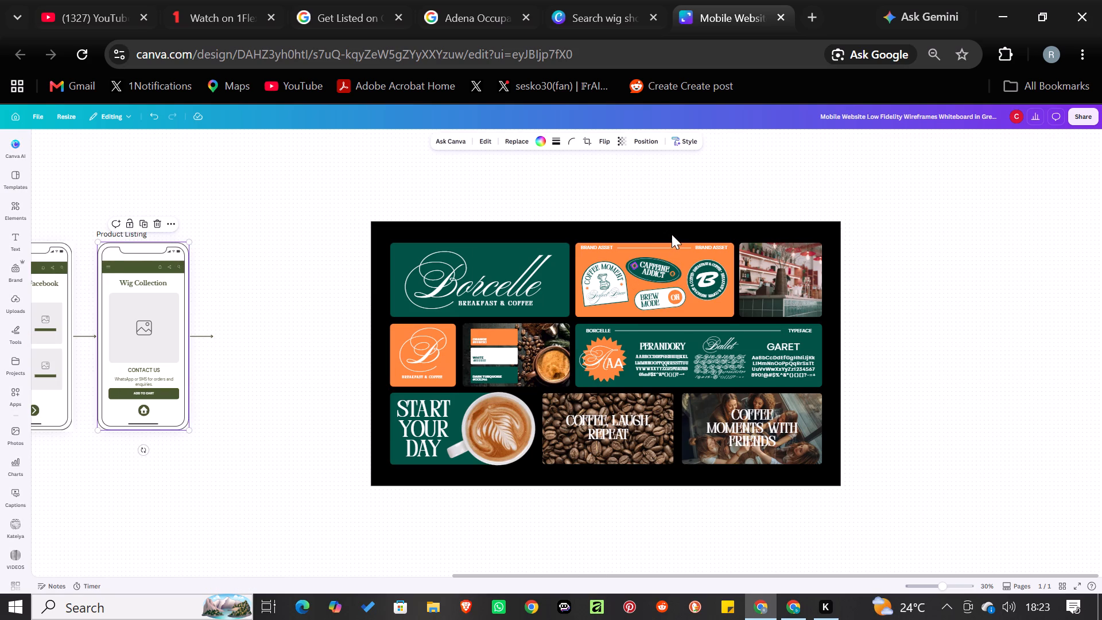
{"action": "left_click", "coordinate": [693, 250]}
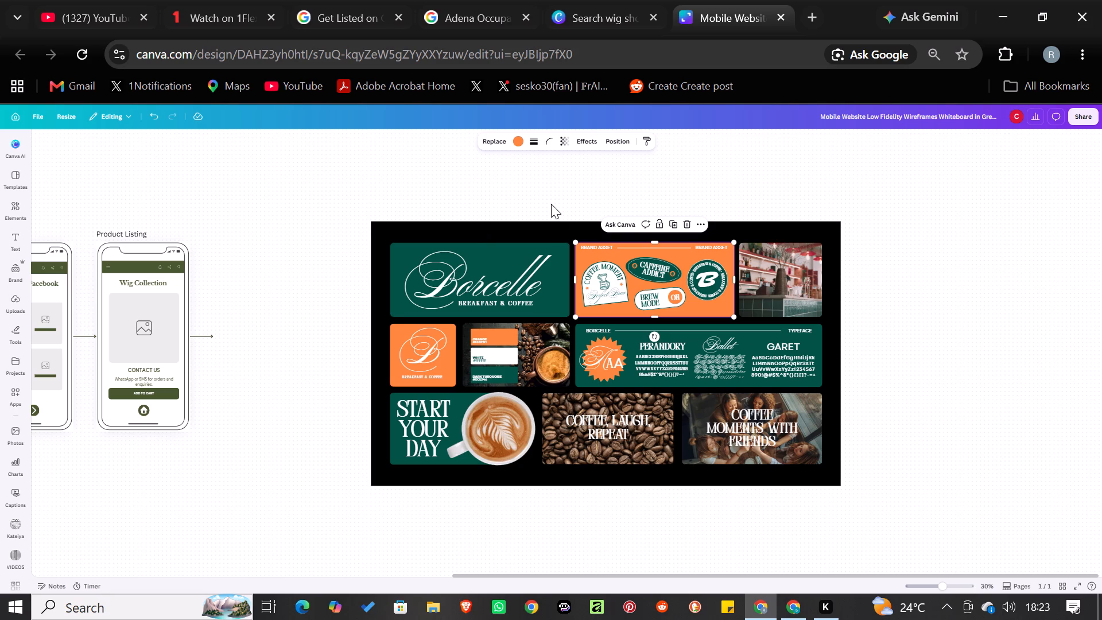
{"action": "left_click", "coordinate": [543, 230]}
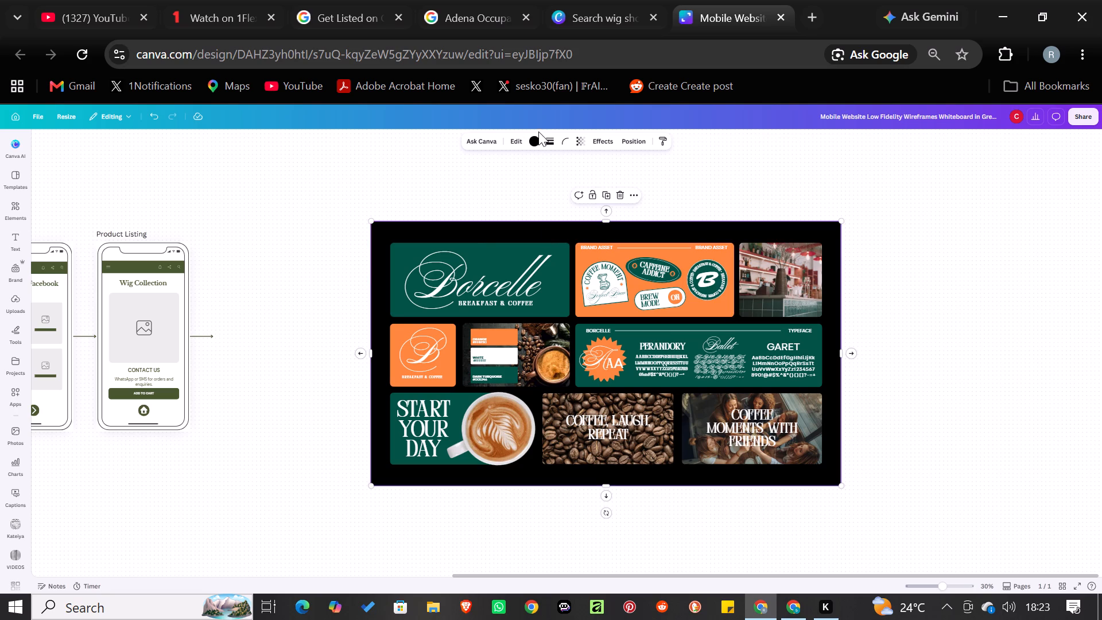
{"action": "left_click", "coordinate": [532, 138]}
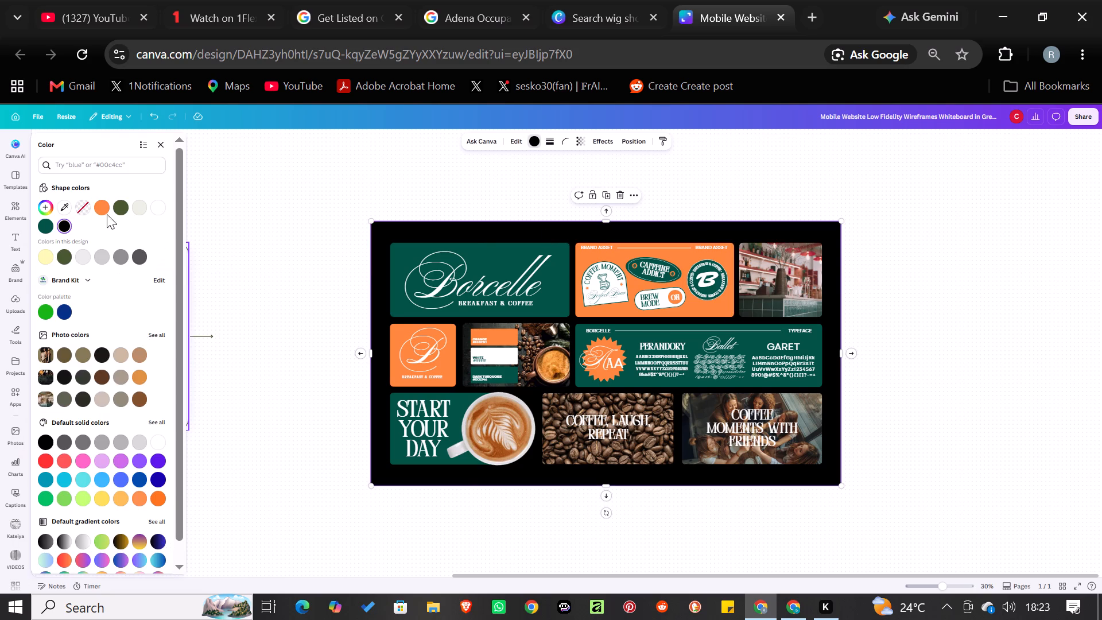
{"action": "left_click", "coordinate": [101, 207]}
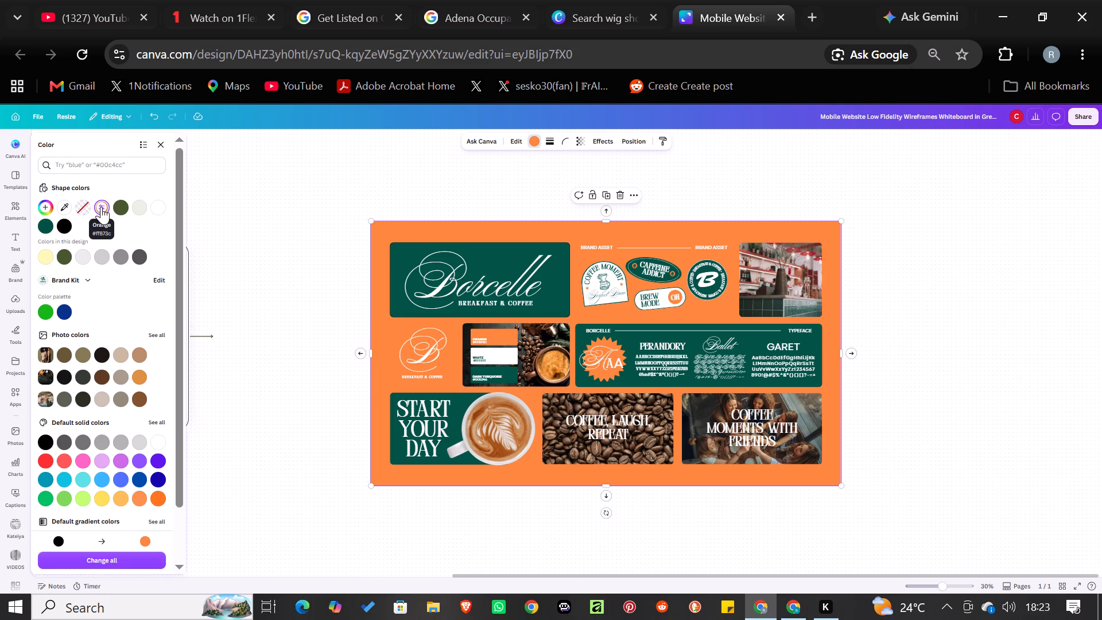
{"action": "left_click", "coordinate": [87, 253]}
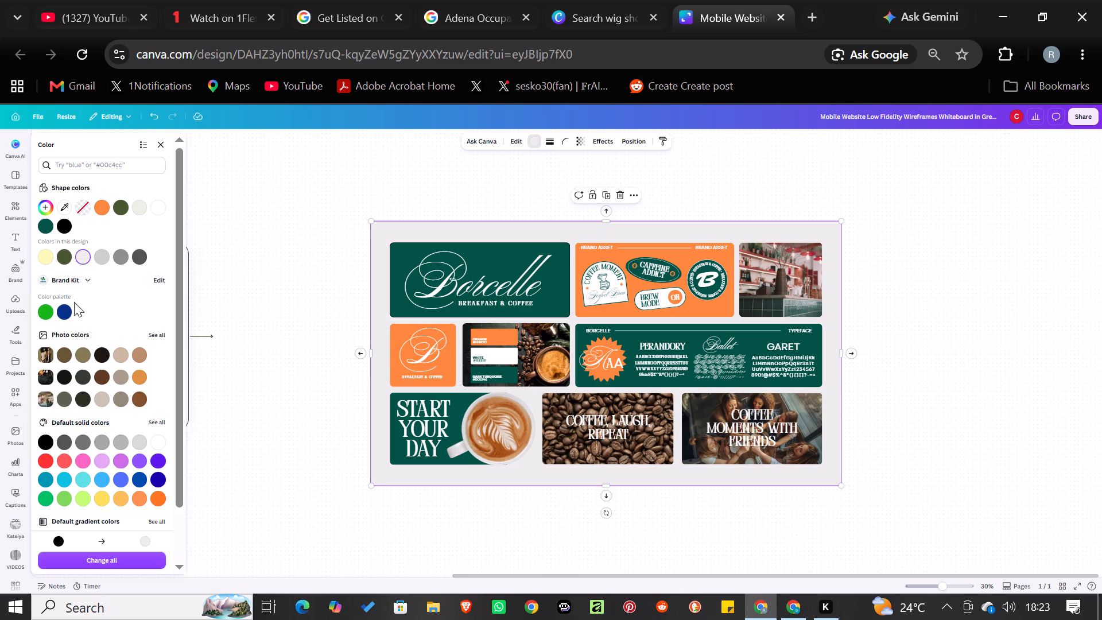
{"action": "left_click", "coordinate": [41, 352]}
{"action": "left_click", "coordinate": [271, 289]}
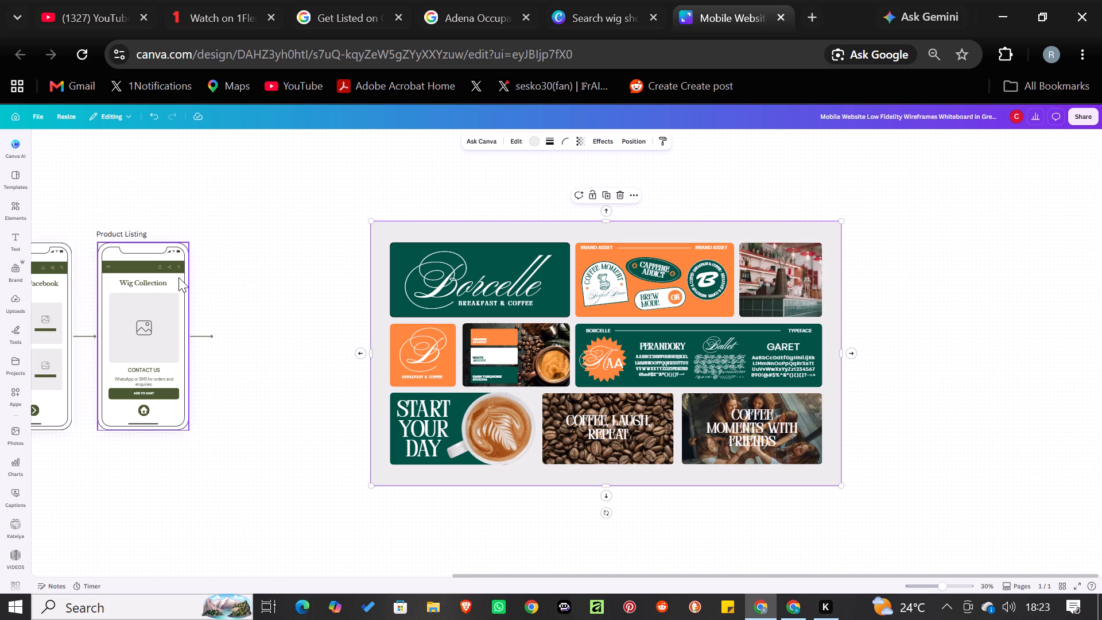
Delete the whole Product Listing phone wireframe, including its frame, from the whiteboard.
{"action": "left_click", "coordinate": [179, 277]}
{"action": "left_click", "coordinate": [156, 223]}
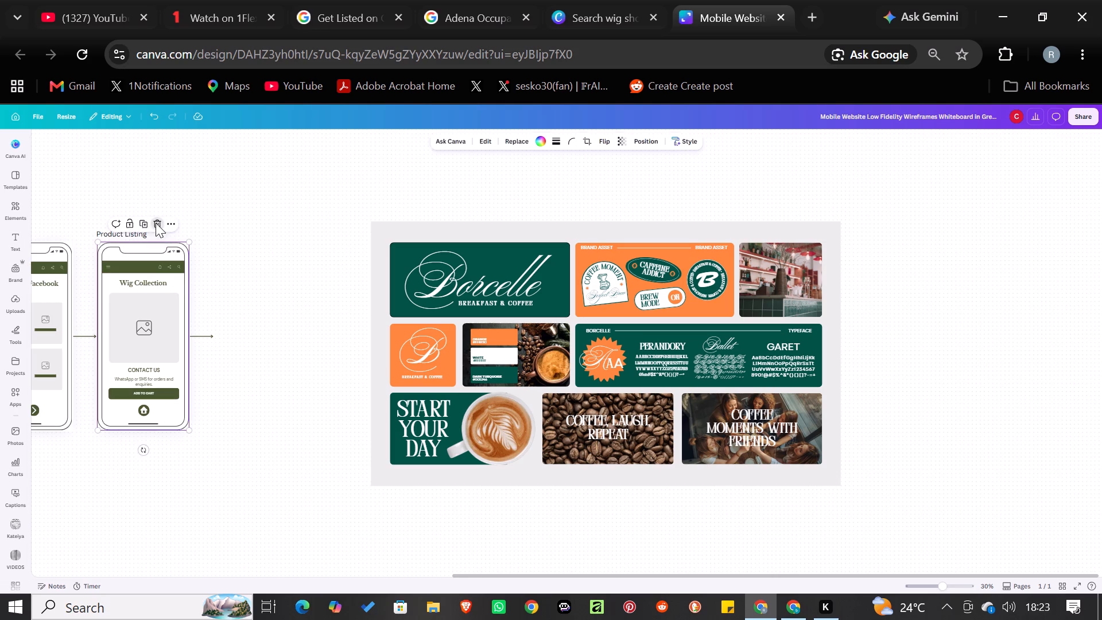
{"action": "left_click", "coordinate": [155, 242]}
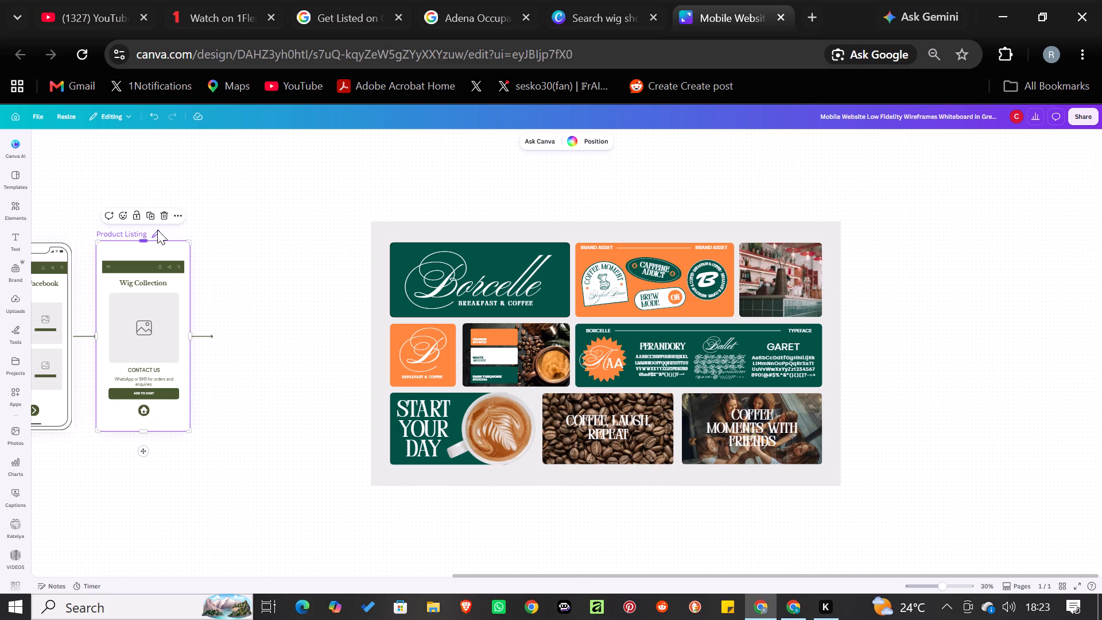
{"action": "left_click", "coordinate": [166, 219]}
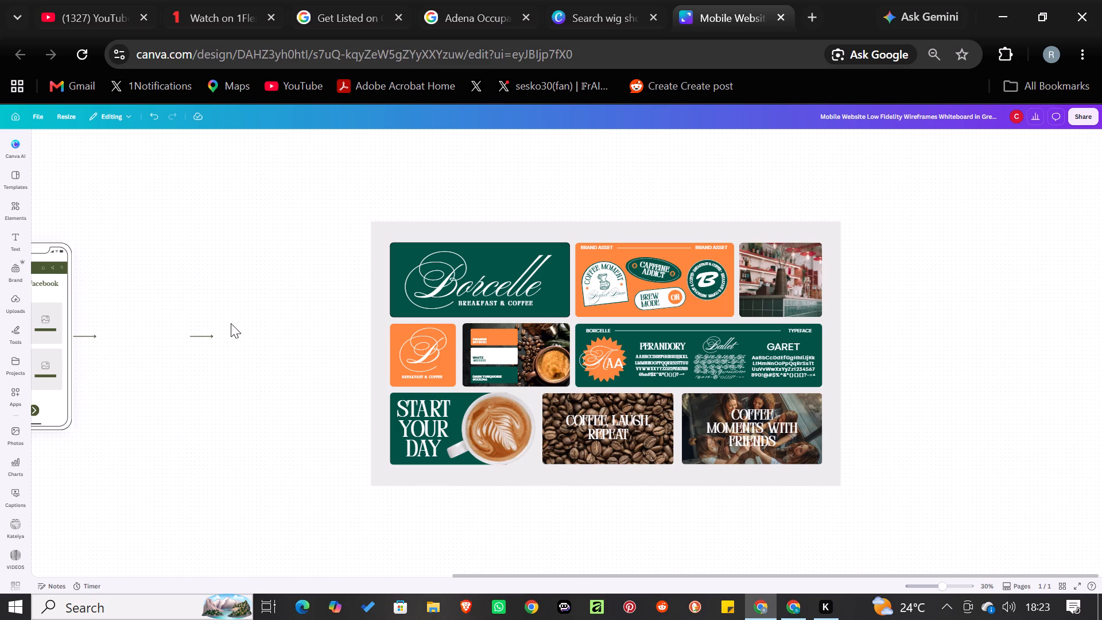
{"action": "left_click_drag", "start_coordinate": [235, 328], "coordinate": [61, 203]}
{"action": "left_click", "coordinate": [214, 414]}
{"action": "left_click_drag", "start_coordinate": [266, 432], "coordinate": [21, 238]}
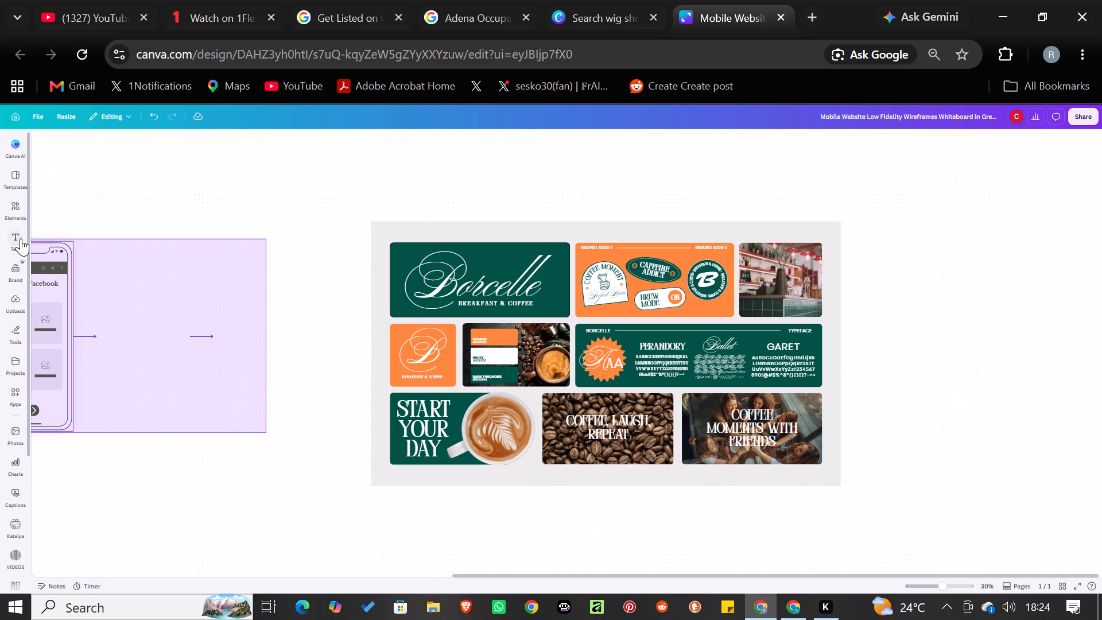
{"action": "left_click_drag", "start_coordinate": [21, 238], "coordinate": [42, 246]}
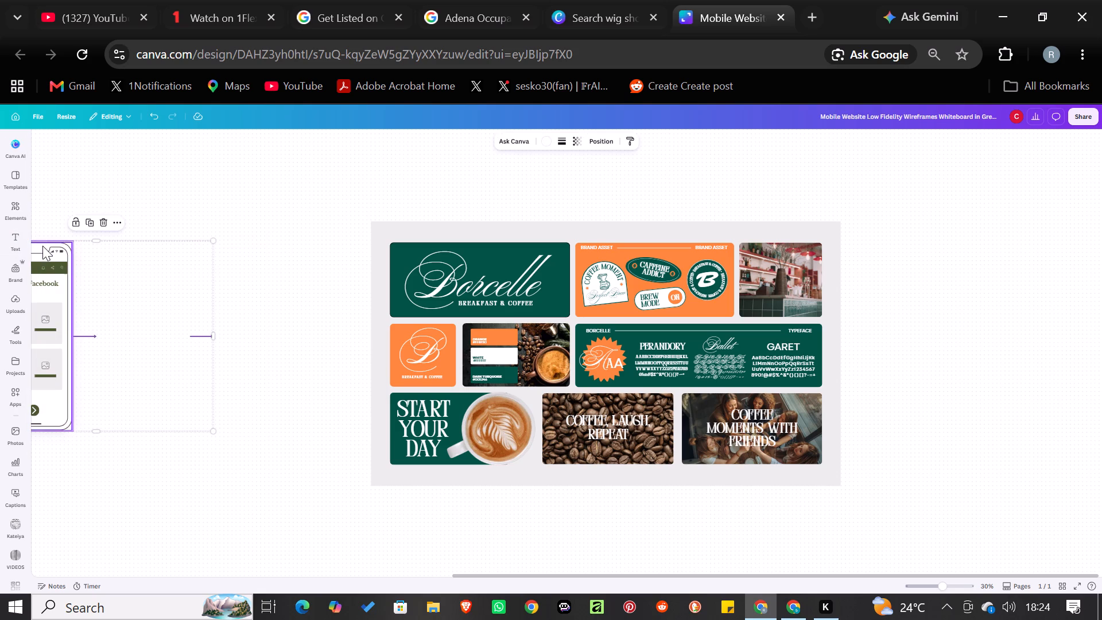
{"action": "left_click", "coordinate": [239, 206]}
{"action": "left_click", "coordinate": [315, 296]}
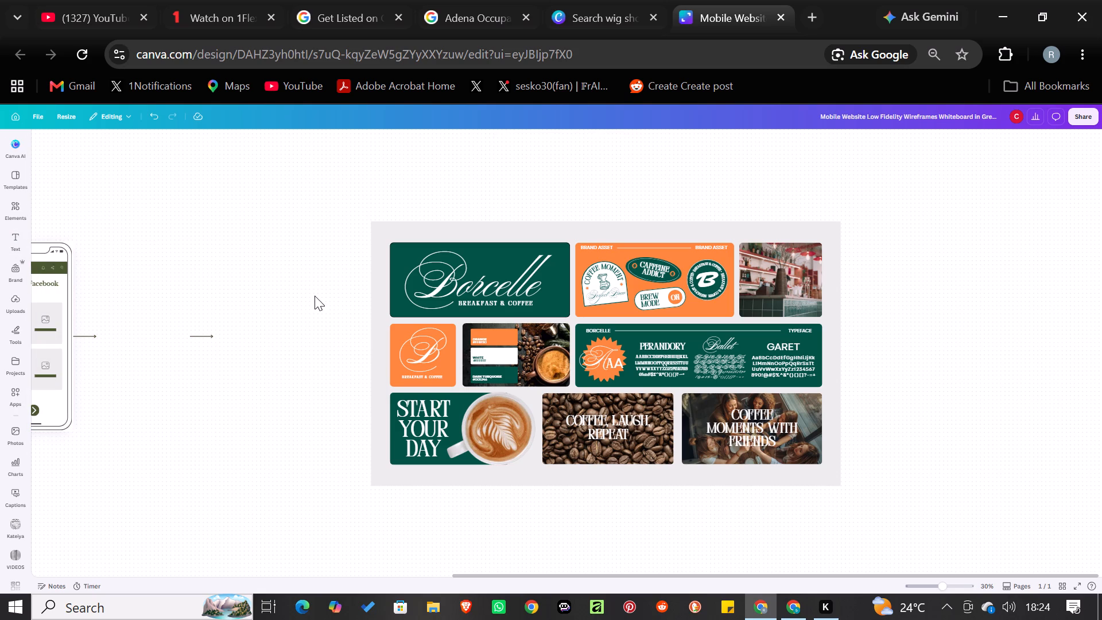
Delete the Toolkit, Home and Collection wireframes together with the connecting arrows from the whiteboard.
{"action": "key", "text": "Left"}
{"action": "key", "text": "Left"}
{"action": "key", "text": "Left"}
{"action": "key", "text": "Left"}
{"action": "key", "text": "Left"}
{"action": "left_click", "coordinate": [232, 307]}
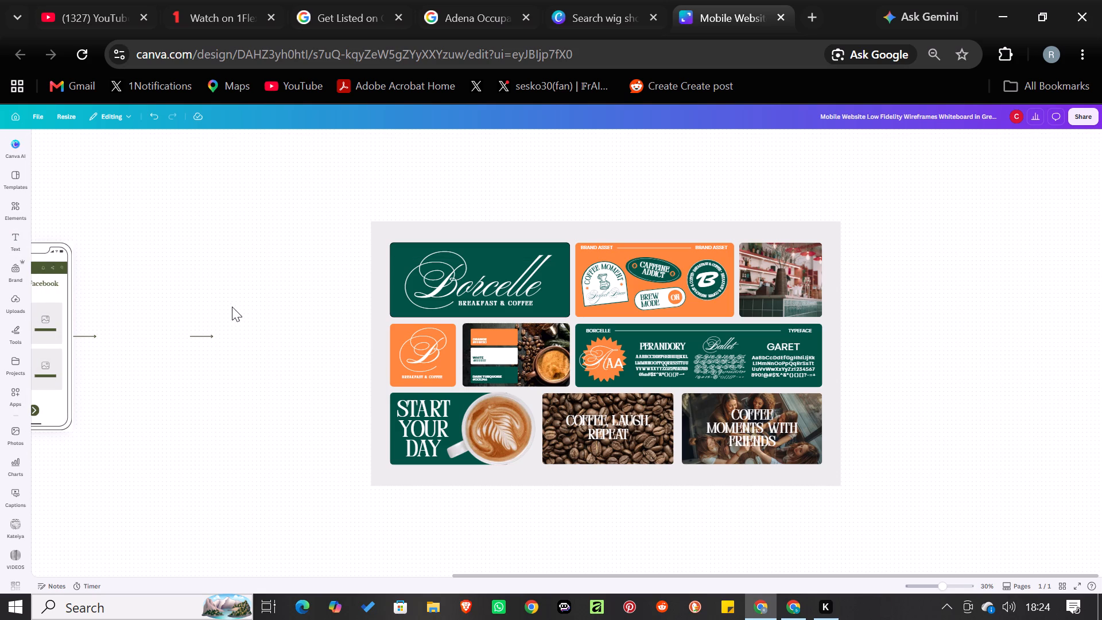
{"action": "left_click", "coordinate": [478, 577]}
{"action": "left_click_drag", "start_coordinate": [474, 575], "coordinate": [471, 575]}
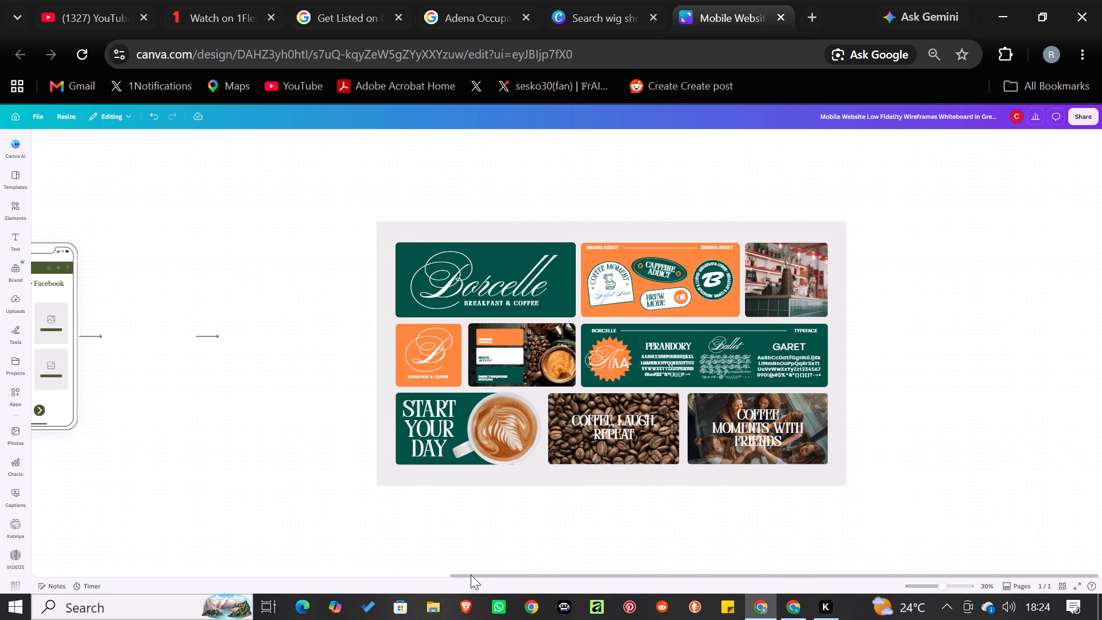
{"action": "left_click_drag", "start_coordinate": [471, 575], "coordinate": [46, 546]}
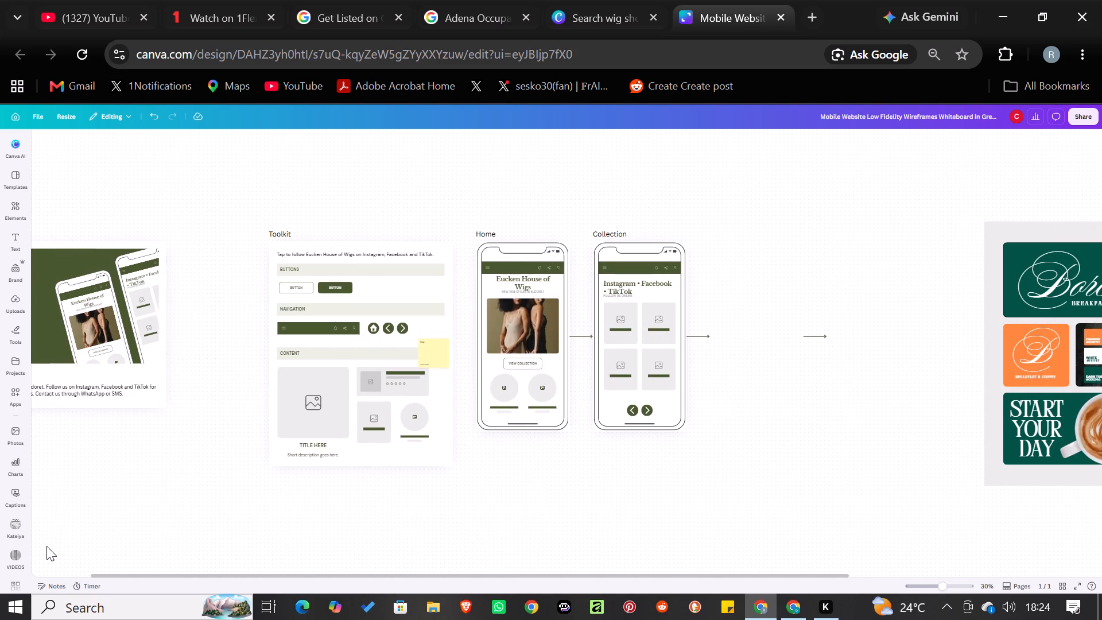
{"action": "left_click_drag", "start_coordinate": [46, 546], "coordinate": [46, 546]}
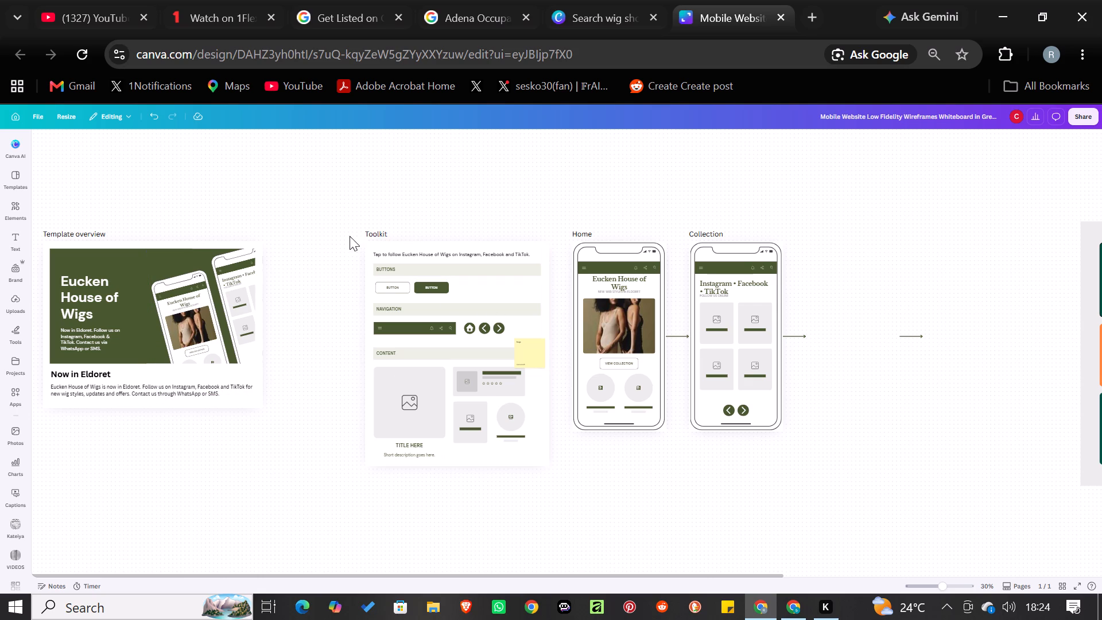
{"action": "left_click_drag", "start_coordinate": [336, 222], "coordinate": [814, 427]}
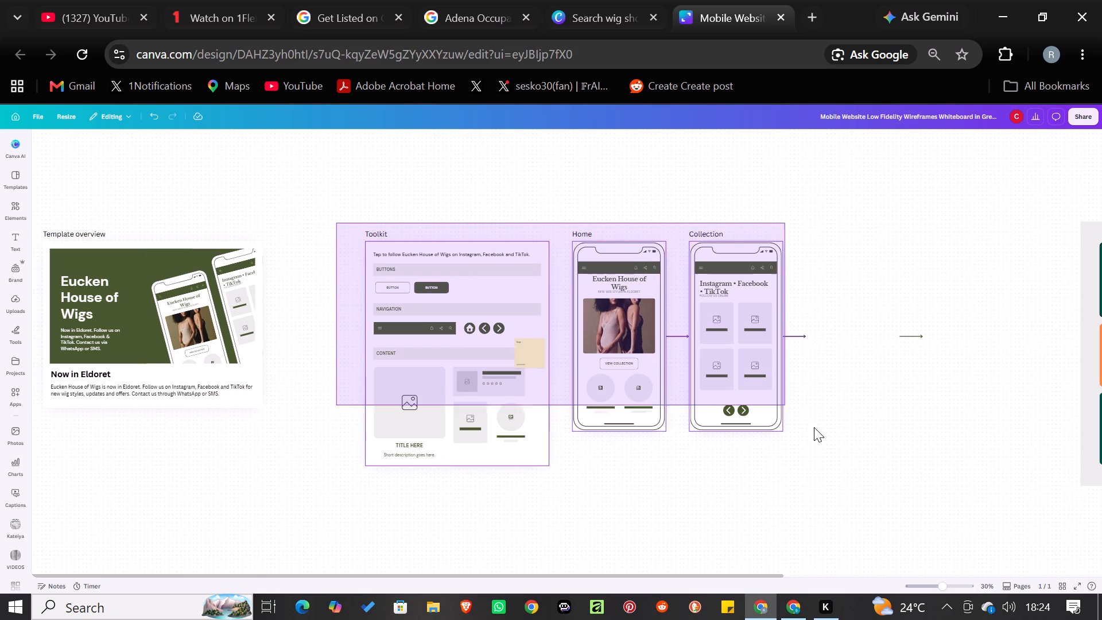
{"action": "left_click_drag", "start_coordinate": [814, 427], "coordinate": [943, 468]}
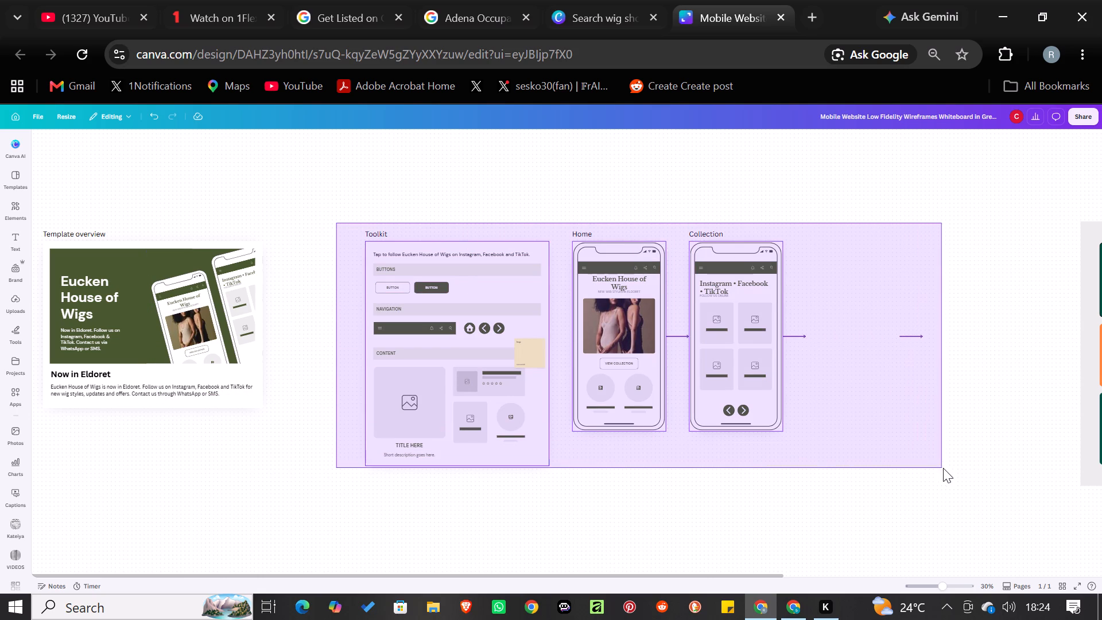
{"action": "left_click_drag", "start_coordinate": [943, 468], "coordinate": [952, 478]}
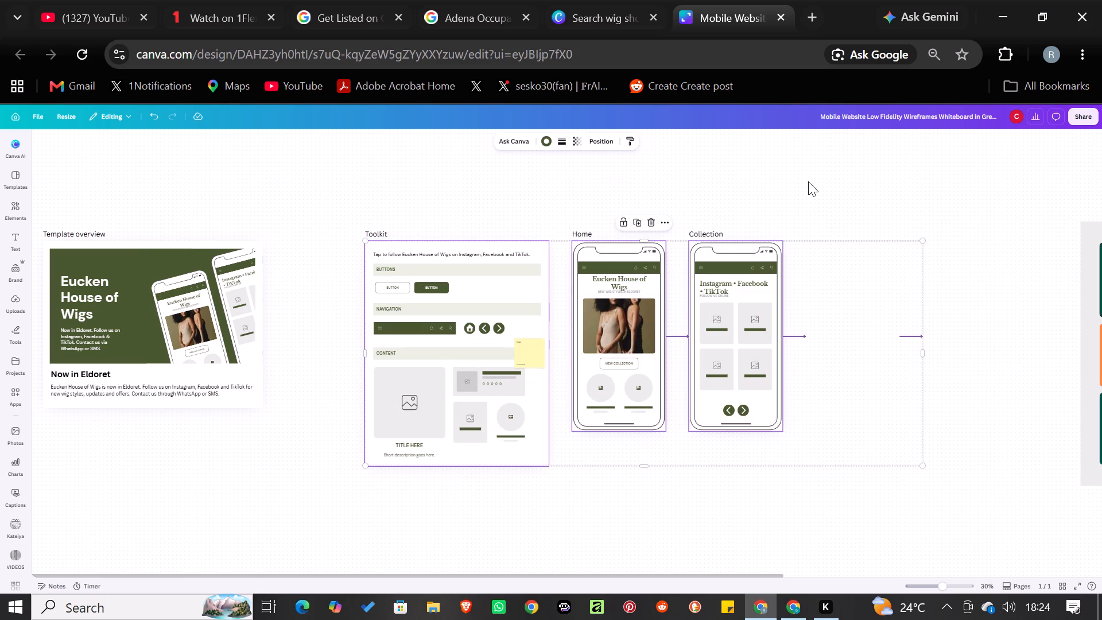
{"action": "left_click", "coordinate": [654, 223]}
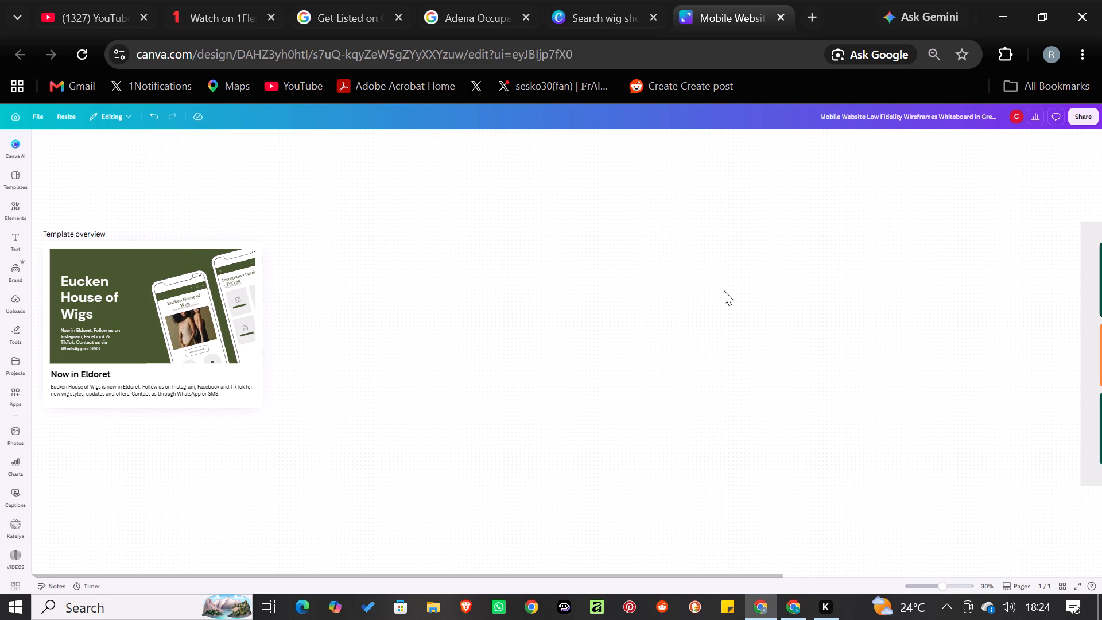
Move the light grey background rectangle out from behind the Borcelle tiles into the empty area toward the Template overview card.
{"action": "left_click_drag", "start_coordinate": [1089, 276], "coordinate": [1055, 281]}
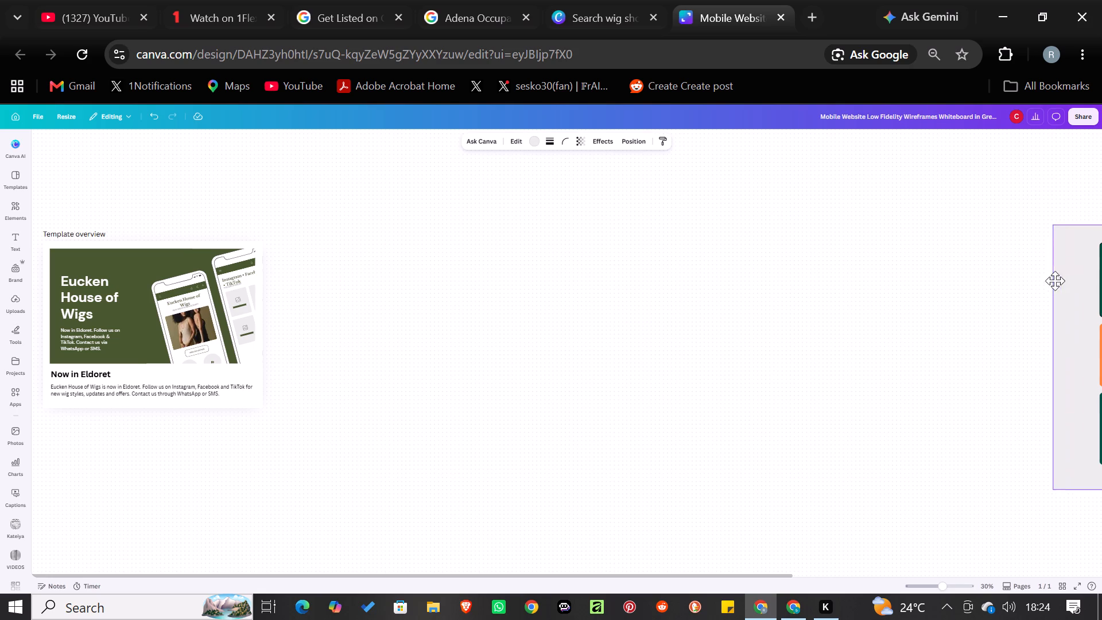
{"action": "left_click_drag", "start_coordinate": [1055, 281], "coordinate": [537, 264]}
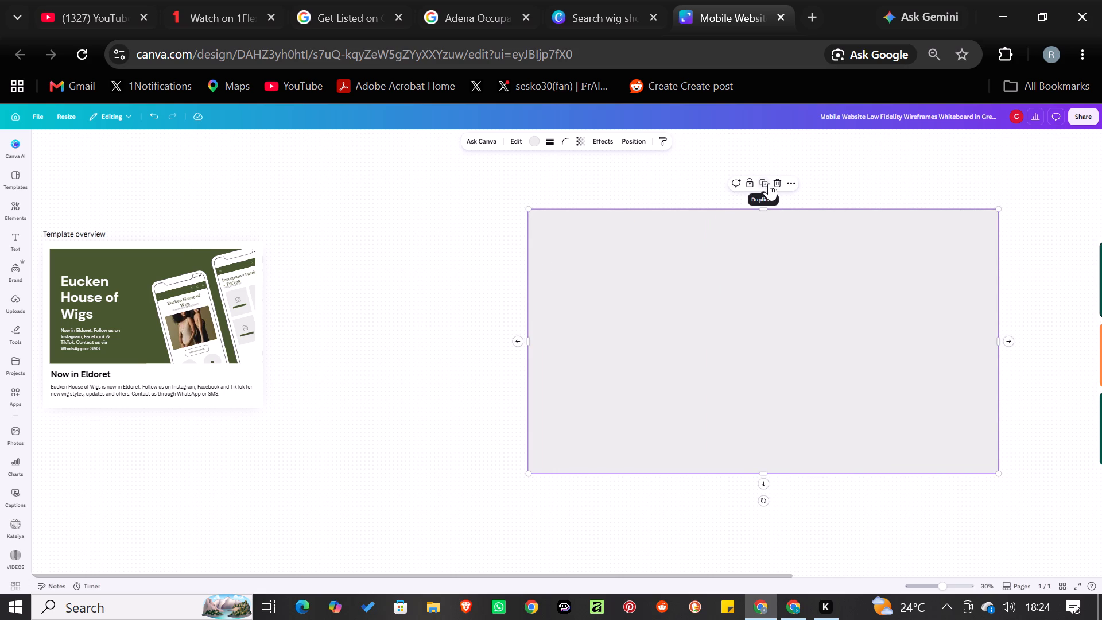
{"action": "left_click_drag", "start_coordinate": [1026, 238], "coordinate": [932, 230]}
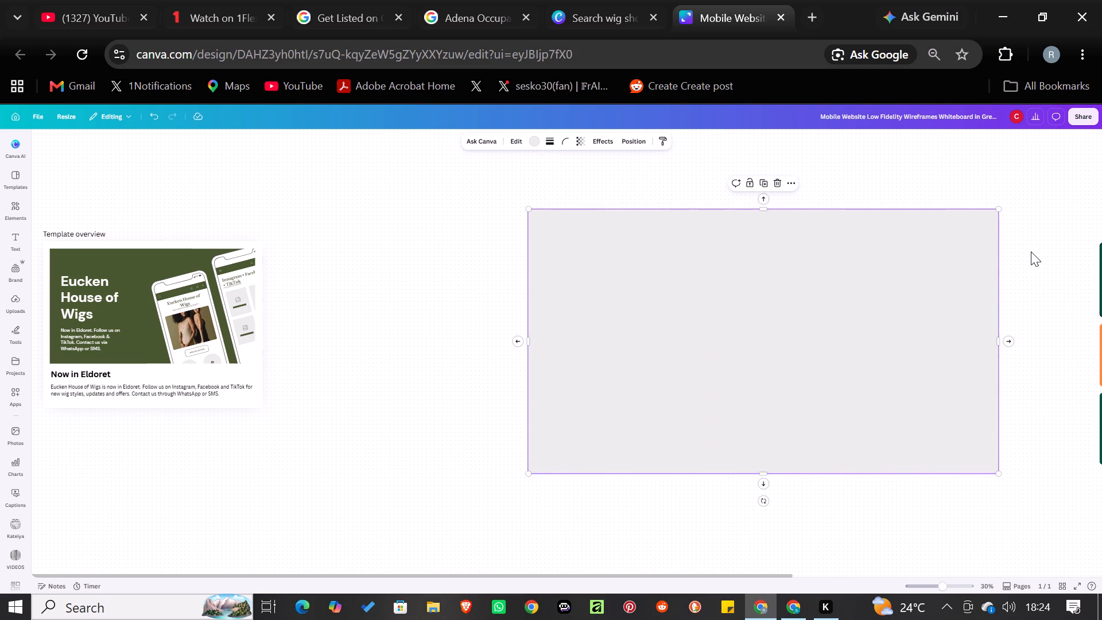
{"action": "left_click", "coordinate": [1031, 251]}
{"action": "key", "text": "Right"}
{"action": "left_click", "coordinate": [973, 287]}
Replace the "Borcelle" script text on the green tile with "Eucken".
{"action": "left_click_drag", "start_coordinate": [777, 575], "coordinate": [1002, 558]}
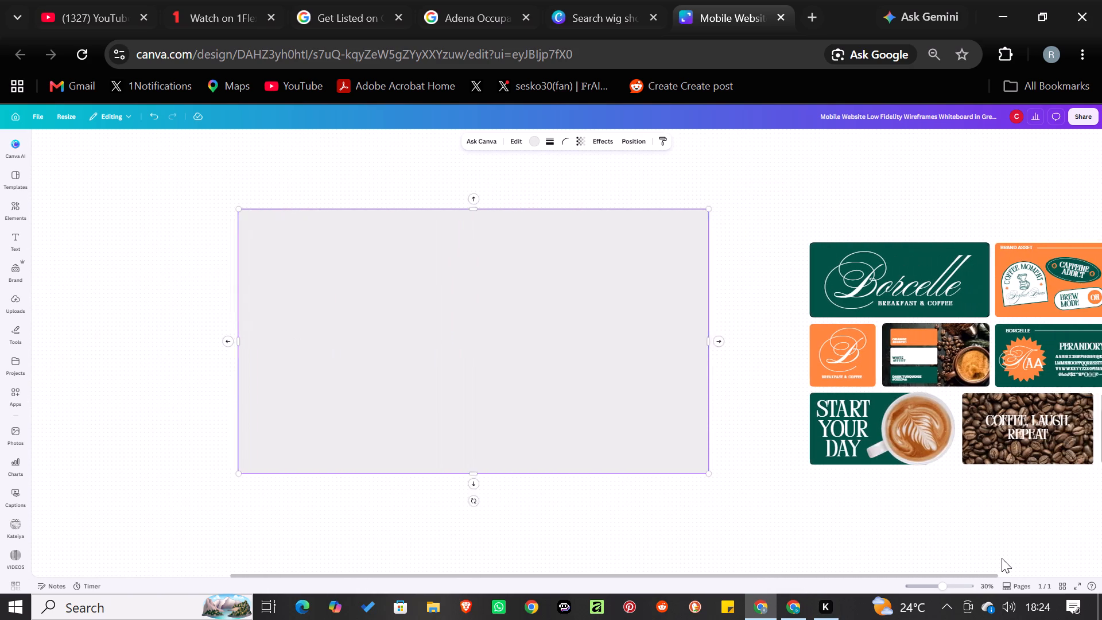
{"action": "left_click_drag", "start_coordinate": [1002, 558], "coordinate": [1101, 551]}
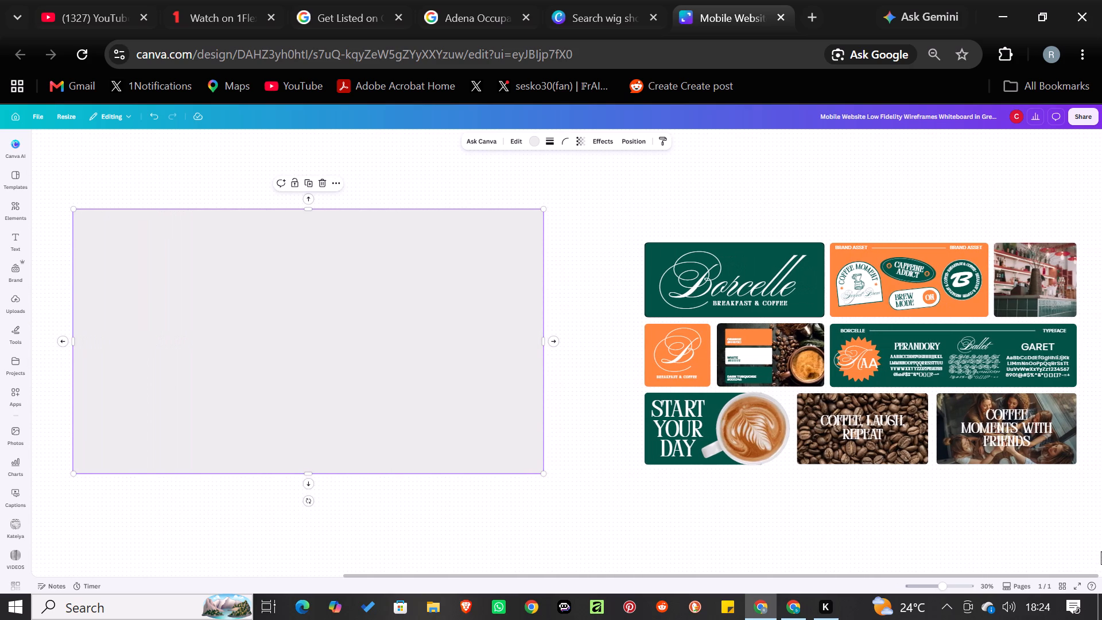
{"action": "double_click", "coordinate": [774, 265]}
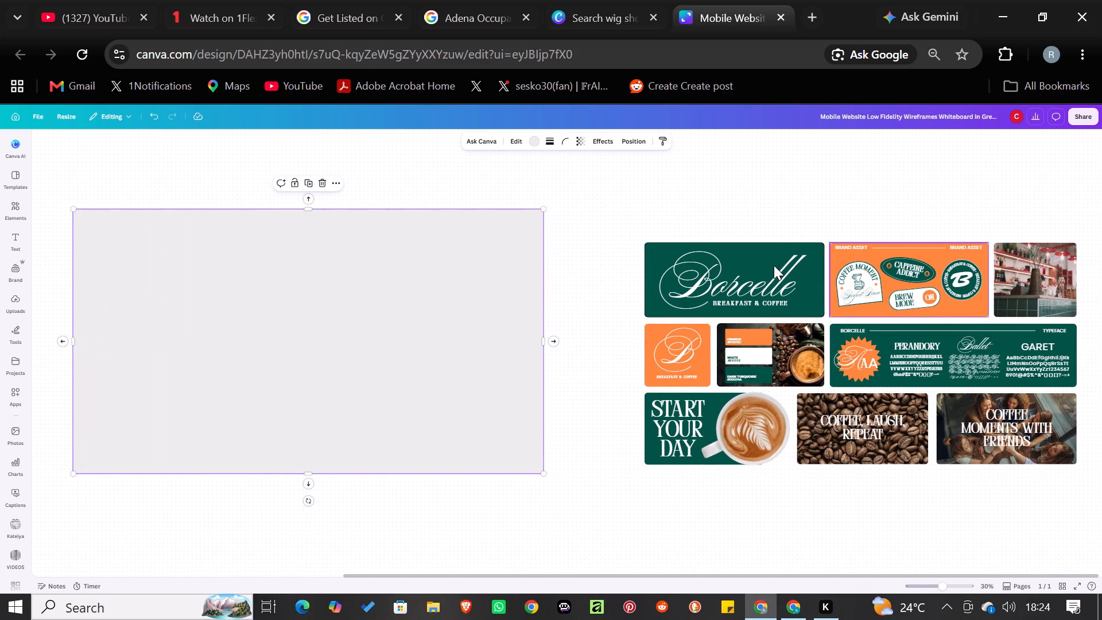
{"action": "left_click", "coordinate": [774, 265]}
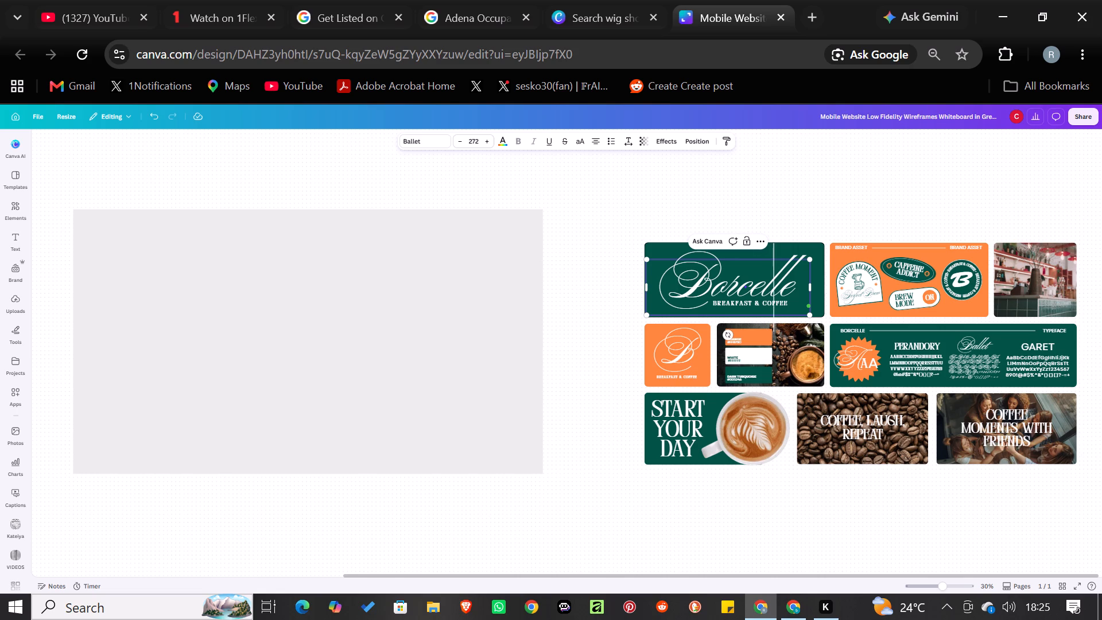
{"action": "left_click", "coordinate": [793, 281]}
{"action": "key", "text": "BackSpace"}
{"action": "key", "text": "BackSpace"}
{"action": "key", "text": "BackSpace"}
{"action": "key", "text": "BackSpace"}
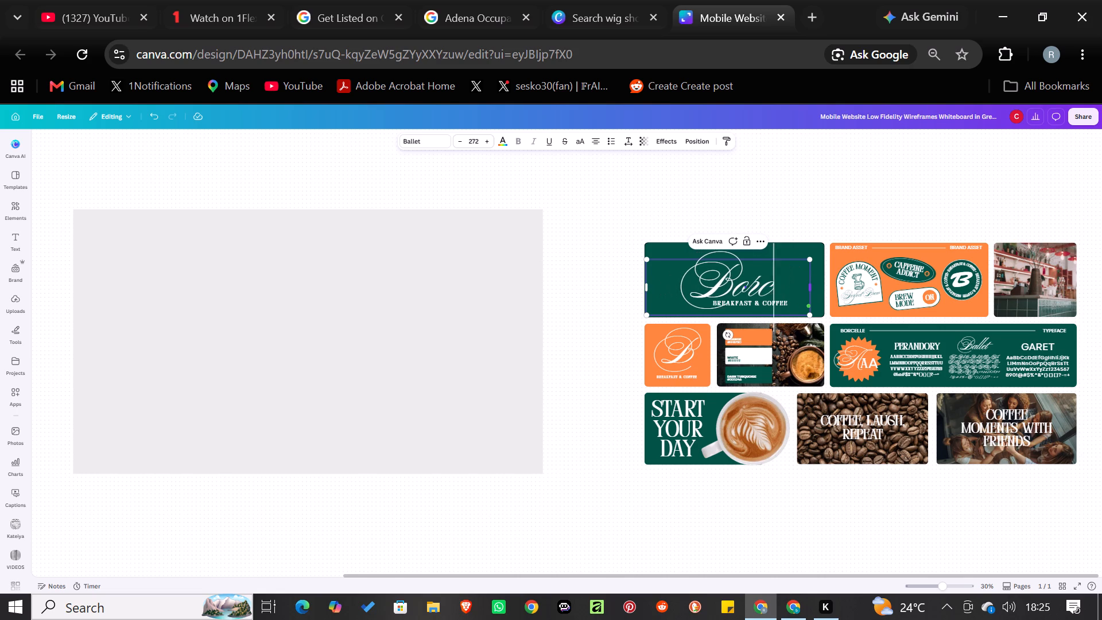
{"action": "key", "text": "BackSpace"}
{"action": "key", "text": "BackSpace"}
{"action": "key", "text": "BackSpace"}
{"action": "key", "text": "BackSpace"}
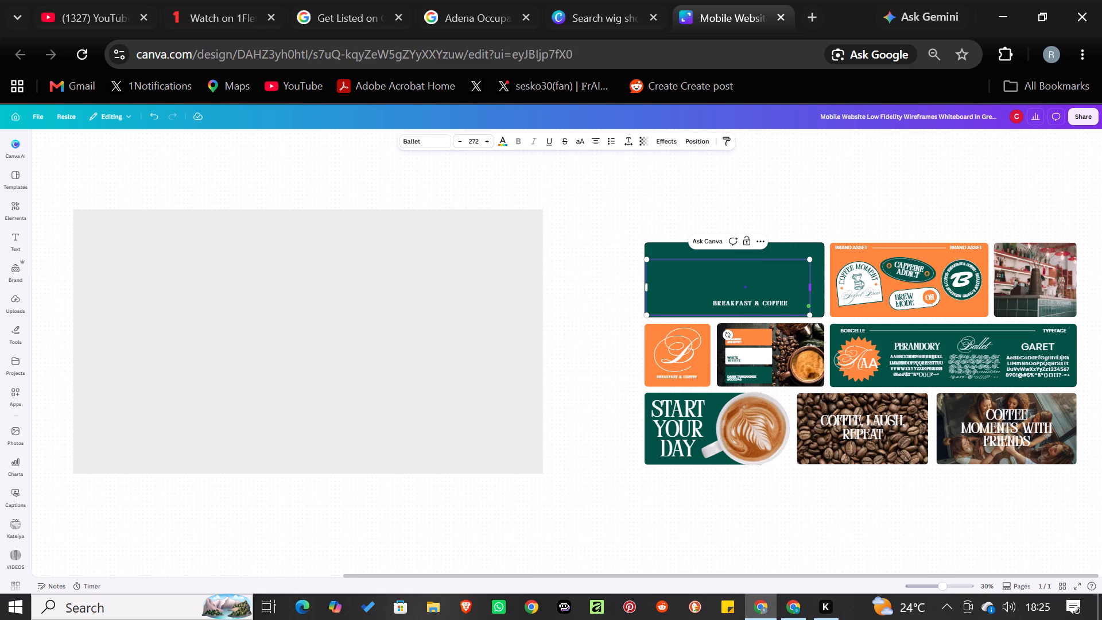
{"action": "key", "text": "e"}
{"action": "key", "text": "u"}
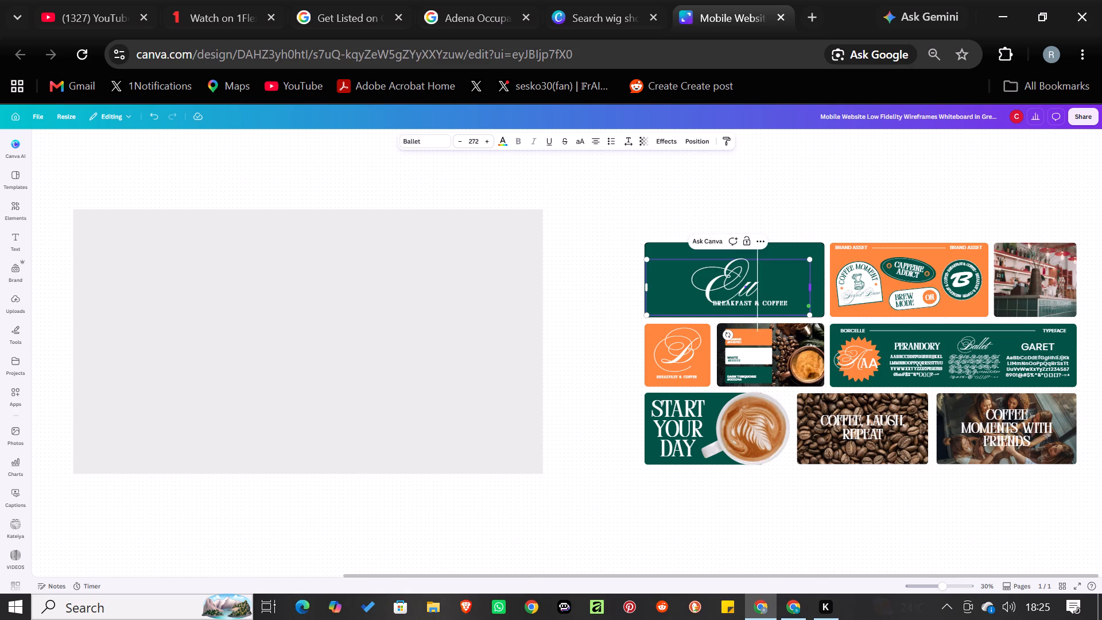
{"action": "type", "text": "cken"}
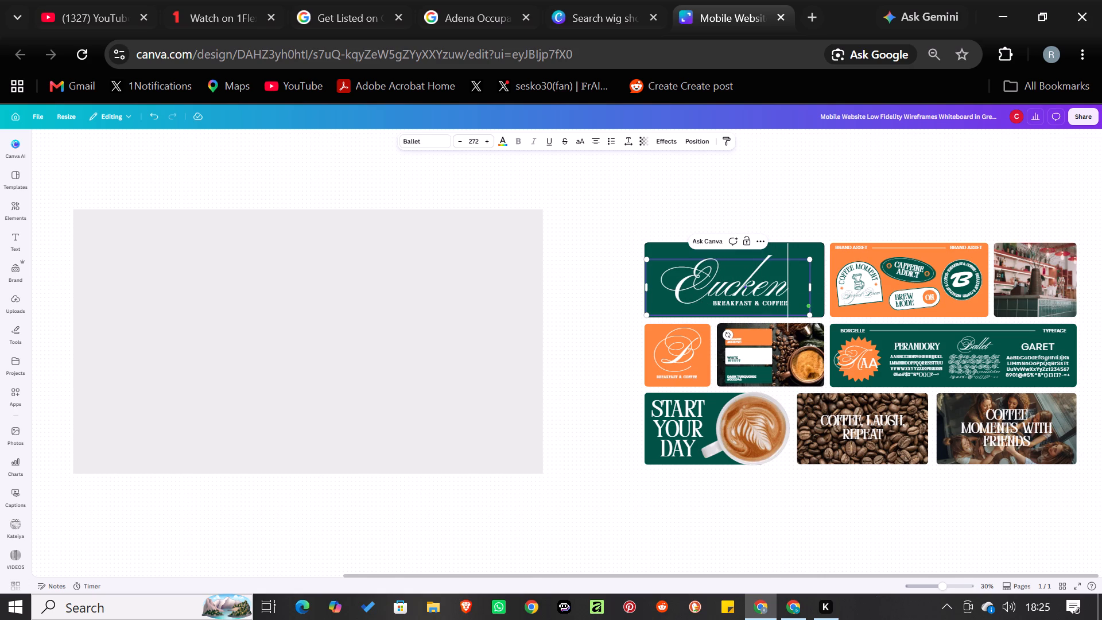
{"action": "left_click", "coordinate": [782, 300]}
{"action": "double_click", "coordinate": [769, 304]}
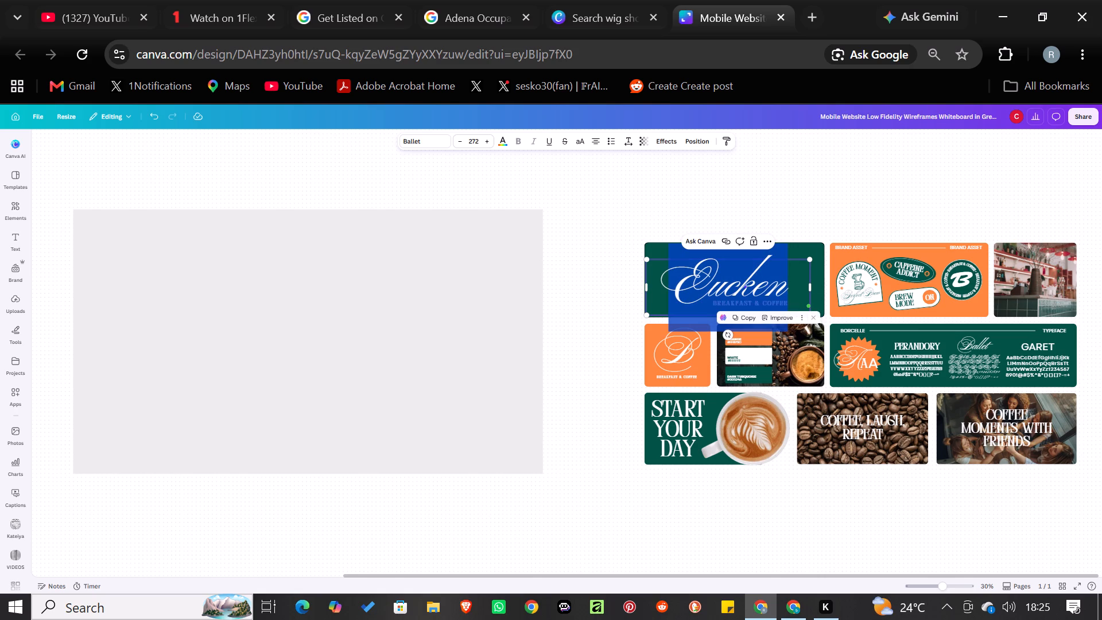
{"action": "left_click", "coordinate": [912, 217]}
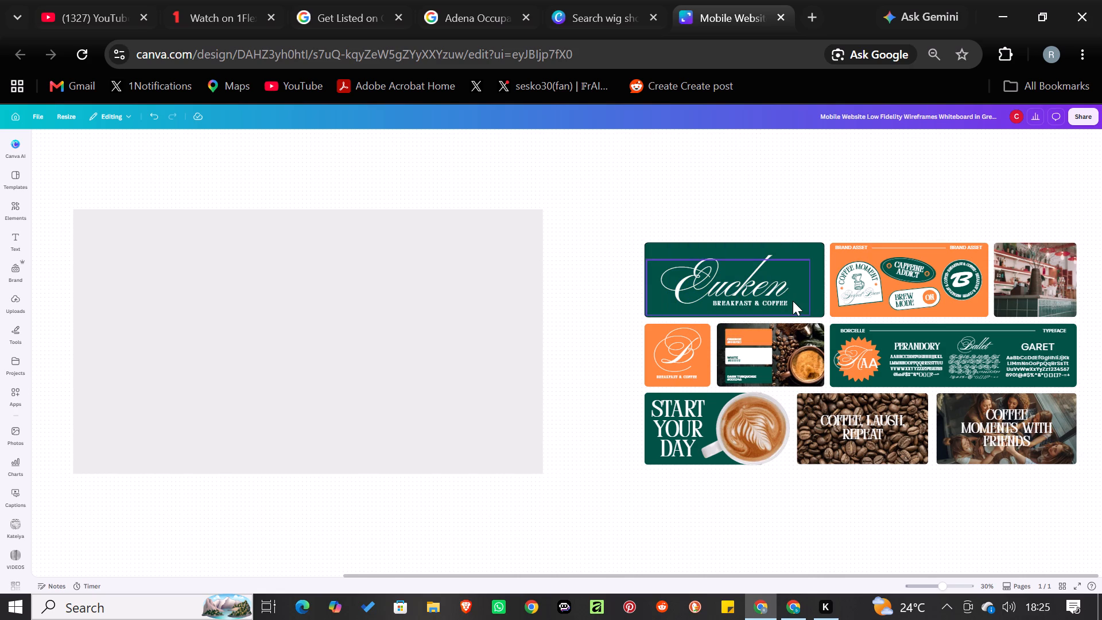
Move the "Eucken" script text from the green tile to the upper-left corner of the light grey rectangle.
{"action": "left_click_drag", "start_coordinate": [781, 286], "coordinate": [765, 286]}
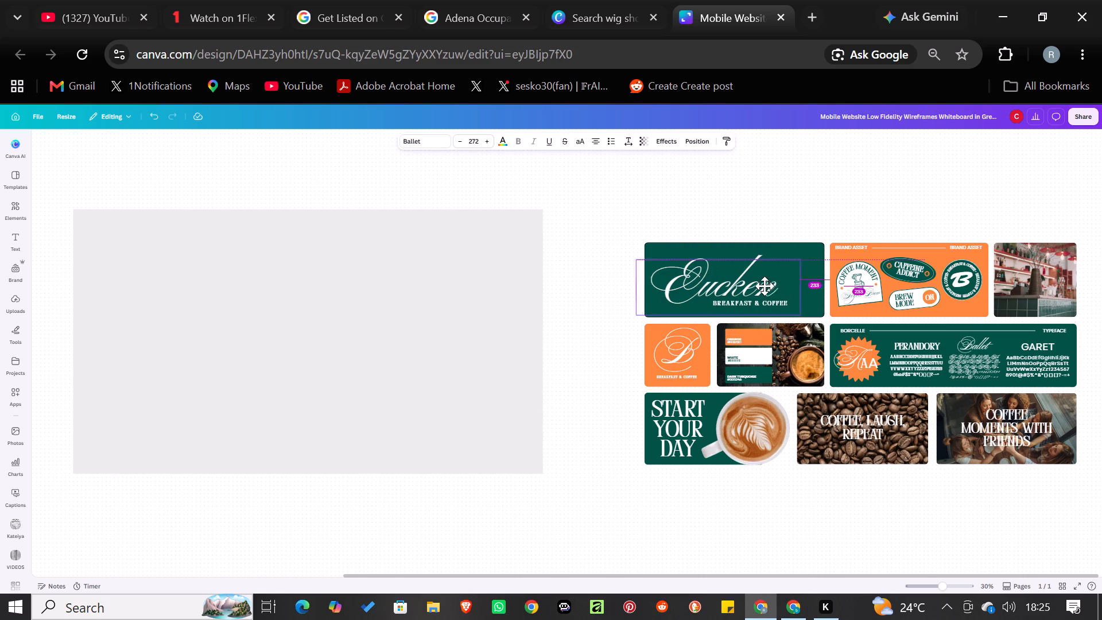
{"action": "left_click_drag", "start_coordinate": [765, 286], "coordinate": [220, 278]}
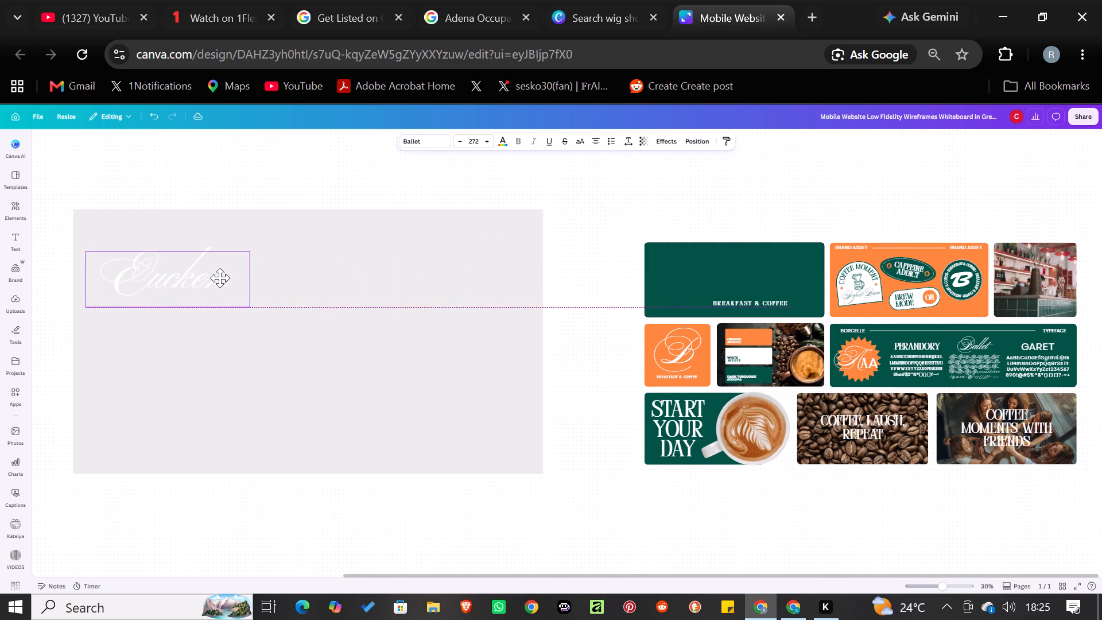
{"action": "left_click_drag", "start_coordinate": [220, 278], "coordinate": [202, 263]}
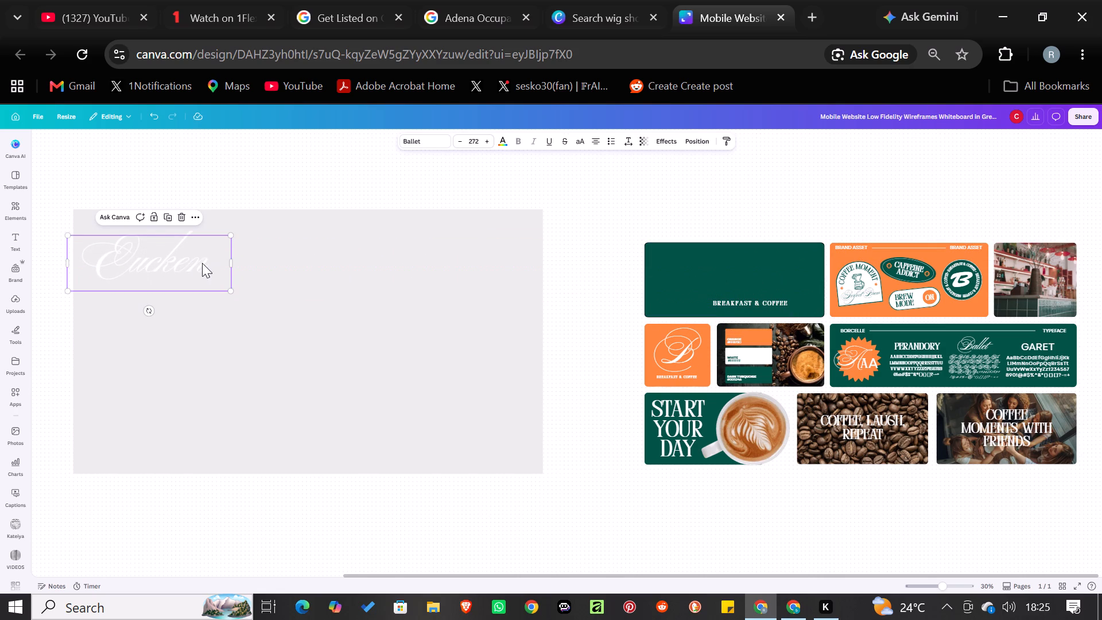
Replace the "Breakfast & Coffee" tagline on the green tile with "House of Wigs".
{"action": "double_click", "coordinate": [778, 302]}
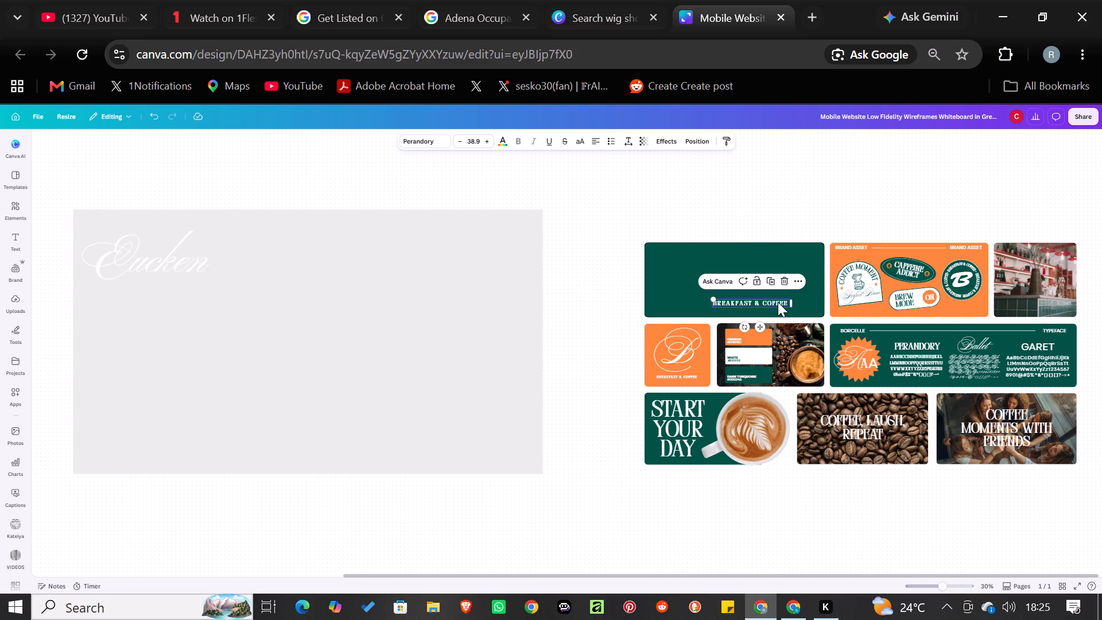
{"action": "type", "text": "ho"}
{"action": "type", "text": "use of wigs"}
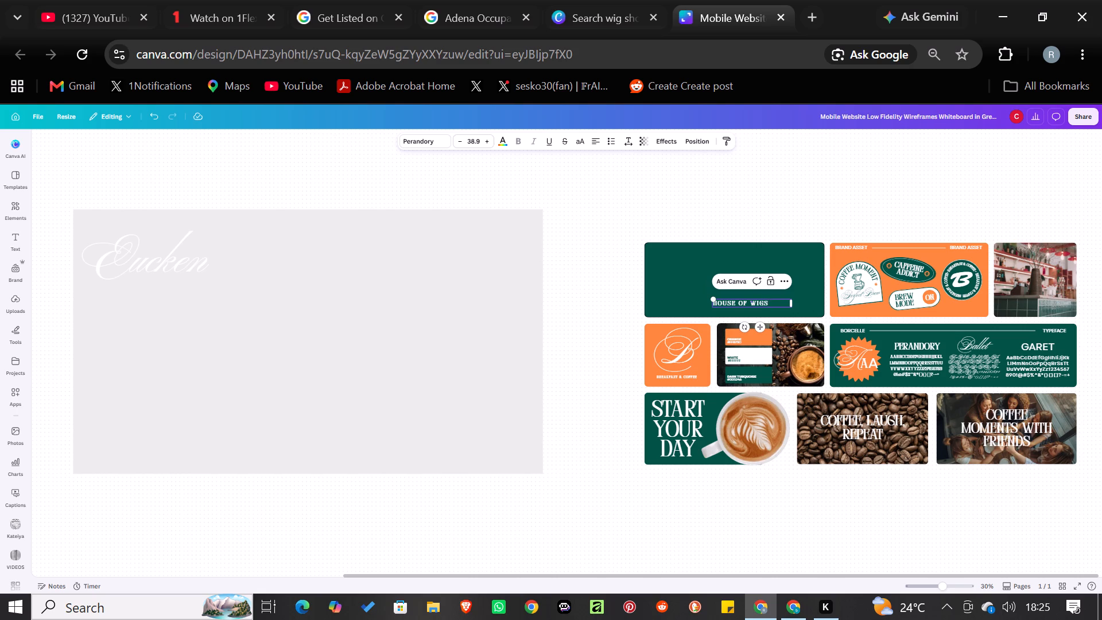
{"action": "key", "text": "BackSpace"}
{"action": "key", "text": "BackSpace"}
{"action": "key", "text": "BackSpace"}
{"action": "key", "text": "BackSpace"}
{"action": "key", "text": "BackSpace"}
{"action": "key", "text": "BackSpace"}
{"action": "key", "text": "BackSpace"}
{"action": "key", "text": "BackSpace"}
{"action": "key", "text": "BackSpace"}
{"action": "key", "text": "BackSpace"}
{"action": "key", "text": "BackSpace"}
{"action": "key", "text": "BackSpace"}
{"action": "key", "text": "o"}
{"action": "type", "text": "use"}
{"action": "key", "text": "space"}
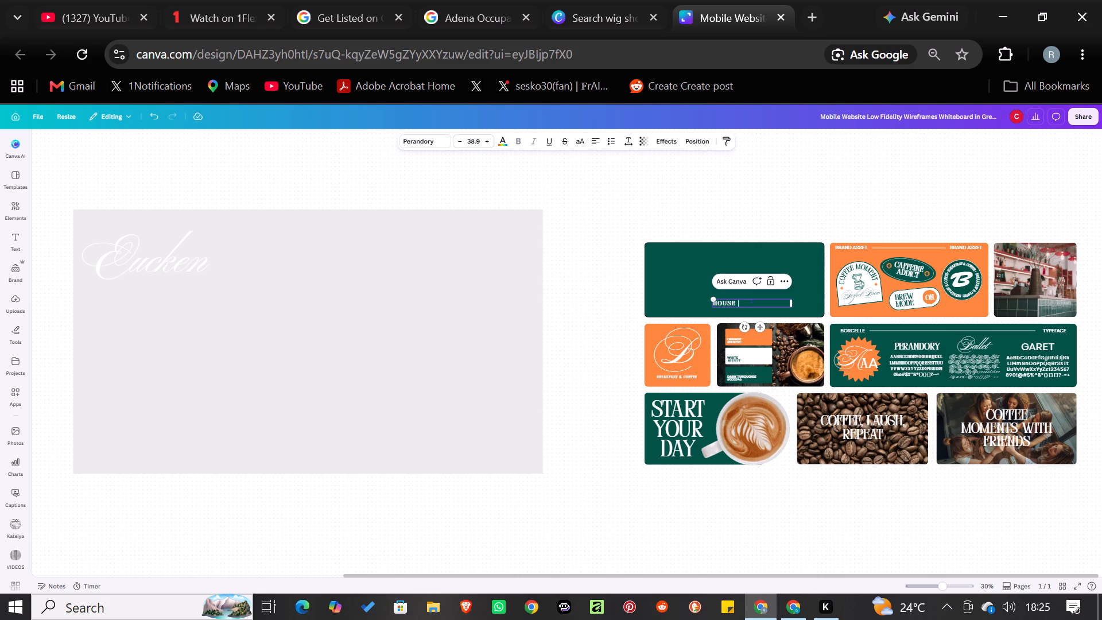
{"action": "type", "text": "of wigs"}
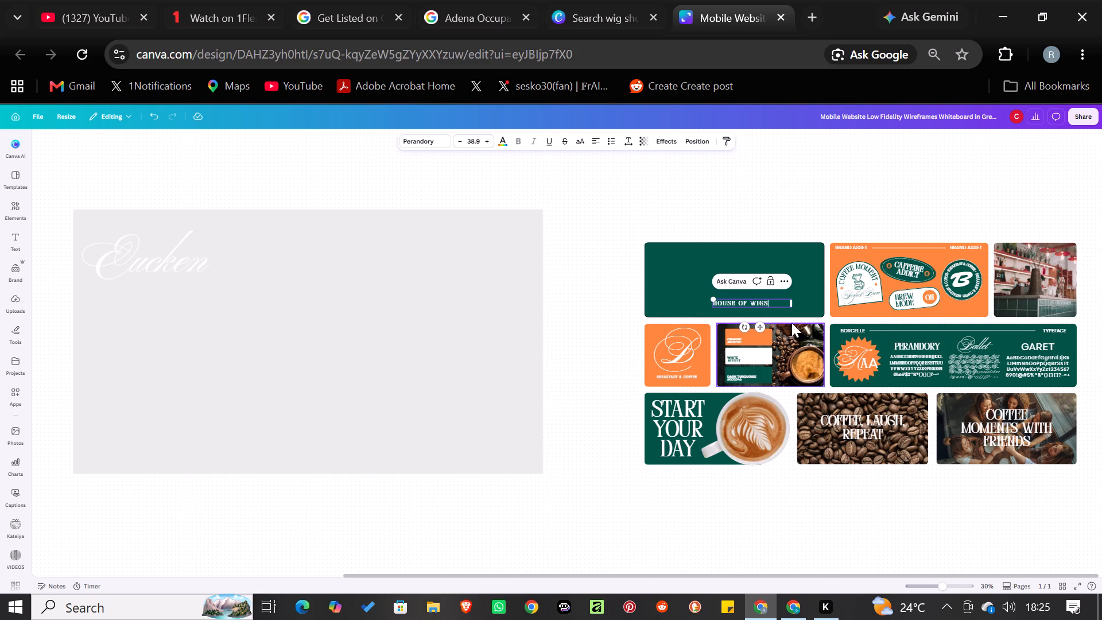
Move the "House of Wigs" tagline off the green tile to just beneath the "Eucken" script on the light grey rectangle.
{"action": "left_click_drag", "start_coordinate": [762, 325], "coordinate": [448, 368]}
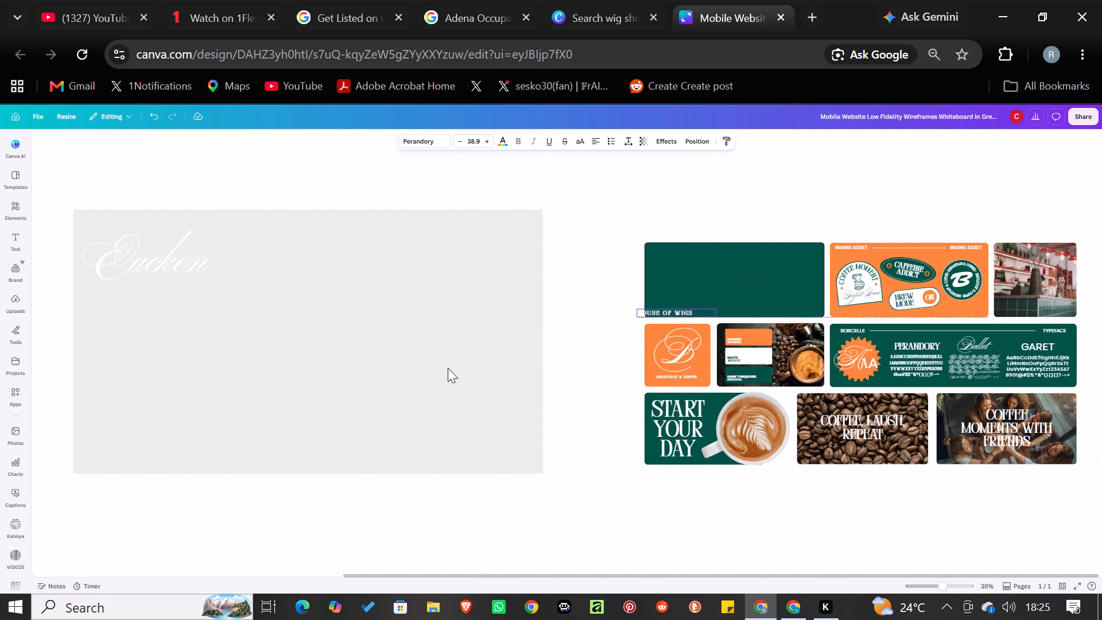
{"action": "left_click_drag", "start_coordinate": [448, 368], "coordinate": [152, 311]}
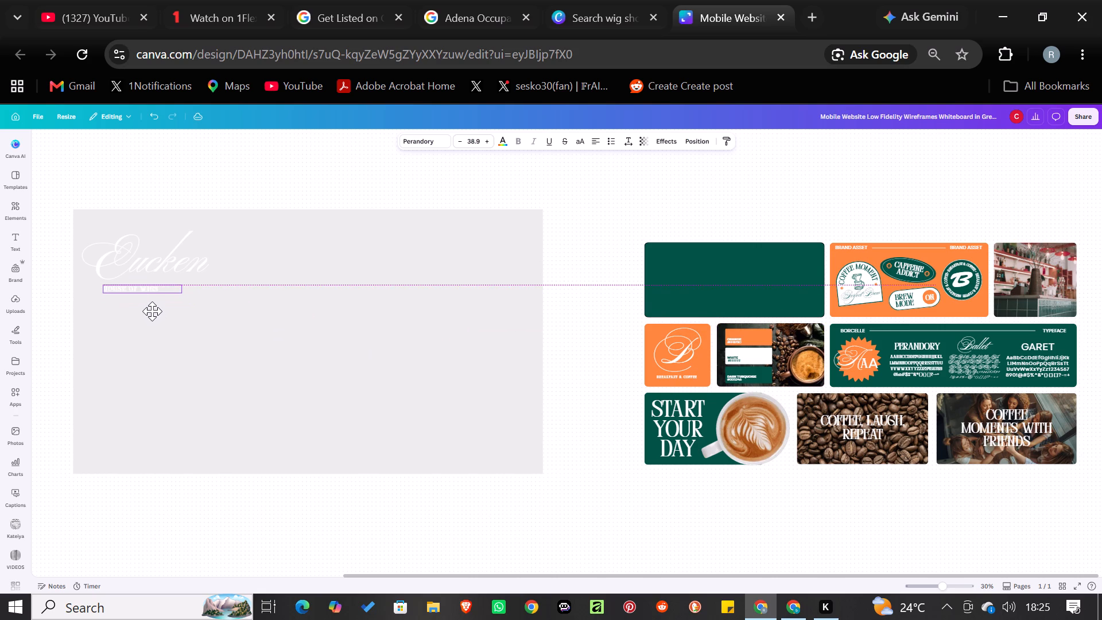
{"action": "left_click_drag", "start_coordinate": [152, 311], "coordinate": [160, 309]}
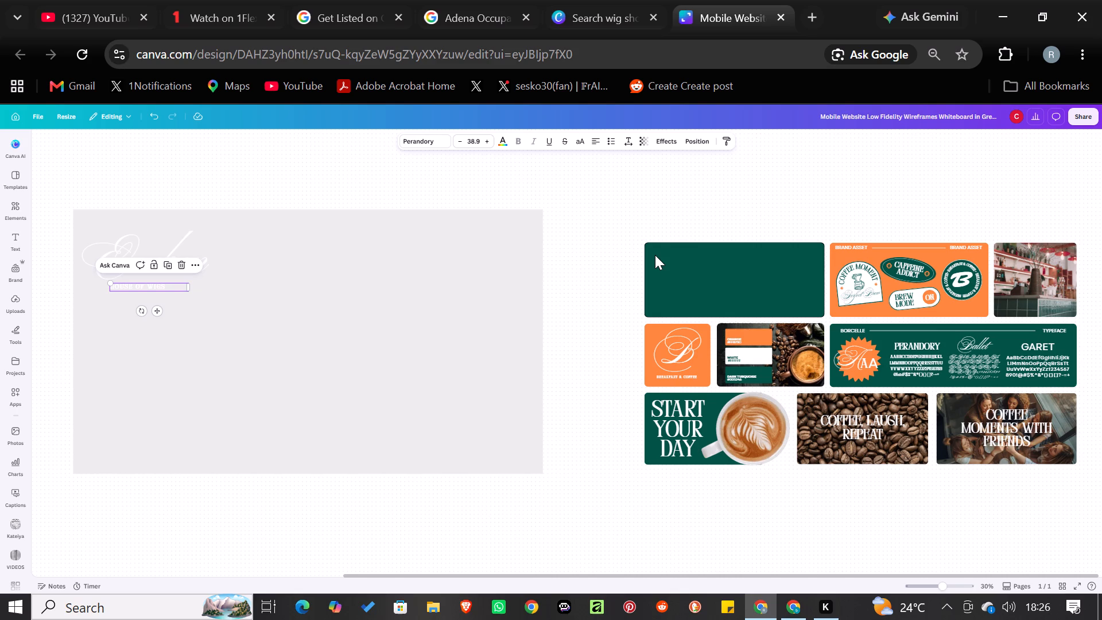
Move the empty green tile behind the "Eucken" and "House of Wigs" texts, flush with the grey rectangle's left edge.
{"action": "left_click_drag", "start_coordinate": [677, 263], "coordinate": [172, 249]}
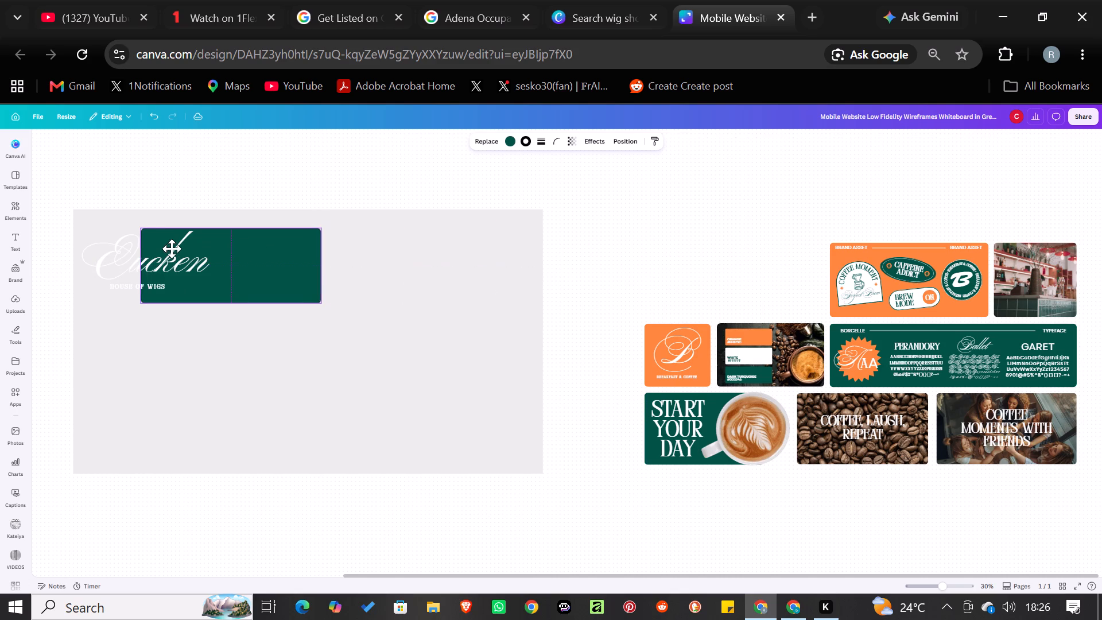
{"action": "left_click_drag", "start_coordinate": [172, 249], "coordinate": [112, 247]}
{"action": "left_click_drag", "start_coordinate": [168, 257], "coordinate": [173, 257]}
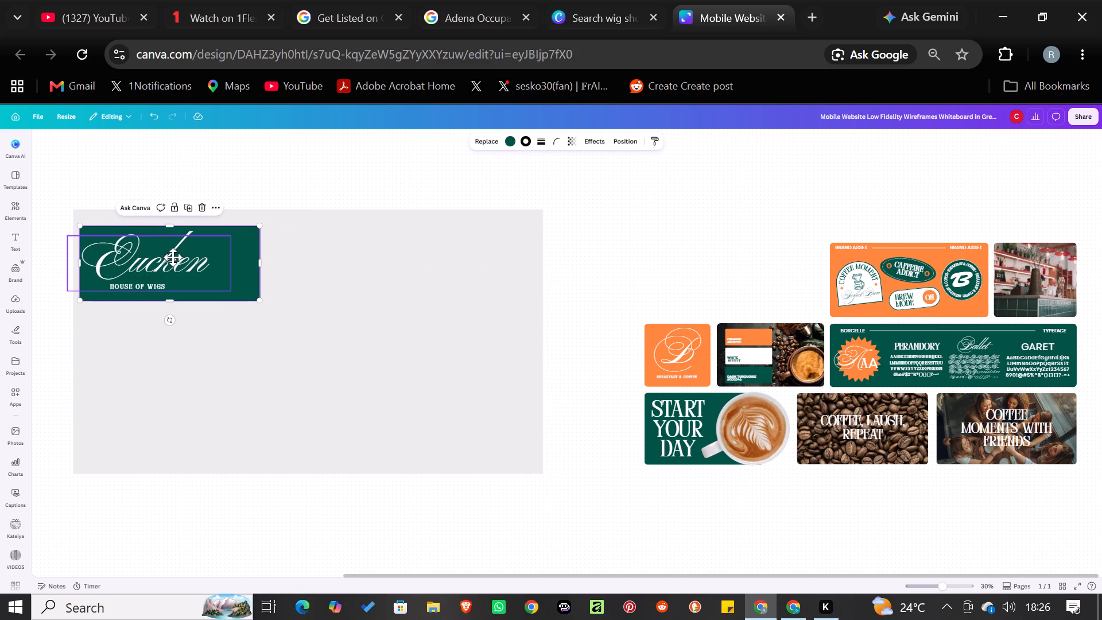
{"action": "left_click_drag", "start_coordinate": [173, 257], "coordinate": [162, 258]}
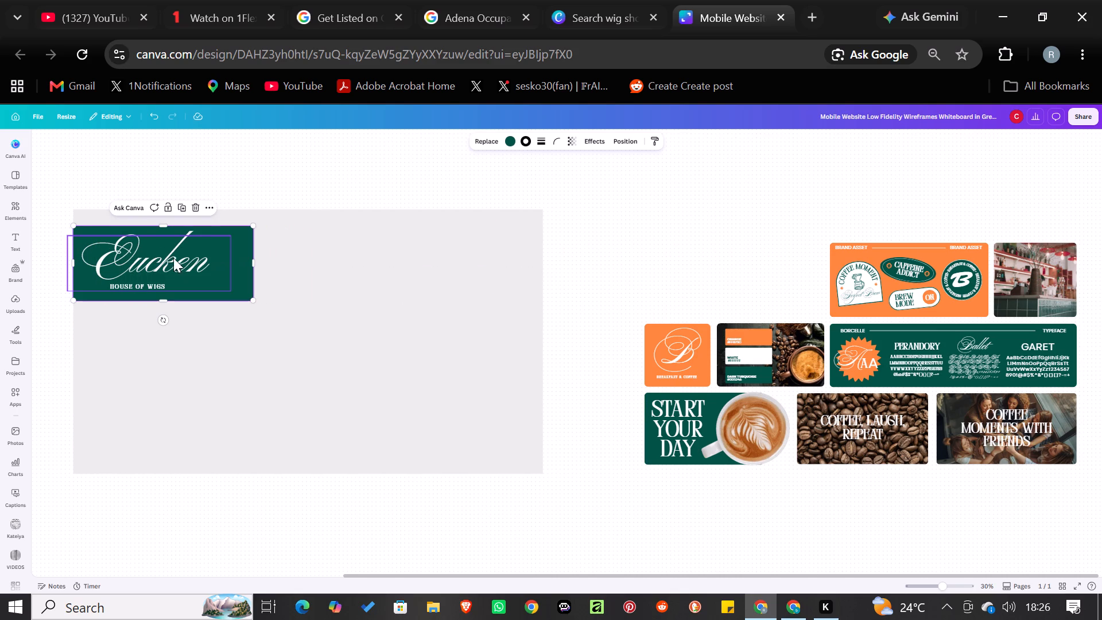
Centre the "Eucken" script and the "House of Wigs" tagline horizontally on their green tile.
{"action": "left_click", "coordinate": [175, 257]}
{"action": "left_click_drag", "start_coordinate": [175, 257], "coordinate": [189, 257]}
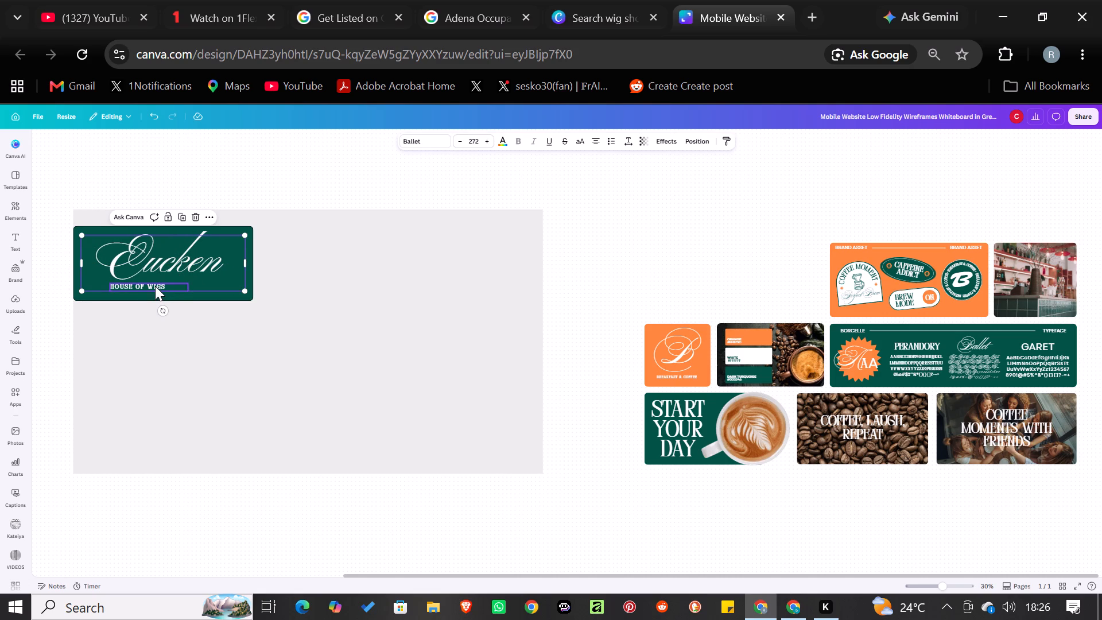
{"action": "left_click_drag", "start_coordinate": [156, 286], "coordinate": [177, 286]}
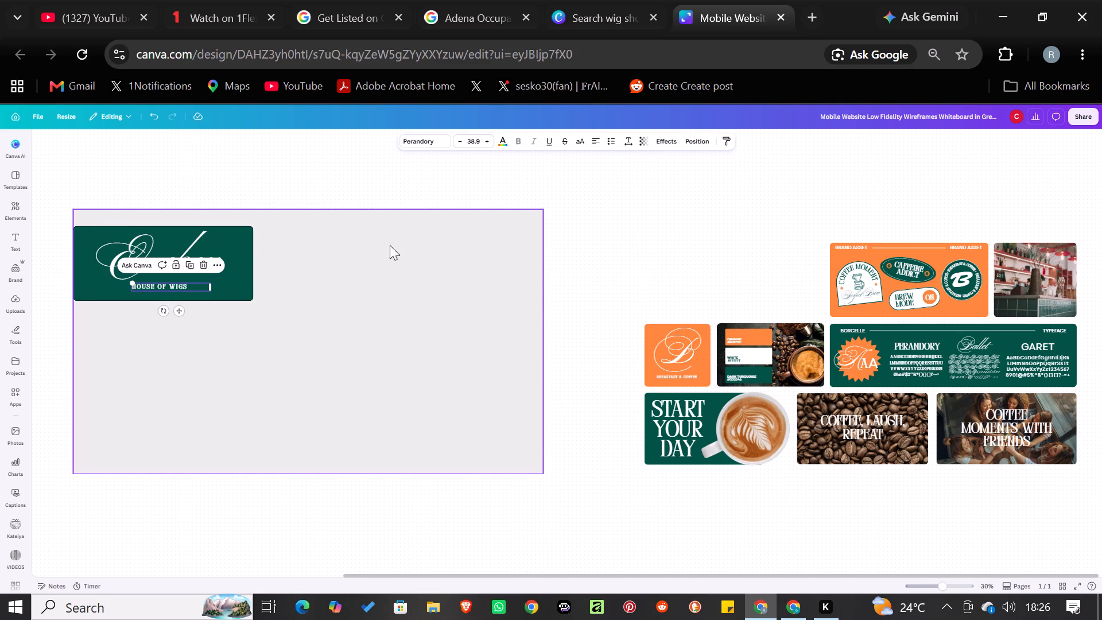
{"action": "left_click", "coordinate": [605, 205]}
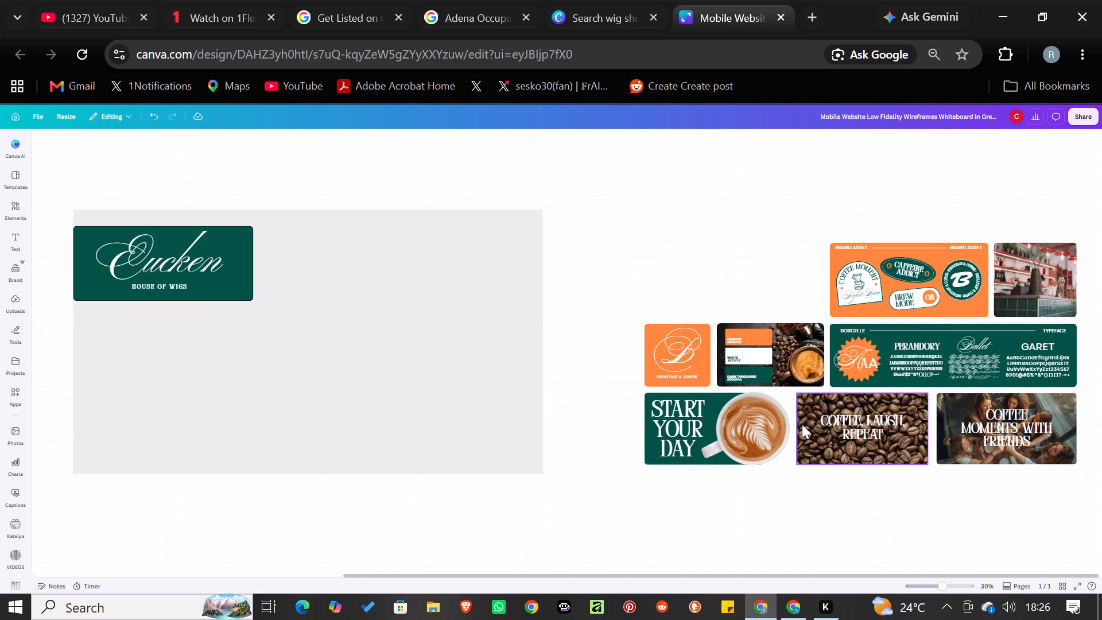
Replace the "Start Your Day" text on the coffee cup tile with "contact".
{"action": "double_click", "coordinate": [694, 417]}
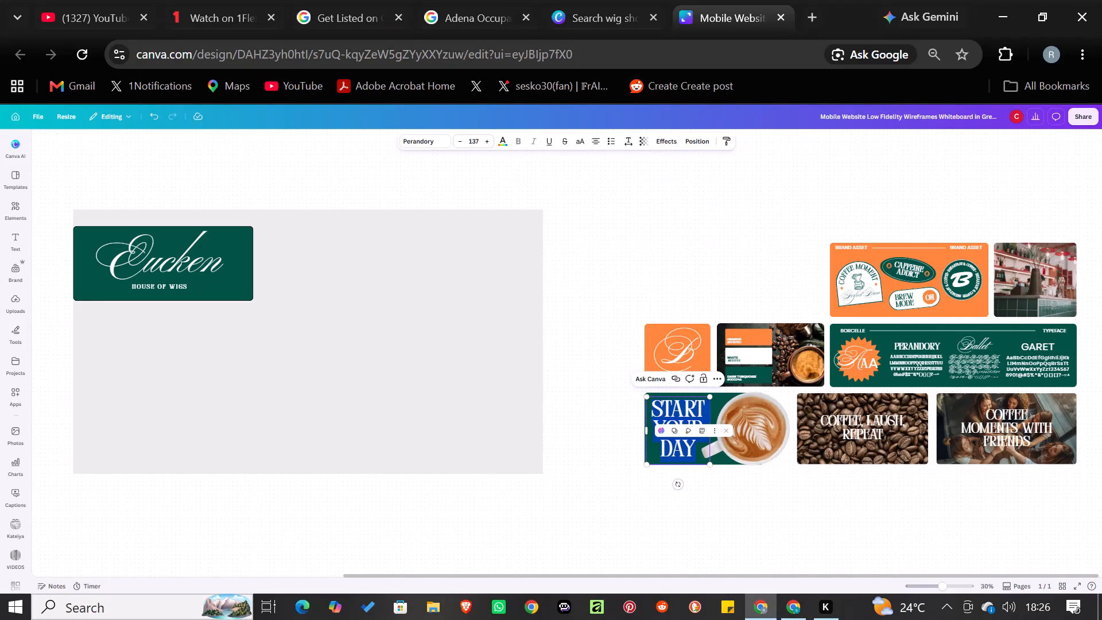
{"action": "type", "text": "co"}
{"action": "type", "text": "nta"}
{"action": "type", "text": "ct"}
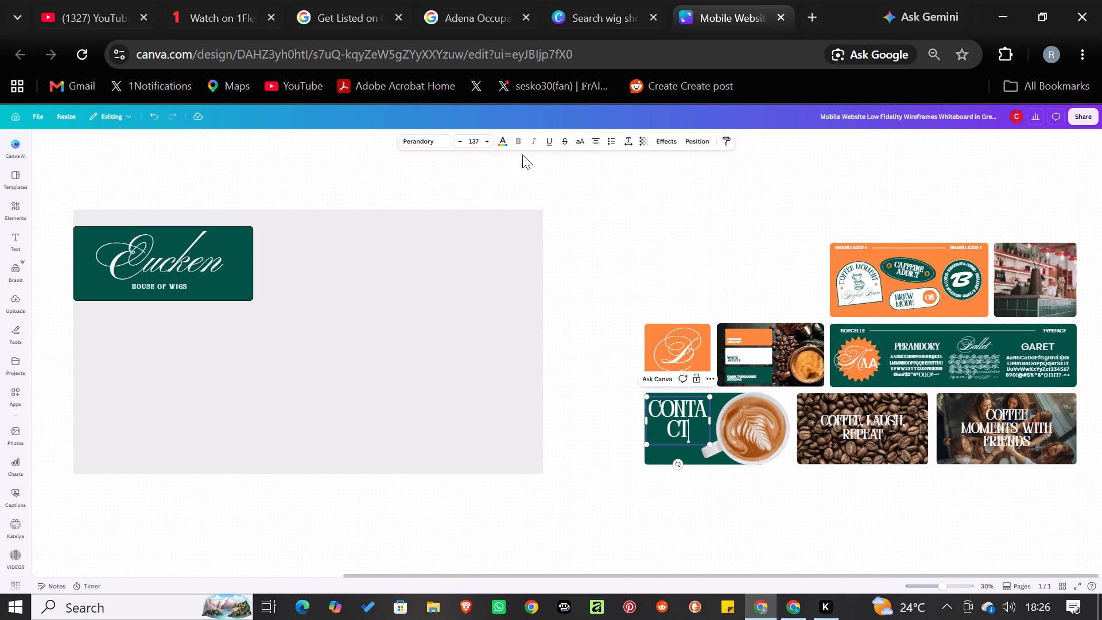
Reduce the "Contact" text to font size 128 and widen its box so the word fits on one line.
{"action": "left_click", "coordinate": [460, 138]}
{"action": "double_click", "coordinate": [460, 138]}
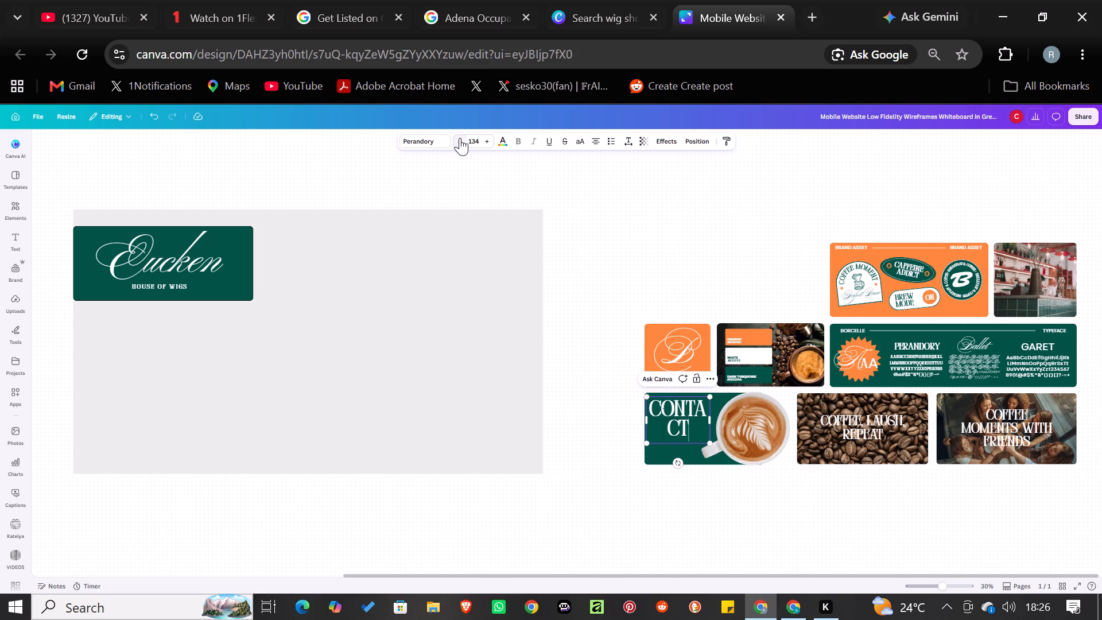
{"action": "left_click", "coordinate": [460, 138]}
{"action": "triple_click", "coordinate": [460, 138]}
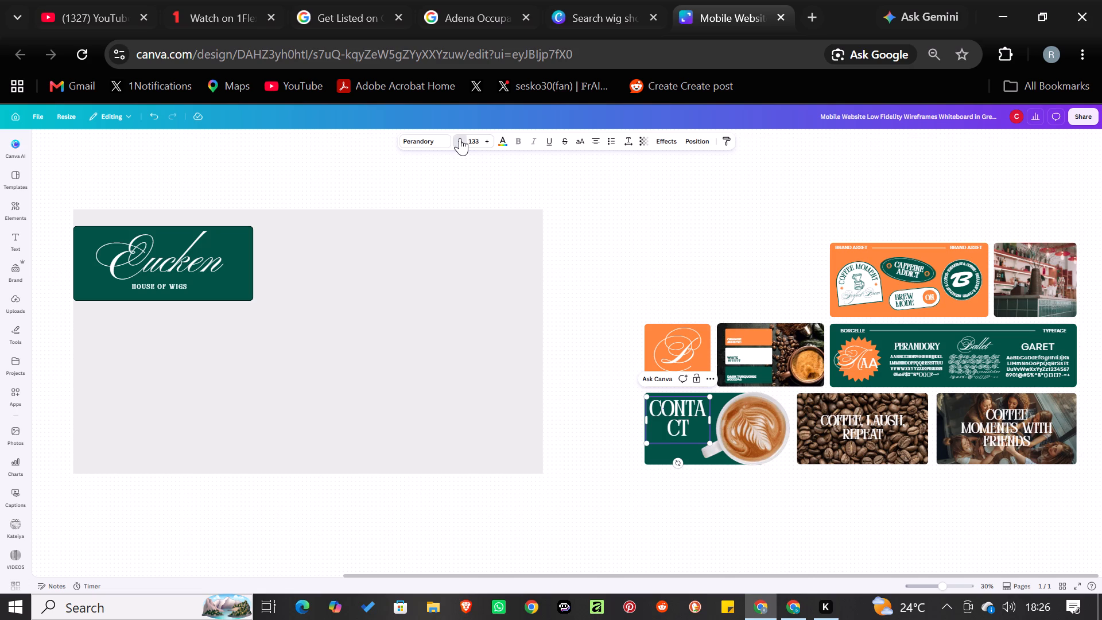
{"action": "double_click", "coordinate": [460, 138]}
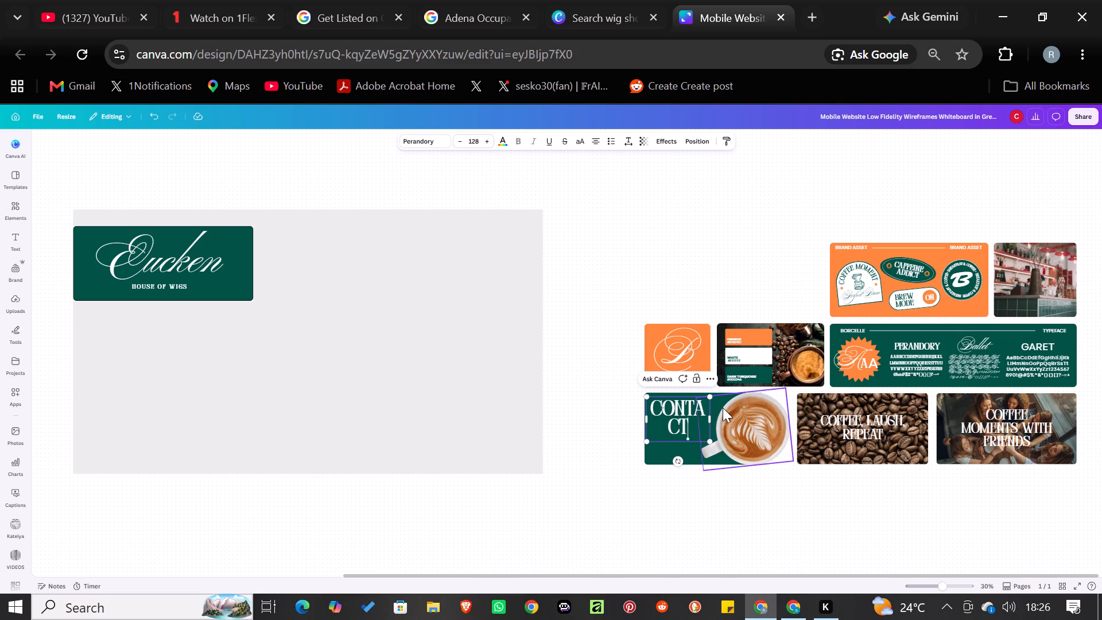
{"action": "left_click_drag", "start_coordinate": [710, 419], "coordinate": [717, 419]}
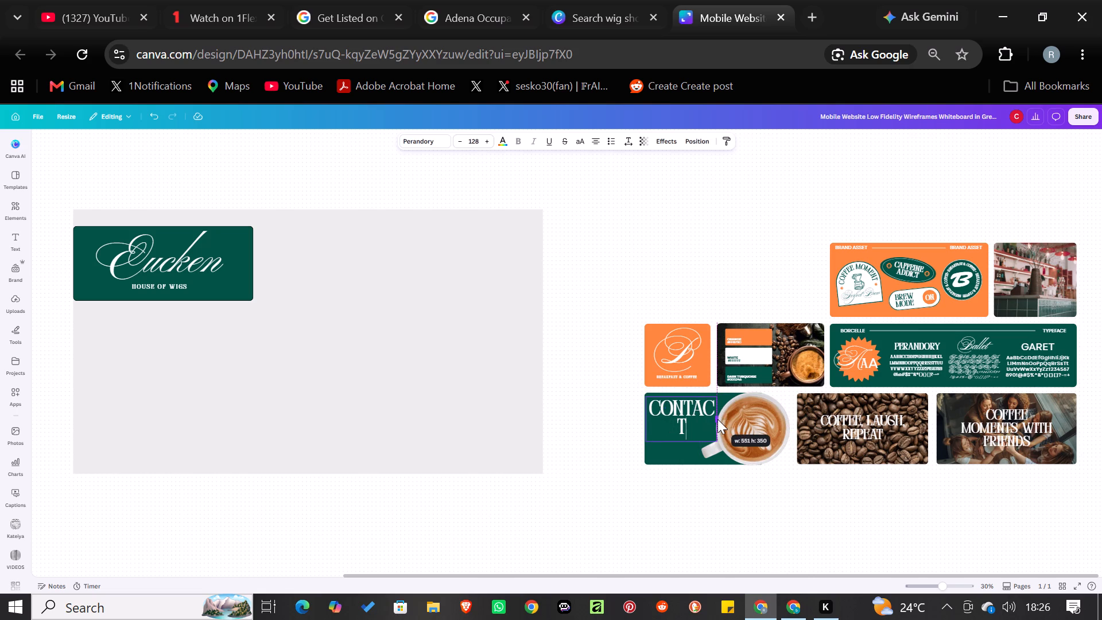
{"action": "left_click_drag", "start_coordinate": [717, 419], "coordinate": [723, 419]}
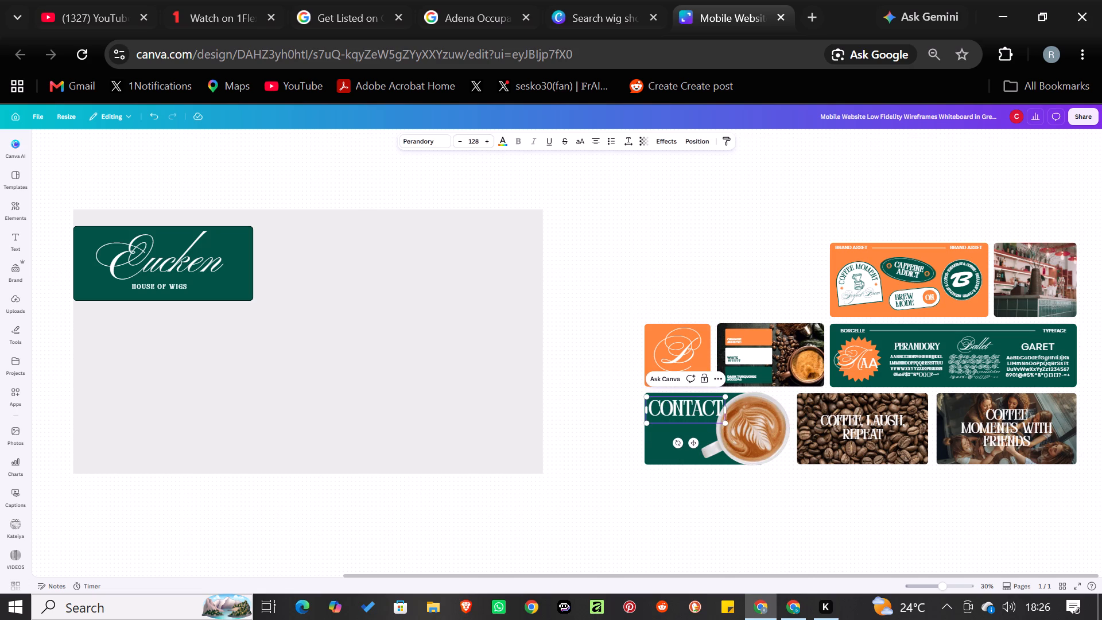
Add "us" and "today" on separate lines below "Contact".
{"action": "key", "text": "shift+Return"}
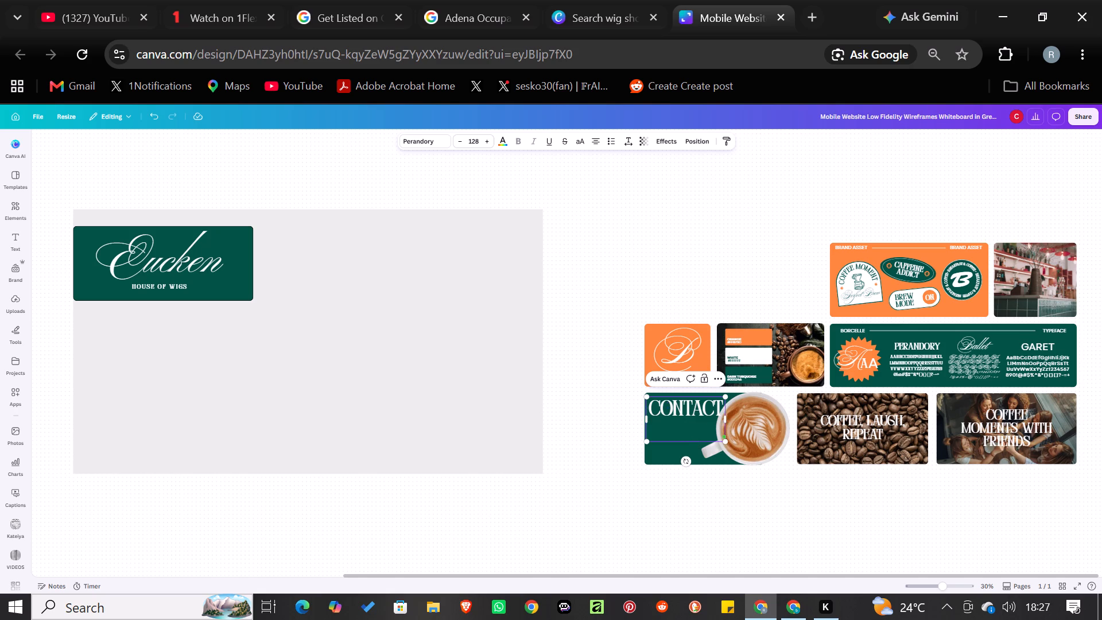
{"action": "type", "text": "us"}
{"action": "key", "text": "shift+Return"}
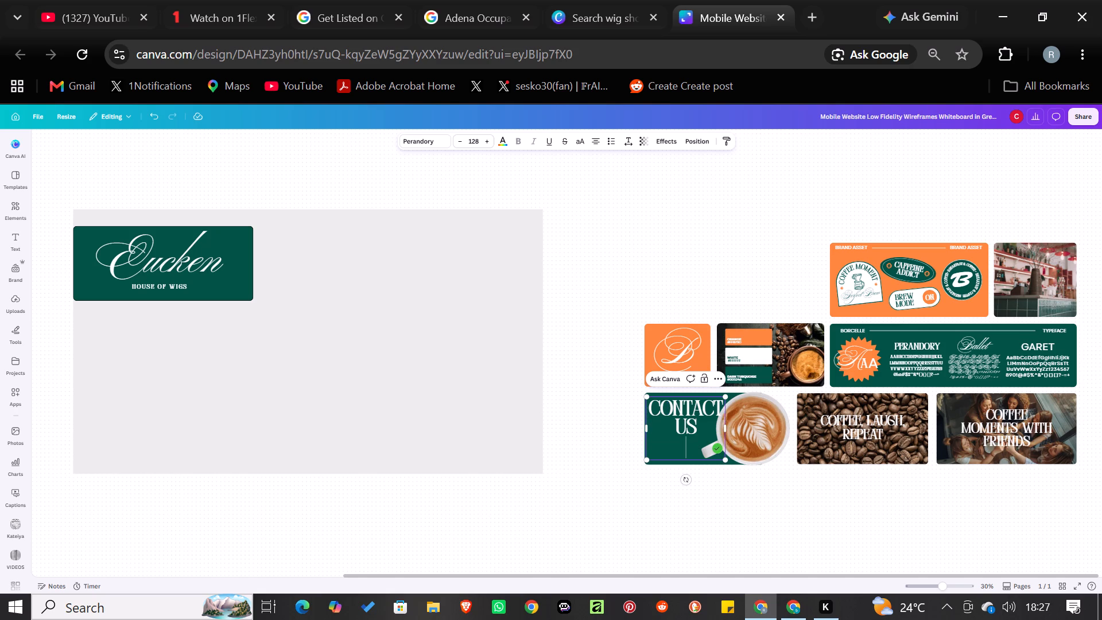
{"action": "type", "text": "today"}
{"action": "left_click", "coordinate": [844, 548]}
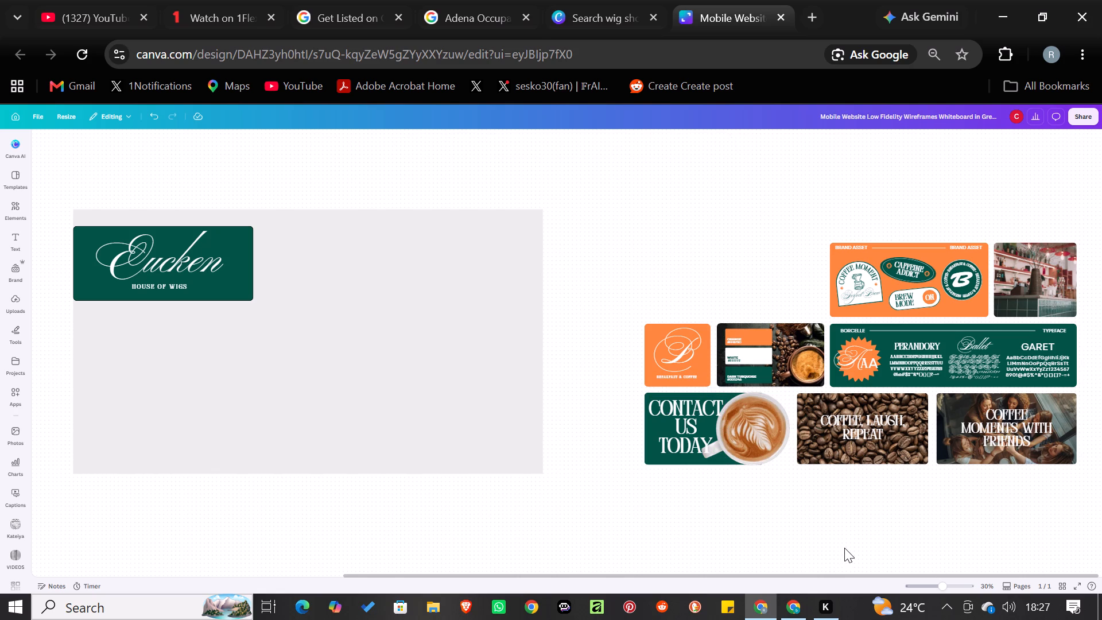
Move the "Contact us today" text from the coffee cup tile to the lower-left corner of the light grey rectangle.
{"action": "left_click_drag", "start_coordinate": [719, 445], "coordinate": [170, 439]}
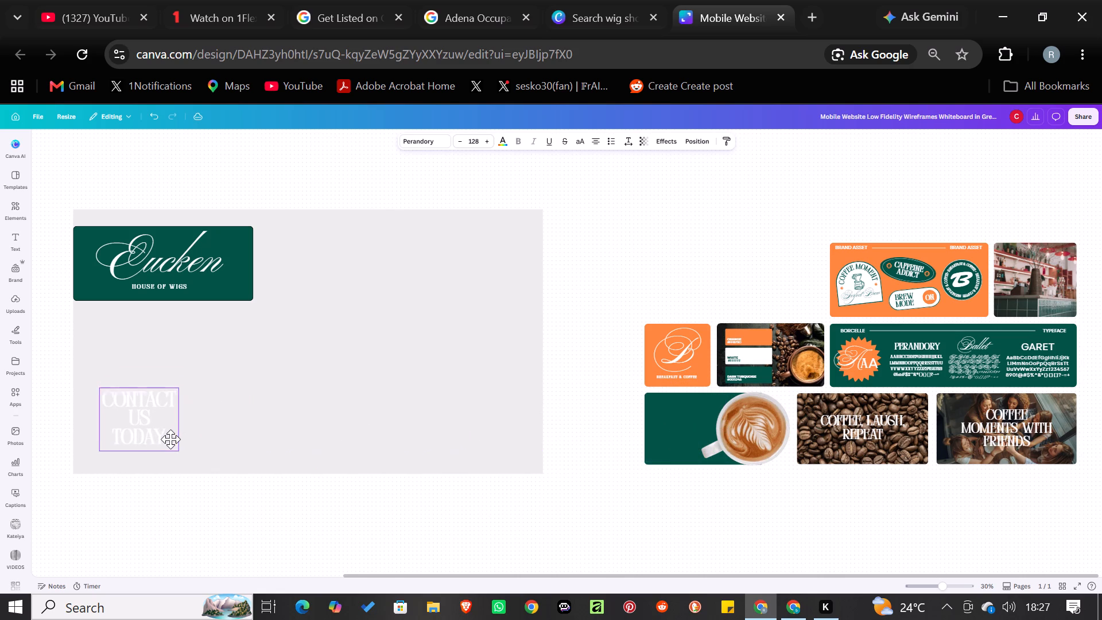
{"action": "left_click_drag", "start_coordinate": [170, 439], "coordinate": [160, 449]}
Move the coffee cup tile's green rectangle behind the "Contact us today" text in the grey rectangle's lower-left corner.
{"action": "left_click_drag", "start_coordinate": [669, 424], "coordinate": [661, 425]}
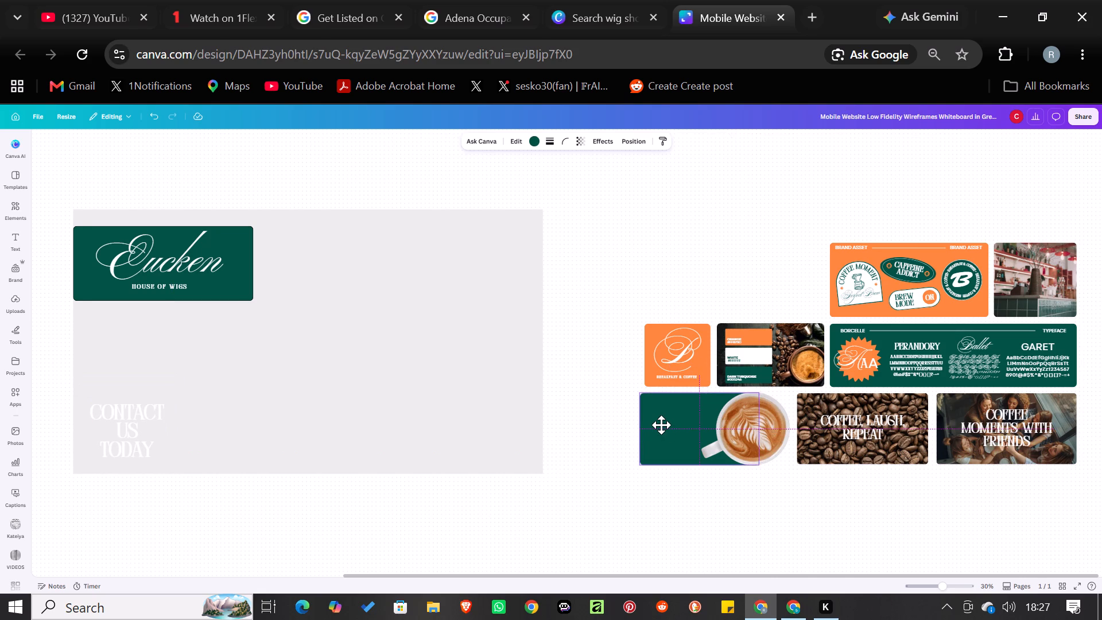
{"action": "left_click_drag", "start_coordinate": [661, 425], "coordinate": [143, 403]}
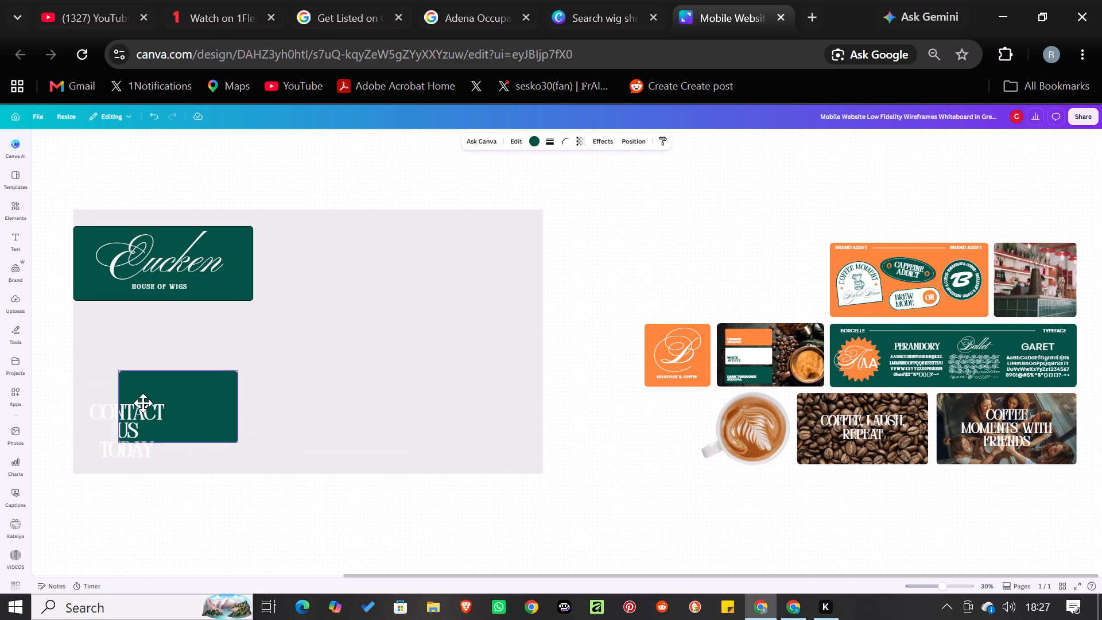
{"action": "left_click_drag", "start_coordinate": [143, 403], "coordinate": [96, 429]}
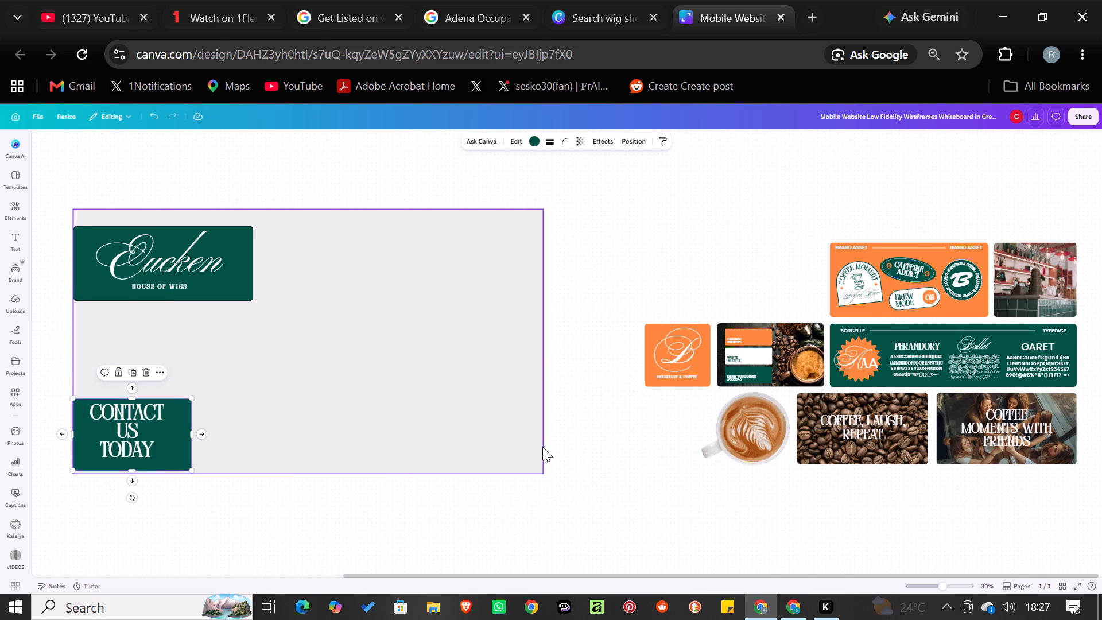
Move the coffee cup picture over the right edge of the "Contact us today" green tile.
{"action": "left_click_drag", "start_coordinate": [739, 418], "coordinate": [735, 418]}
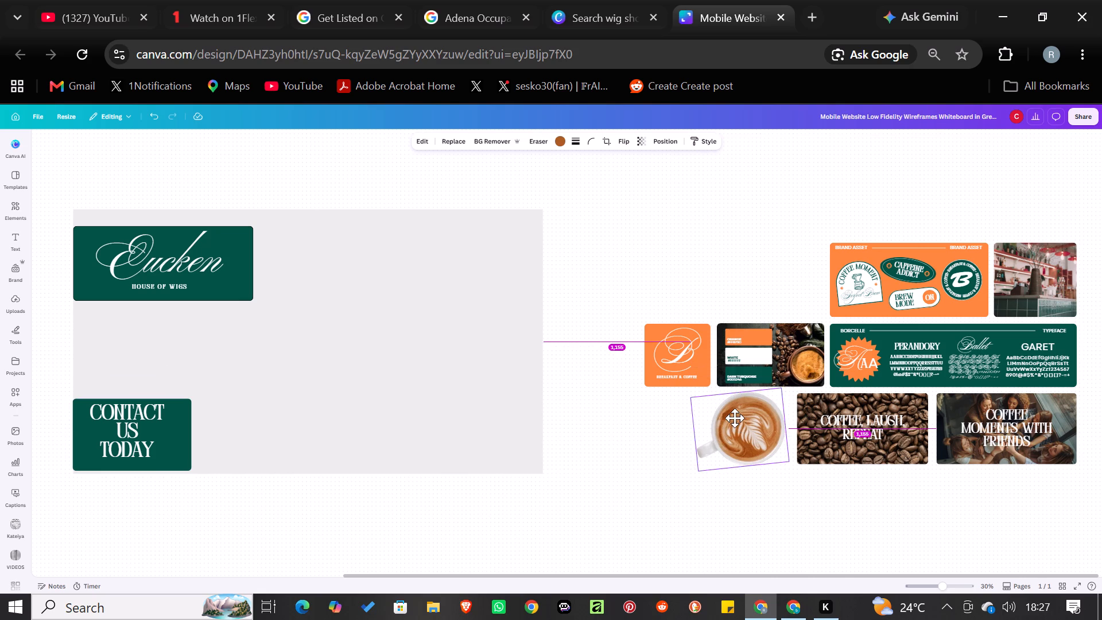
{"action": "left_click_drag", "start_coordinate": [735, 418], "coordinate": [198, 421]}
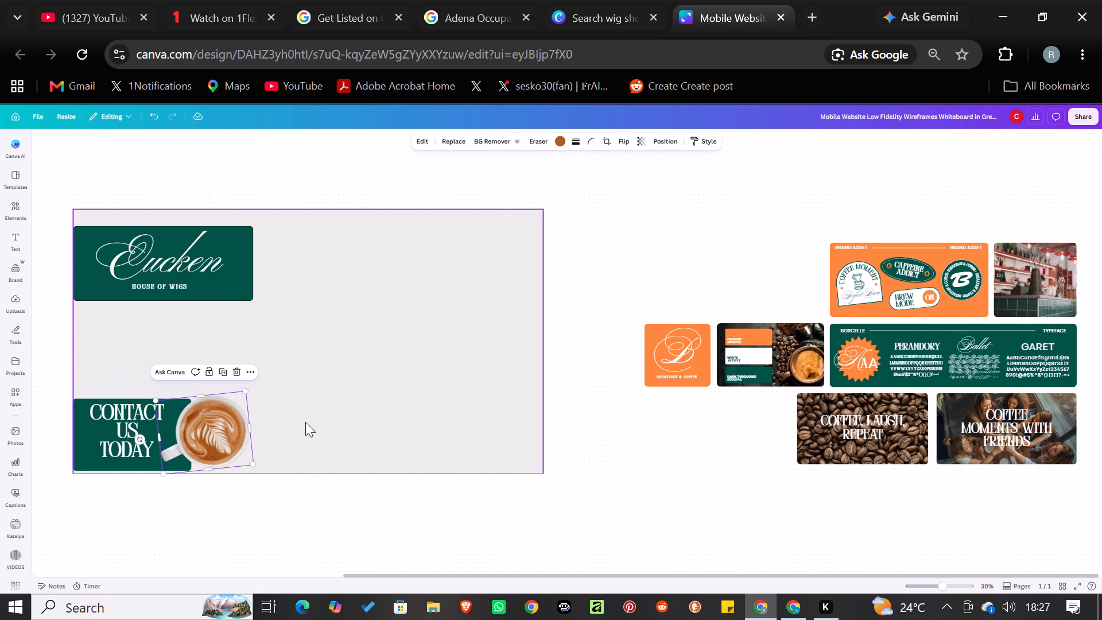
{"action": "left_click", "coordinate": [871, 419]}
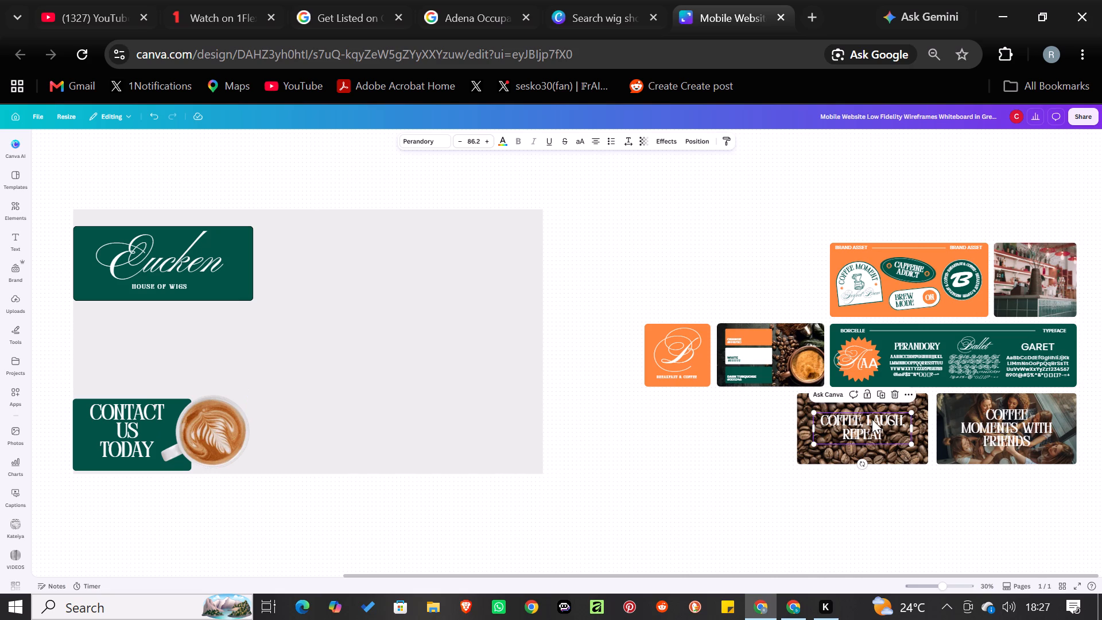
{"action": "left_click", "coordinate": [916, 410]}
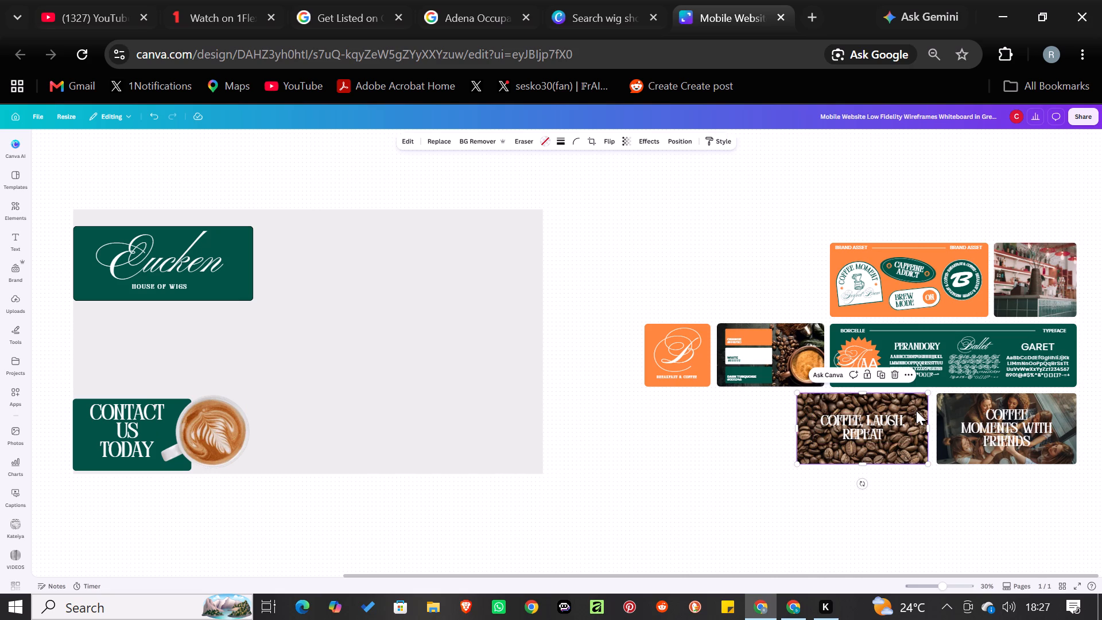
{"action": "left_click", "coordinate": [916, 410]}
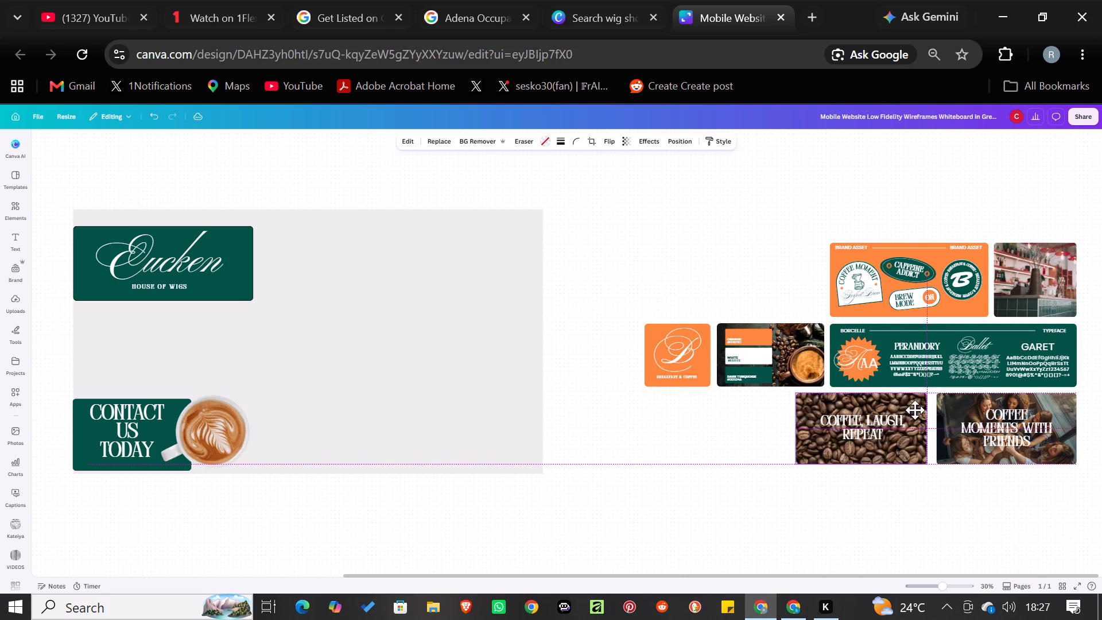
Move the wide green background of the typeface tile to the lower-right corner of the light grey rectangle.
{"action": "left_click", "coordinate": [1039, 338]}
{"action": "left_click_drag", "start_coordinate": [1039, 338], "coordinate": [523, 419]}
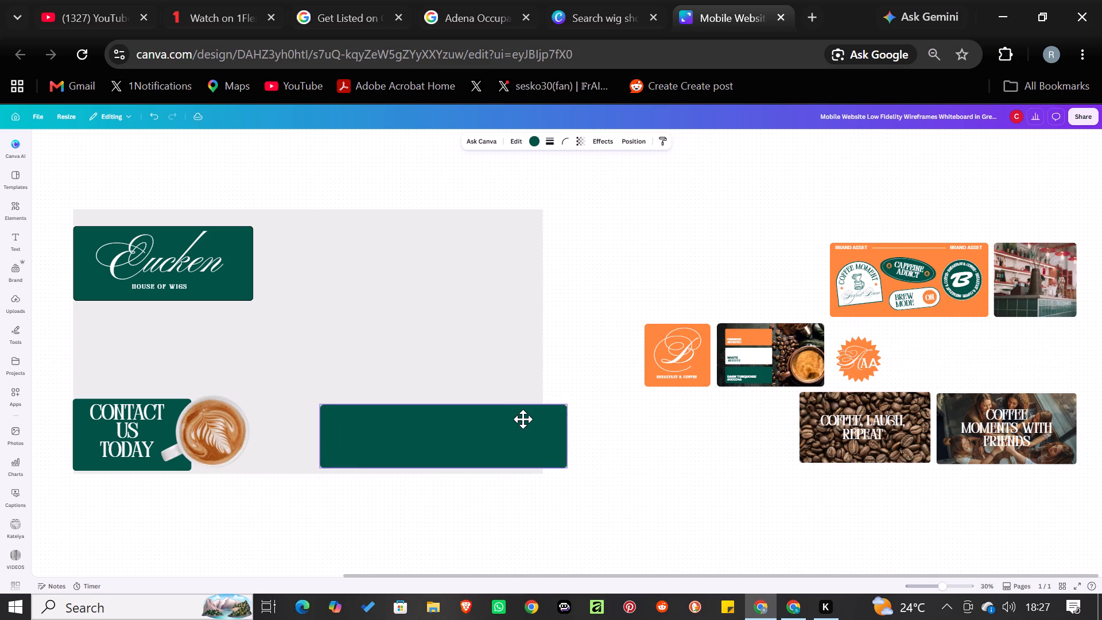
{"action": "left_click_drag", "start_coordinate": [523, 419], "coordinate": [471, 419]}
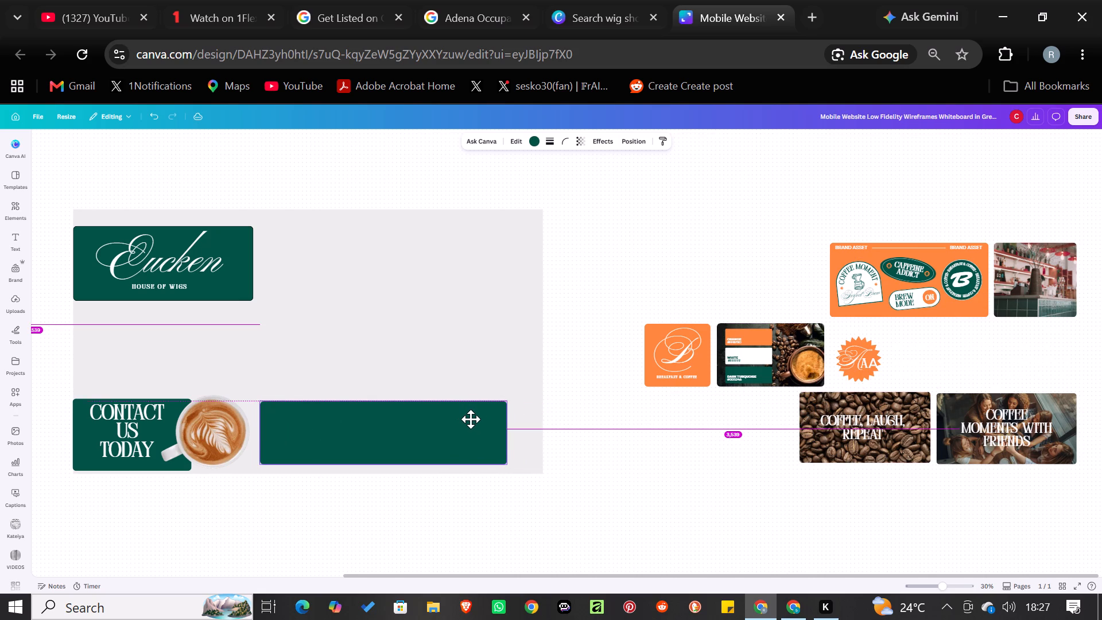
{"action": "left_click_drag", "start_coordinate": [471, 419], "coordinate": [496, 422]}
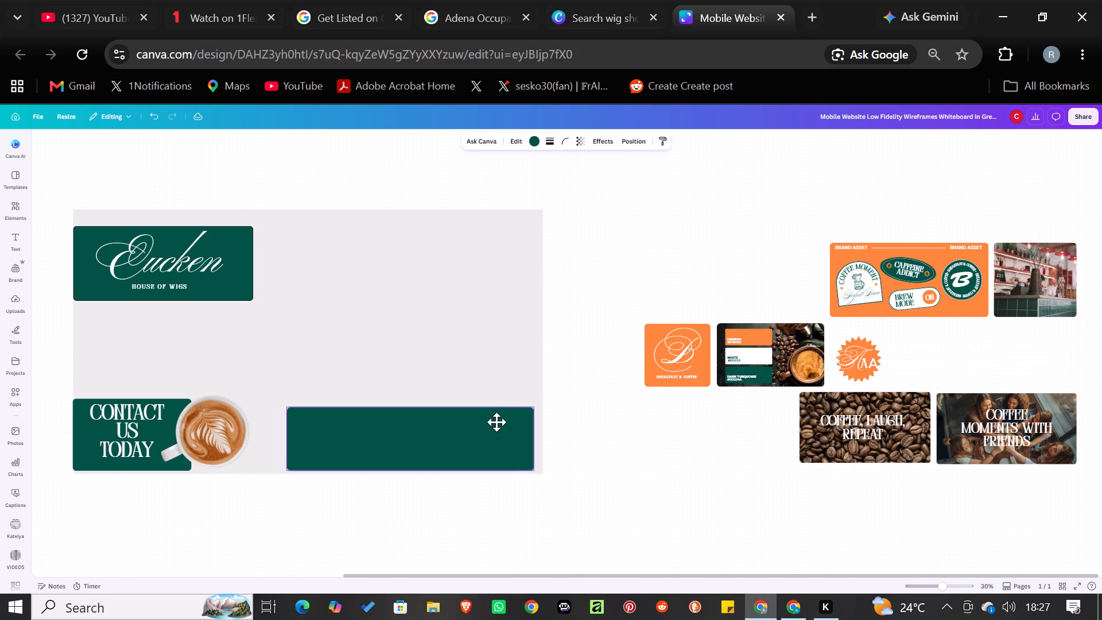
{"action": "left_click_drag", "start_coordinate": [496, 422], "coordinate": [499, 422]}
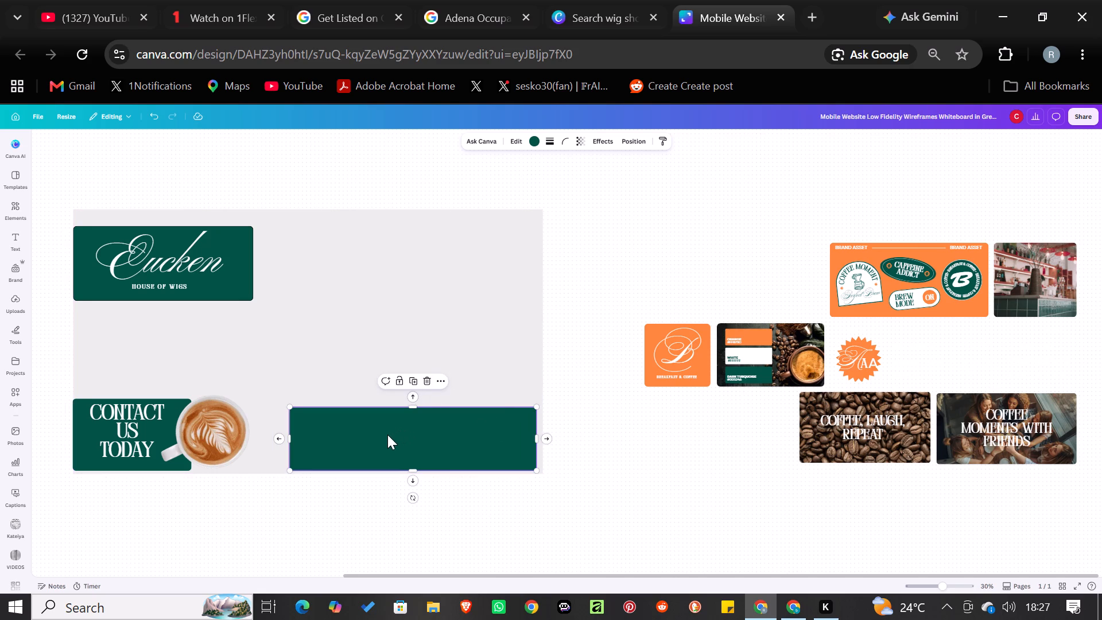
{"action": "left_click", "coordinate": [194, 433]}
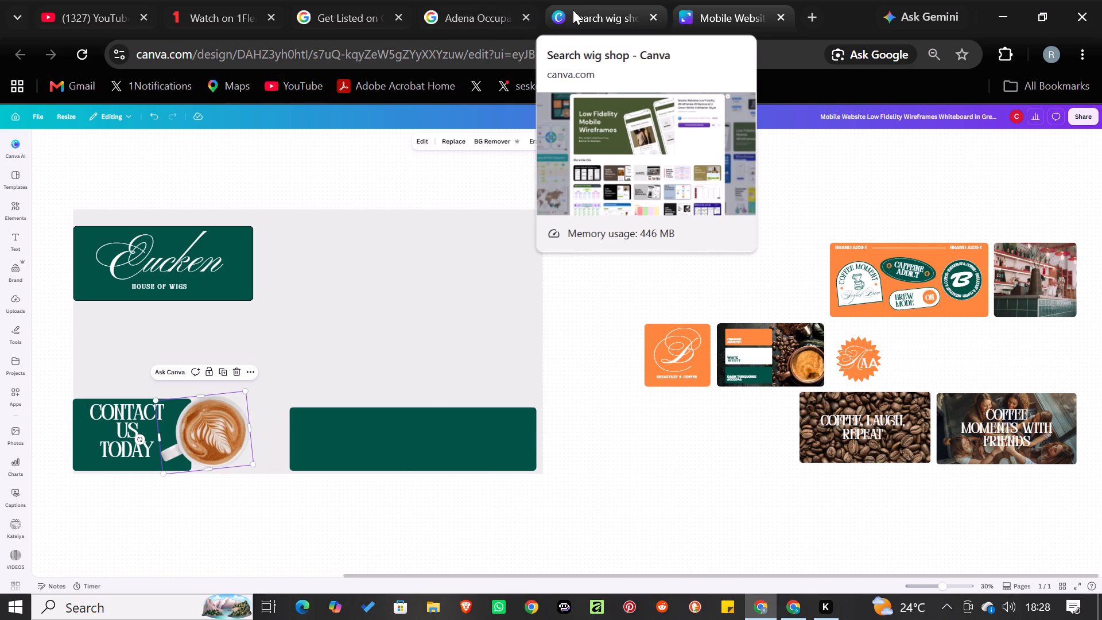
Search Google for "eucken house of wigs" in a new browser tab.
{"action": "left_click", "coordinate": [814, 12]}
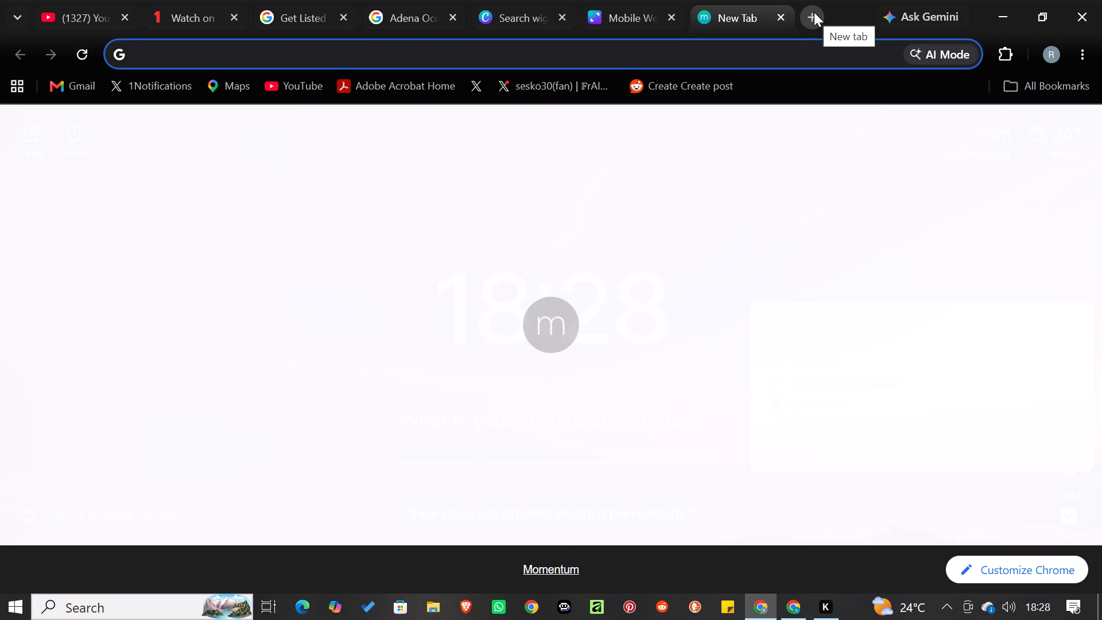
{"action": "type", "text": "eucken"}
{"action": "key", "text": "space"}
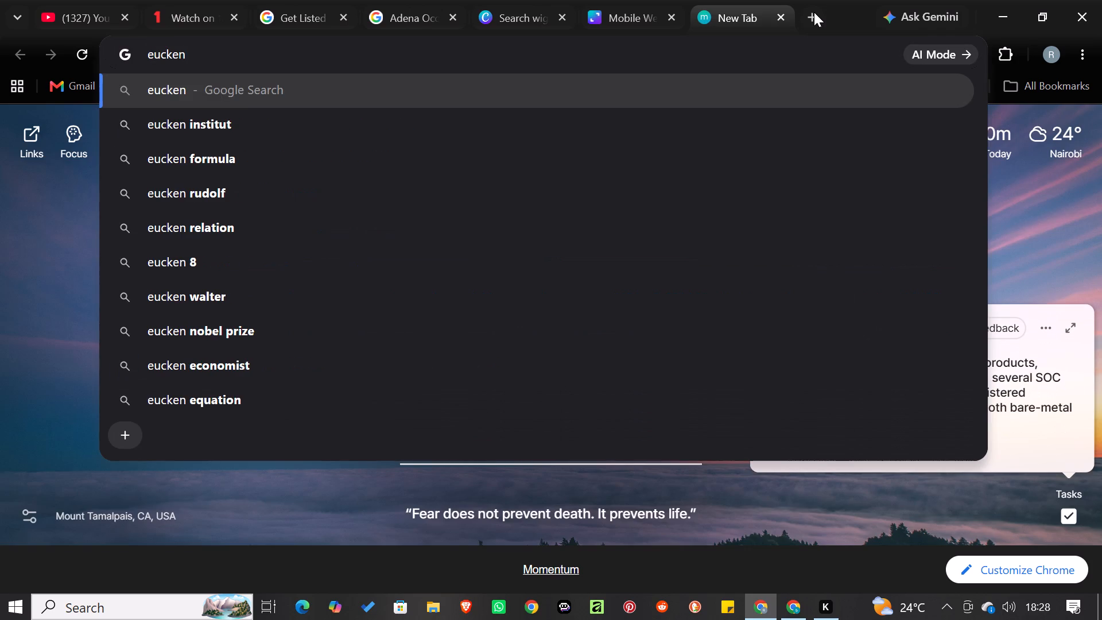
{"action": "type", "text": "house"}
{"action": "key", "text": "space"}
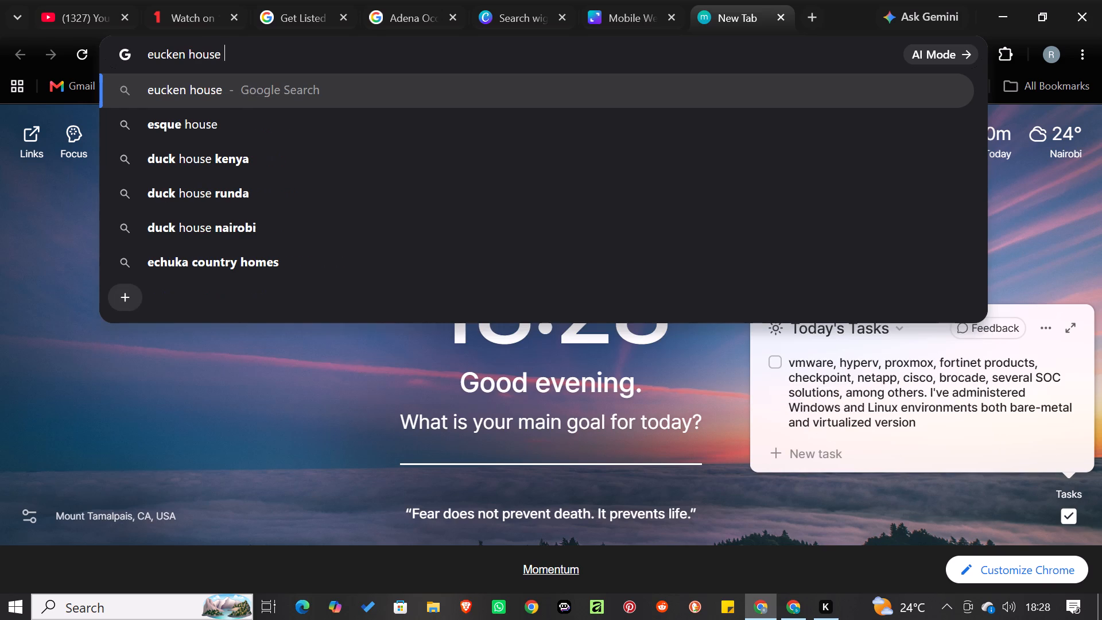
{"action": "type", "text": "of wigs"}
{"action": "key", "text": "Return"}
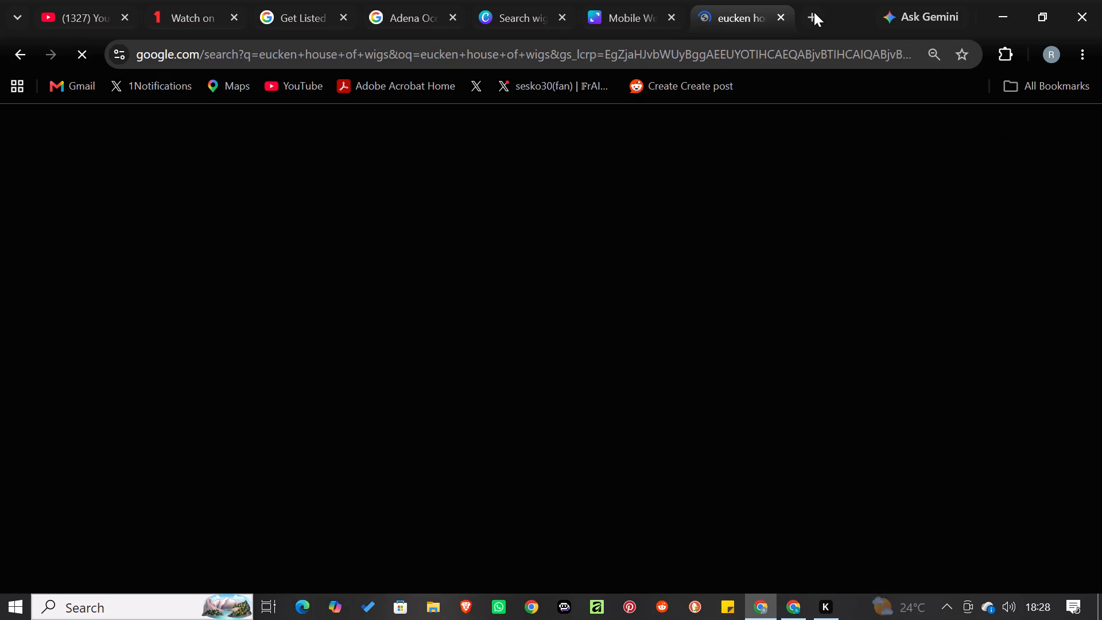
Look through the search results for the wig shop's address and contact details.
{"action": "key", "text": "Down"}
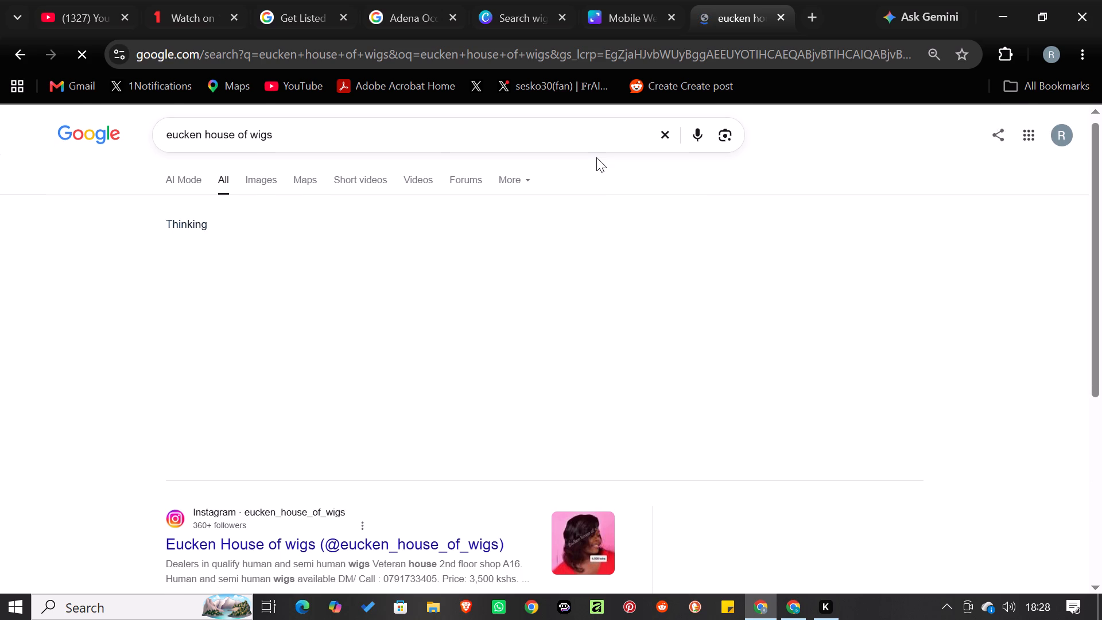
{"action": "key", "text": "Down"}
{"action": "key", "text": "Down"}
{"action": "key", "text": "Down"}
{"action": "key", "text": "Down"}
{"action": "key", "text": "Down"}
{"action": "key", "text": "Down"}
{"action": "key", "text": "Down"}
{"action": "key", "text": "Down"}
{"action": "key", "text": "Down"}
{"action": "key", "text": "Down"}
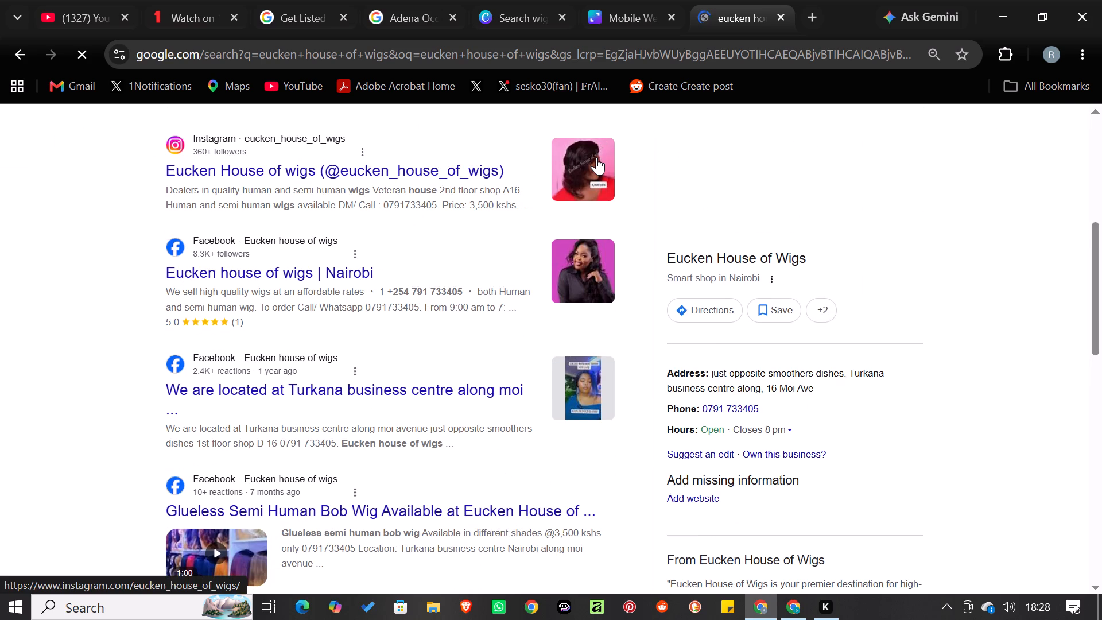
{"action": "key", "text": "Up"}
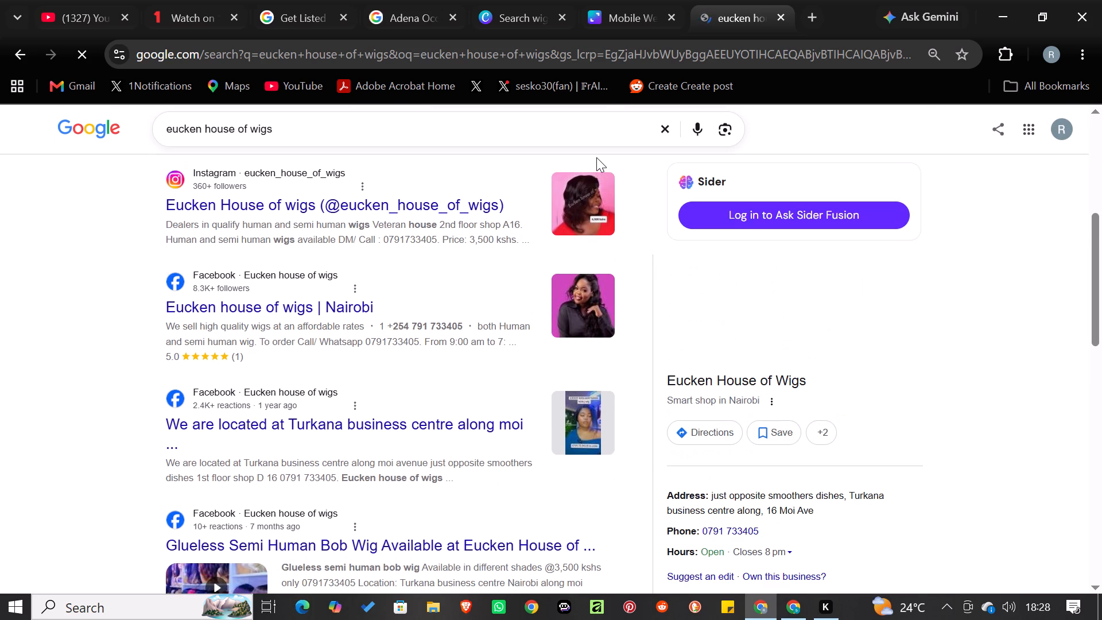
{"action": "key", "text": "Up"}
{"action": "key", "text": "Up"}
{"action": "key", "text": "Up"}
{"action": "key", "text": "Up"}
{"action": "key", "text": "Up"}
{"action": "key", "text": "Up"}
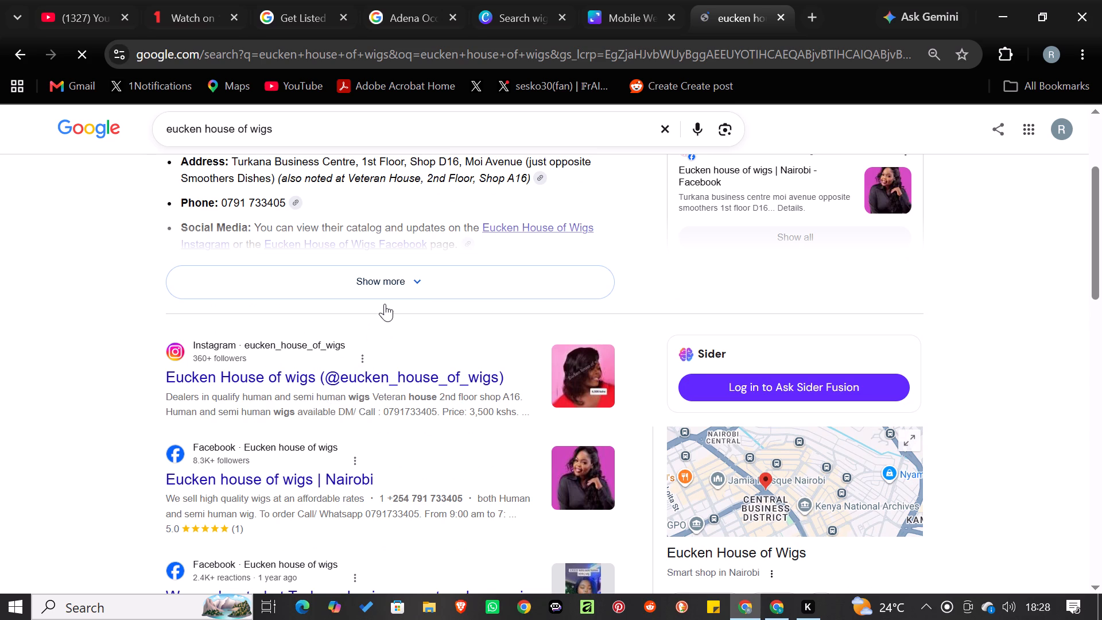
Return to the Canva design and open the "Contact us today" text for editing.
{"action": "left_click", "coordinate": [624, 0]}
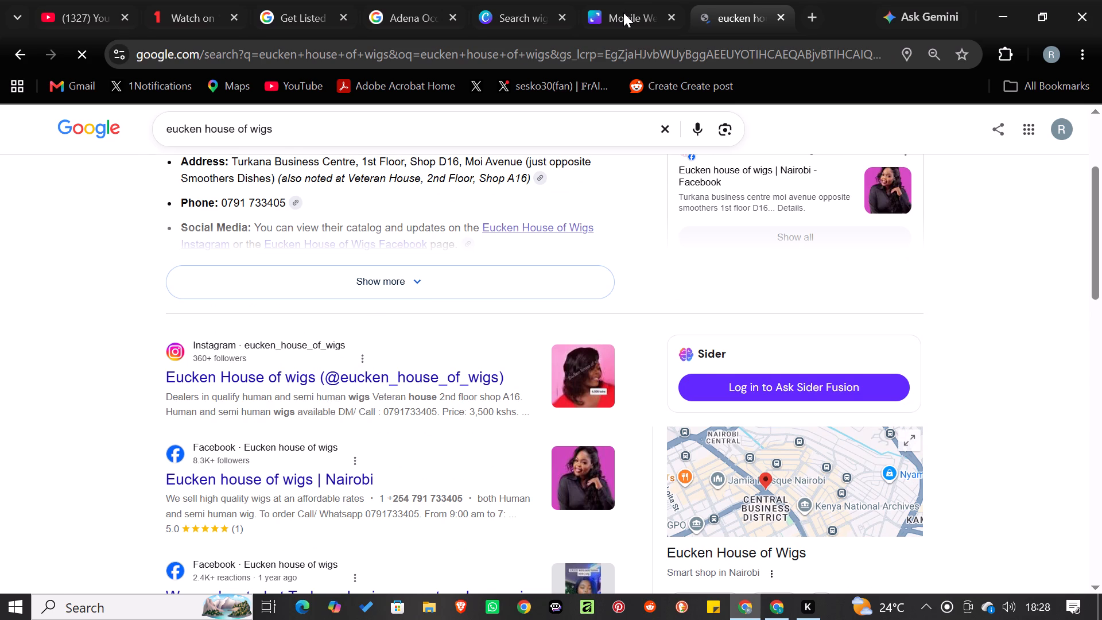
{"action": "left_click", "coordinate": [623, 13]}
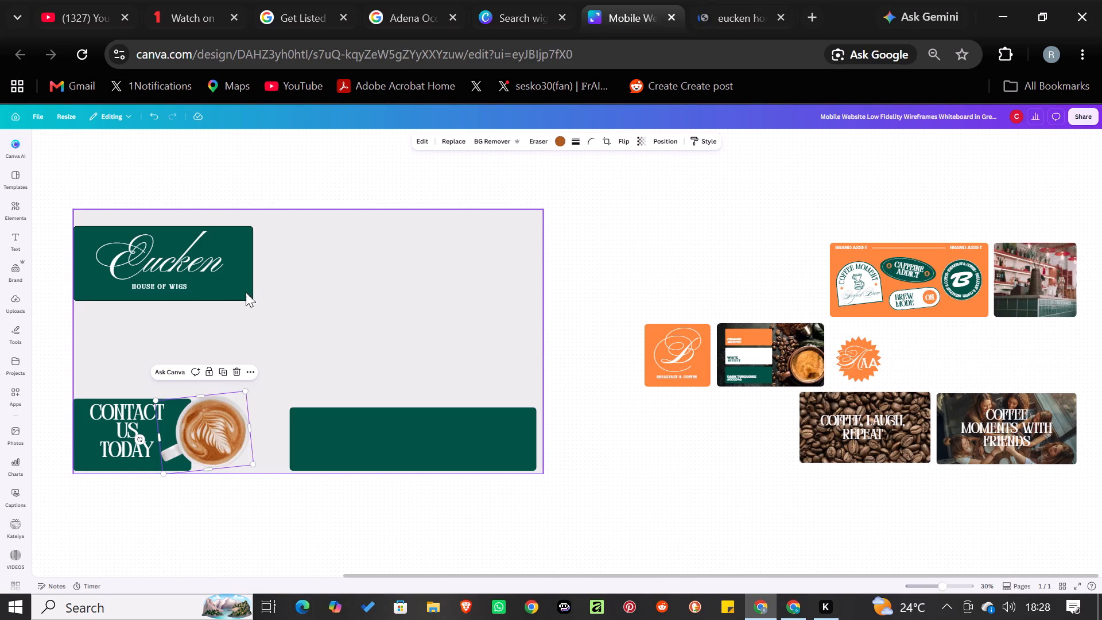
{"action": "double_click", "coordinate": [115, 429]}
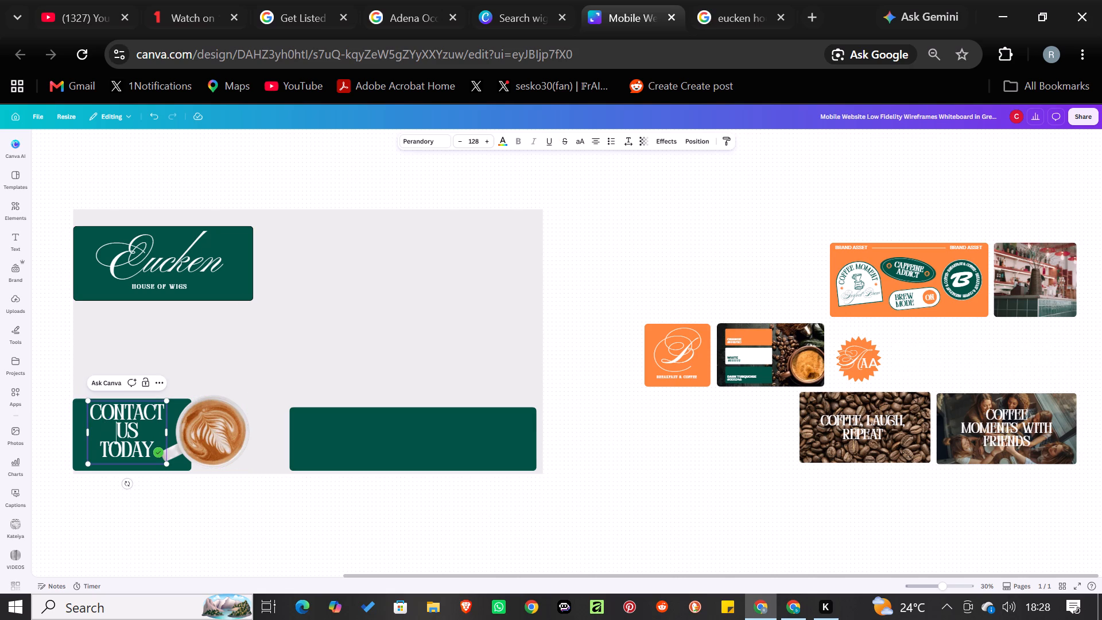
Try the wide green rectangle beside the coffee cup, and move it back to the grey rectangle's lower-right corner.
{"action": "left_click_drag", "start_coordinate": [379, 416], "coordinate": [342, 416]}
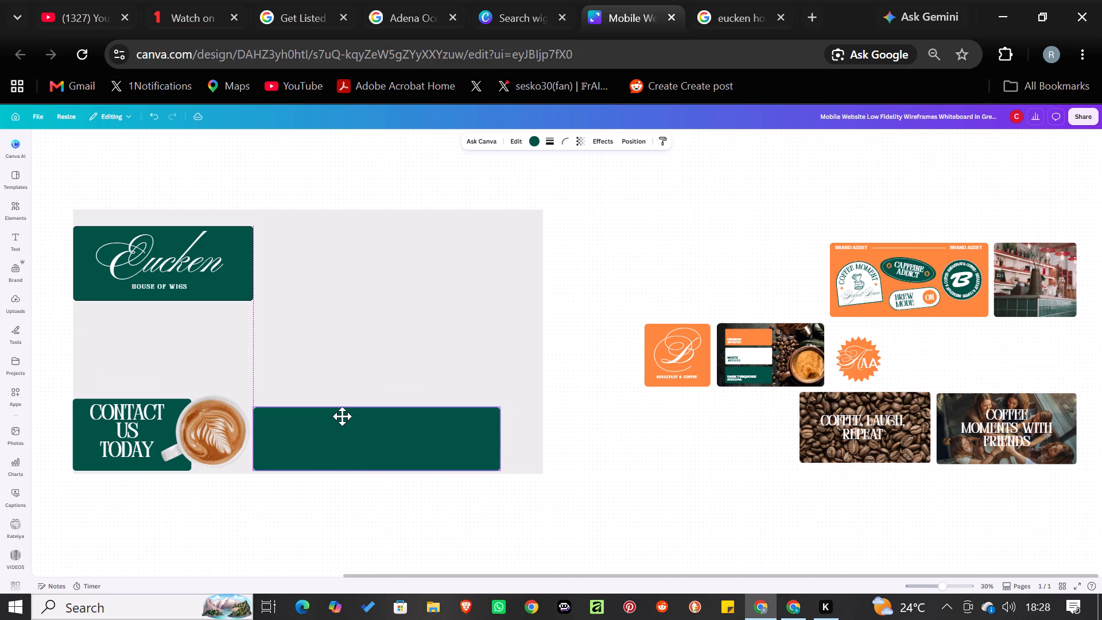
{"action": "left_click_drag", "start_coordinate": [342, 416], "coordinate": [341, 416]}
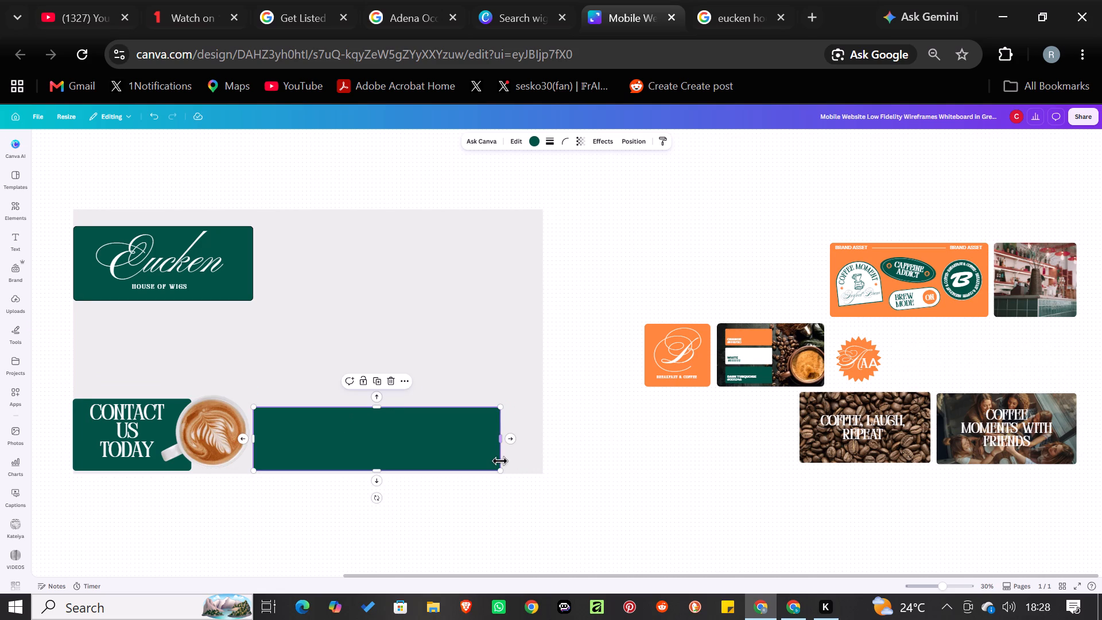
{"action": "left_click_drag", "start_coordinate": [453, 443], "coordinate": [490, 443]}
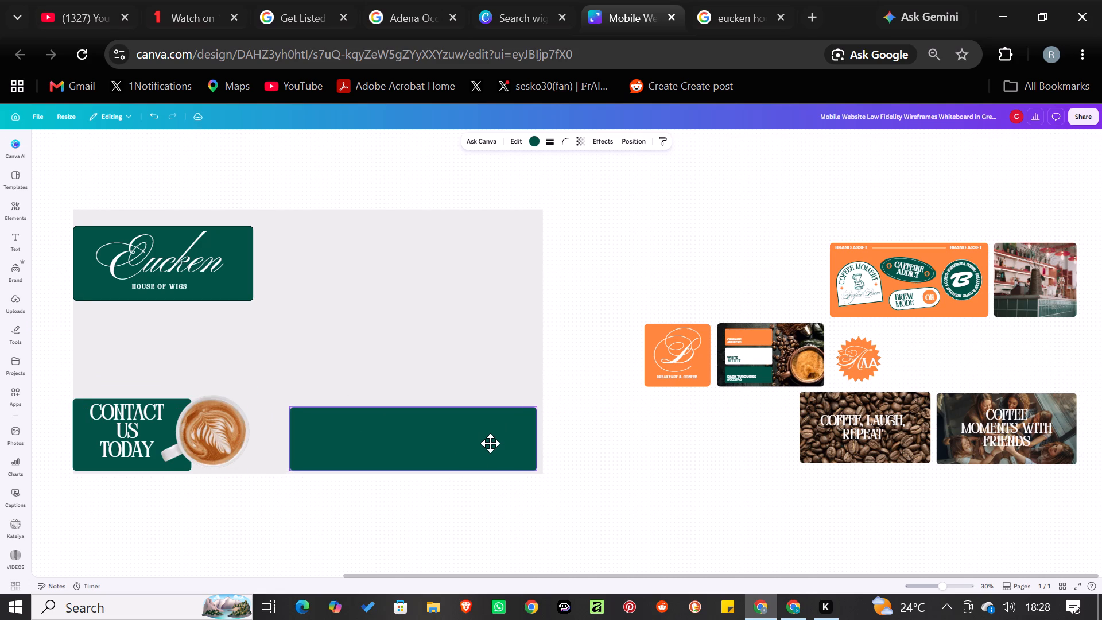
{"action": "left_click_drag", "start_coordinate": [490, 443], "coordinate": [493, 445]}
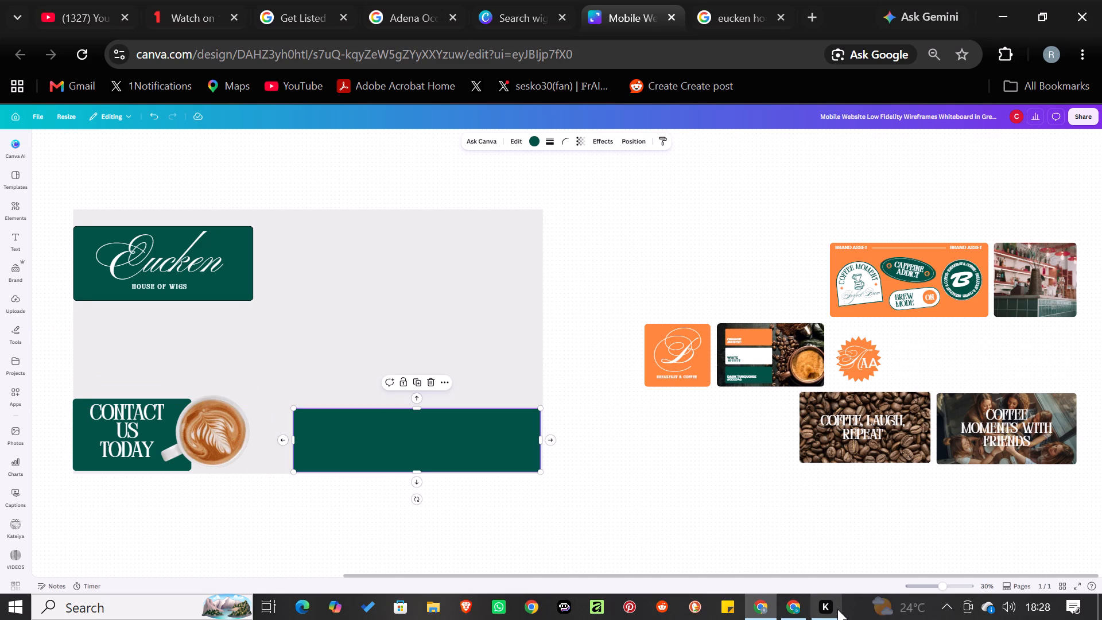
Switch to the Behance window and examine the services and contact layout in the Codex Technologies social media posts.
{"action": "left_click", "coordinate": [798, 610]}
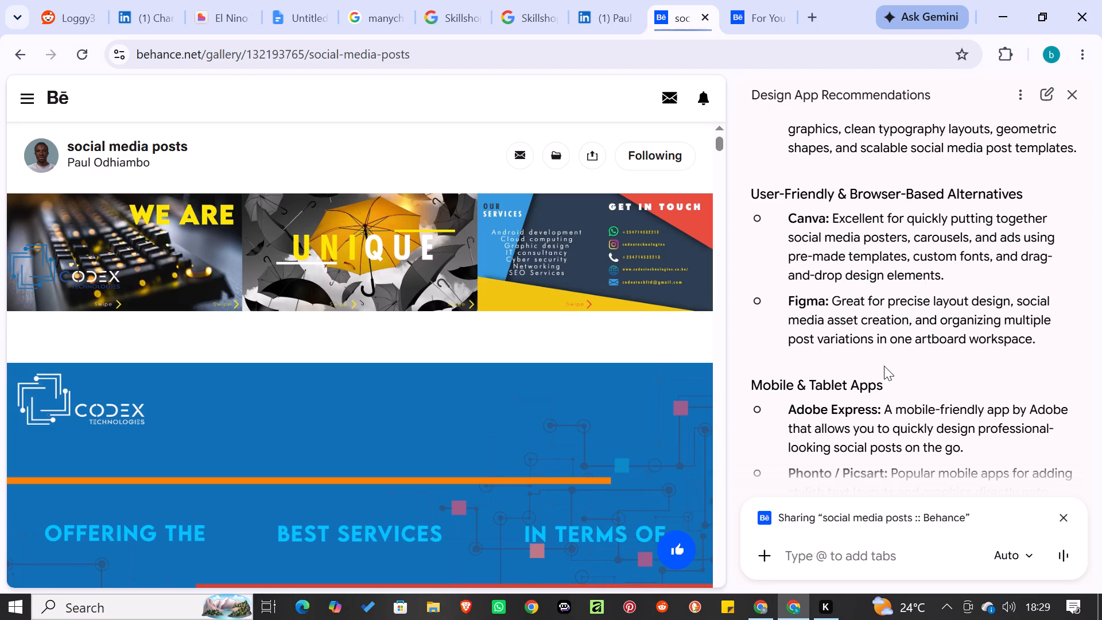
{"action": "left_click", "coordinate": [659, 338]}
{"action": "key", "text": "Down"}
{"action": "key", "text": "Down"}
{"action": "key", "text": "Down"}
{"action": "key", "text": "Down"}
{"action": "key", "text": "Down"}
{"action": "key", "text": "Down"}
{"action": "key", "text": "Down"}
{"action": "key", "text": "Down"}
{"action": "key", "text": "Down"}
{"action": "key", "text": "Down"}
{"action": "key", "text": "Down"}
{"action": "key", "text": "Down"}
{"action": "key", "text": "Down"}
{"action": "key", "text": "Down"}
{"action": "key", "text": "Down"}
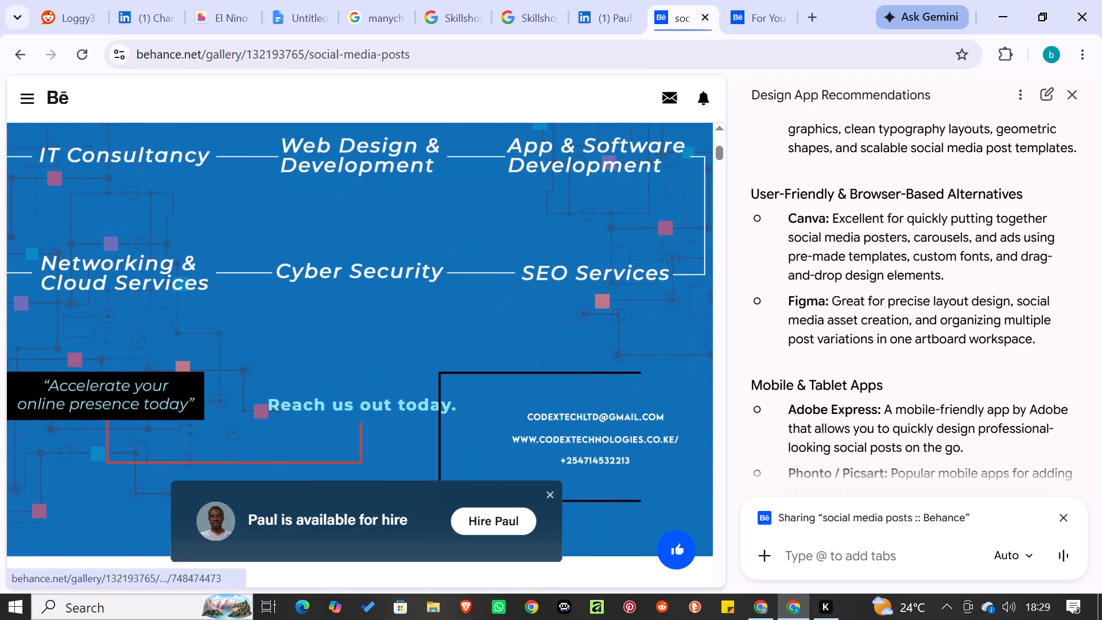
{"action": "key", "text": "Down"}
{"action": "key", "text": "Down"}
{"action": "key", "text": "Down"}
{"action": "key", "text": "Down"}
{"action": "key", "text": "Down"}
{"action": "key", "text": "Down"}
{"action": "key", "text": "Down"}
{"action": "key", "text": "Up"}
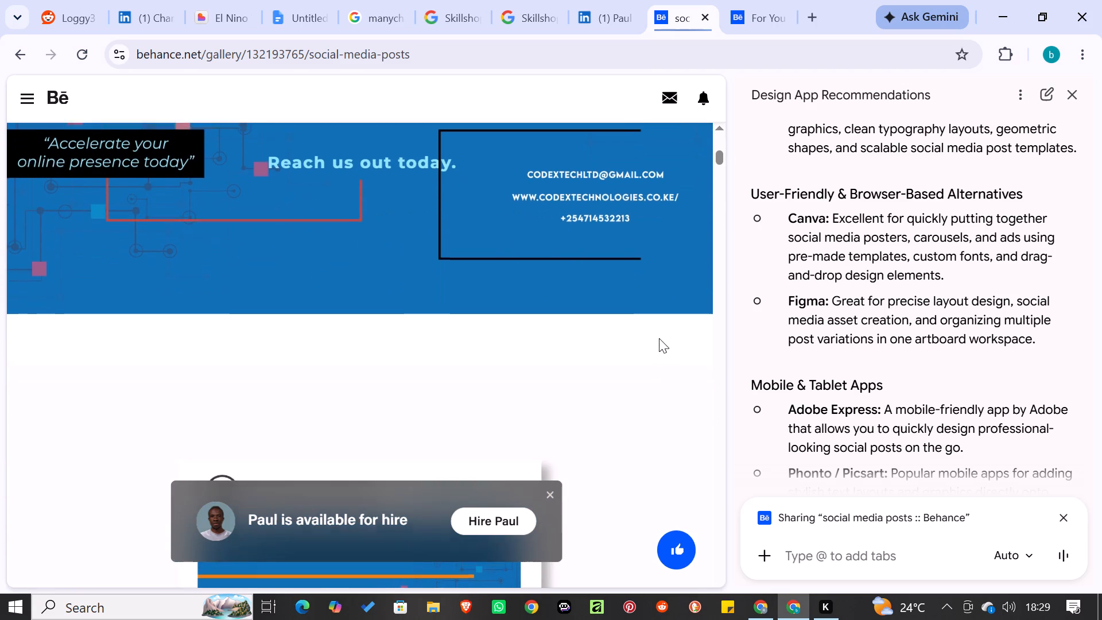
{"action": "key", "text": "Up"}
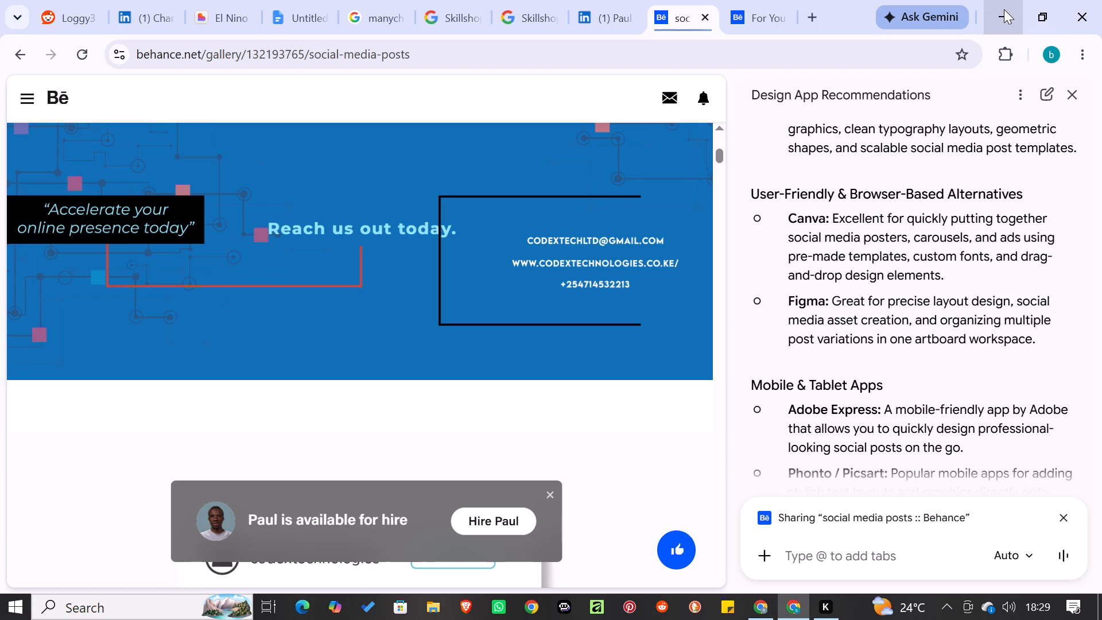
{"action": "left_click", "coordinate": [1004, 9]}
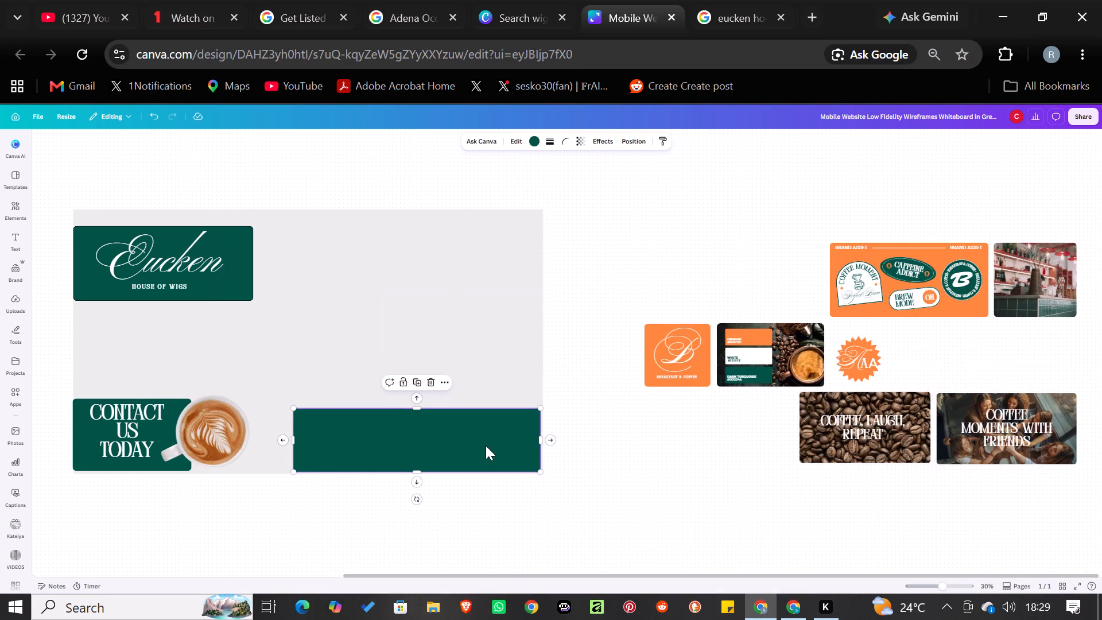
Add a solid black border with a stroke weight of 33 to the wide green rectangle.
{"action": "left_click", "coordinate": [476, 434]}
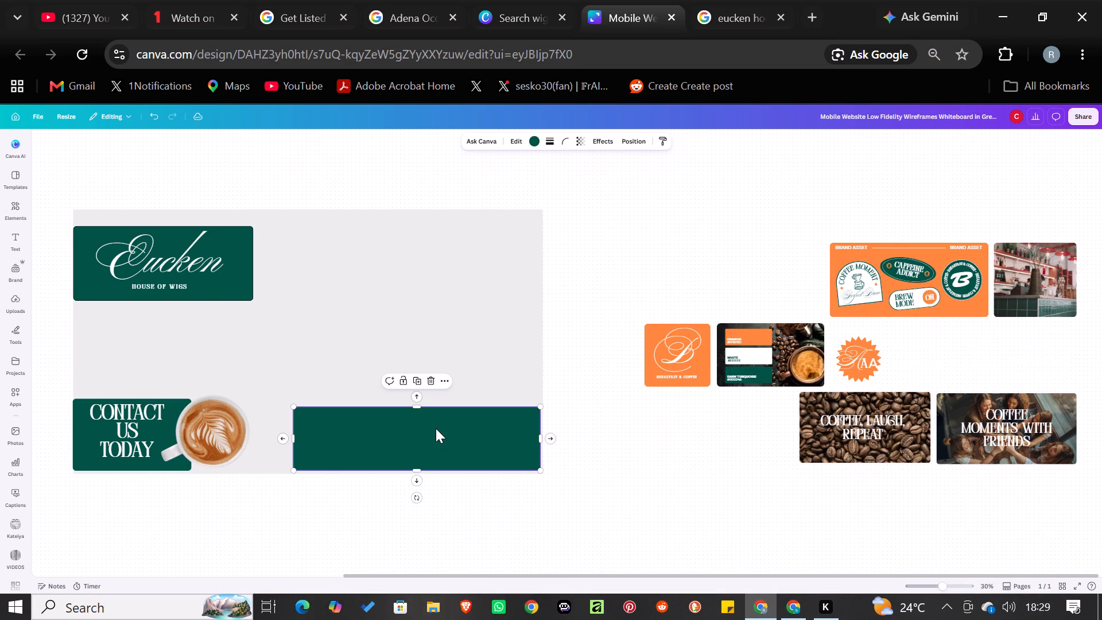
{"action": "left_click", "coordinate": [550, 140]}
{"action": "left_click", "coordinate": [525, 165]}
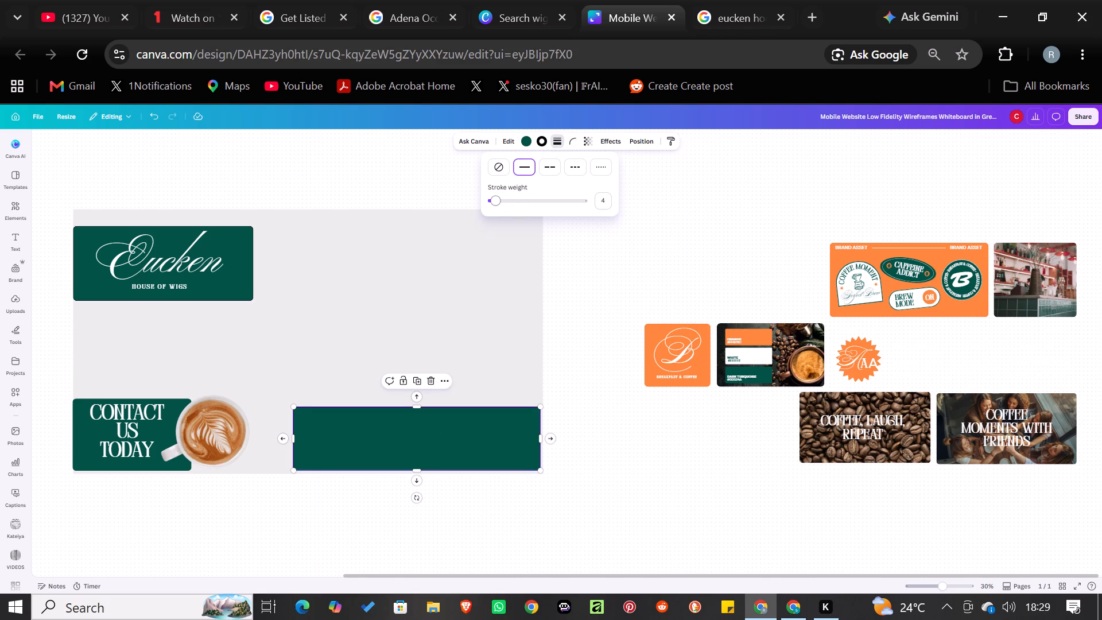
{"action": "left_click_drag", "start_coordinate": [502, 200], "coordinate": [520, 198]}
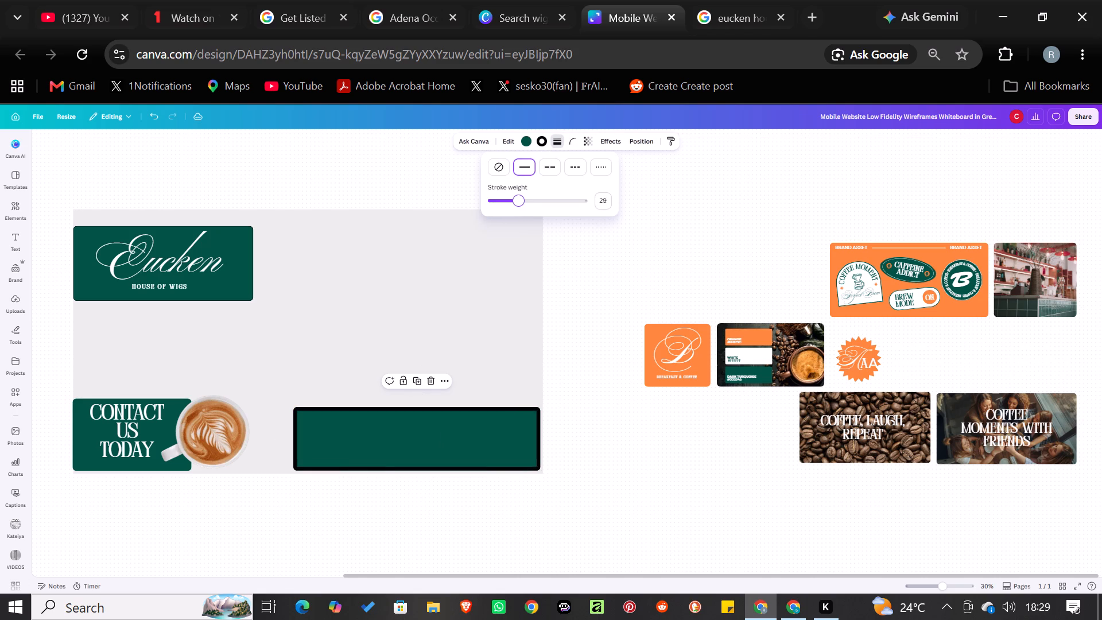
{"action": "left_click_drag", "start_coordinate": [520, 198], "coordinate": [522, 197]}
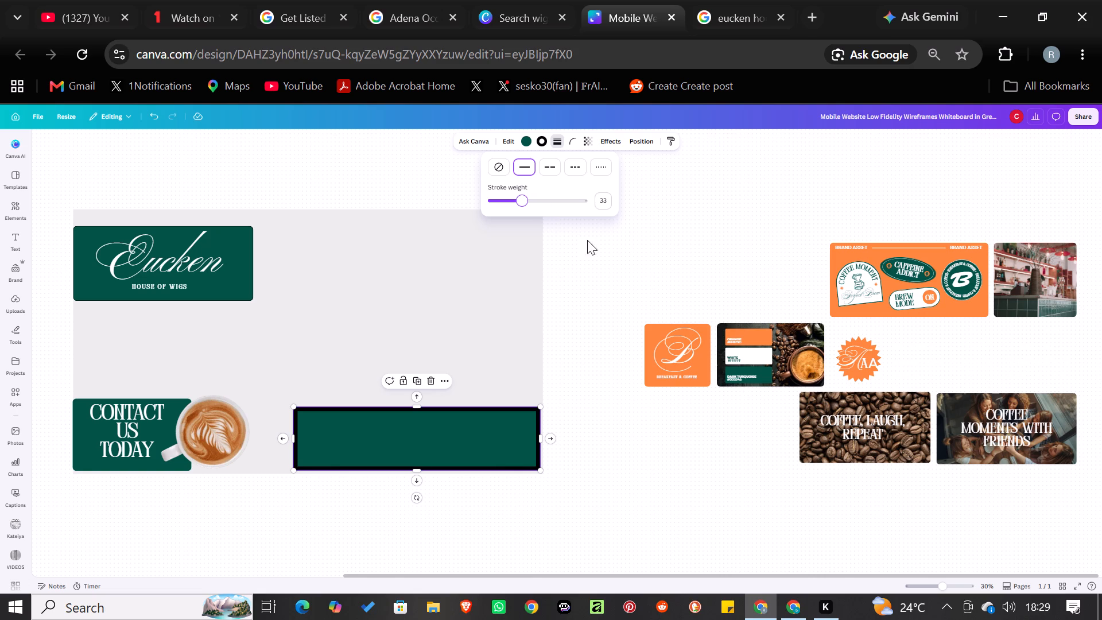
{"action": "double_click", "coordinate": [461, 439]}
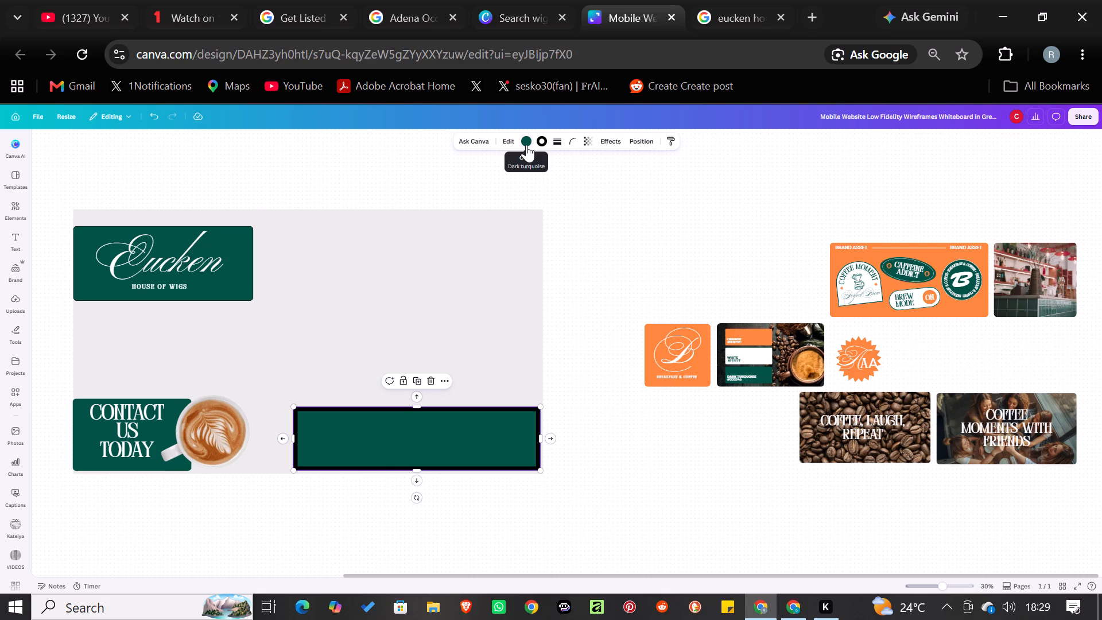
{"action": "left_click", "coordinate": [575, 500]}
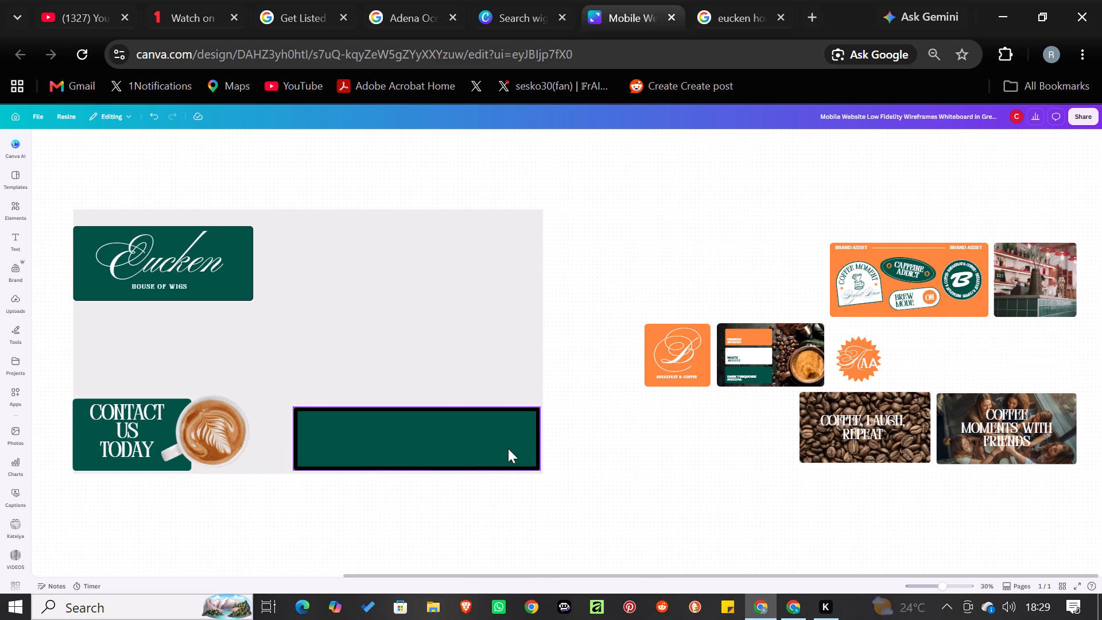
Change the bordered rectangle's fill to the off-white #EAEFE4 already used in the design.
{"action": "left_click", "coordinate": [507, 448]}
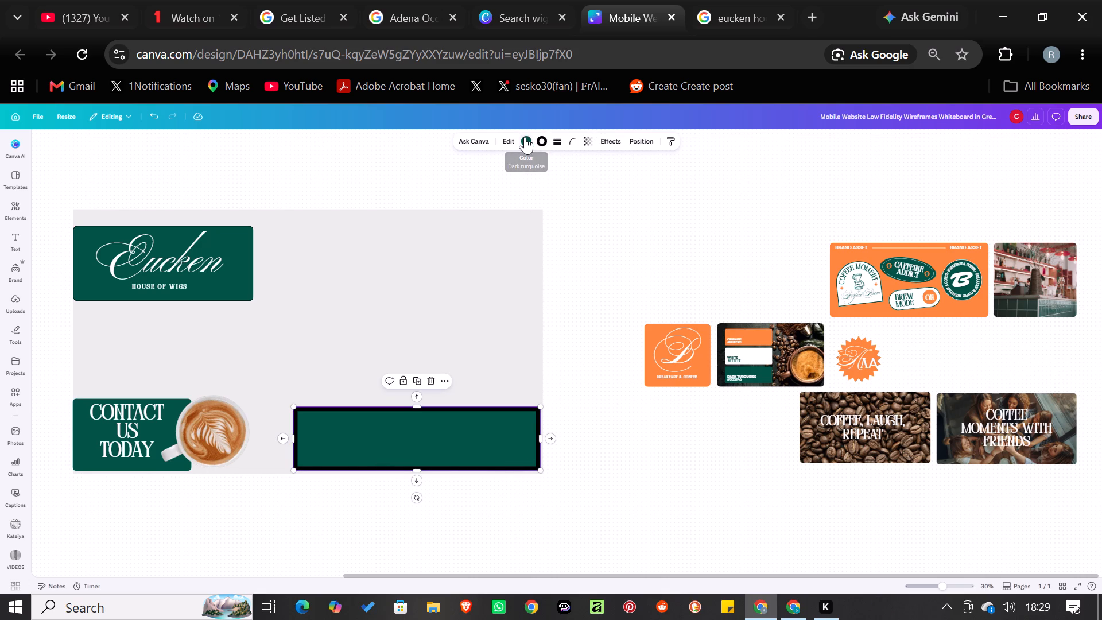
{"action": "left_click", "coordinate": [525, 137]}
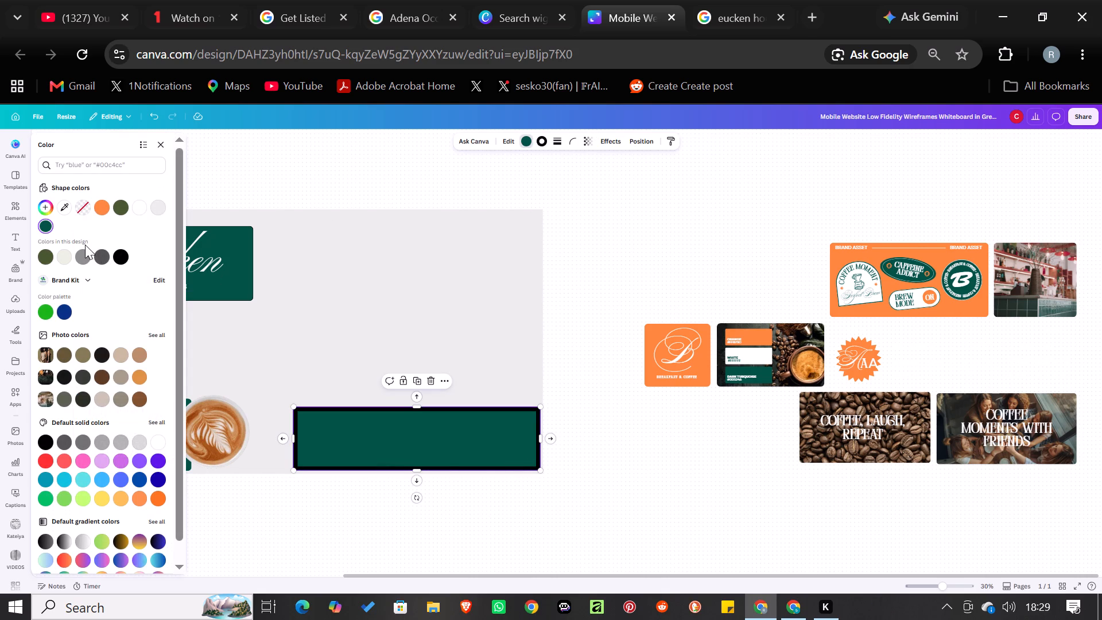
{"action": "left_click", "coordinate": [42, 314]}
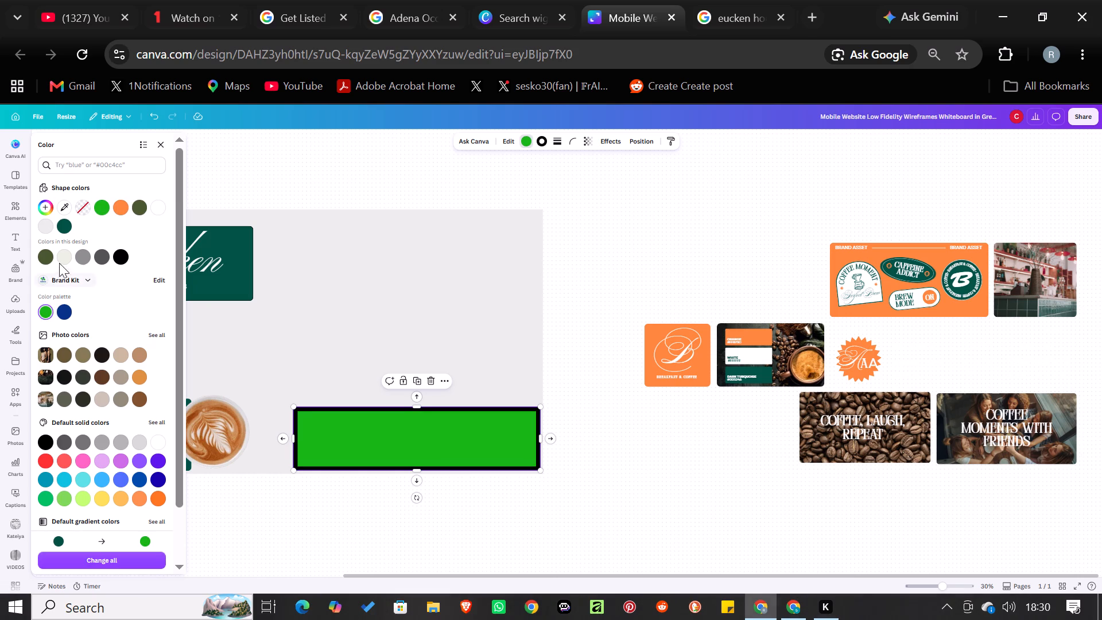
{"action": "left_click", "coordinate": [64, 251]}
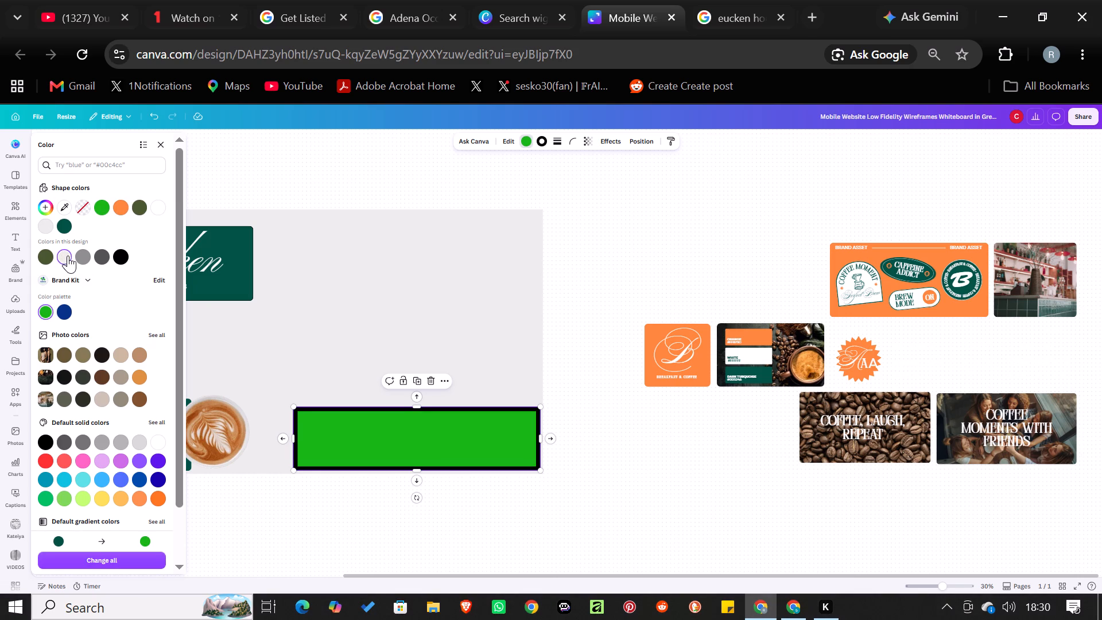
{"action": "left_click", "coordinate": [61, 259]}
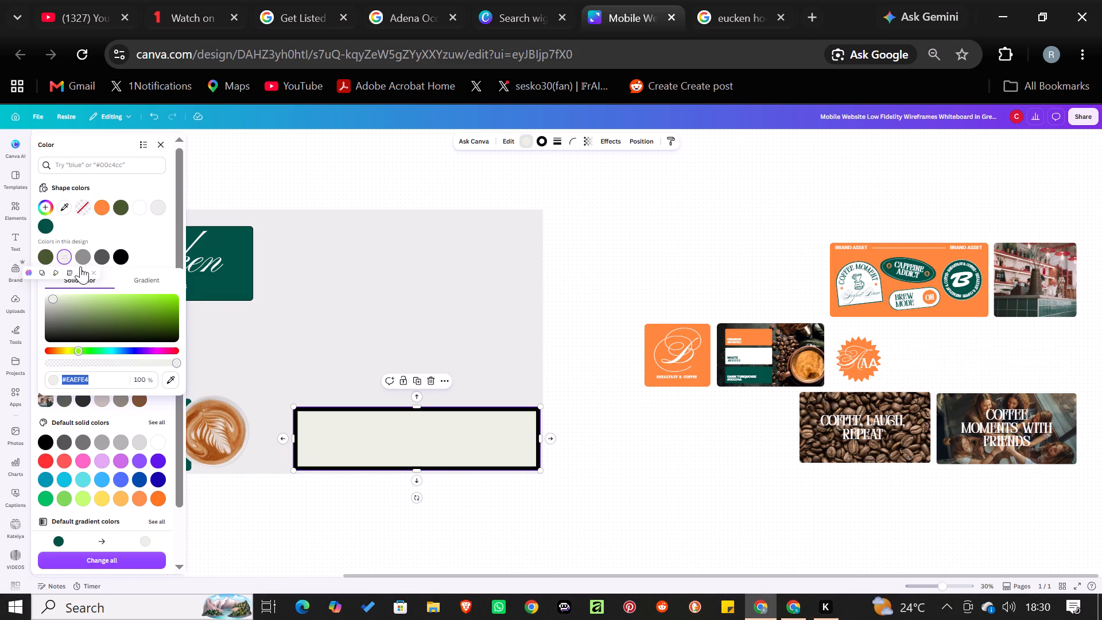
{"action": "left_click", "coordinate": [591, 300]}
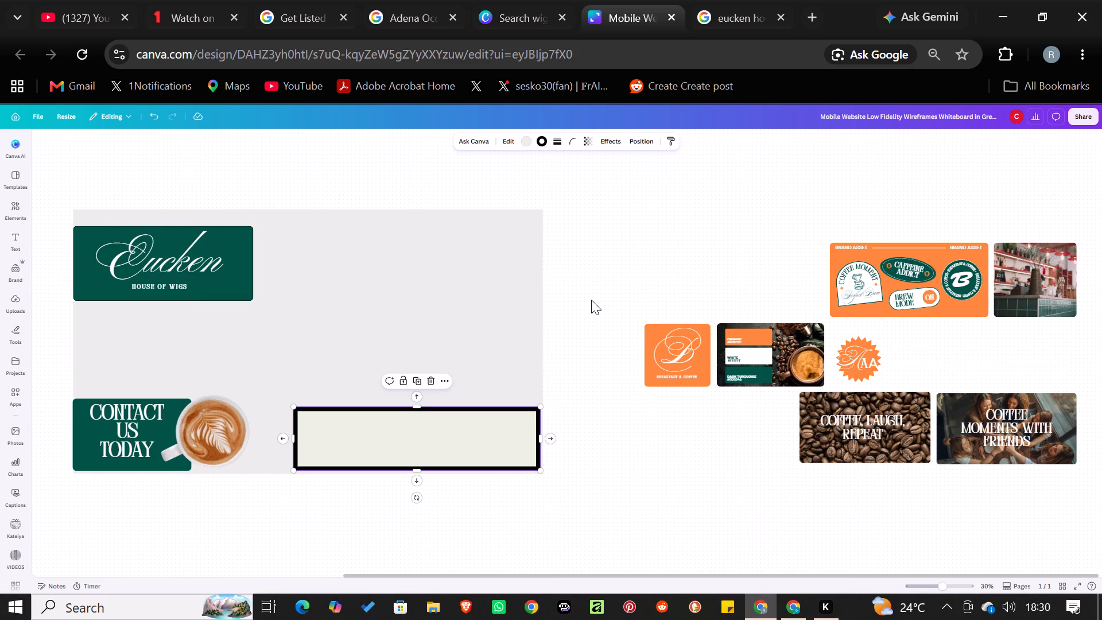
{"action": "left_click", "coordinate": [591, 300]}
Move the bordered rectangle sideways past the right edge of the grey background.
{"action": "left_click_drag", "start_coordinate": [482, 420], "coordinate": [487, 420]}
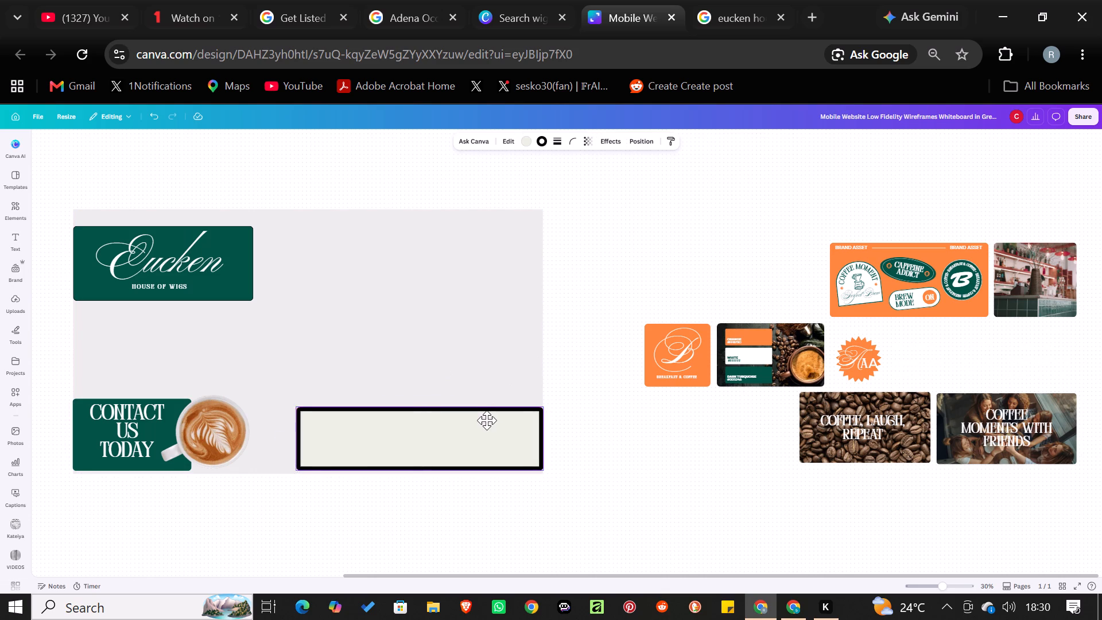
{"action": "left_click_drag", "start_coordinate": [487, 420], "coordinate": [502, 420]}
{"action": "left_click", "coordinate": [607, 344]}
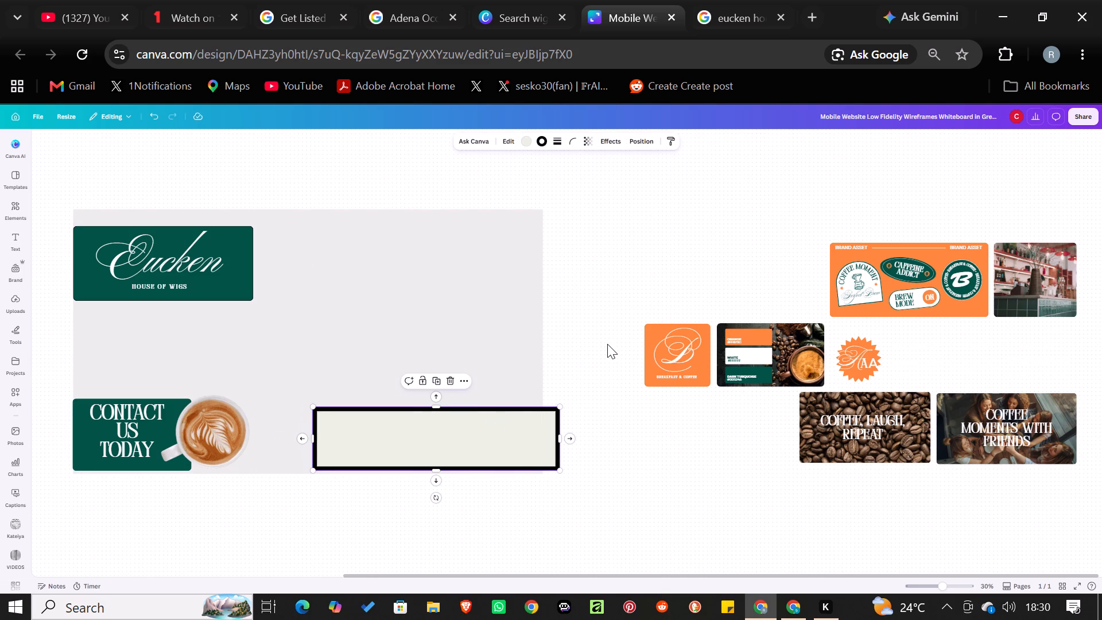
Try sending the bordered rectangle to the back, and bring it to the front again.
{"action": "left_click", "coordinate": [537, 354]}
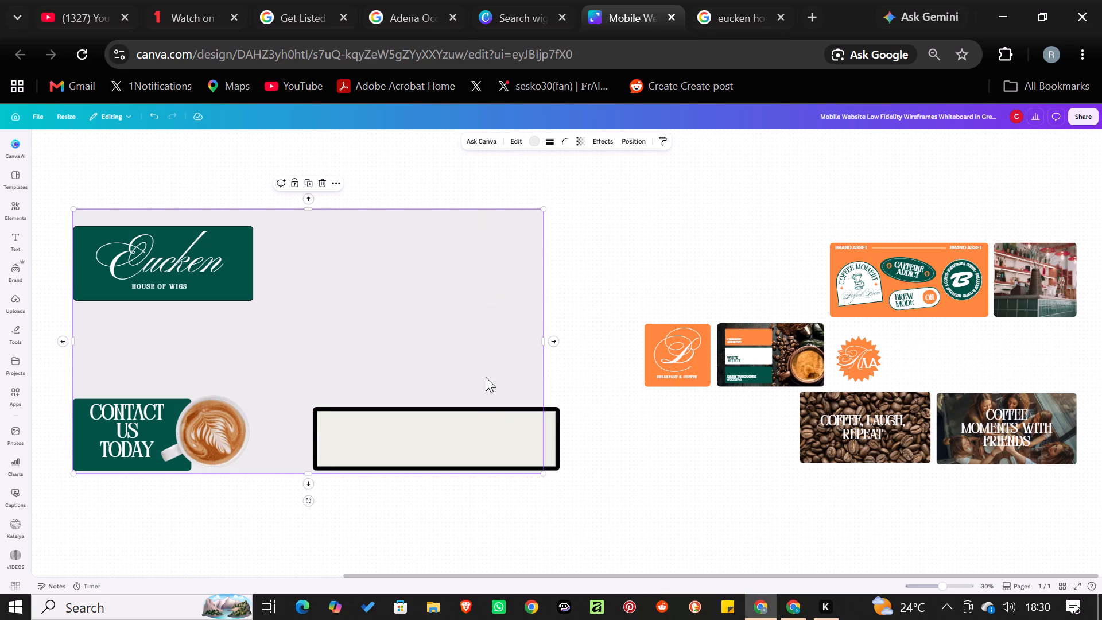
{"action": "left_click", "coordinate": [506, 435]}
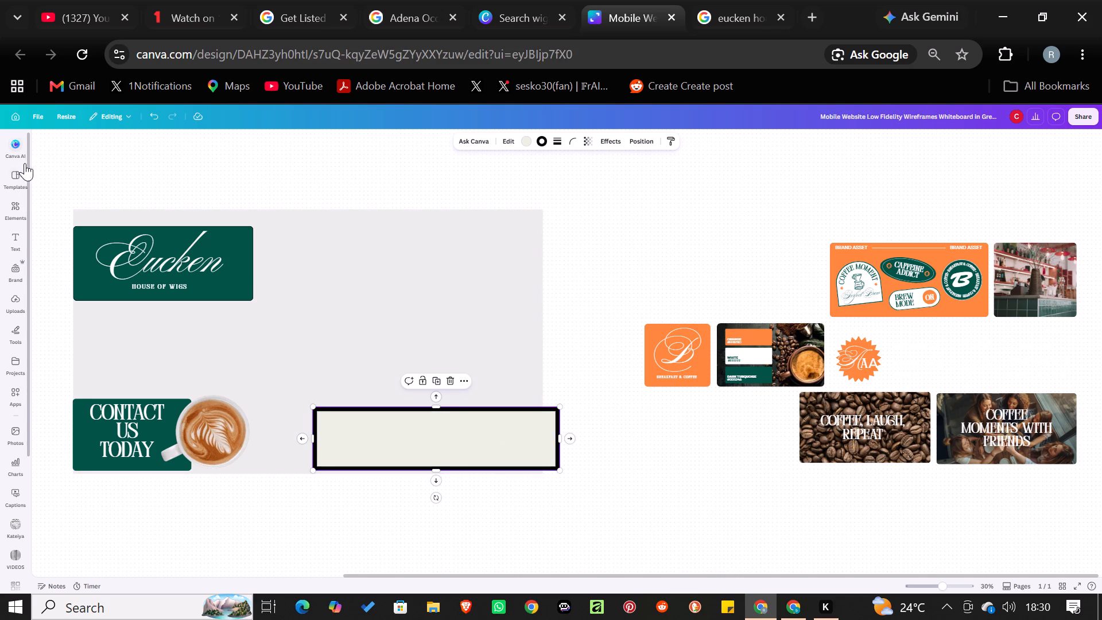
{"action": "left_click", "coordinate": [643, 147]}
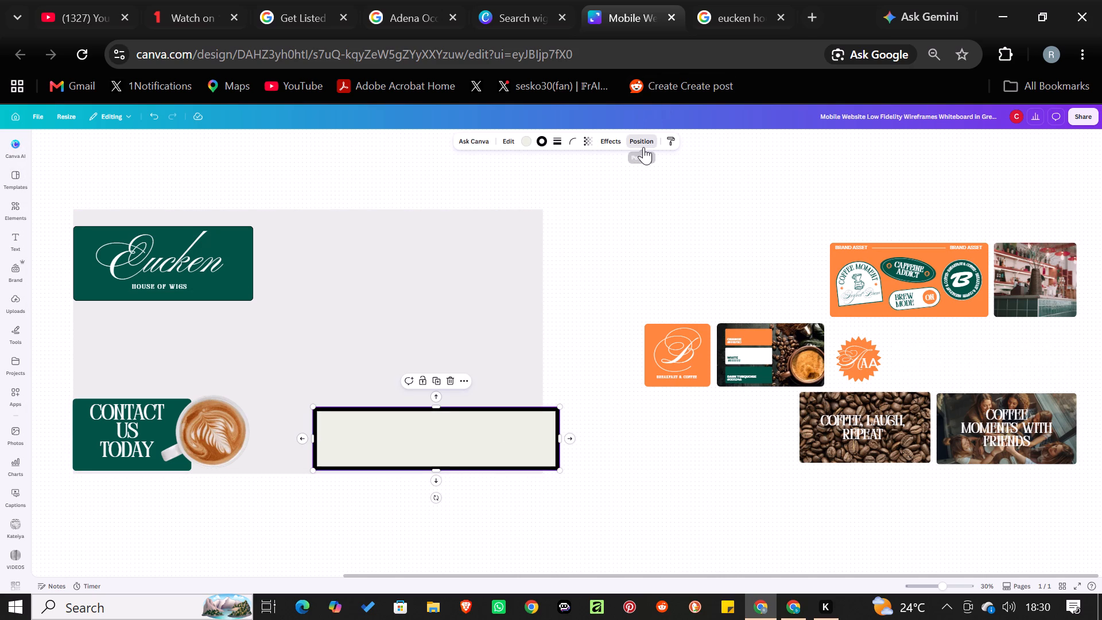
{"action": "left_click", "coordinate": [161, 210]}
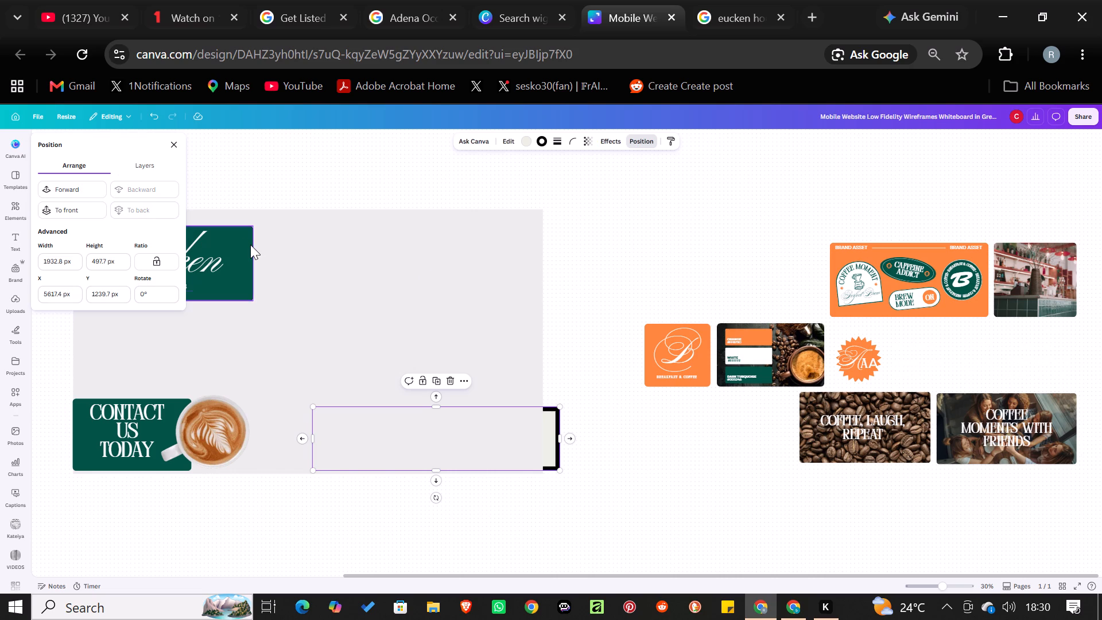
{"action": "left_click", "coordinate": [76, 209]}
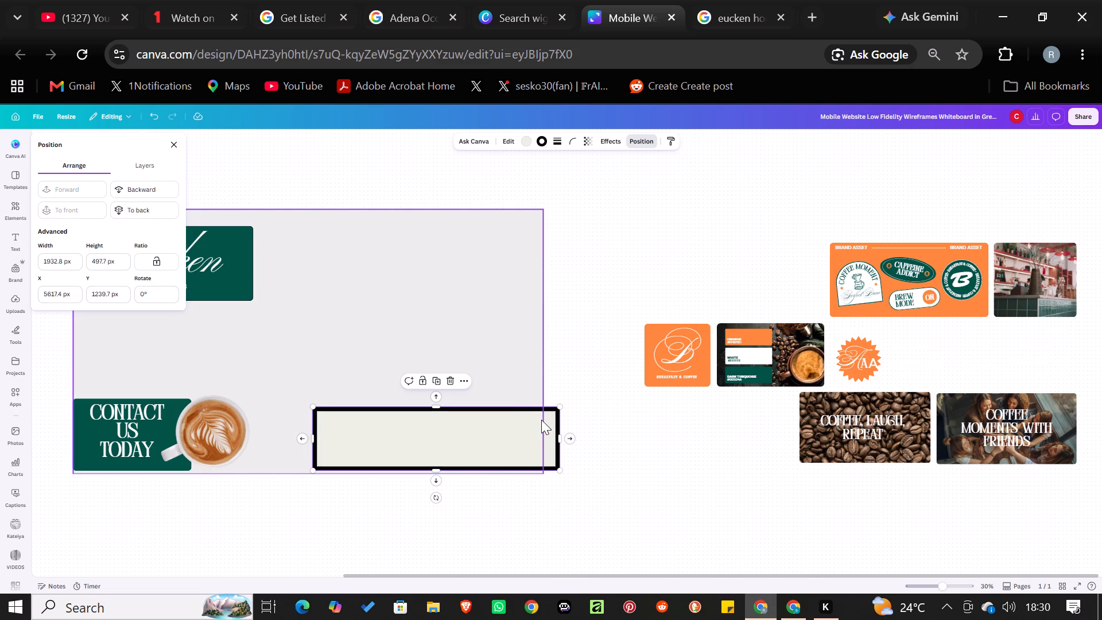
Move the bordered rectangle flush with the grey background's right edge near its bottom, at about X 5489, Y 1251 px.
{"action": "left_click_drag", "start_coordinate": [528, 428], "coordinate": [513, 433]}
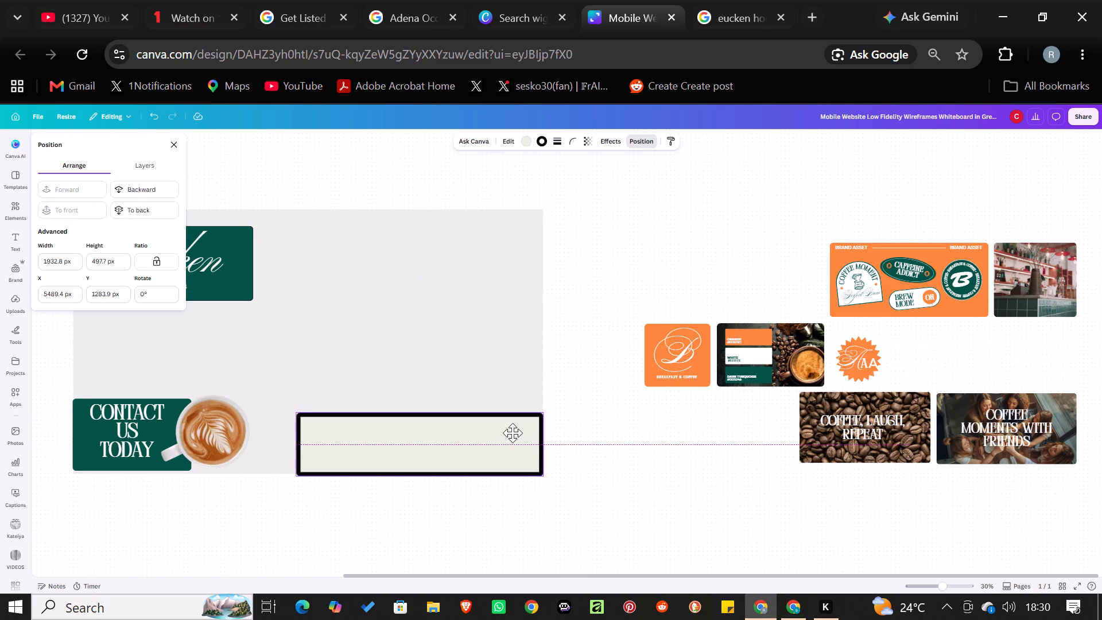
{"action": "left_click_drag", "start_coordinate": [513, 433], "coordinate": [513, 430]}
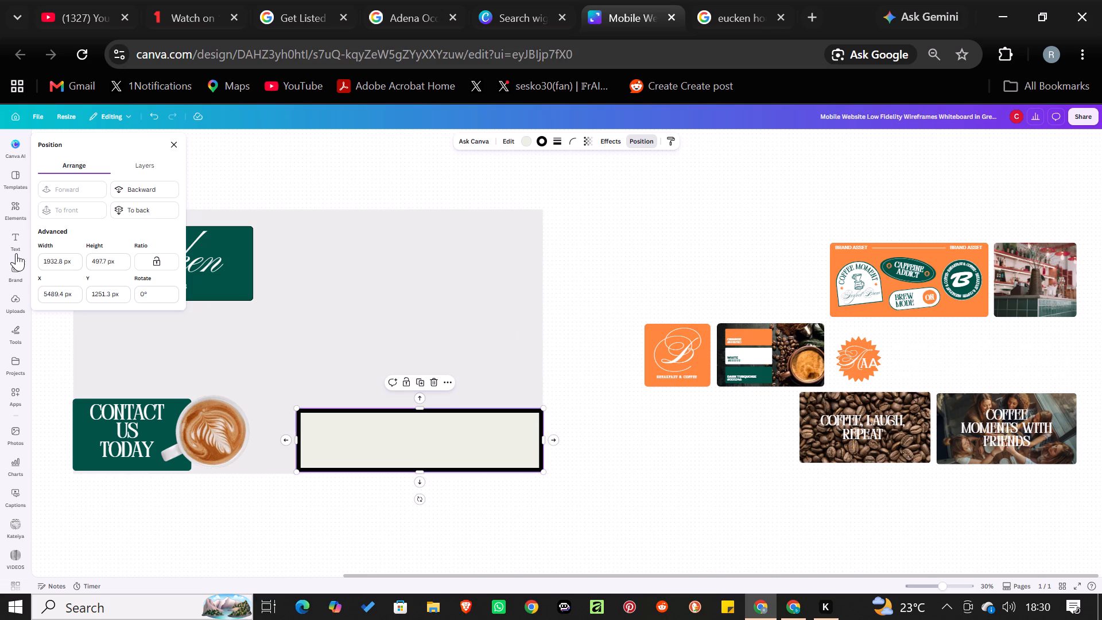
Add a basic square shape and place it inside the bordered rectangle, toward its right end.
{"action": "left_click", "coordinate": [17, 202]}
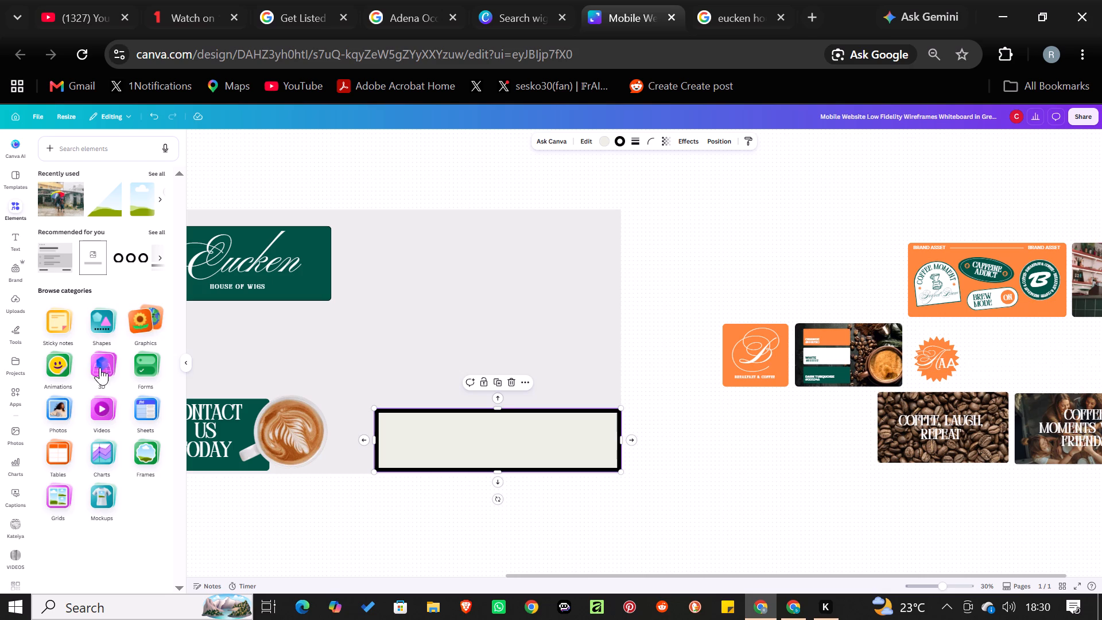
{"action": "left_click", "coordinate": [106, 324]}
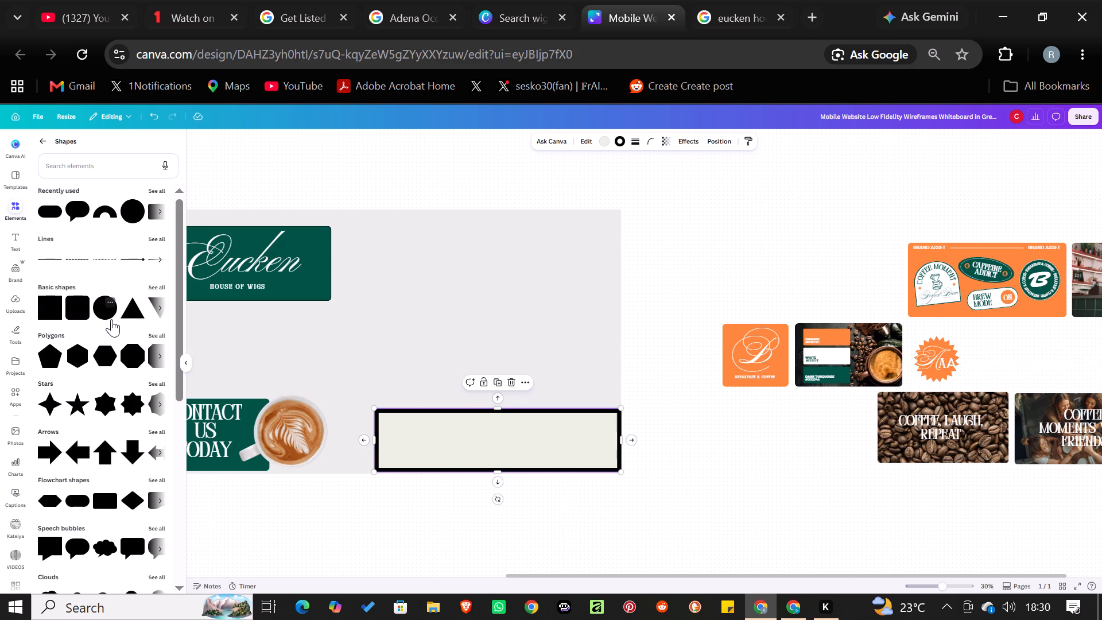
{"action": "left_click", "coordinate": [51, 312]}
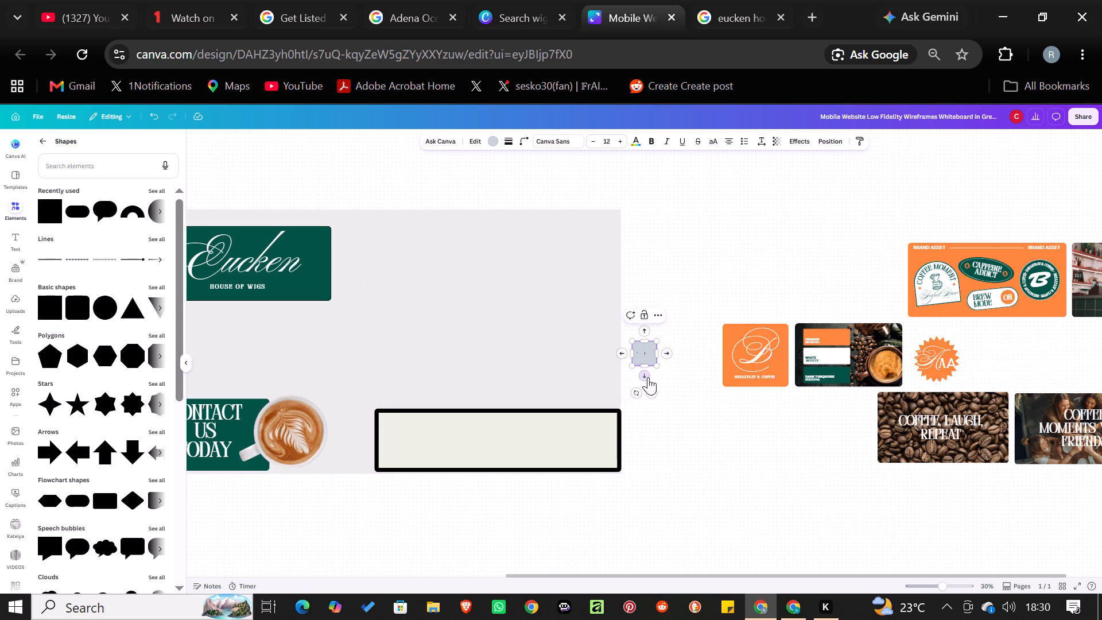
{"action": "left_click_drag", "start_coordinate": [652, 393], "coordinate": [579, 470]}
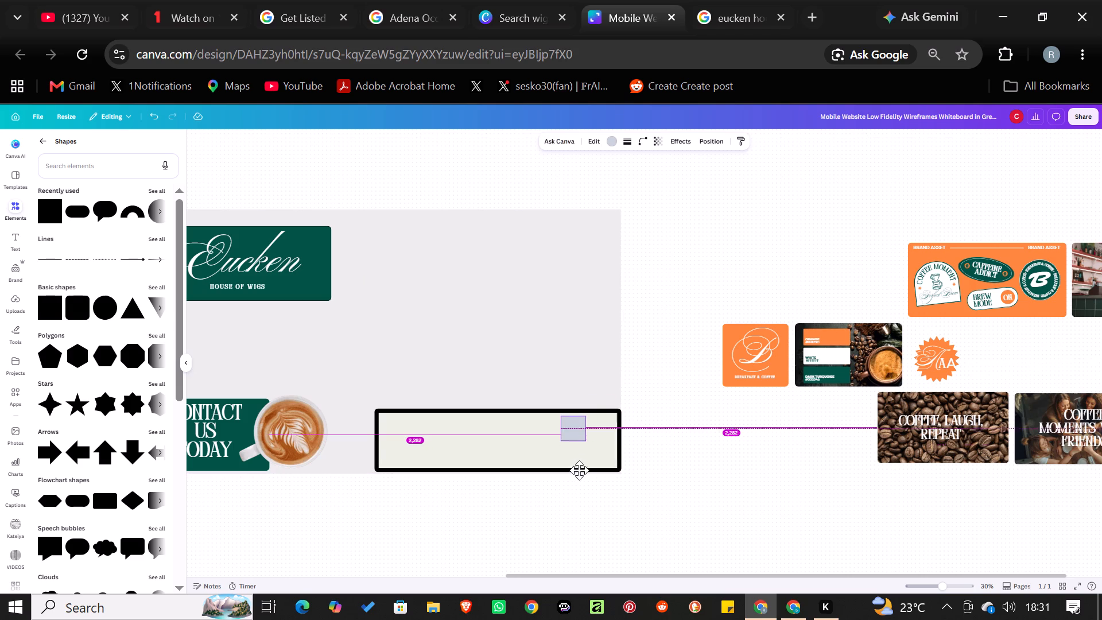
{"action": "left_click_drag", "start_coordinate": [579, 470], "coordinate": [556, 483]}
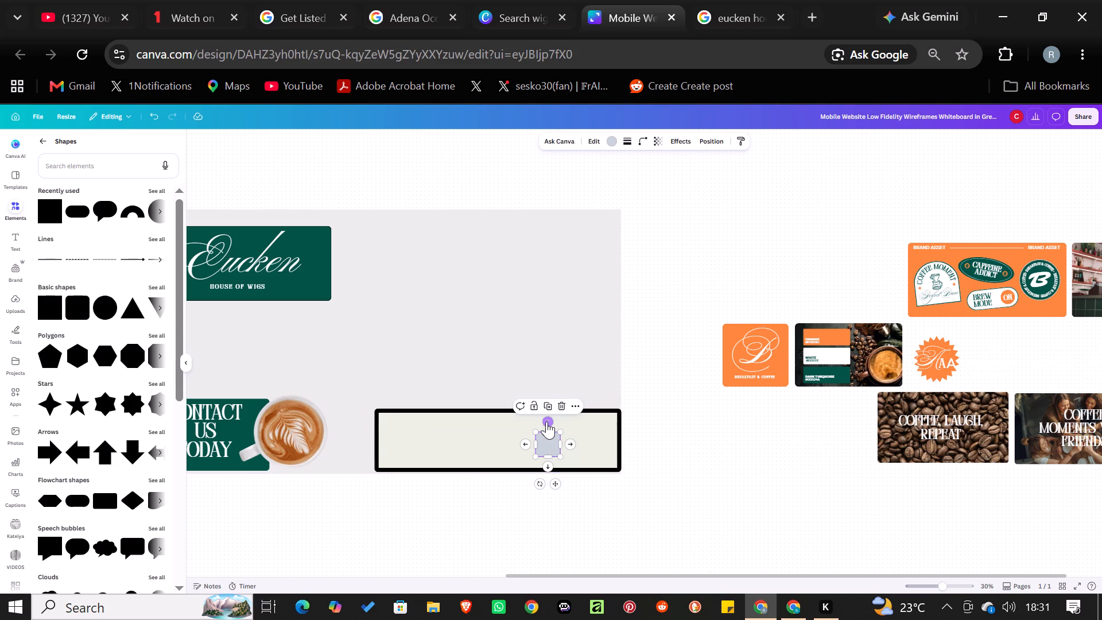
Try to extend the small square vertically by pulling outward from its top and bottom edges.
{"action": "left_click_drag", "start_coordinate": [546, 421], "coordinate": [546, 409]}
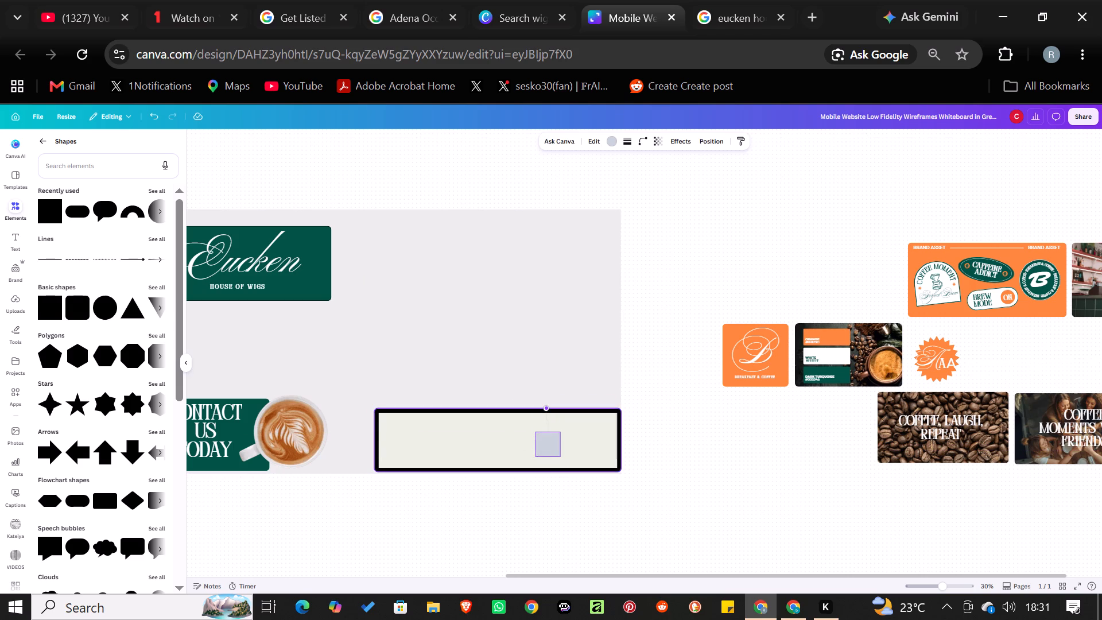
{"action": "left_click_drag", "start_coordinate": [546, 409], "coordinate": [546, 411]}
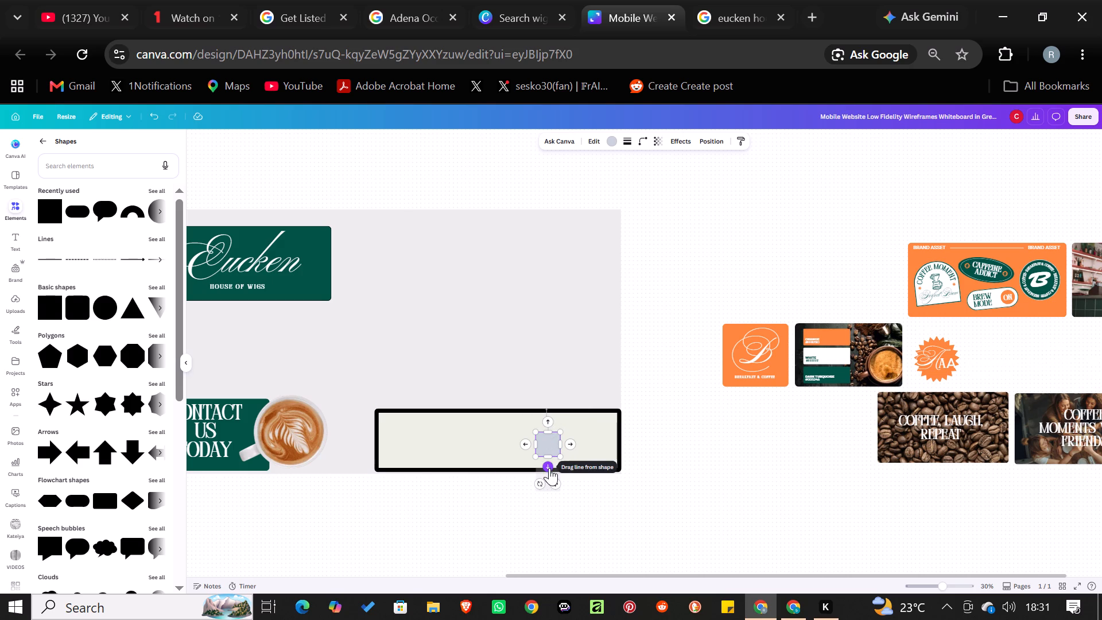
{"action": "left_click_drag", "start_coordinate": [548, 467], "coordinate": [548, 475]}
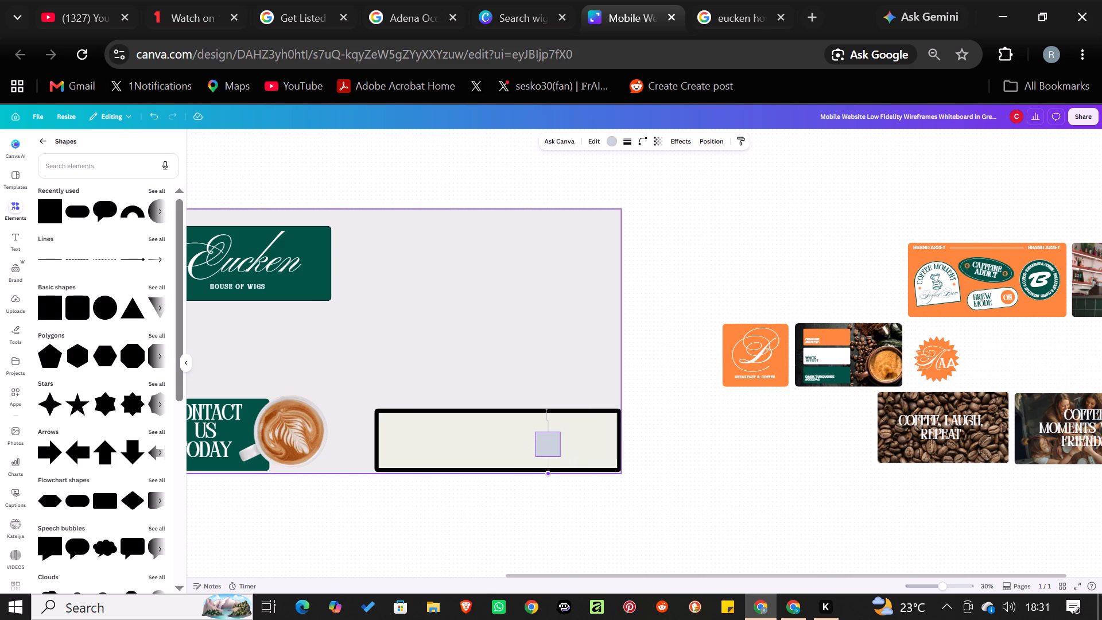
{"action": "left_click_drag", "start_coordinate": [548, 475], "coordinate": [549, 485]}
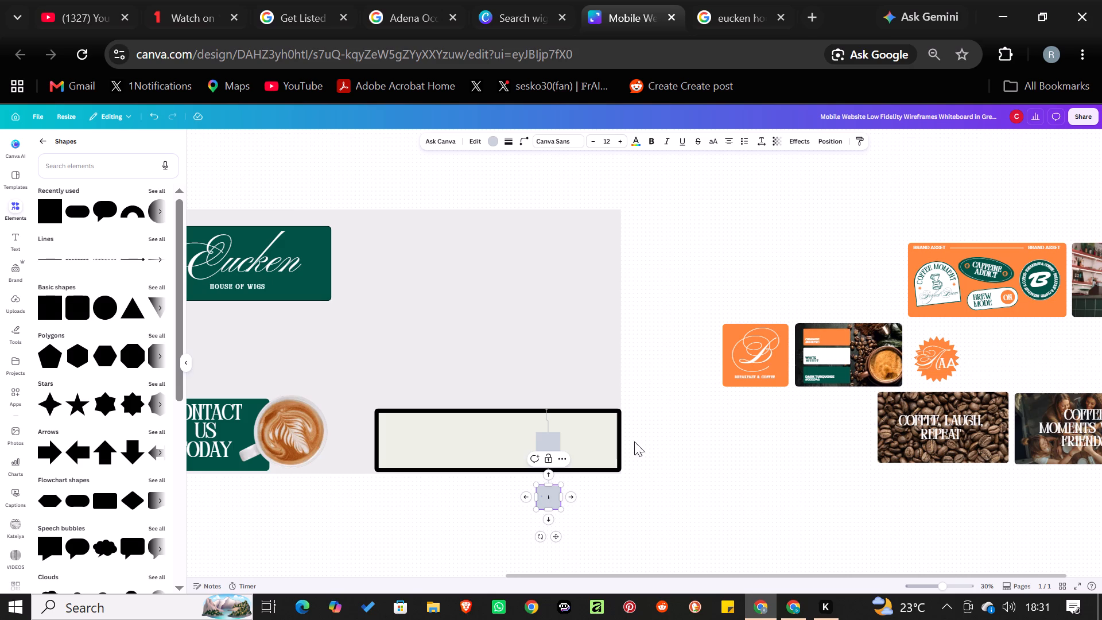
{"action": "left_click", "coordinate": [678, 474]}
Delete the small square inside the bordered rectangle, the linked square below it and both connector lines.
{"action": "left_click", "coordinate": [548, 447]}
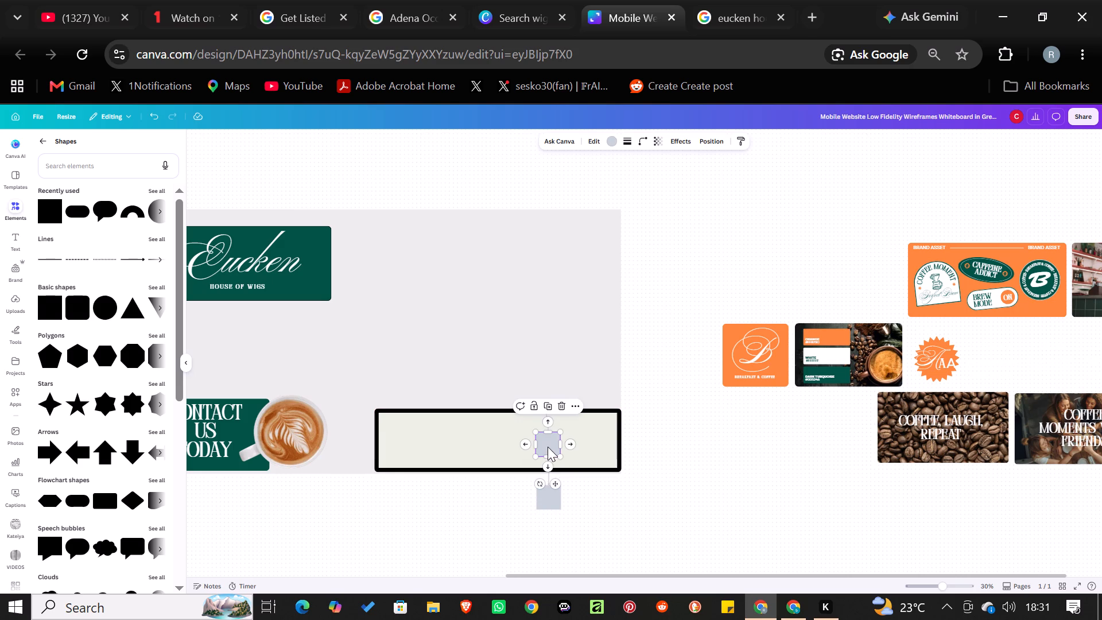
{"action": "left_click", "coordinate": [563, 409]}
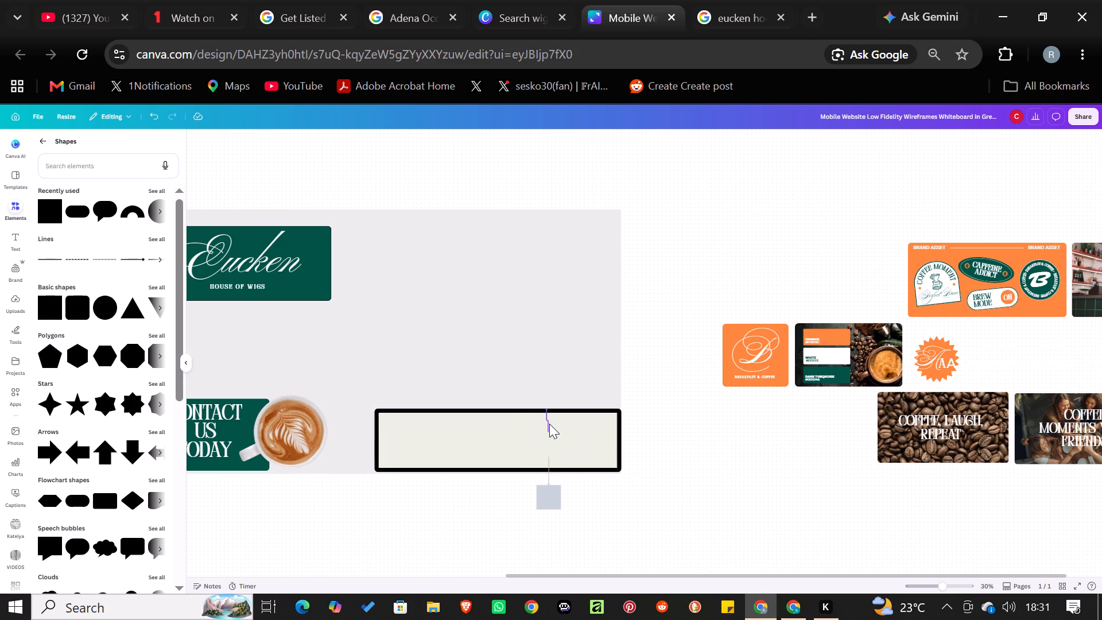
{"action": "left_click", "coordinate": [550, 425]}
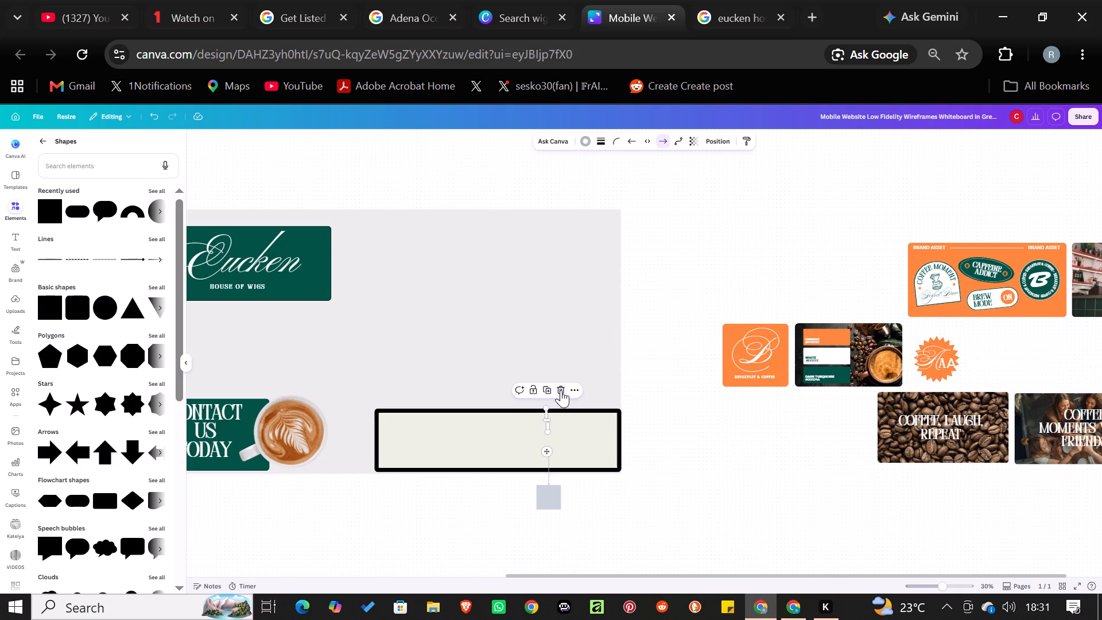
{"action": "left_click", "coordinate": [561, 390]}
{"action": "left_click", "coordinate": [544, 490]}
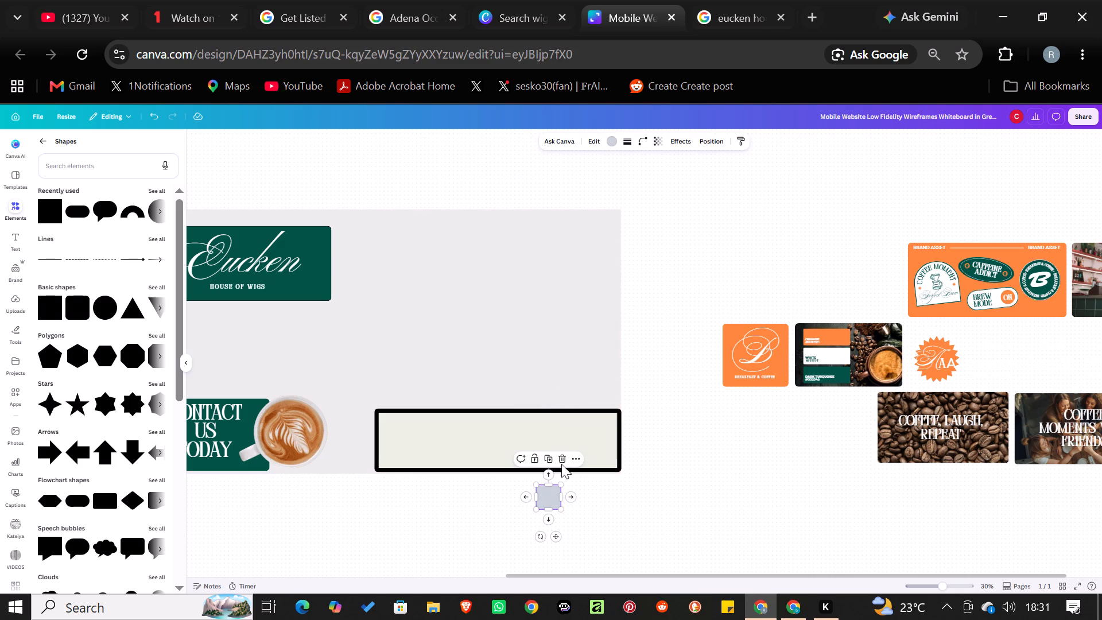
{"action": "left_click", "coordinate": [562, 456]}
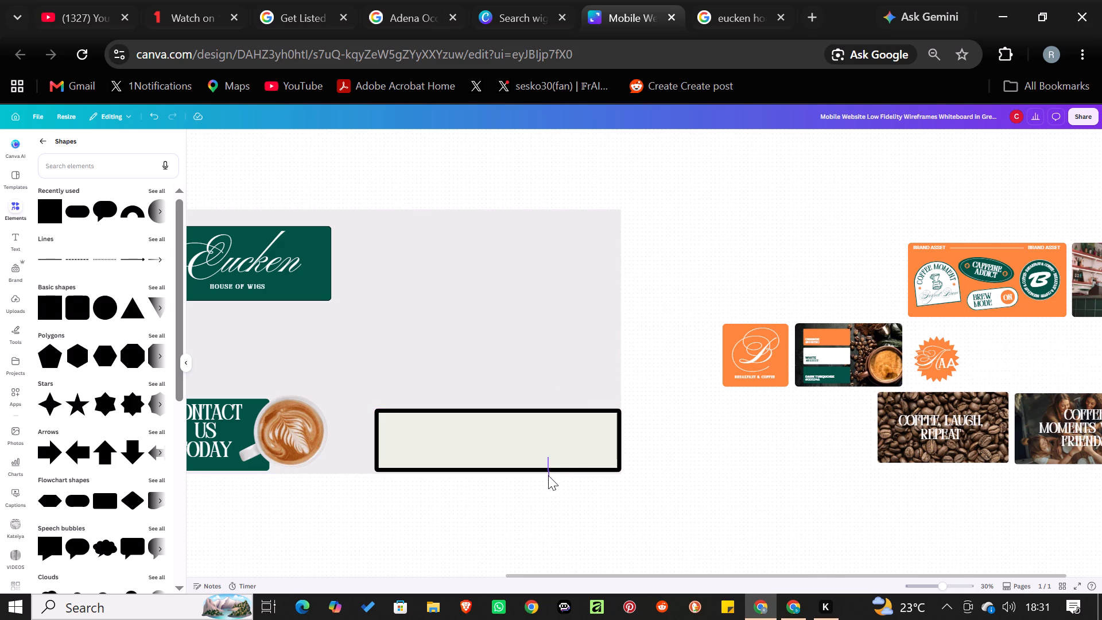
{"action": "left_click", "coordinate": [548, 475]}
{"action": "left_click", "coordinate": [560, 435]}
Add a flowchart rectangle shape and fill it with the off-white already used in the bordered rectangle.
{"action": "left_click", "coordinate": [102, 500]}
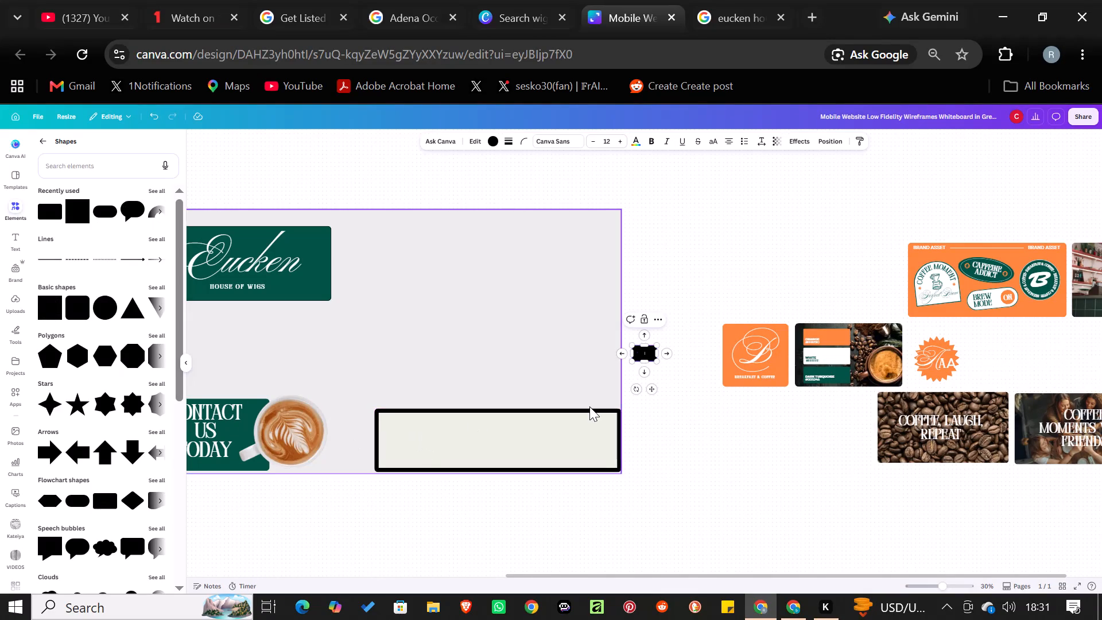
{"action": "left_click", "coordinate": [493, 144]}
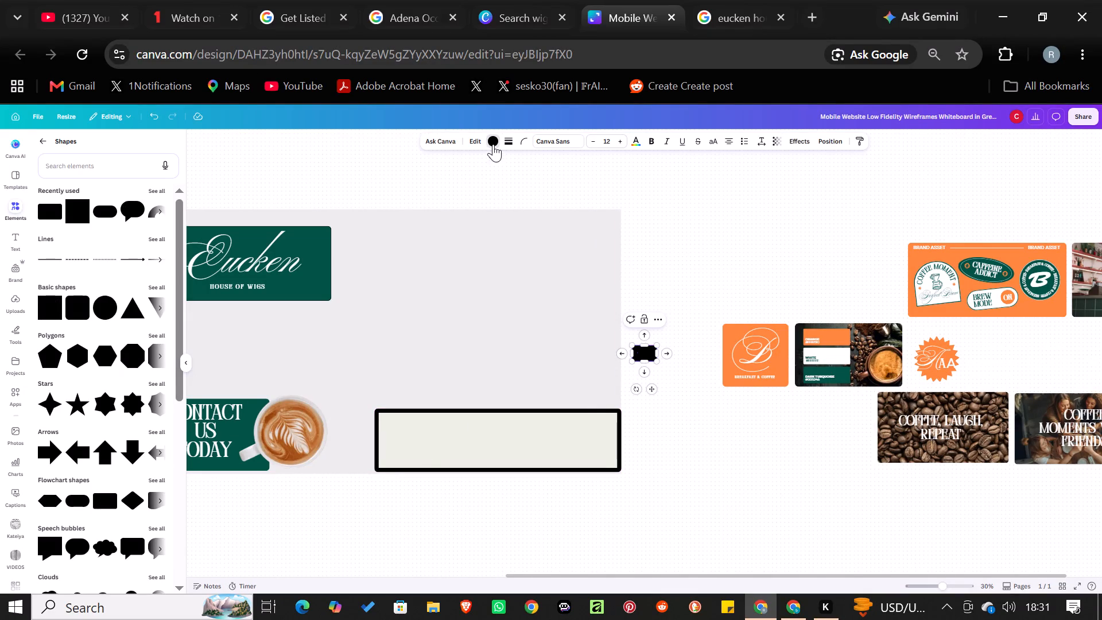
{"action": "left_click", "coordinate": [141, 200]}
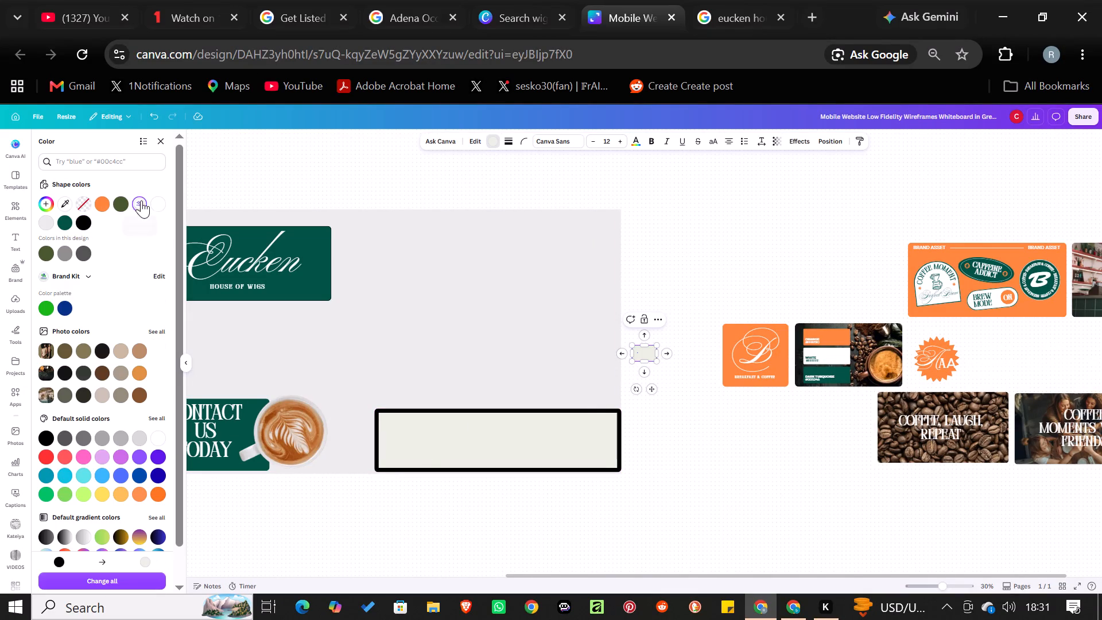
Enlarge the new off-white rectangle by extending its right, top and bottom sides until it is taller than the bordered rectangle.
{"action": "left_click", "coordinate": [646, 352]}
{"action": "left_click_drag", "start_coordinate": [645, 344], "coordinate": [643, 326]}
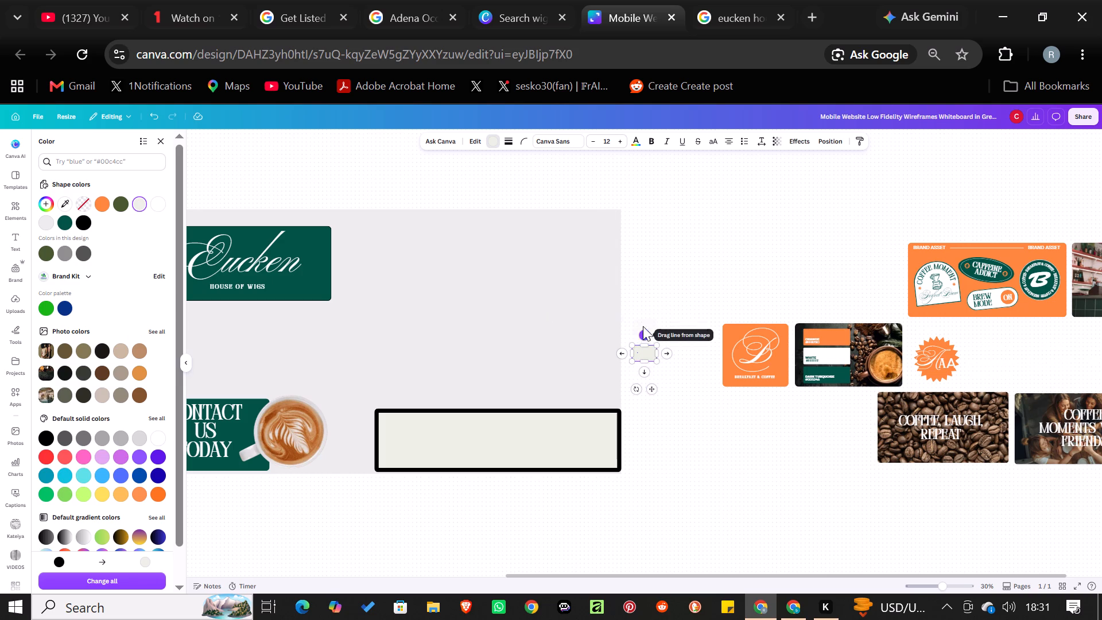
{"action": "left_click_drag", "start_coordinate": [643, 326], "coordinate": [645, 329]}
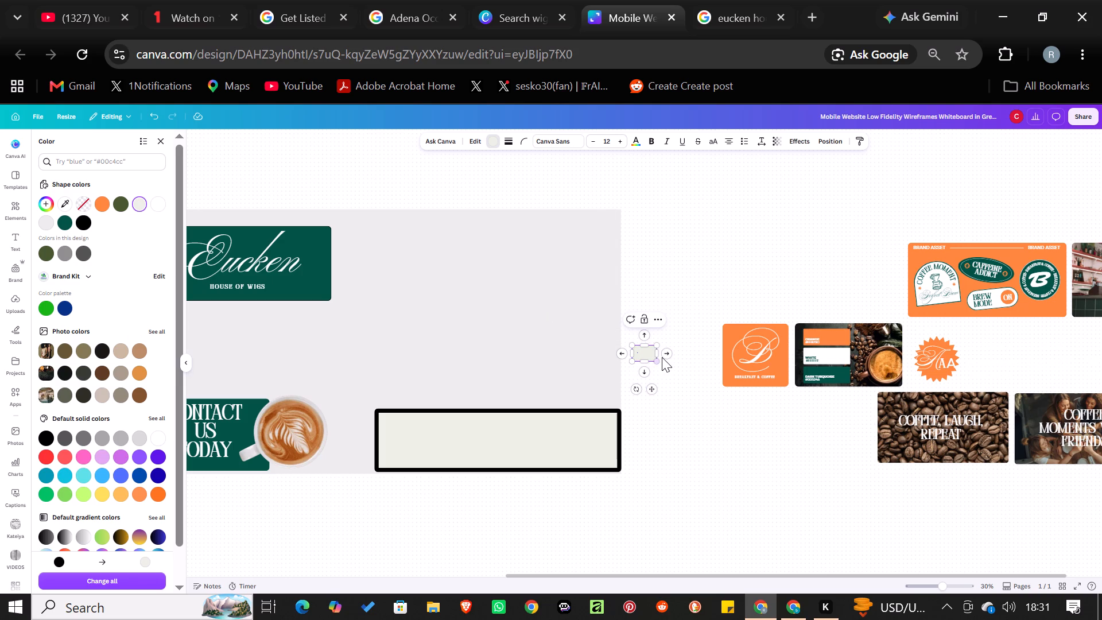
{"action": "left_click_drag", "start_coordinate": [657, 352], "coordinate": [658, 352]}
{"action": "left_click_drag", "start_coordinate": [658, 352], "coordinate": [700, 351]}
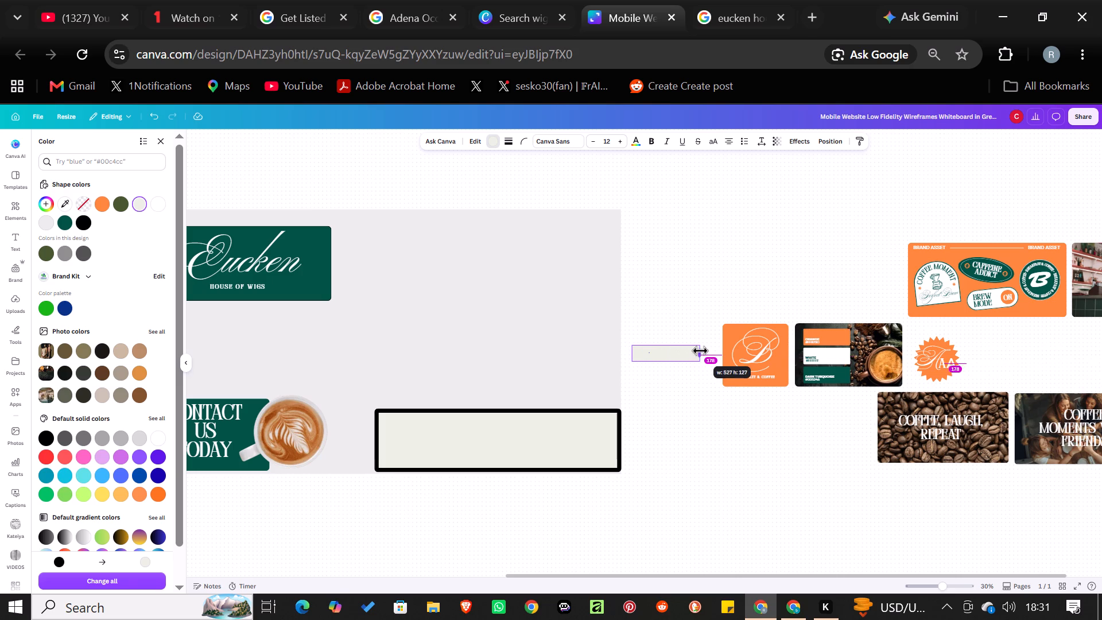
{"action": "left_click_drag", "start_coordinate": [700, 351], "coordinate": [701, 351]}
{"action": "left_click_drag", "start_coordinate": [668, 346], "coordinate": [668, 344]}
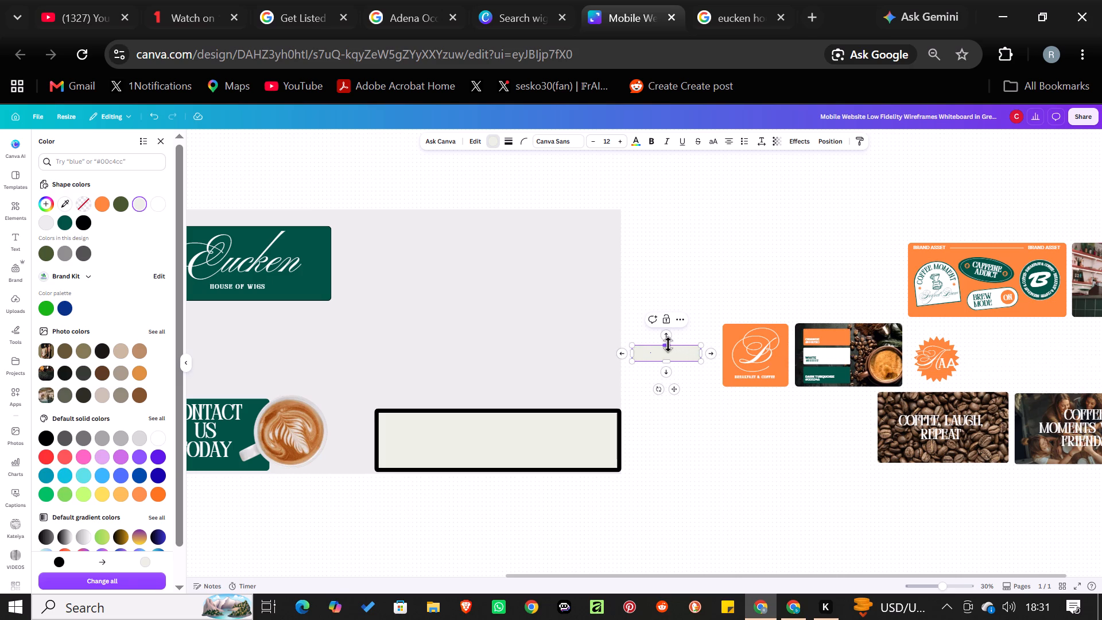
{"action": "left_click_drag", "start_coordinate": [668, 344], "coordinate": [676, 317]}
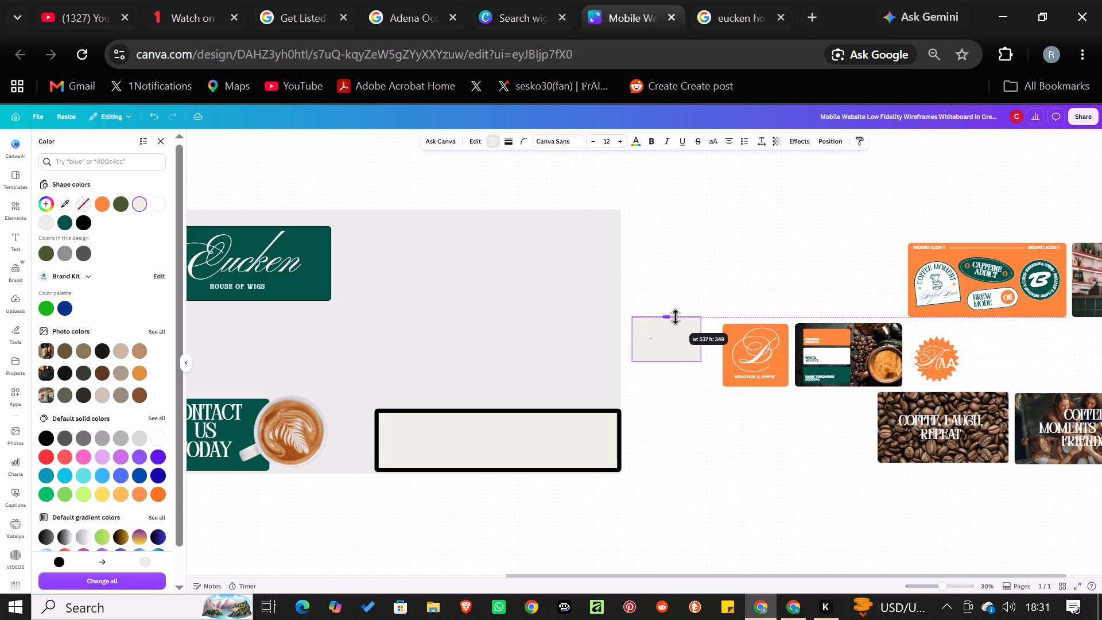
{"action": "left_click_drag", "start_coordinate": [676, 317], "coordinate": [676, 317]}
{"action": "left_click_drag", "start_coordinate": [666, 359], "coordinate": [668, 368]}
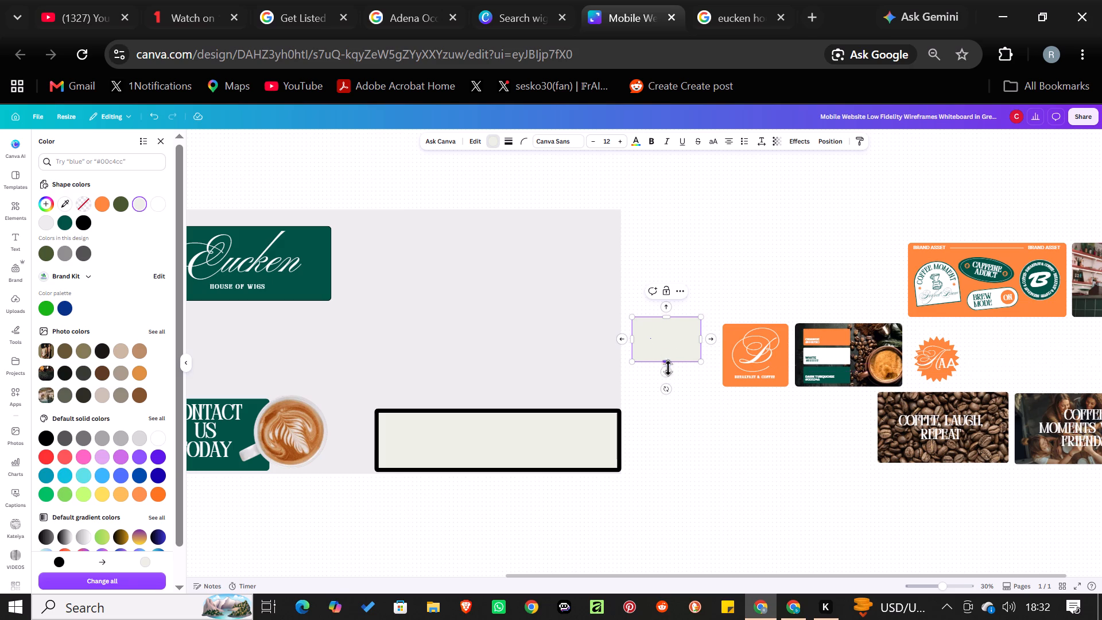
{"action": "left_click_drag", "start_coordinate": [668, 368], "coordinate": [672, 389]}
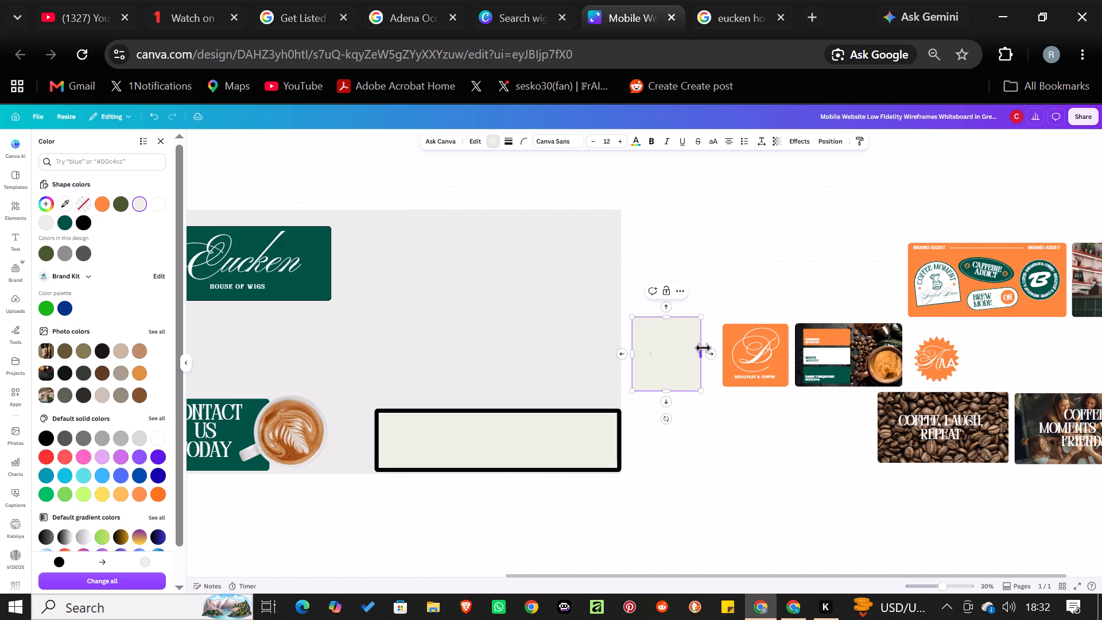
{"action": "left_click_drag", "start_coordinate": [704, 350], "coordinate": [727, 347]}
Place the off-white rectangle over the bordered rectangle's right end, widened past the grey background's right edge and aligned with its bottom.
{"action": "left_click_drag", "start_coordinate": [694, 345], "coordinate": [686, 405]}
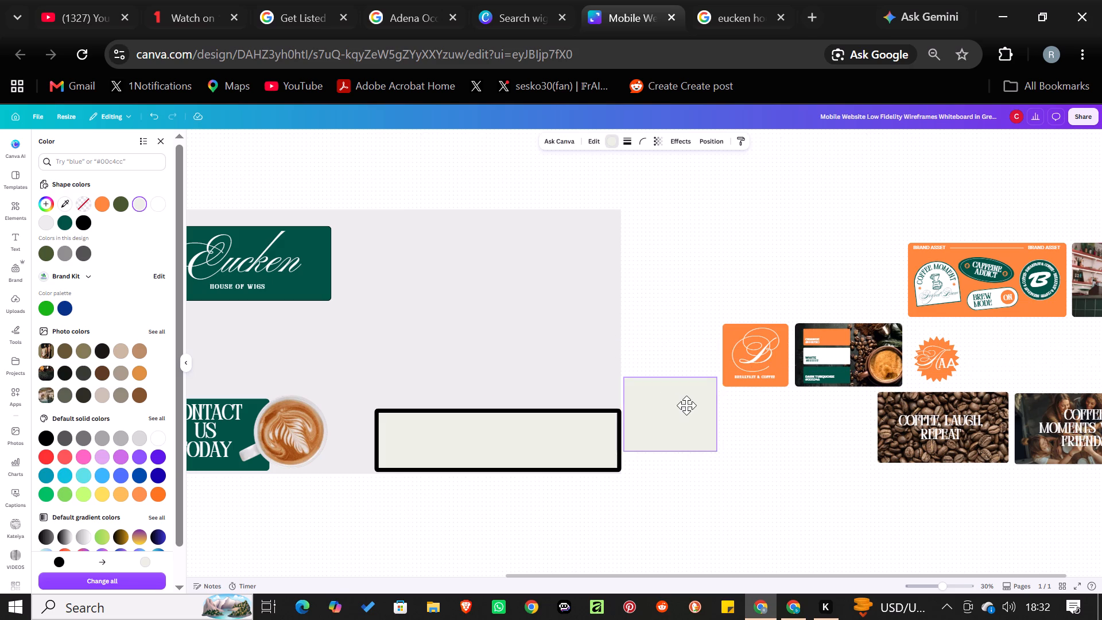
{"action": "left_click_drag", "start_coordinate": [686, 405], "coordinate": [579, 430]}
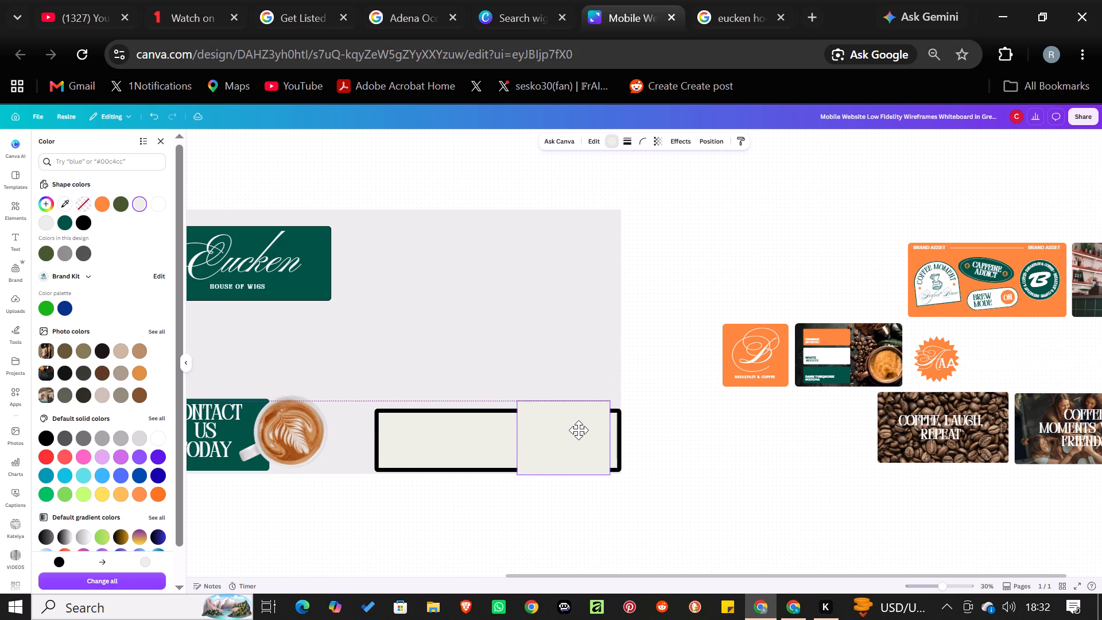
{"action": "left_click_drag", "start_coordinate": [579, 430], "coordinate": [576, 431]}
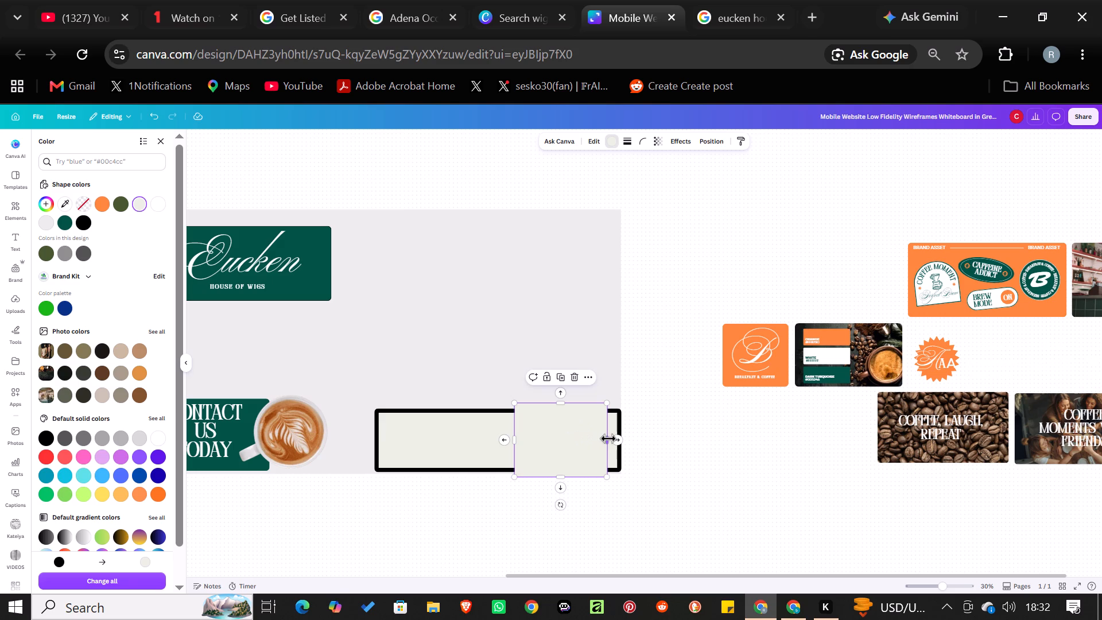
{"action": "left_click_drag", "start_coordinate": [608, 439], "coordinate": [636, 442]}
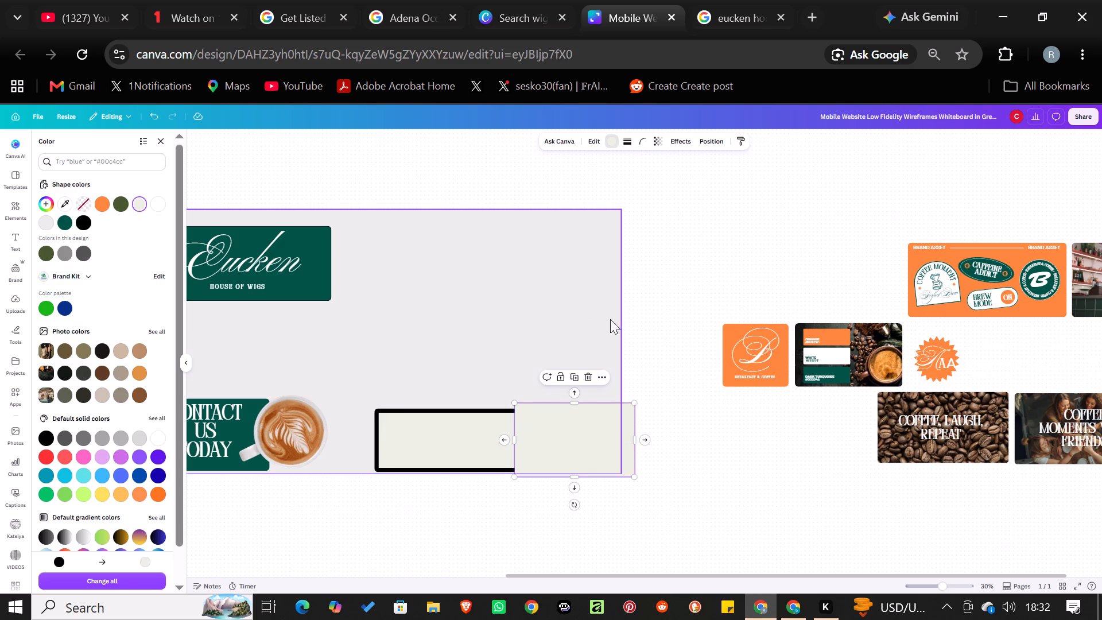
{"action": "left_click", "coordinate": [637, 332]}
{"action": "left_click", "coordinate": [627, 352]}
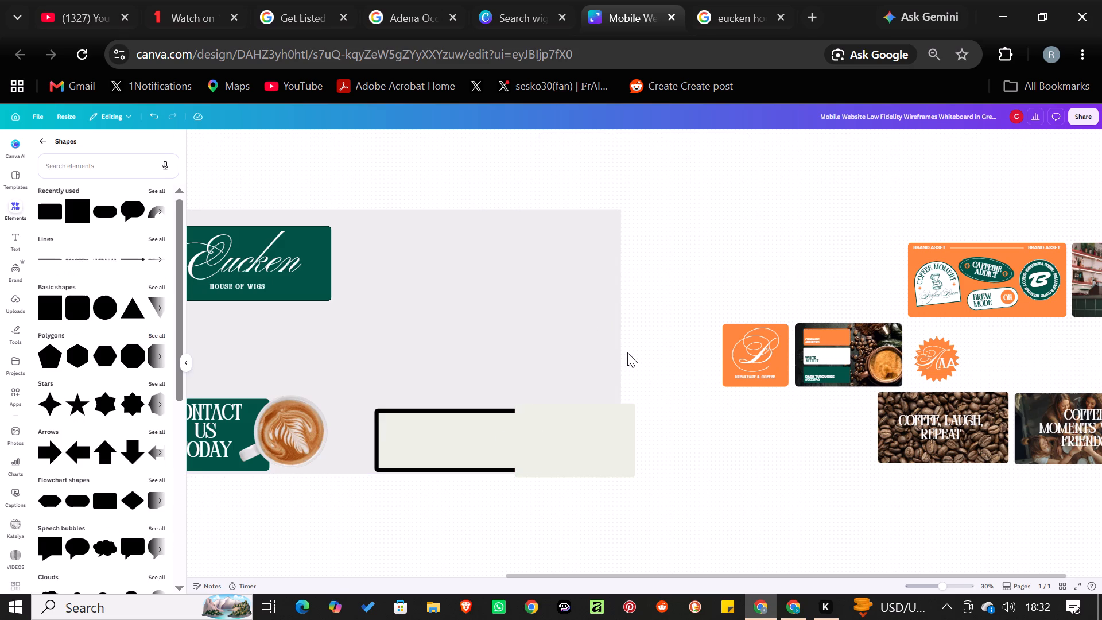
{"action": "left_click", "coordinate": [627, 435]}
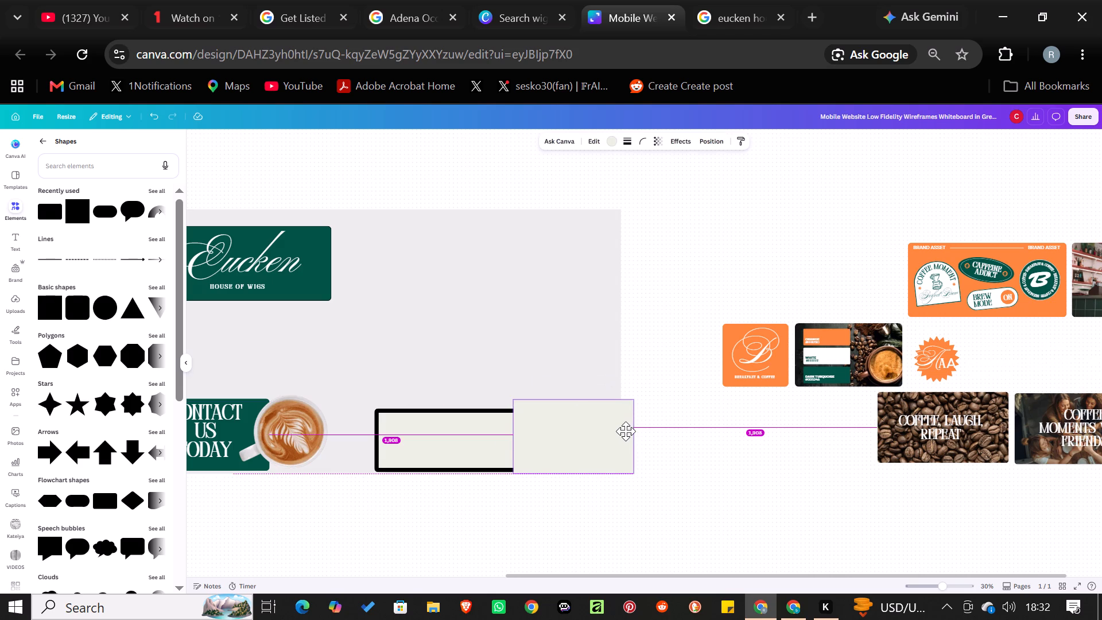
{"action": "left_click", "coordinate": [683, 350]}
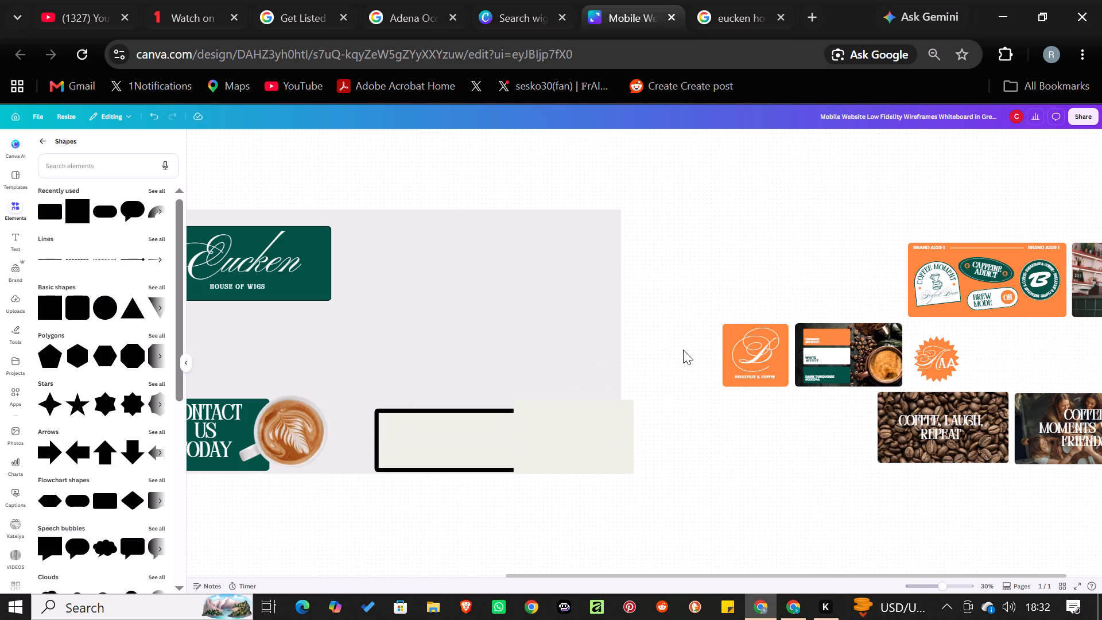
{"action": "left_click", "coordinate": [605, 417]}
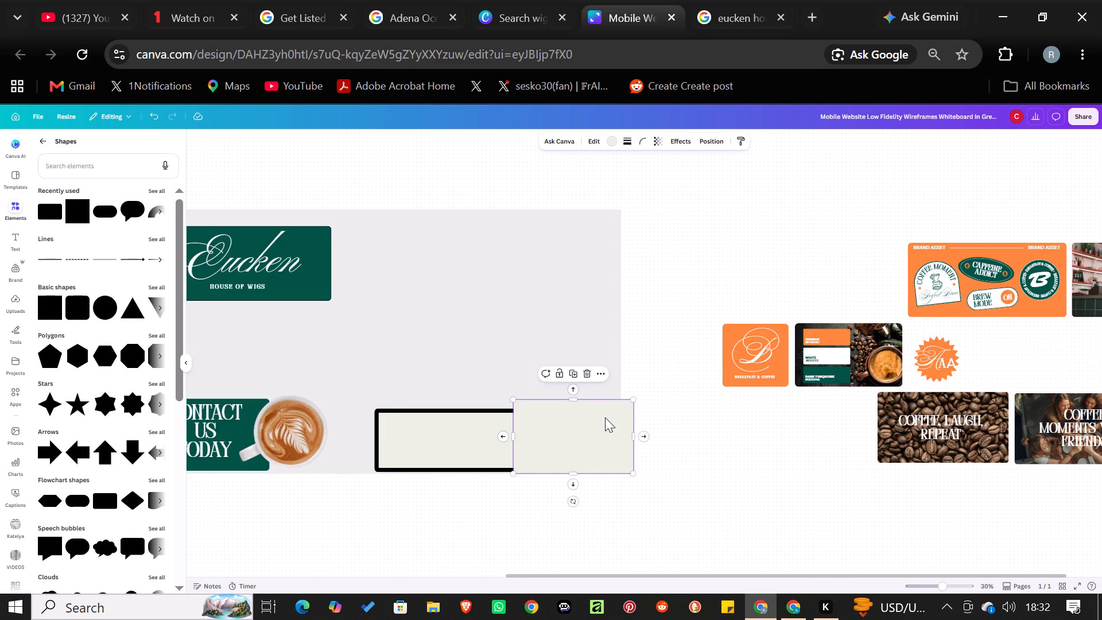
Narrow the off-white rectangle from its right side so it ends flush with the grey background's right edge.
{"action": "left_click_drag", "start_coordinate": [634, 437], "coordinate": [633, 437]}
{"action": "left_click_drag", "start_coordinate": [633, 437], "coordinate": [623, 440]}
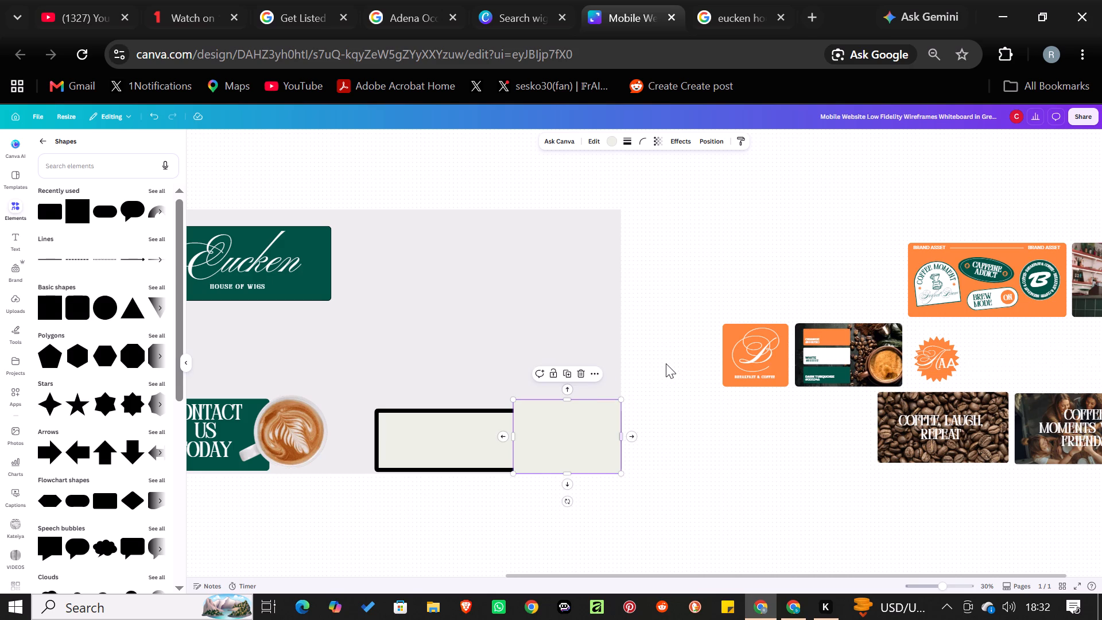
{"action": "left_click", "coordinate": [666, 363]}
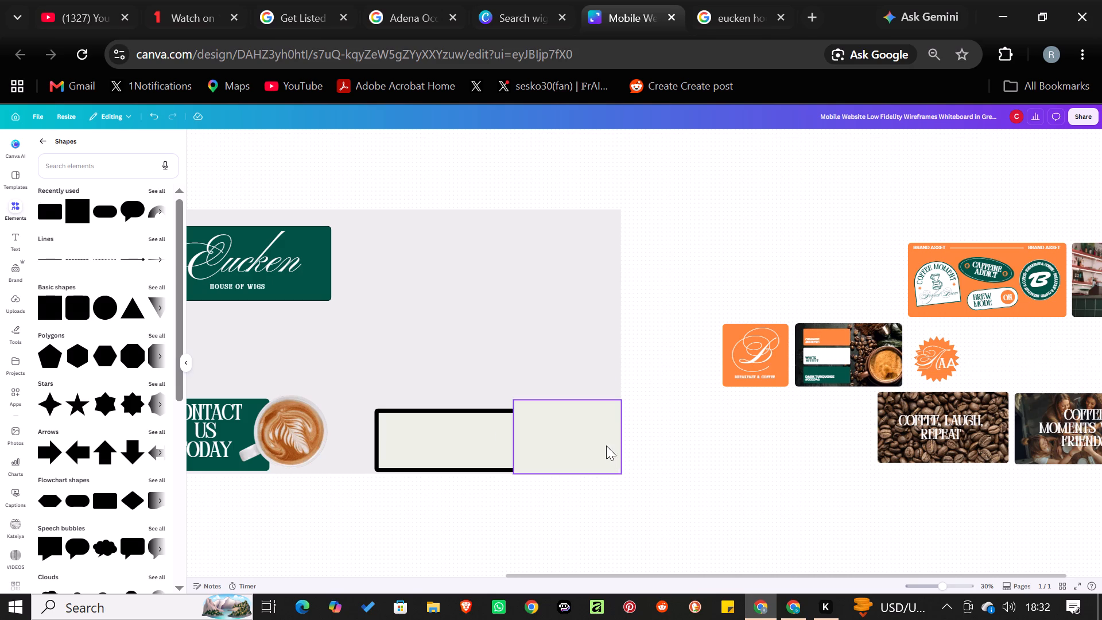
{"action": "left_click", "coordinate": [612, 437]}
{"action": "left_click", "coordinate": [624, 435]}
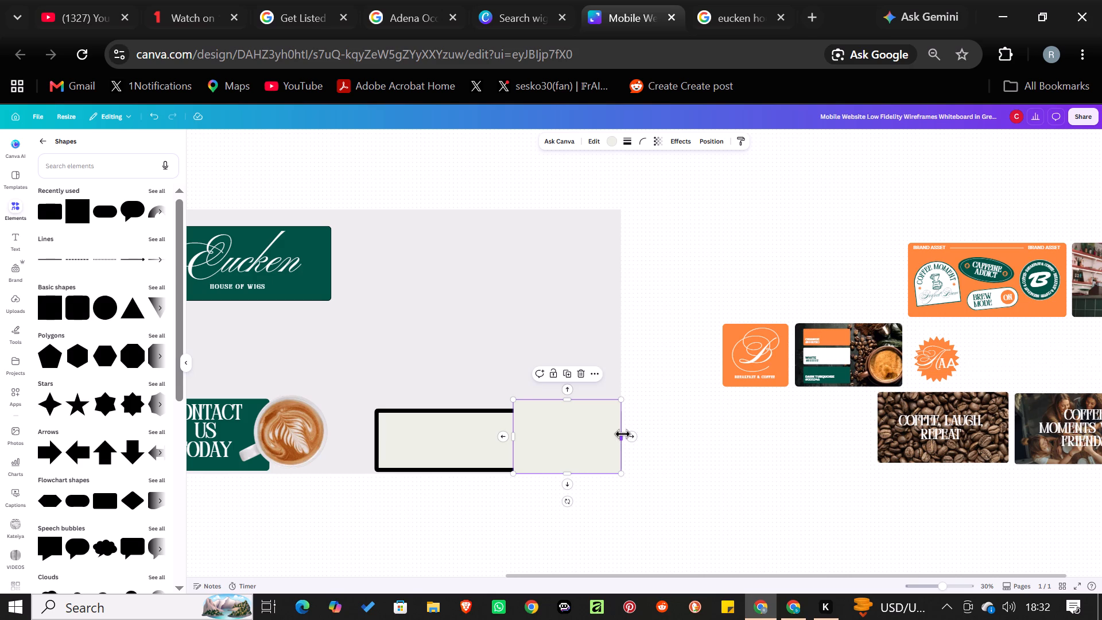
{"action": "left_click", "coordinate": [623, 434]}
{"action": "left_click", "coordinate": [648, 410]}
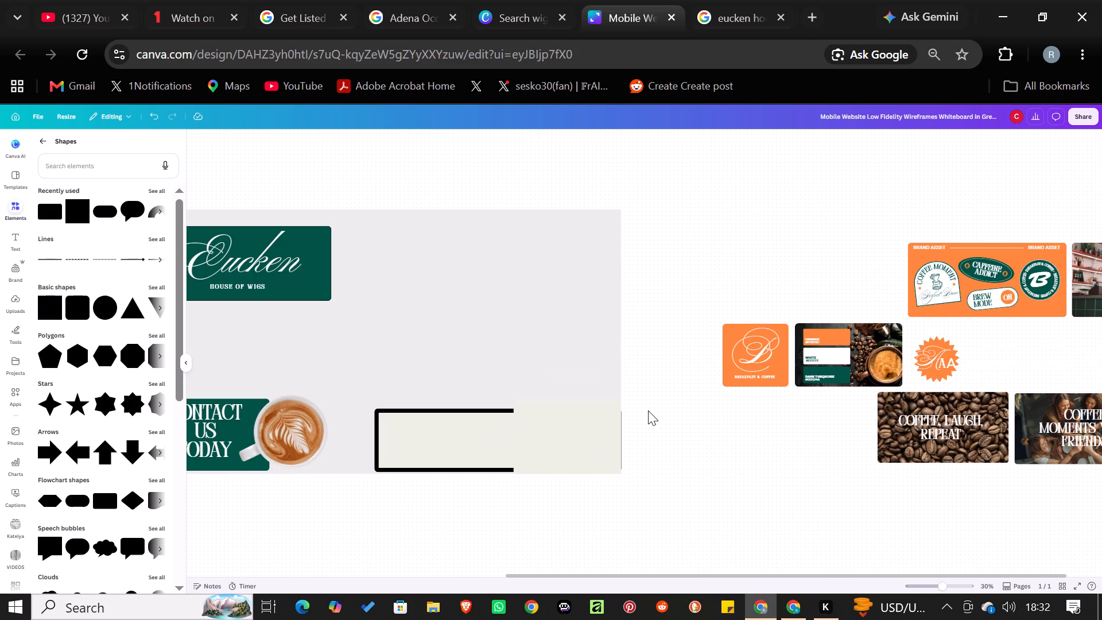
{"action": "left_click", "coordinate": [548, 443]}
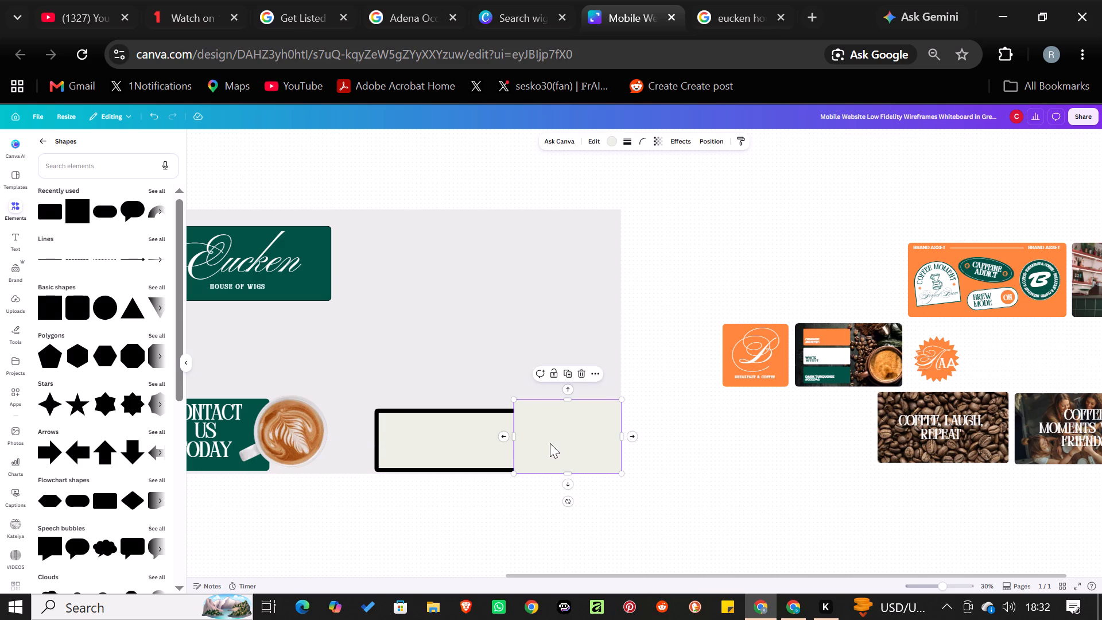
{"action": "left_click", "coordinate": [670, 338]}
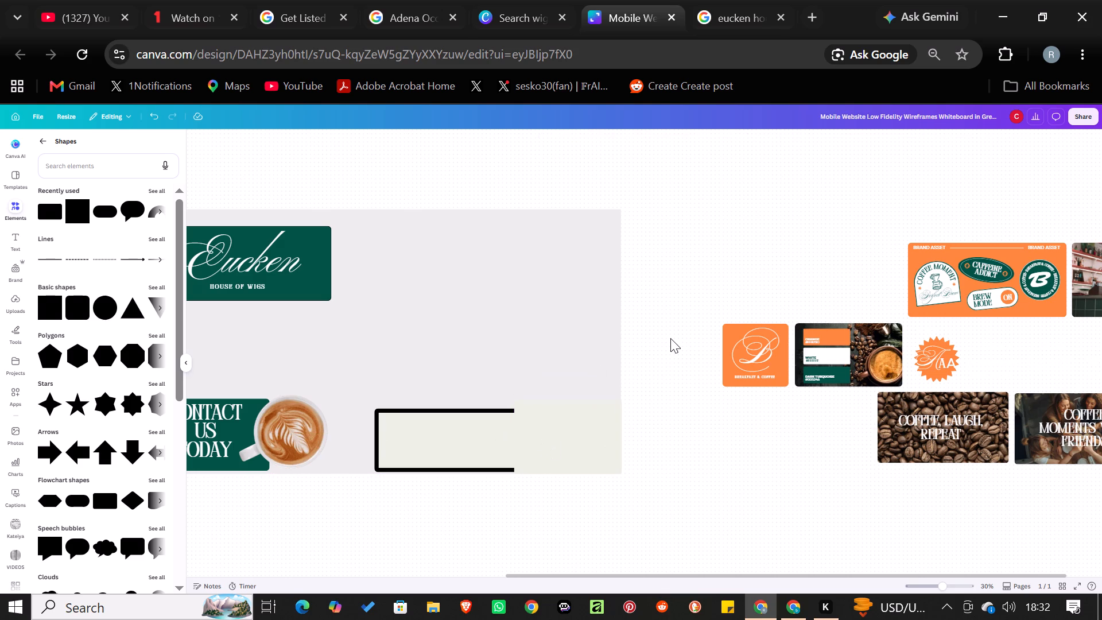
Move the white "Coffee moments with friends" text off its photo tile onto the left part of the bordered off-white rectangle.
{"action": "left_click", "coordinate": [441, 429]}
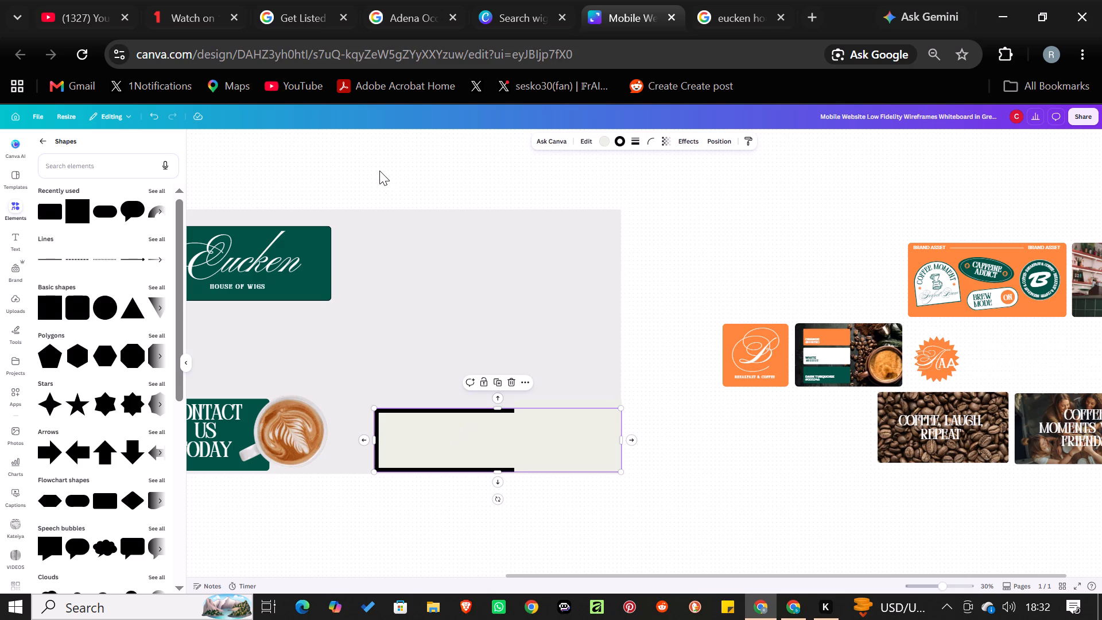
{"action": "left_click", "coordinate": [40, 142]}
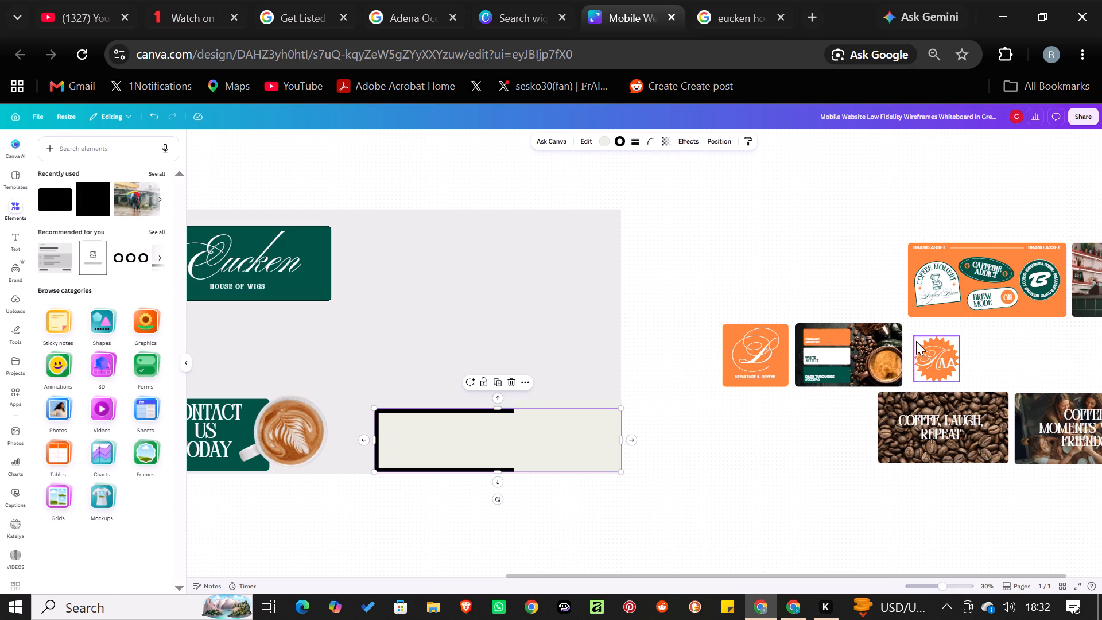
{"action": "left_click", "coordinate": [974, 505]}
{"action": "left_click_drag", "start_coordinate": [1080, 430], "coordinate": [451, 439]}
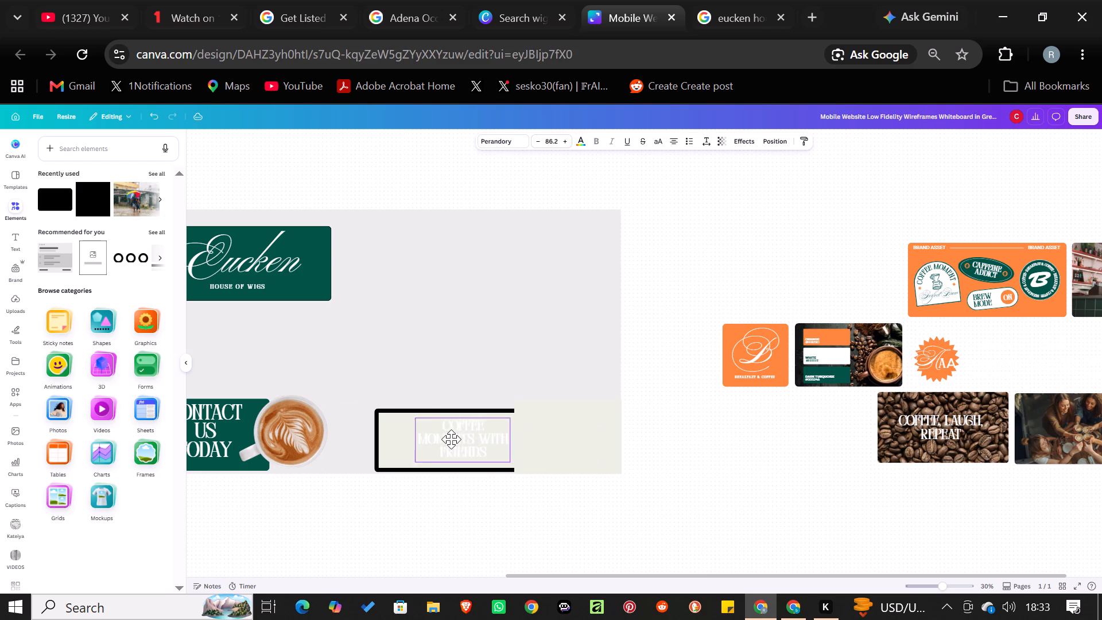
{"action": "left_click_drag", "start_coordinate": [451, 439], "coordinate": [428, 441]}
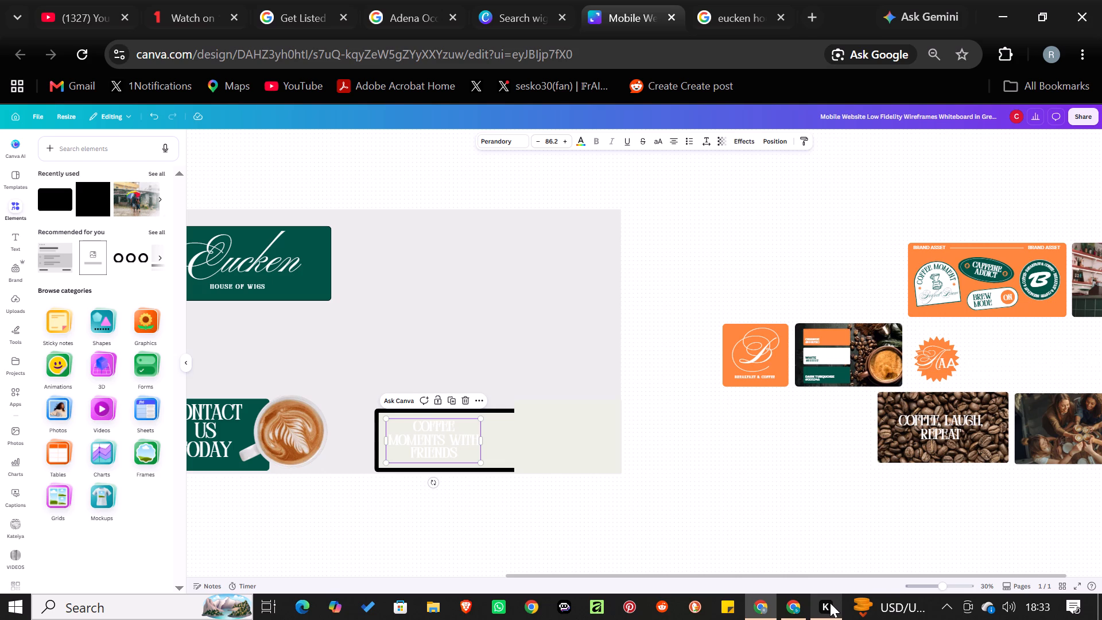
{"action": "left_click", "coordinate": [975, 484]}
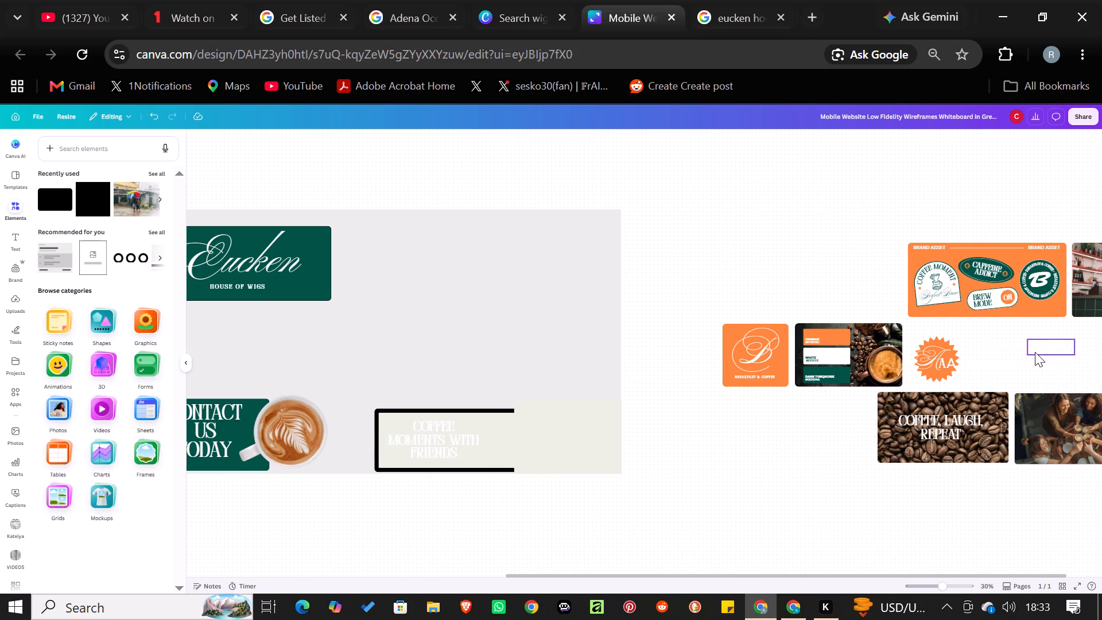
{"action": "left_click", "coordinate": [884, 473]}
Replace the "Coffee moments with friends" text with the "DM/ Call" line and shop phone number copied from the Instagram entry in the Google results.
{"action": "key", "text": "Right"}
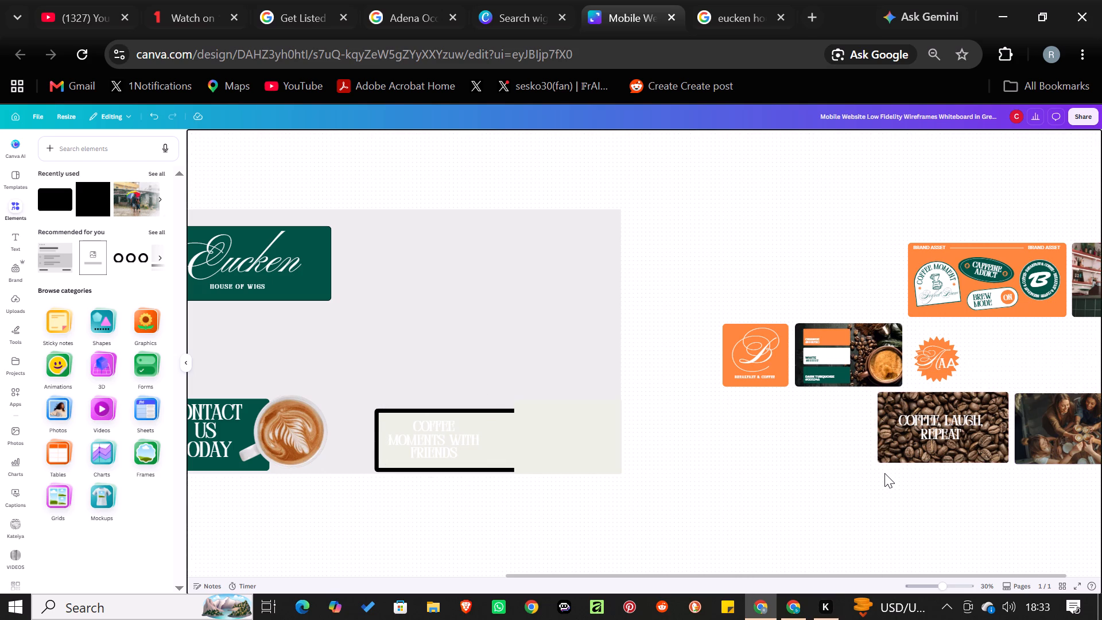
{"action": "left_click", "coordinate": [1054, 573]}
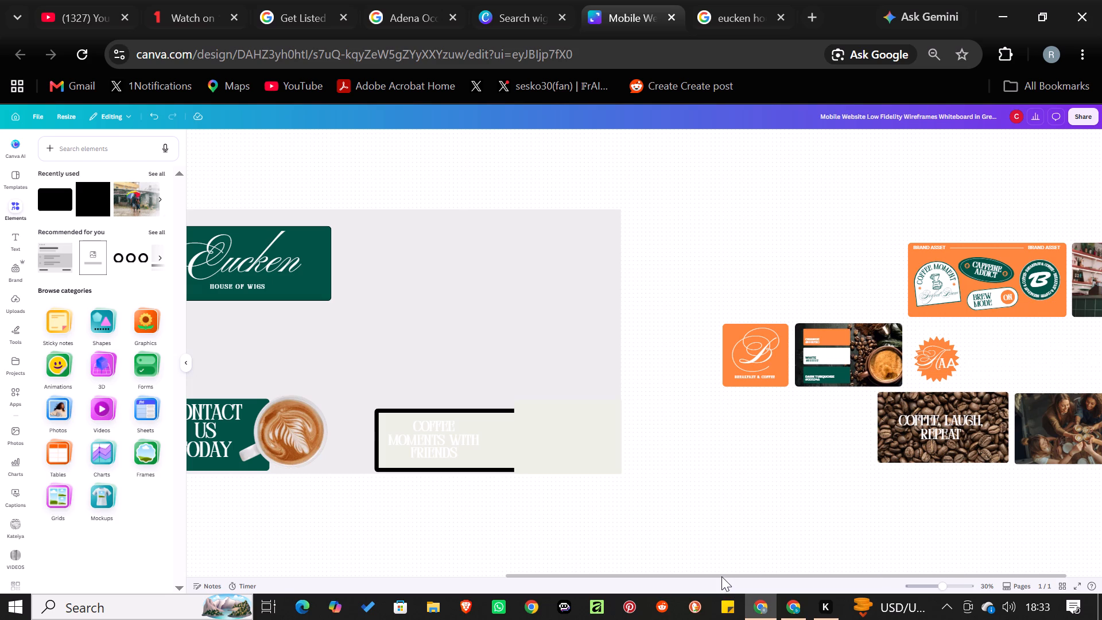
{"action": "left_click_drag", "start_coordinate": [720, 575], "coordinate": [834, 569]}
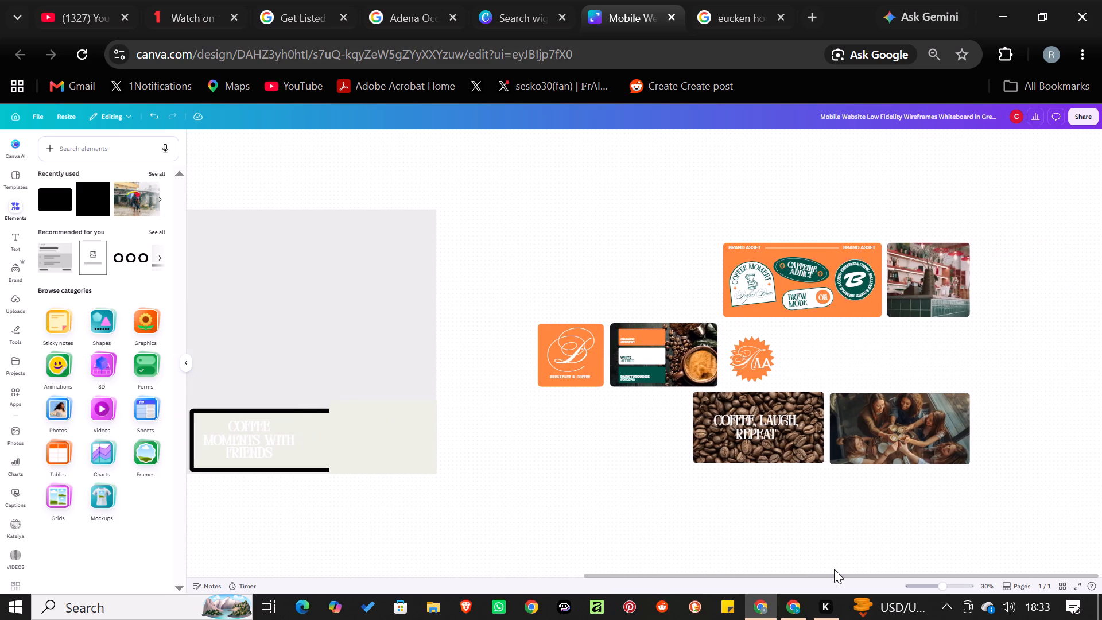
{"action": "left_click_drag", "start_coordinate": [834, 569], "coordinate": [681, 565]}
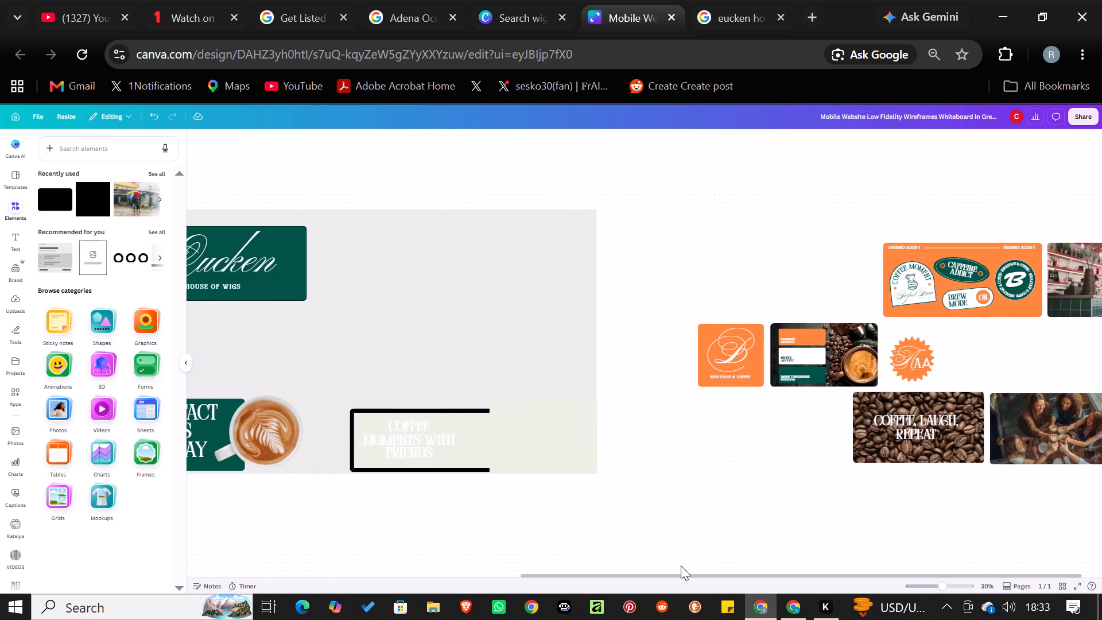
{"action": "left_click_drag", "start_coordinate": [681, 565], "coordinate": [649, 563]}
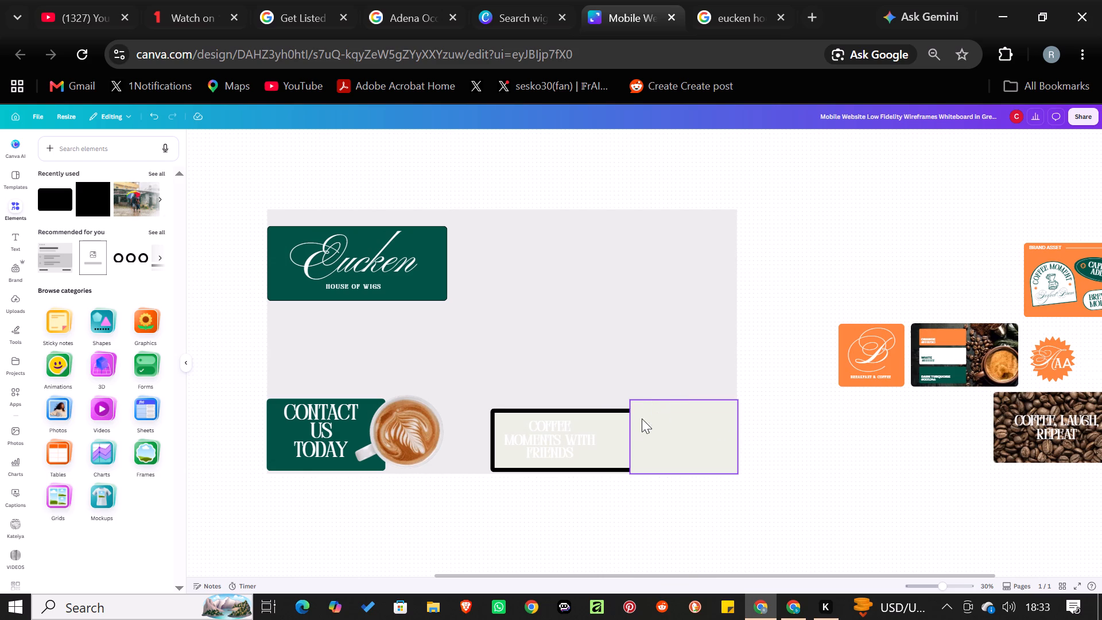
{"action": "double_click", "coordinate": [577, 437]}
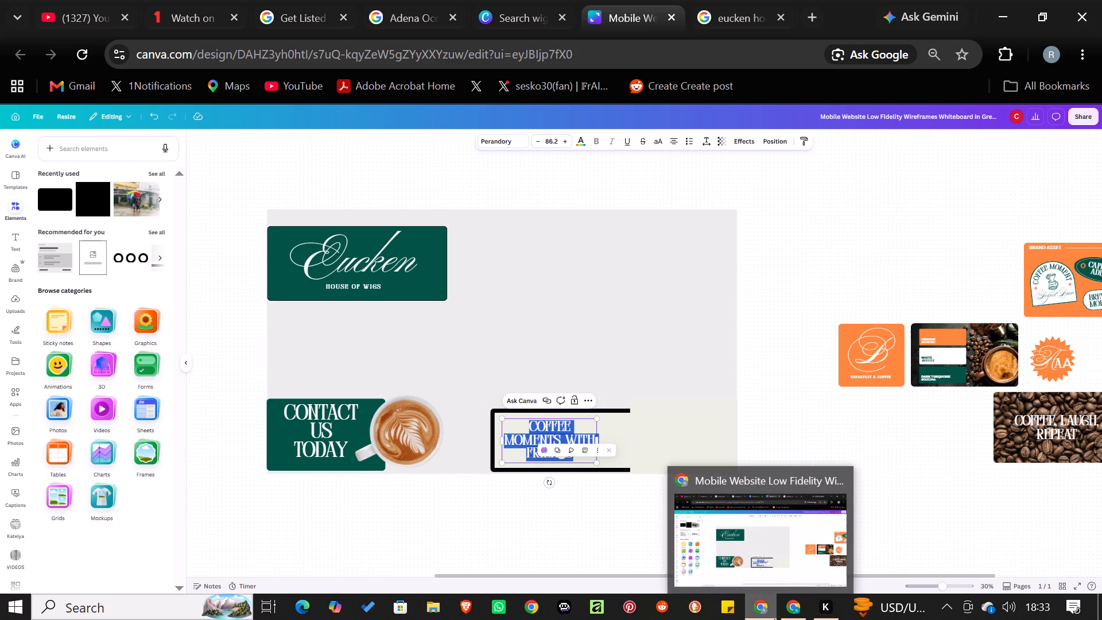
{"action": "left_click", "coordinate": [714, 0]}
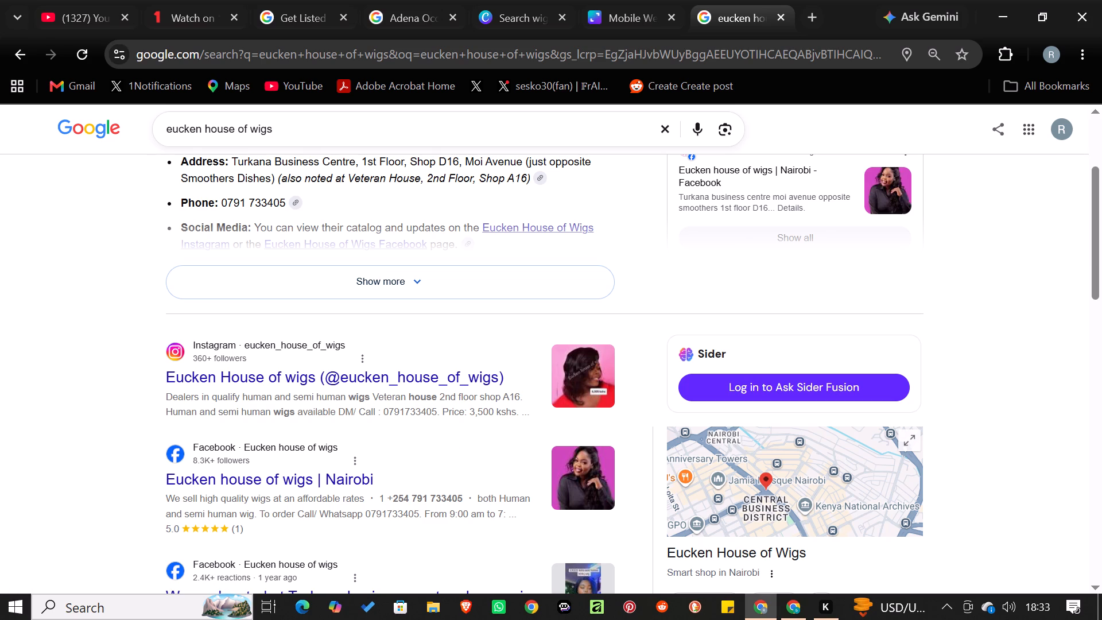
{"action": "left_click_drag", "start_coordinate": [358, 410], "coordinate": [375, 413]}
{"action": "left_click", "coordinate": [357, 428]}
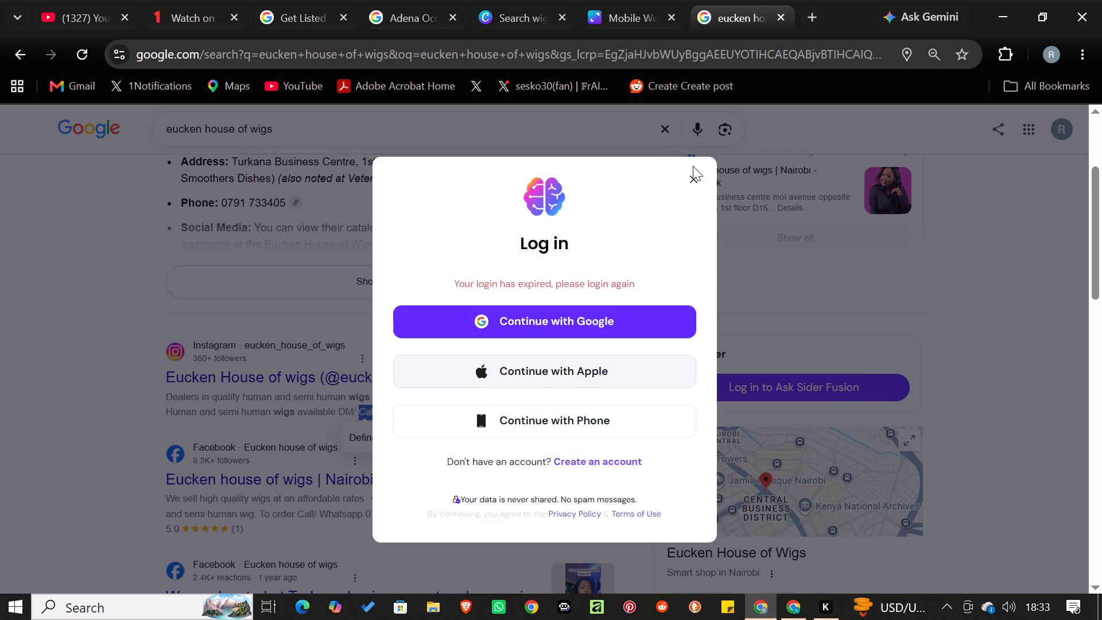
{"action": "left_click", "coordinate": [693, 178]}
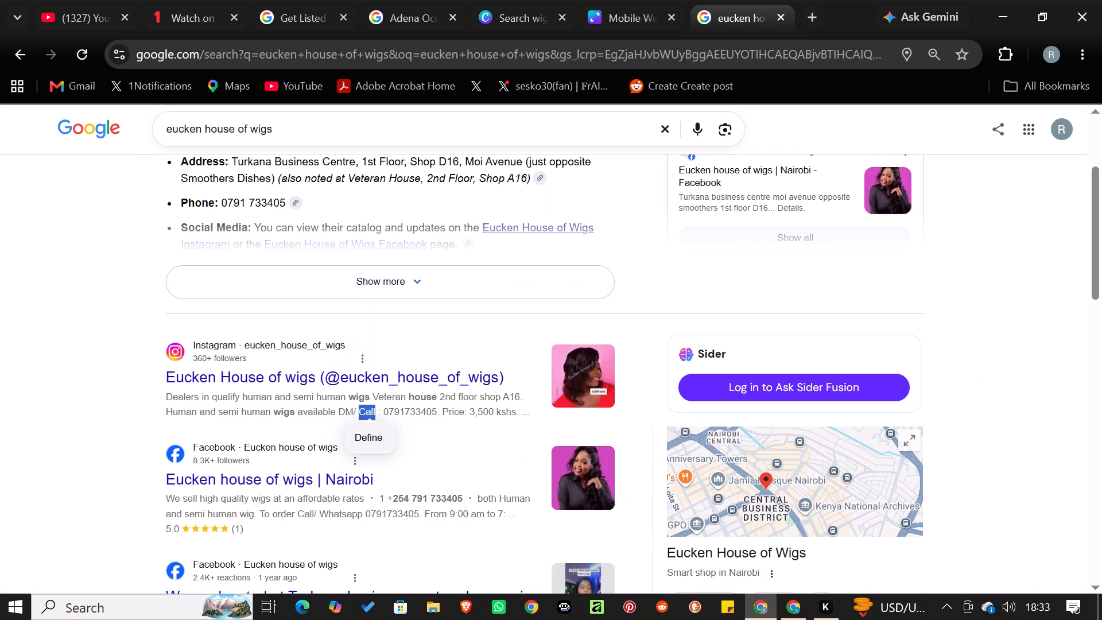
{"action": "left_click_drag", "start_coordinate": [336, 411], "coordinate": [429, 409]}
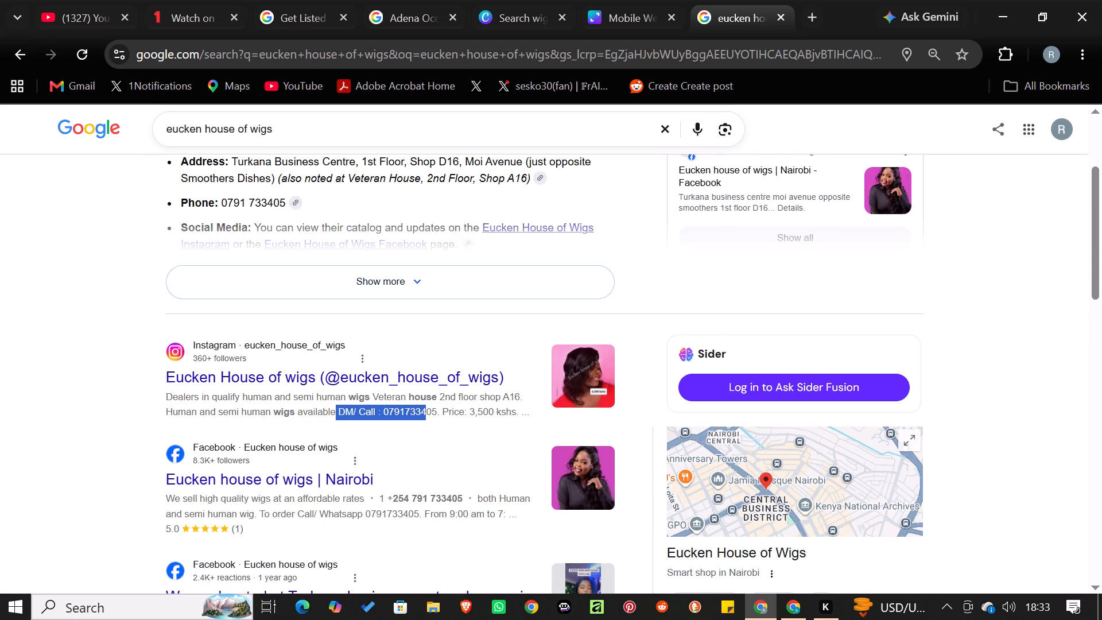
{"action": "left_click_drag", "start_coordinate": [429, 409], "coordinate": [440, 409]}
{"action": "key", "text": "ctrl+c"}
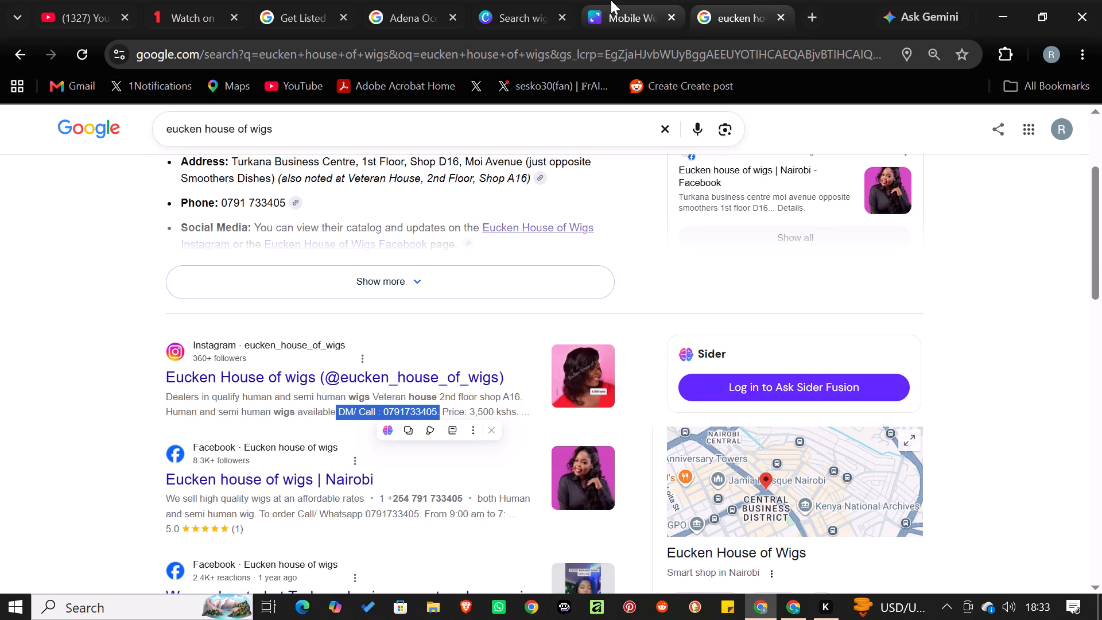
{"action": "left_click", "coordinate": [611, 0]}
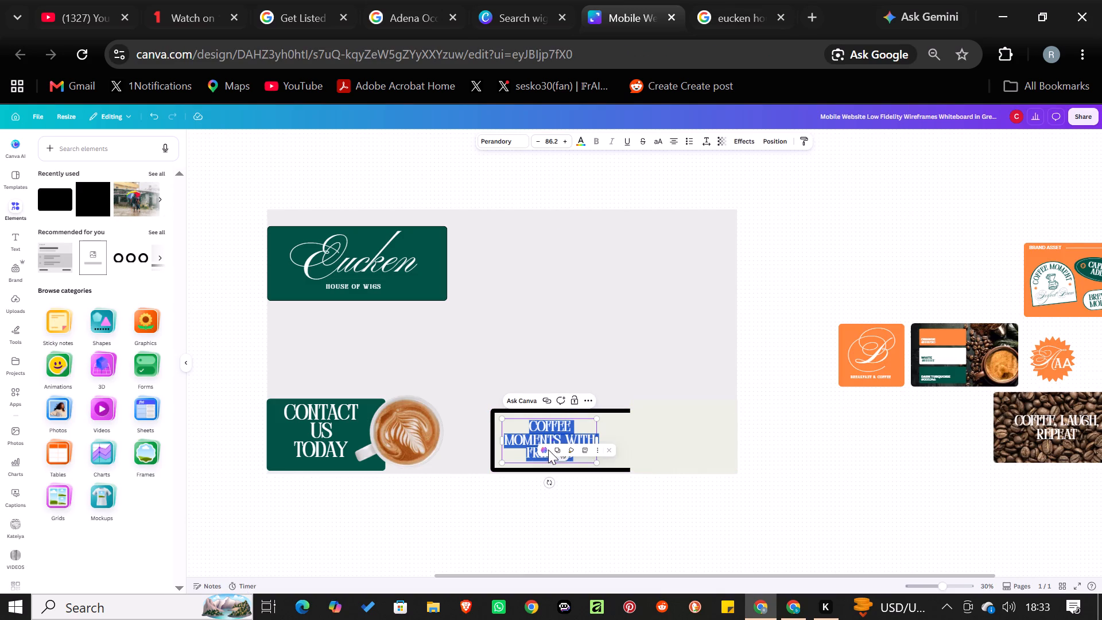
{"action": "key", "text": "ctrl+v"}
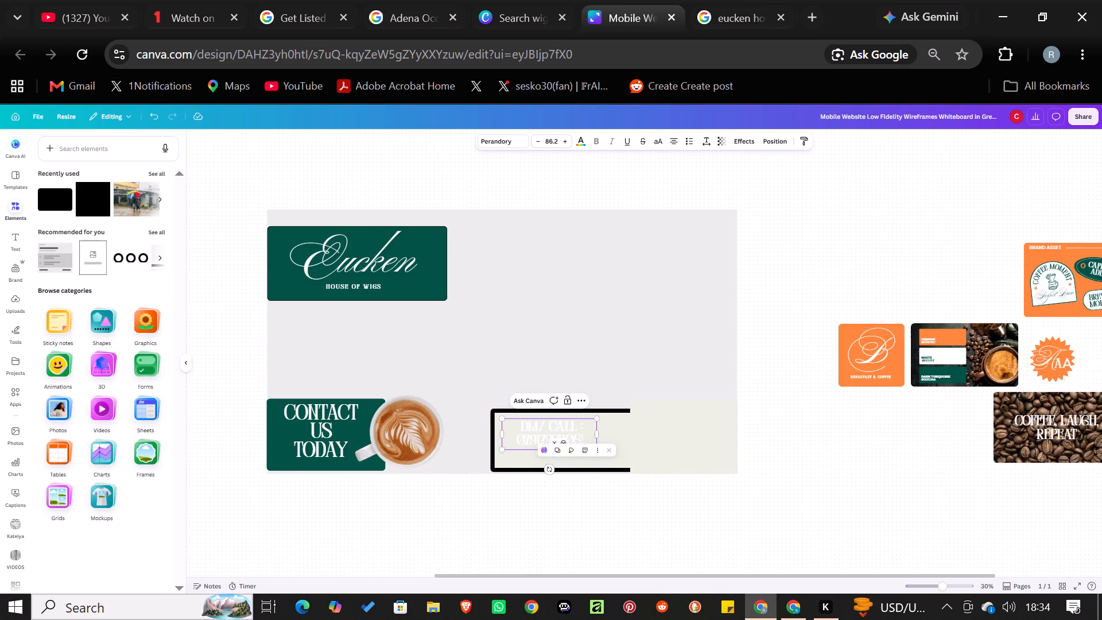
Apply the suggested spacing correction to the pasted contact line so its label reads "DM/Call:", and deselect the text.
{"action": "left_click", "coordinate": [601, 436]}
{"action": "left_click", "coordinate": [570, 439]}
{"action": "left_click", "coordinate": [557, 423]}
{"action": "left_click", "coordinate": [541, 451]}
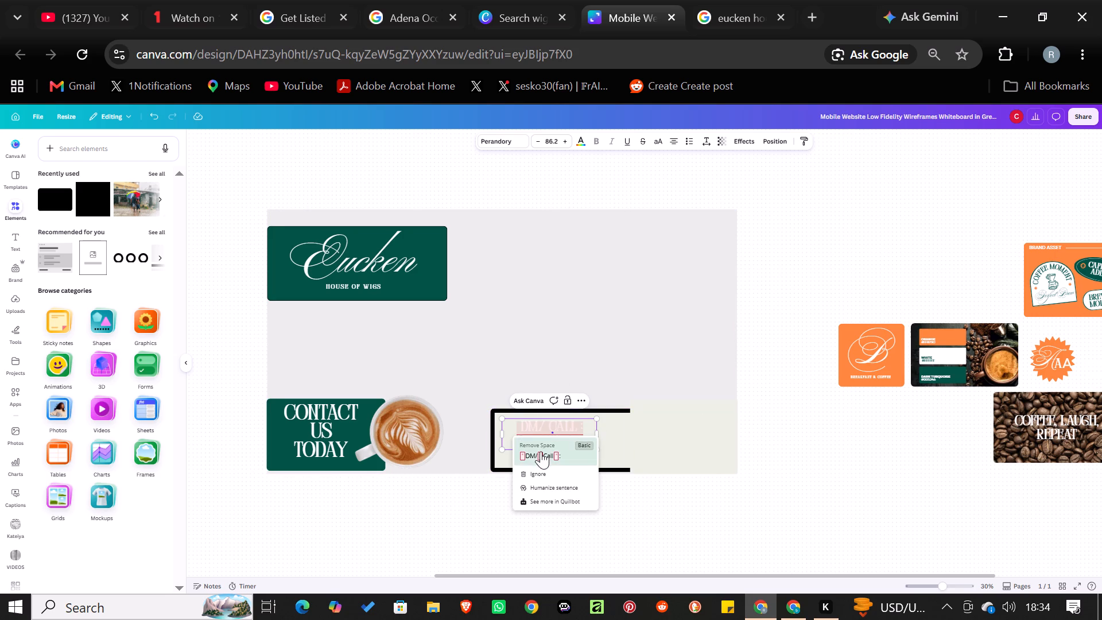
{"action": "left_click", "coordinate": [773, 478]}
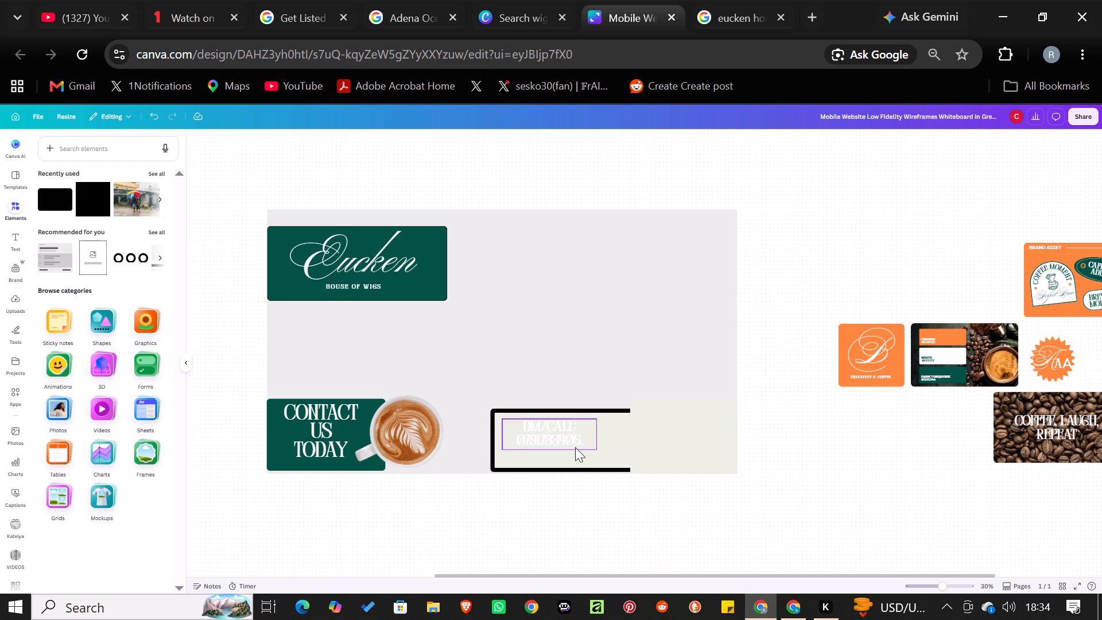
Try dark grey-green and near-black fills on the Eucken House of Wigs tile, settling on dark grey-brown #1d1815.
{"action": "left_click", "coordinate": [598, 330]}
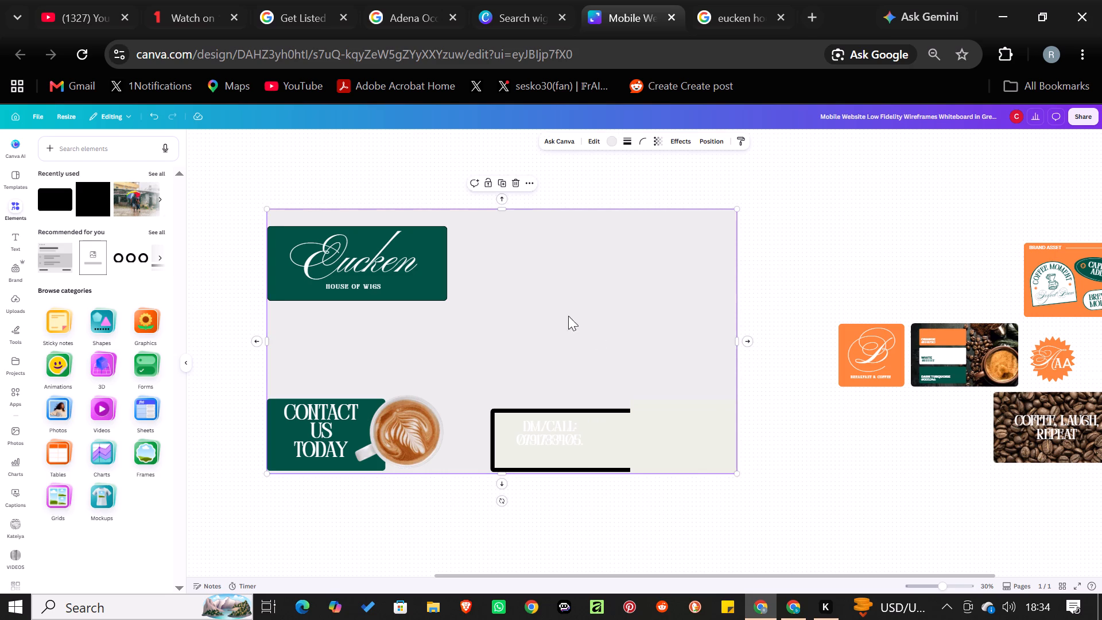
{"action": "left_click", "coordinate": [616, 138]}
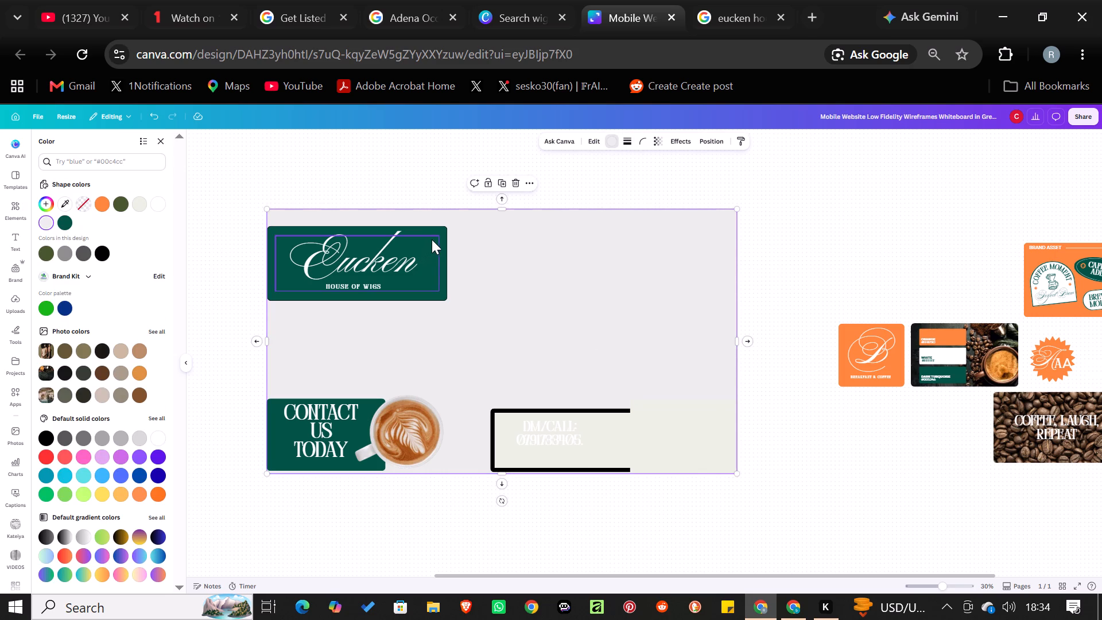
{"action": "left_click", "coordinate": [440, 227]}
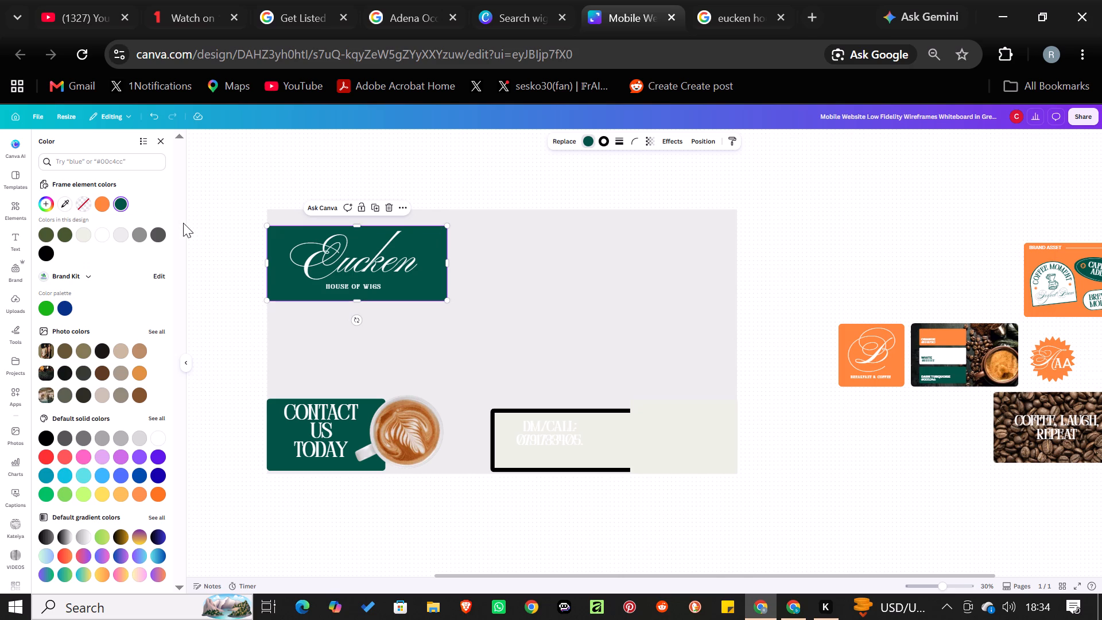
{"action": "left_click", "coordinate": [63, 238]}
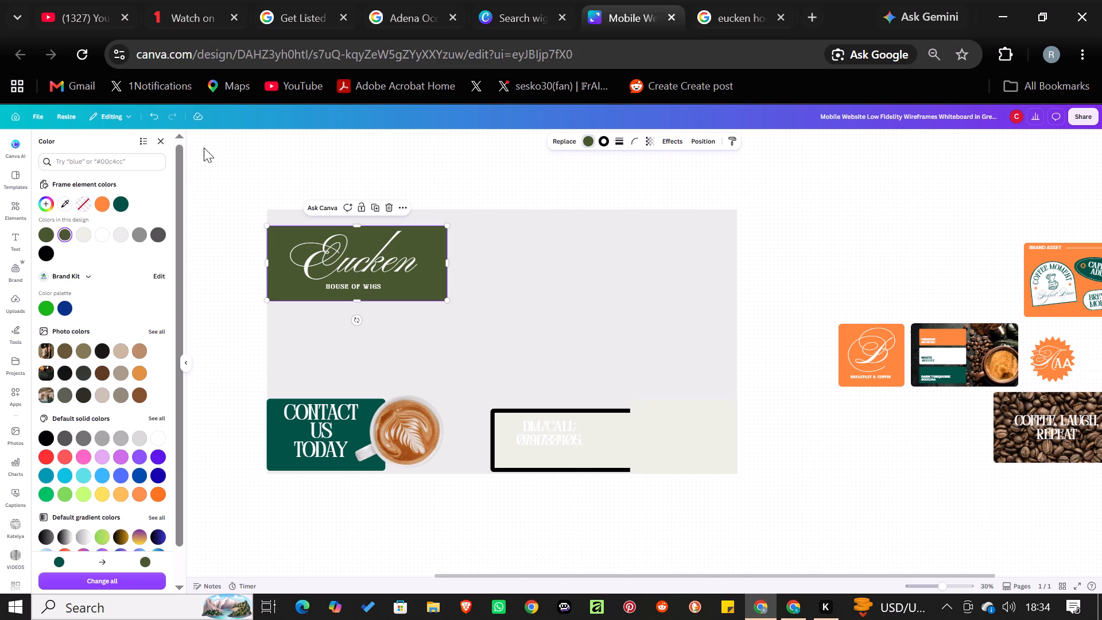
{"action": "left_click", "coordinate": [153, 114]}
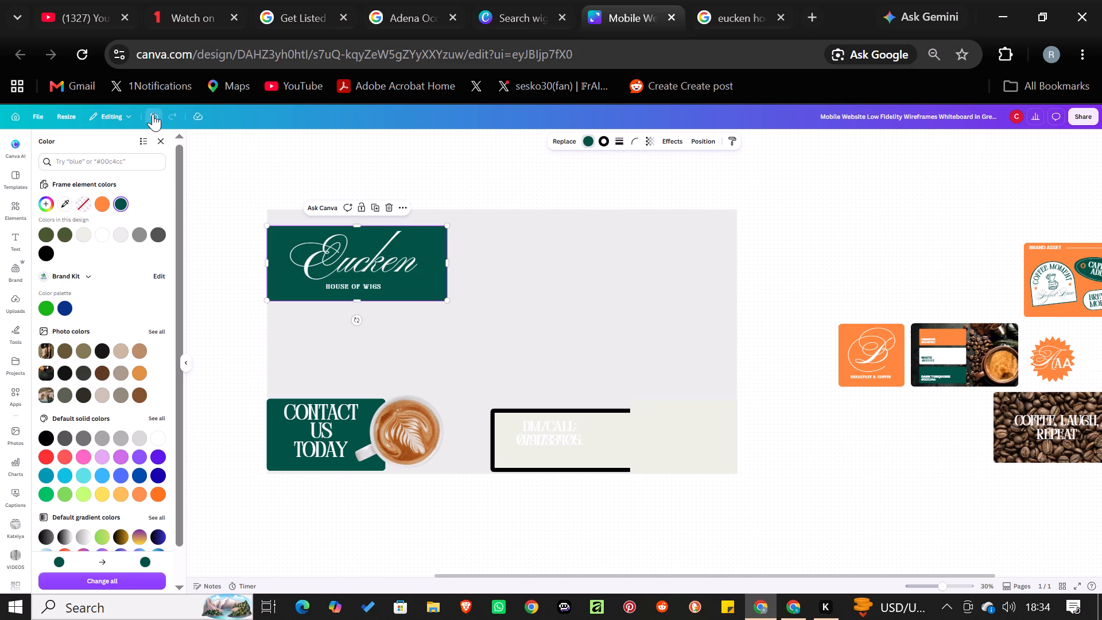
{"action": "left_click", "coordinate": [44, 235]}
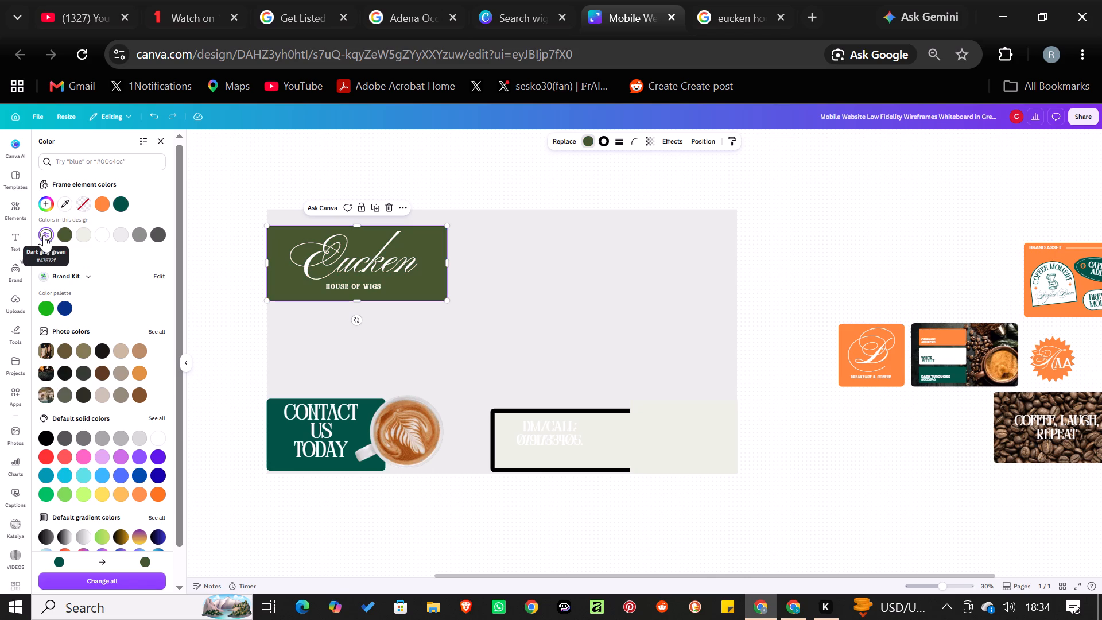
{"action": "left_click", "coordinate": [65, 235]}
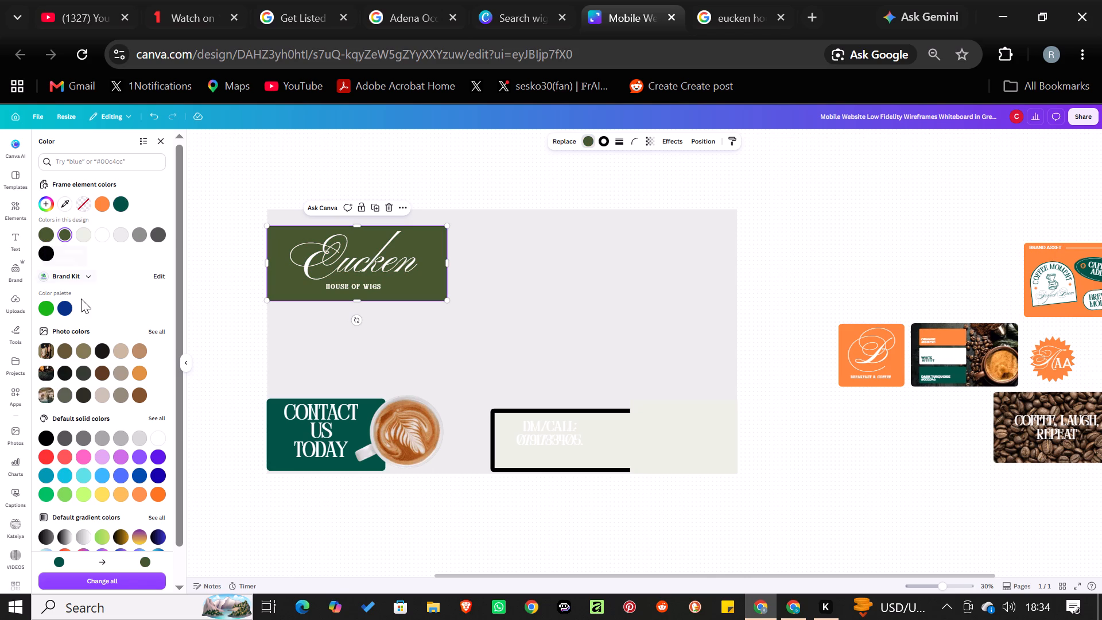
{"action": "left_click", "coordinate": [64, 377]}
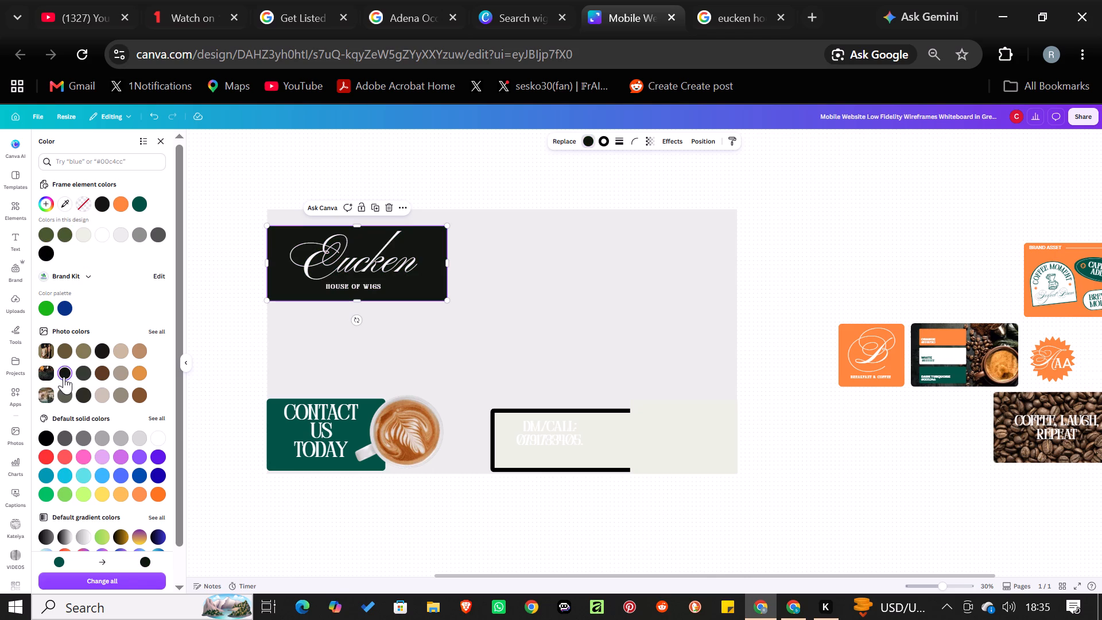
{"action": "left_click", "coordinate": [84, 375]}
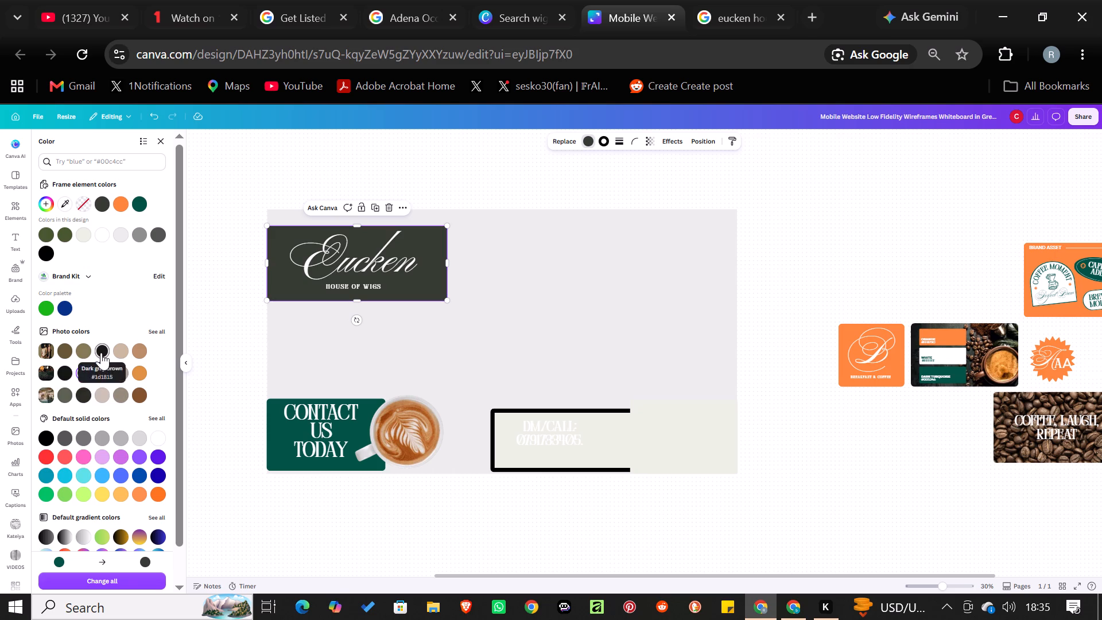
{"action": "left_click", "coordinate": [101, 352]}
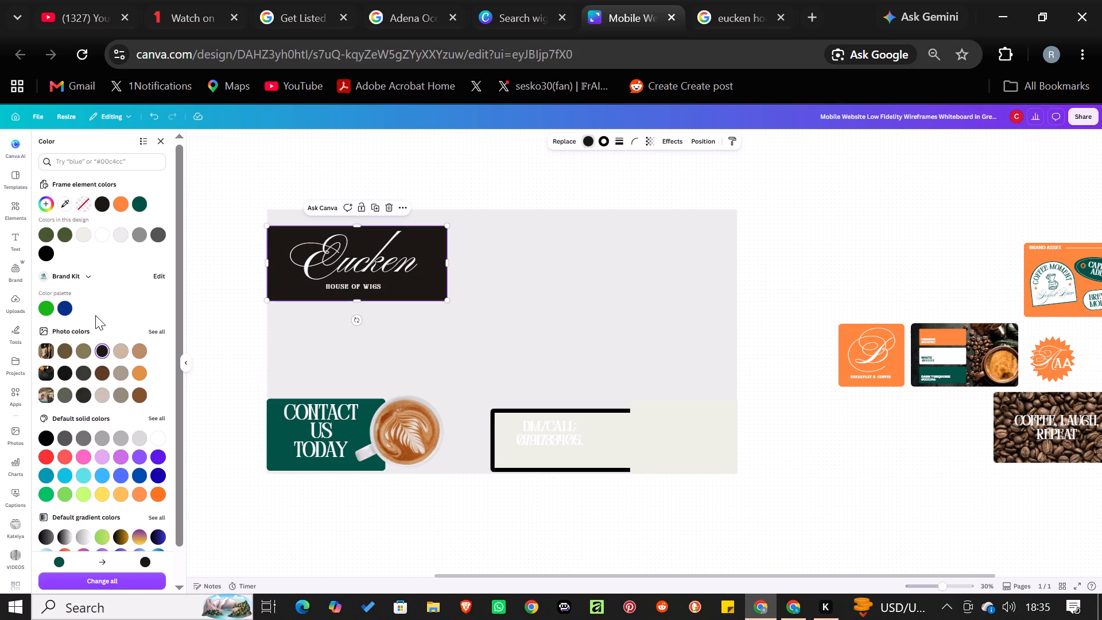
Search the colours for "dark turqoise" and try browns and vivid blue on the Contact Us Today tile, settling on dark navy.
{"action": "left_click", "coordinate": [271, 430]}
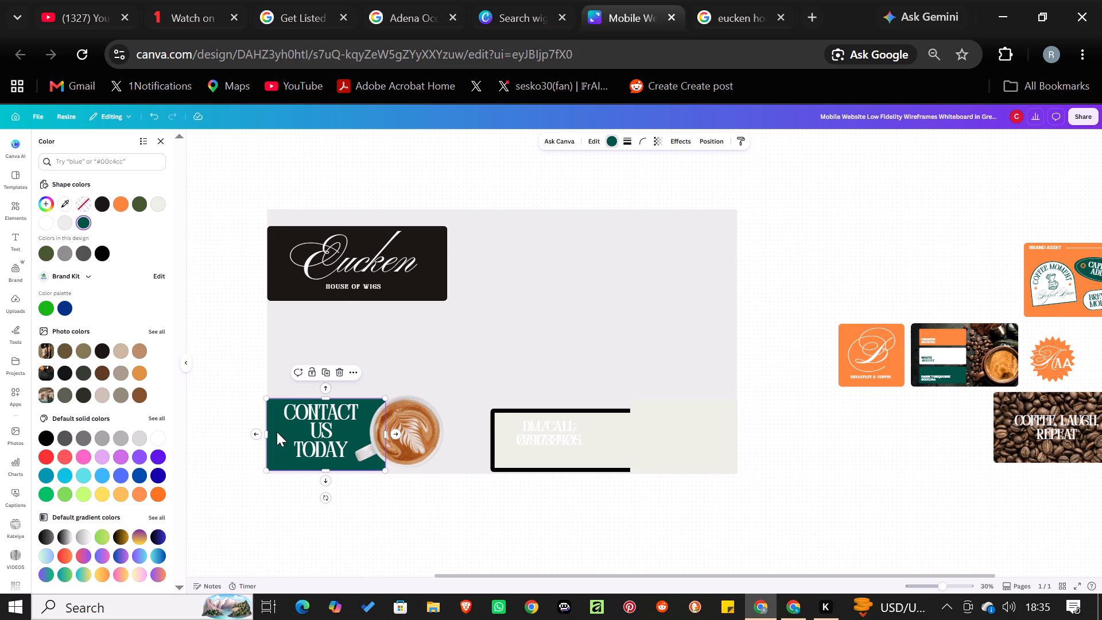
{"action": "right_click", "coordinate": [277, 432]}
{"action": "left_click", "coordinate": [225, 511]}
{"action": "left_click", "coordinate": [280, 435]}
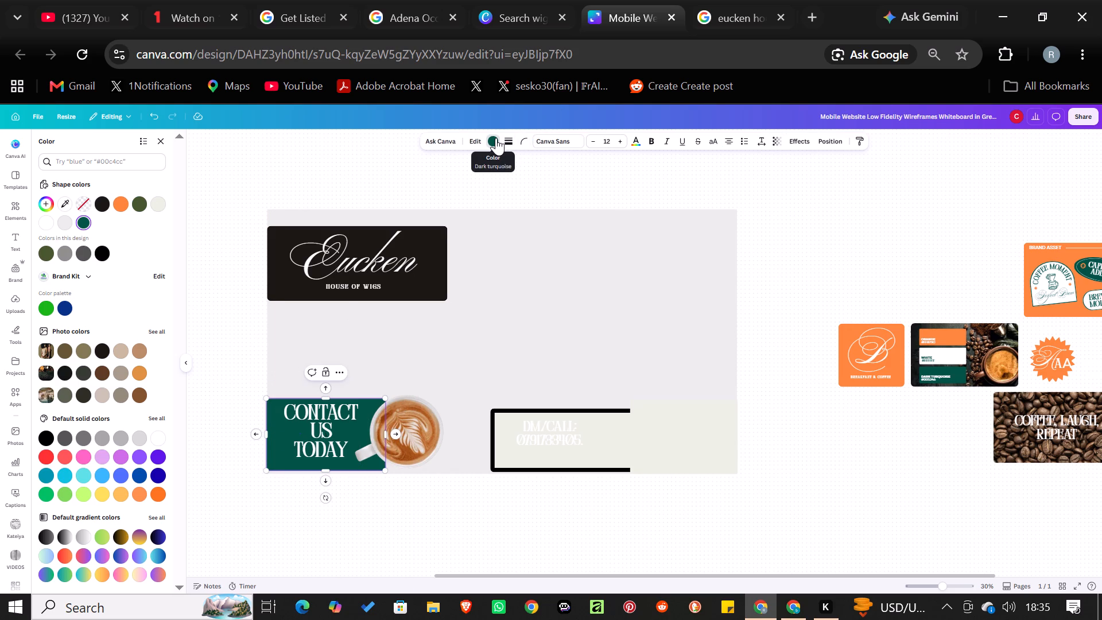
{"action": "left_click", "coordinate": [97, 161]}
{"action": "type", "text": "darj"}
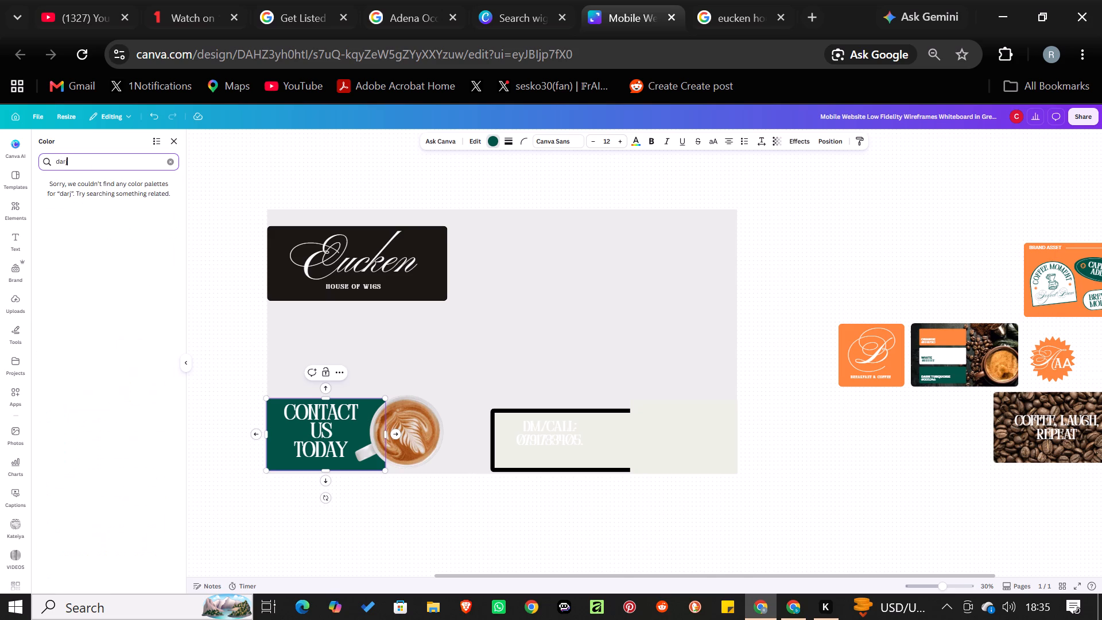
{"action": "key", "text": "BackSpace"}
{"action": "key", "text": "k"}
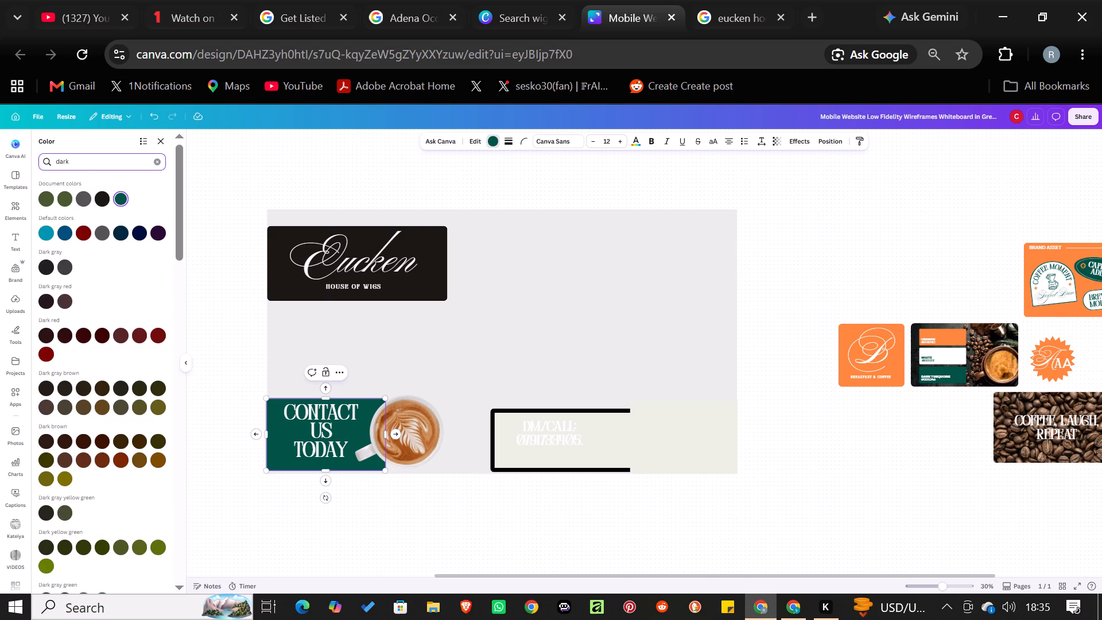
{"action": "key", "text": "space"}
{"action": "type", "text": "tur"}
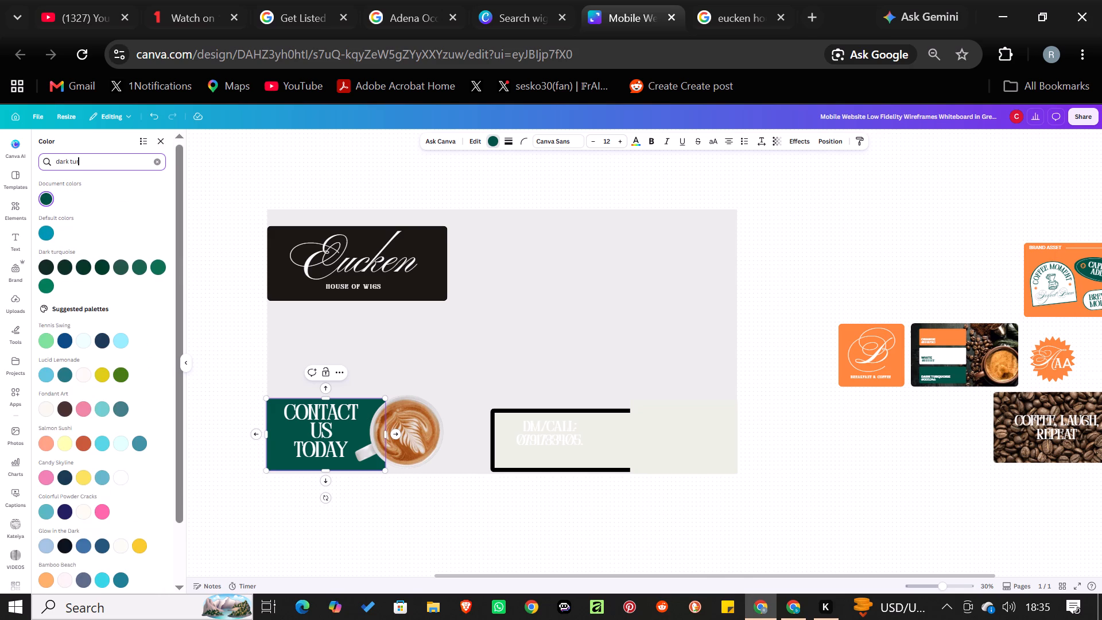
{"action": "type", "text": "qo"}
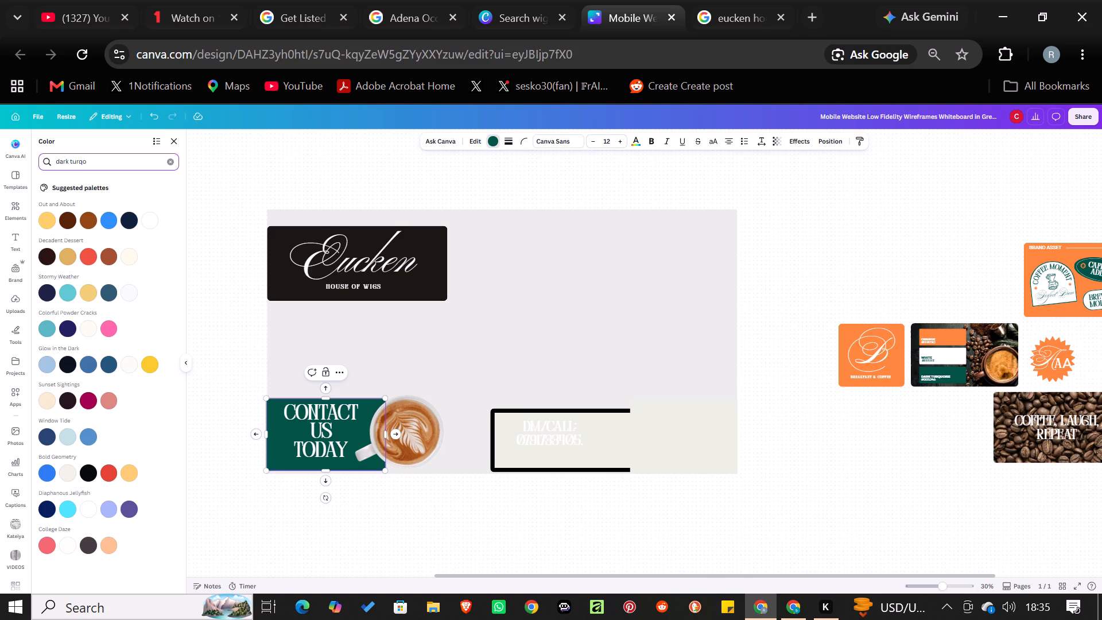
{"action": "type", "text": "is"}
{"action": "key", "text": "e"}
{"action": "left_click", "coordinate": [68, 217]}
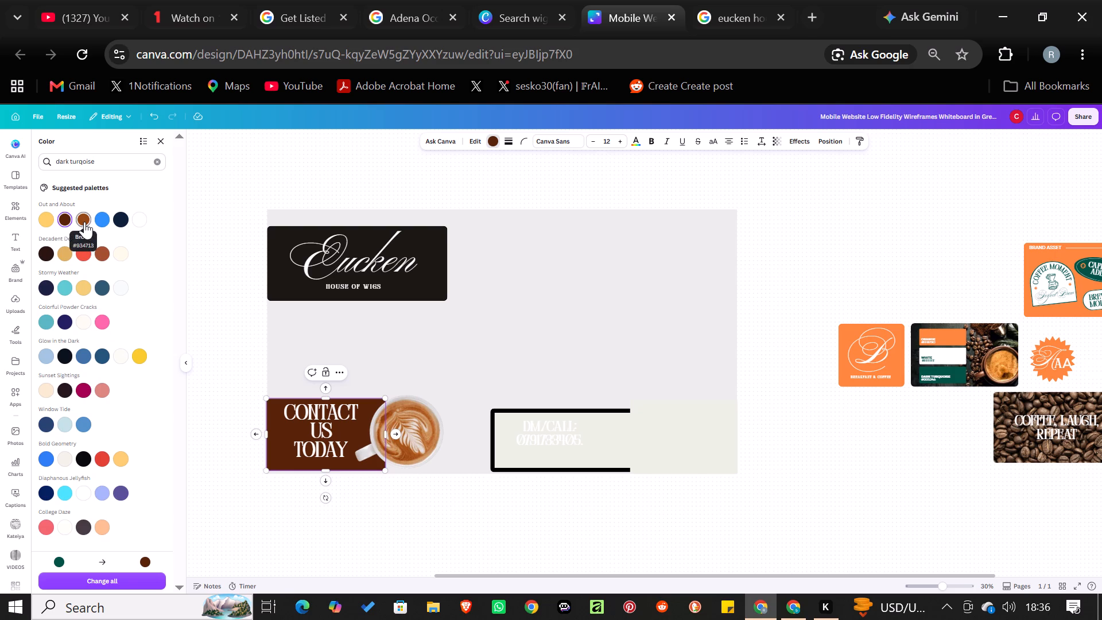
{"action": "left_click", "coordinate": [84, 222]}
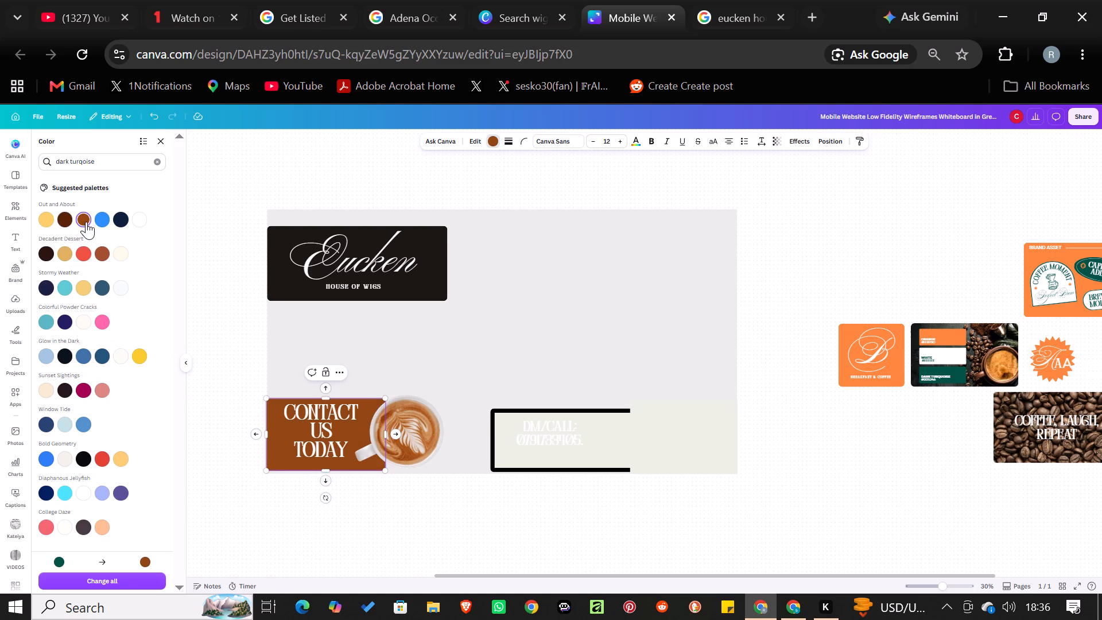
{"action": "left_click", "coordinate": [109, 218]}
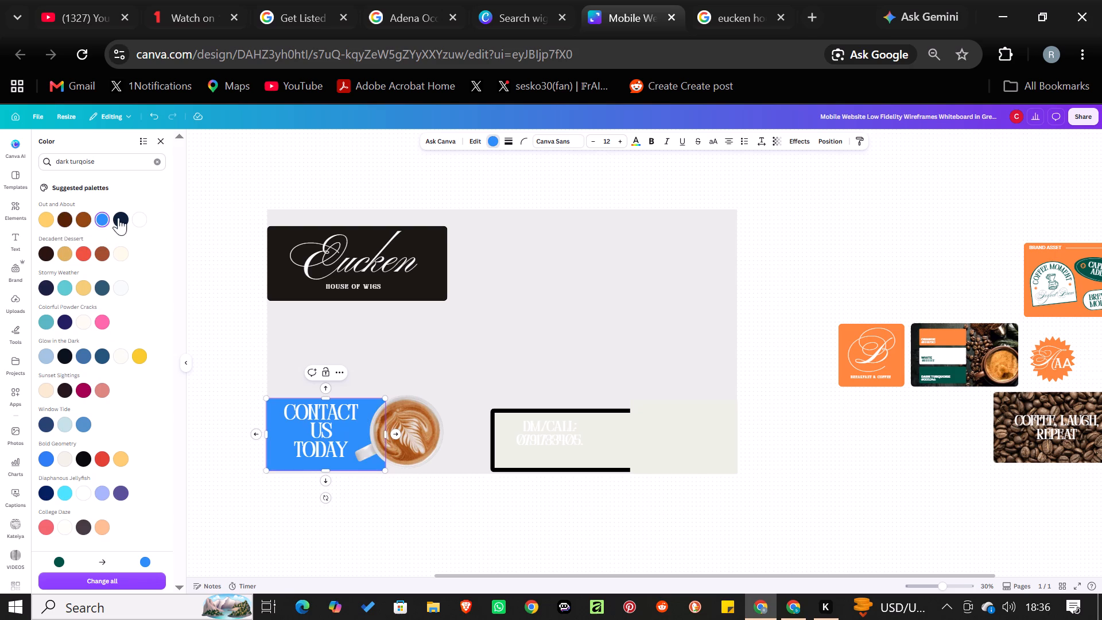
{"action": "left_click", "coordinate": [127, 218]}
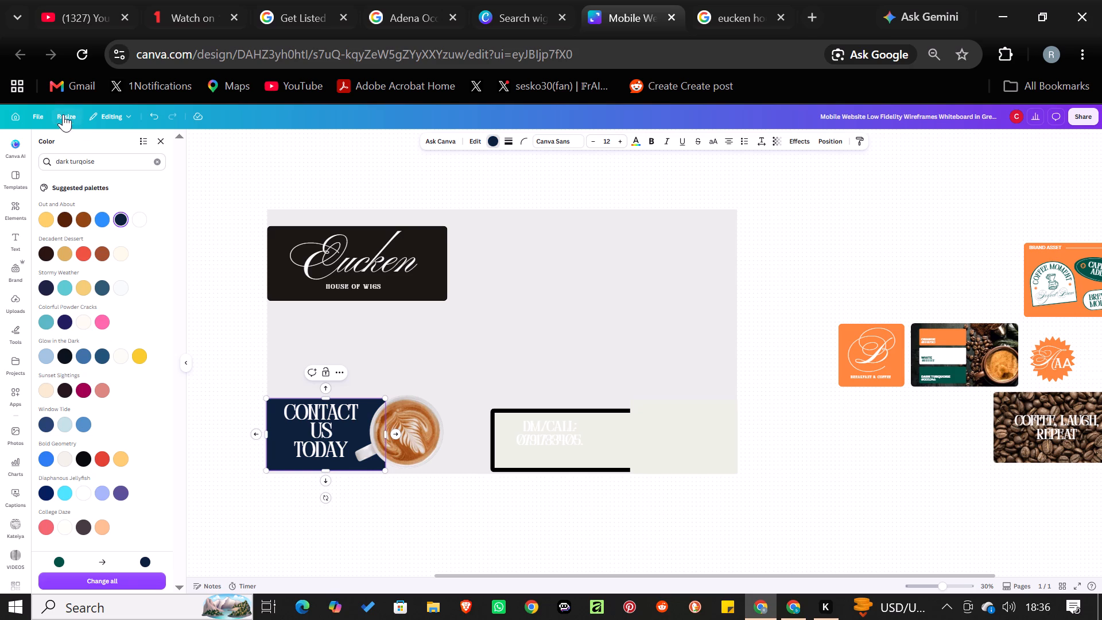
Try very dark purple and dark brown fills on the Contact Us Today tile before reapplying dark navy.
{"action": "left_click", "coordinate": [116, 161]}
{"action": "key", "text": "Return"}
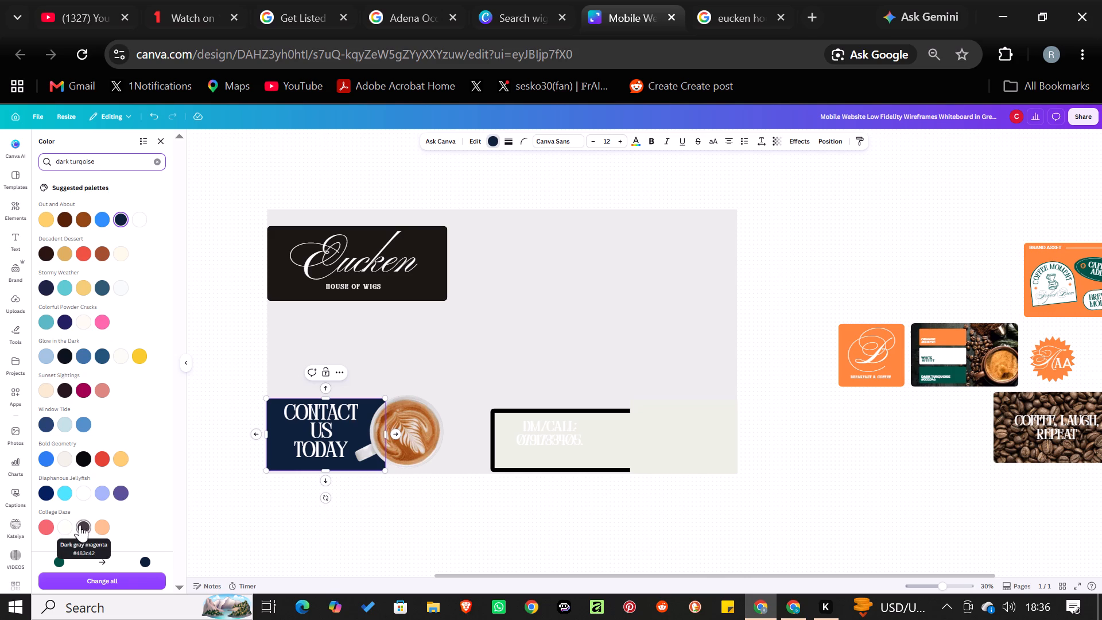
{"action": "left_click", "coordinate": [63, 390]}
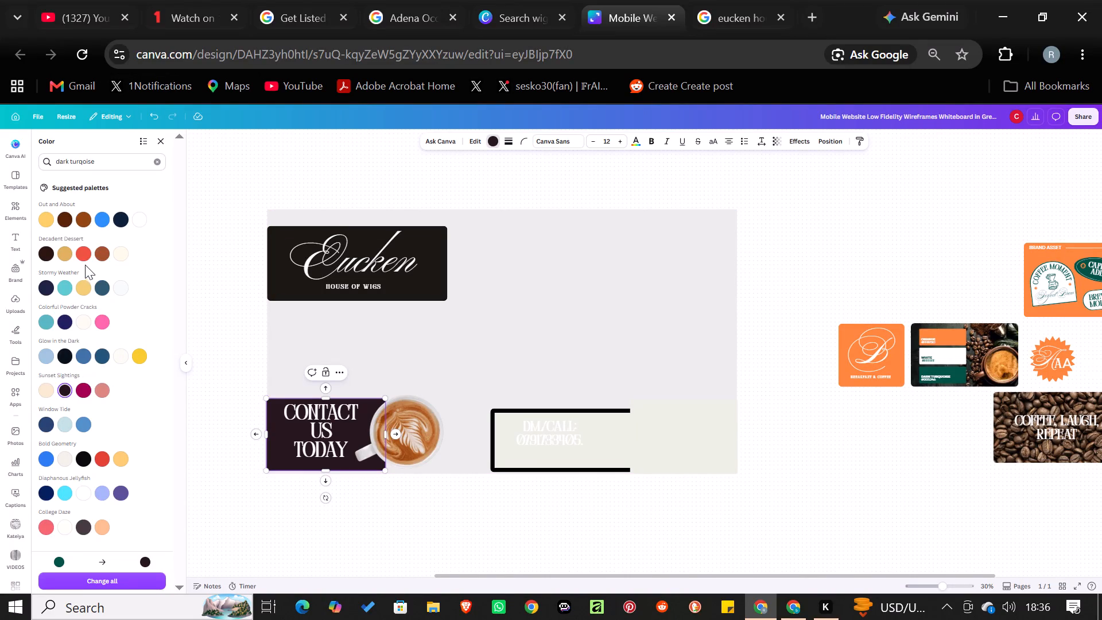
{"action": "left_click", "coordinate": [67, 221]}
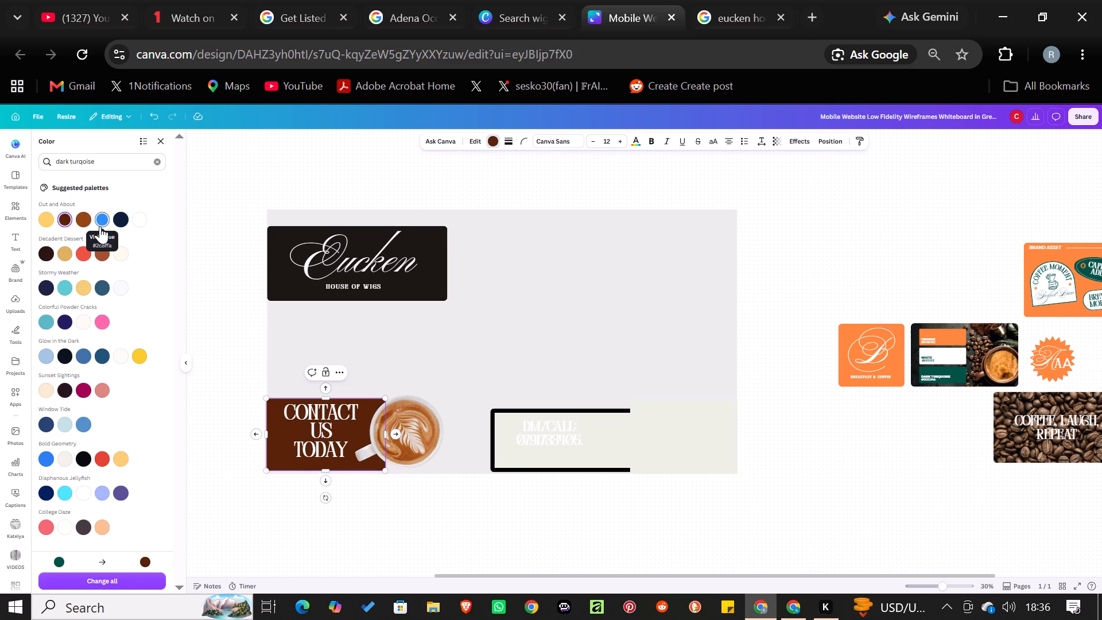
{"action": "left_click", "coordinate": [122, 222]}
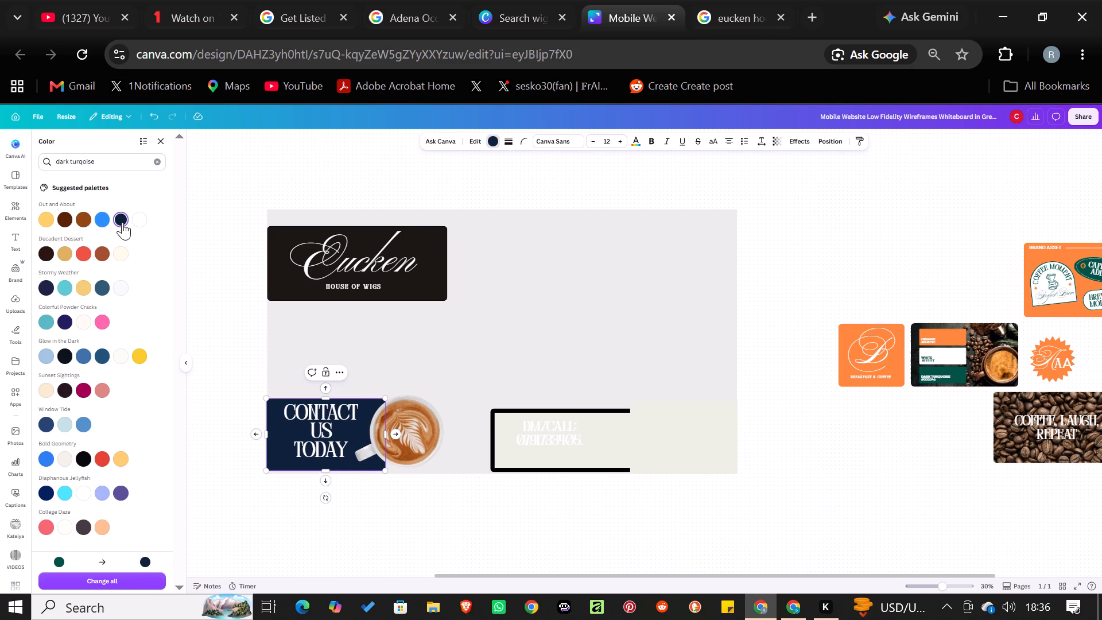
Fill the large light-grey background rectangle with the same dark navy from the Out and About palette.
{"action": "left_click", "coordinate": [452, 345]}
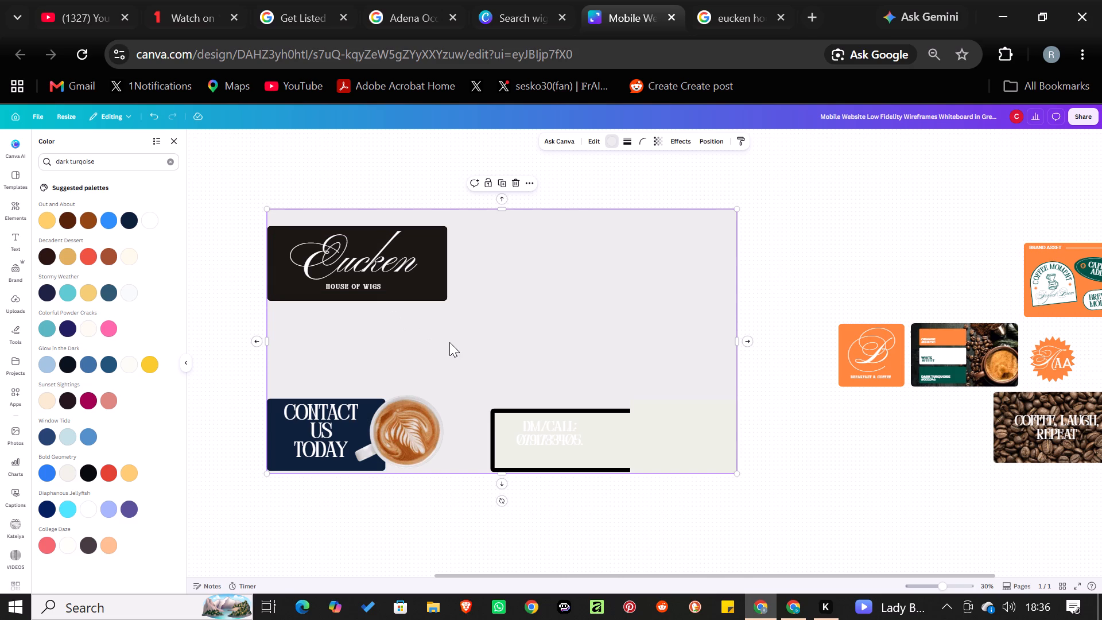
{"action": "left_click", "coordinate": [449, 342]}
{"action": "left_click", "coordinate": [116, 164]}
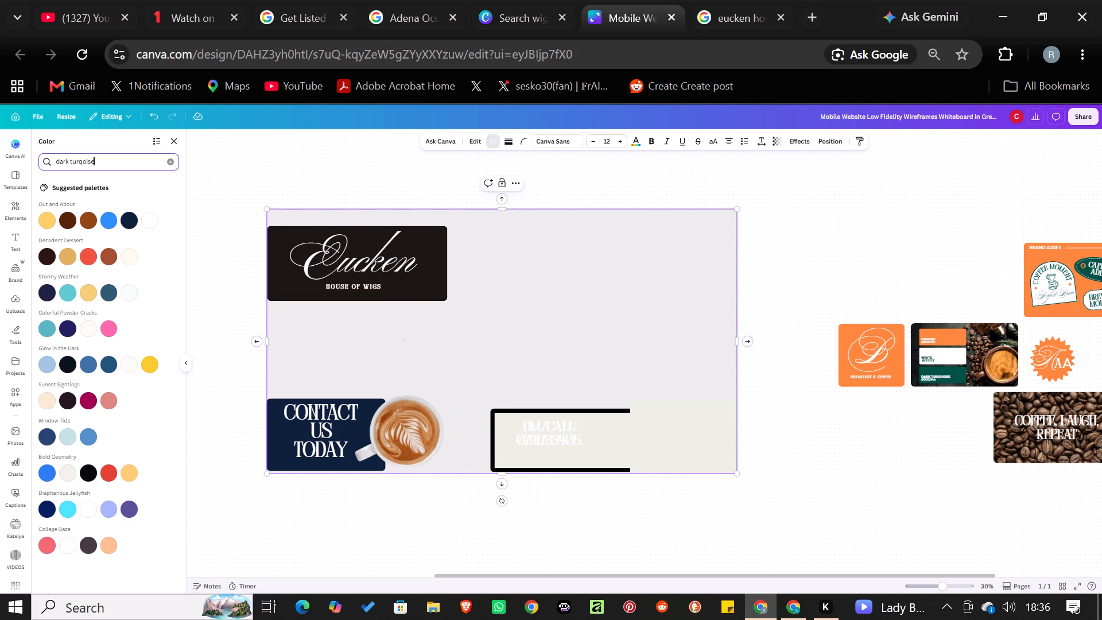
{"action": "left_click", "coordinate": [126, 220]}
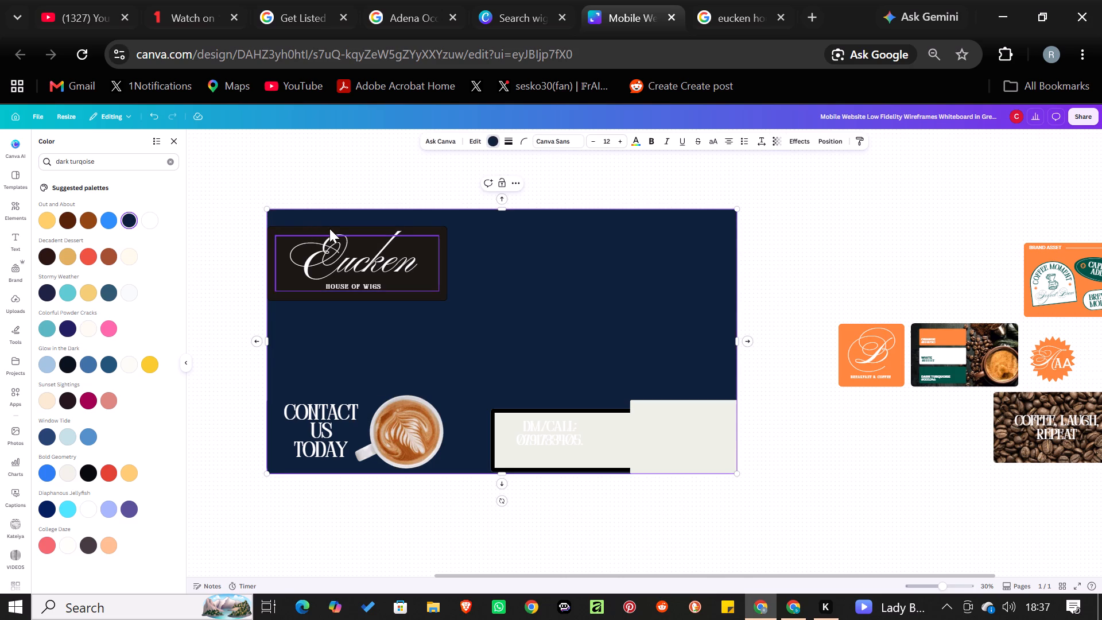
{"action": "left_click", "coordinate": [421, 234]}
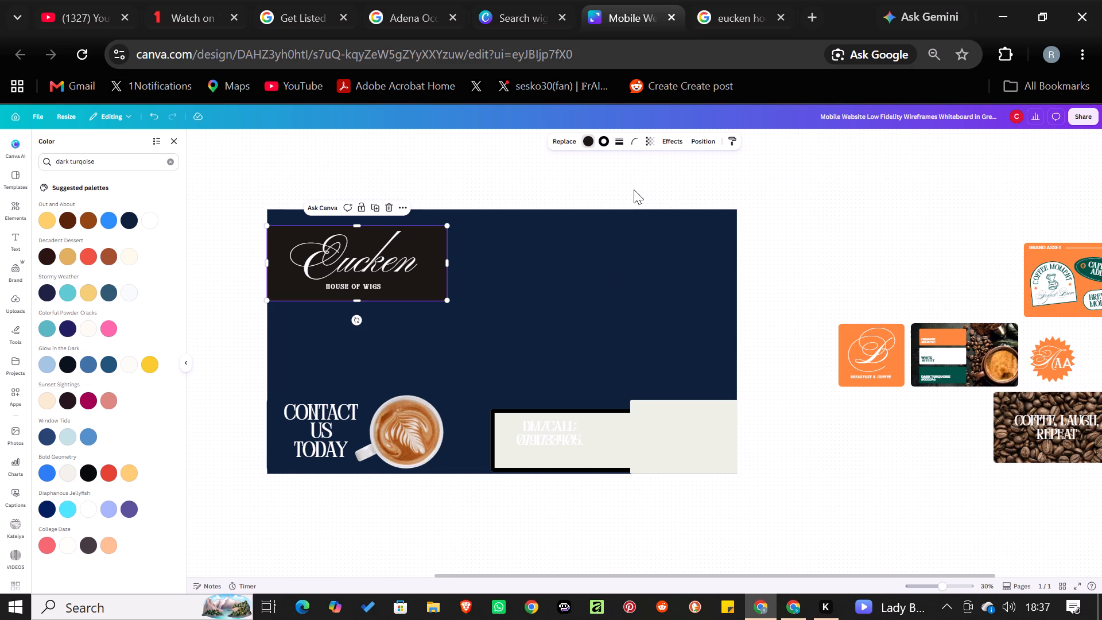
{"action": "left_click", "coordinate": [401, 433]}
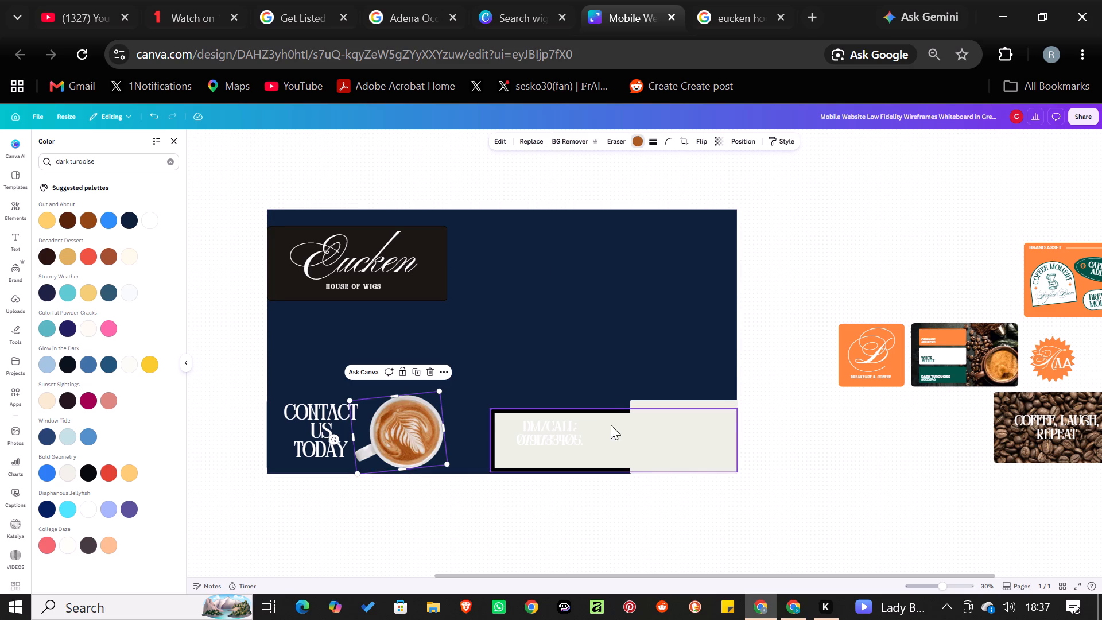
Recolour the white "DM/CALL:" phone text to the dark turquoise green from the design's text colours.
{"action": "left_click", "coordinate": [580, 430]}
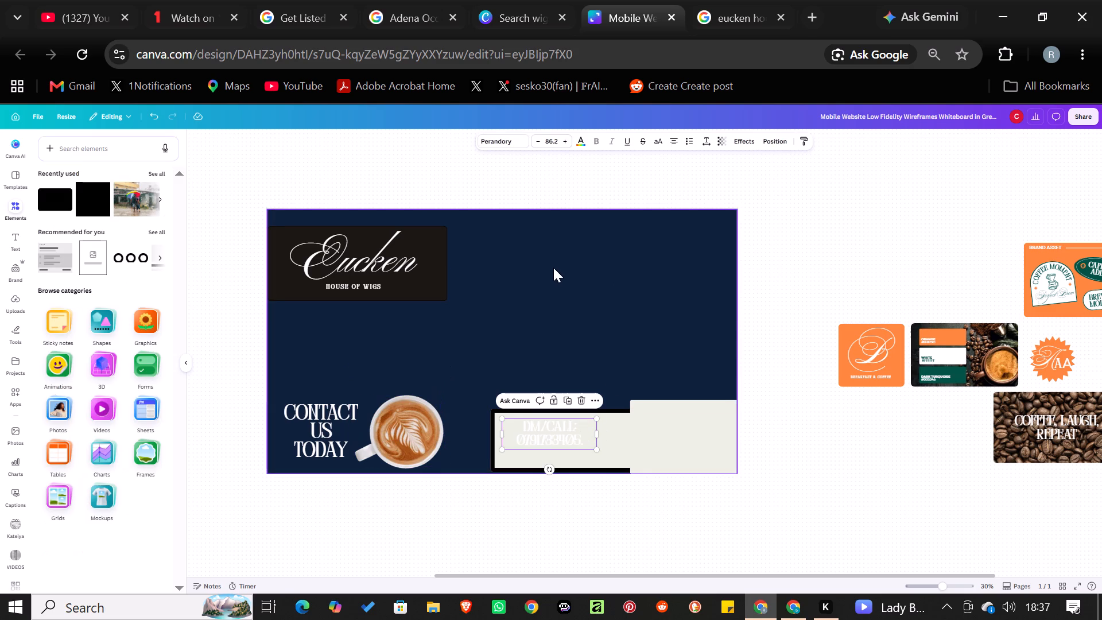
{"action": "left_click", "coordinate": [583, 138]}
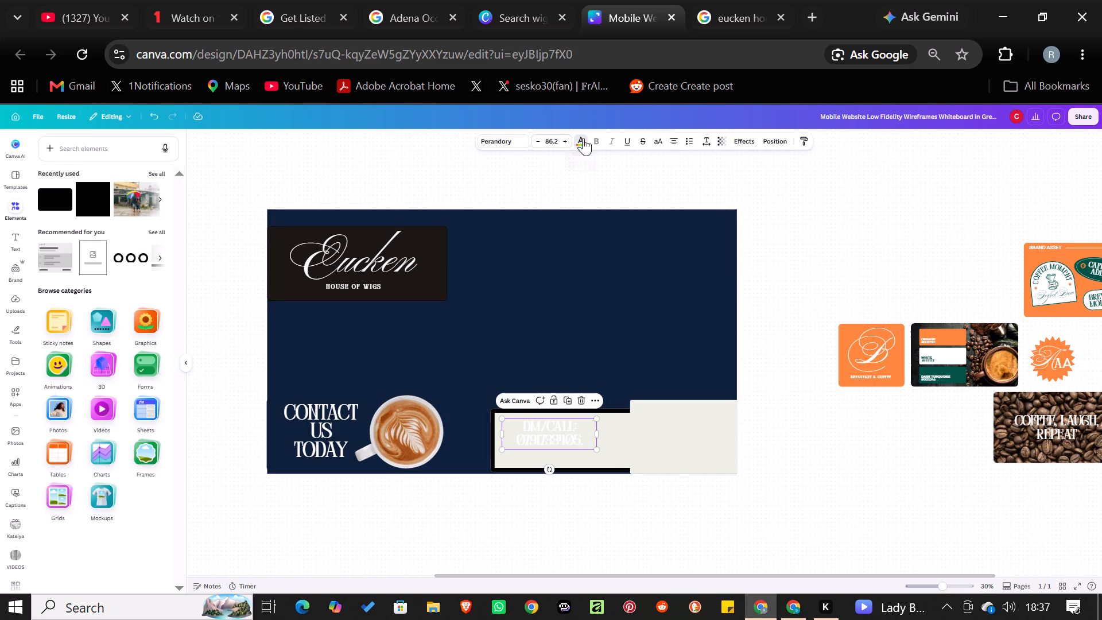
{"action": "left_click", "coordinate": [138, 204]}
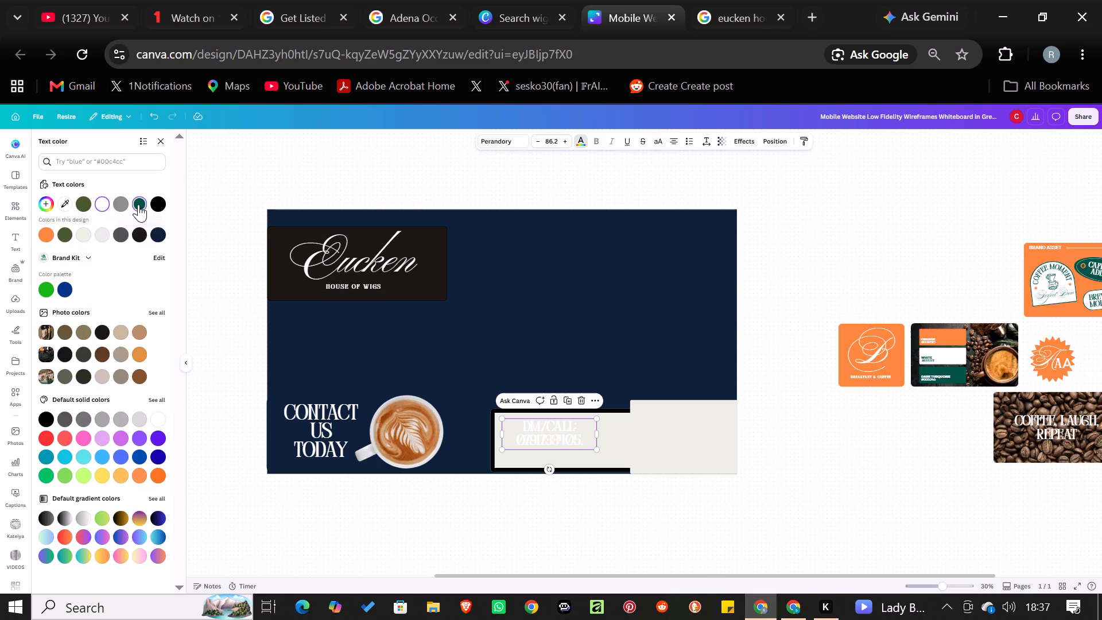
Extend the off-white rectangle's left side towards the DM/CALL text so it covers more of the black-bordered frame.
{"action": "left_click", "coordinate": [642, 407]}
{"action": "left_click", "coordinate": [849, 388]}
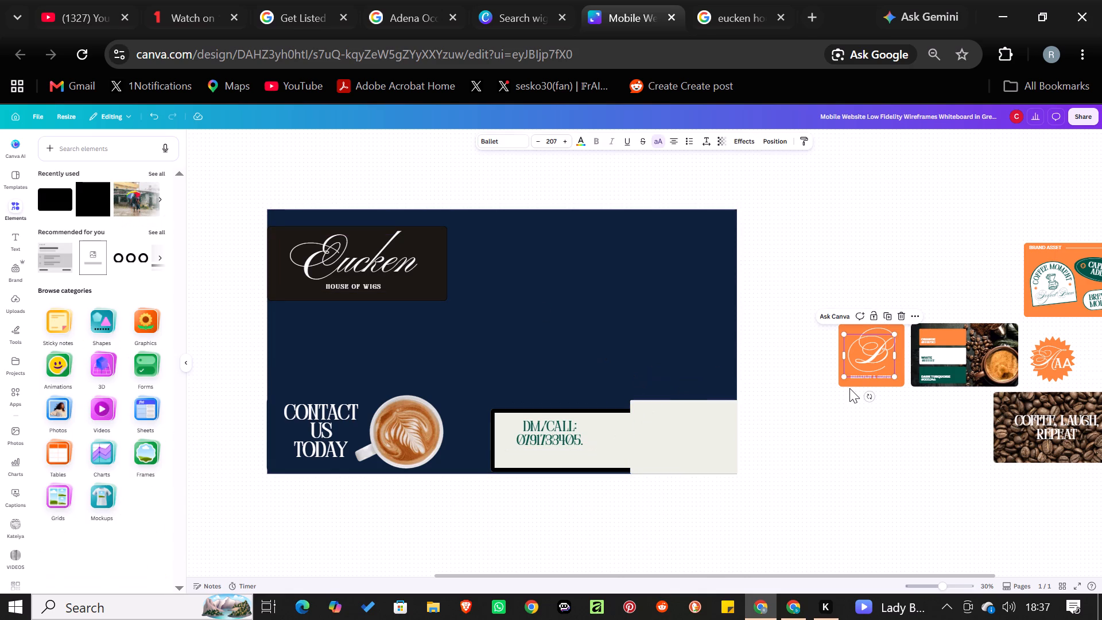
{"action": "left_click", "coordinate": [711, 437]}
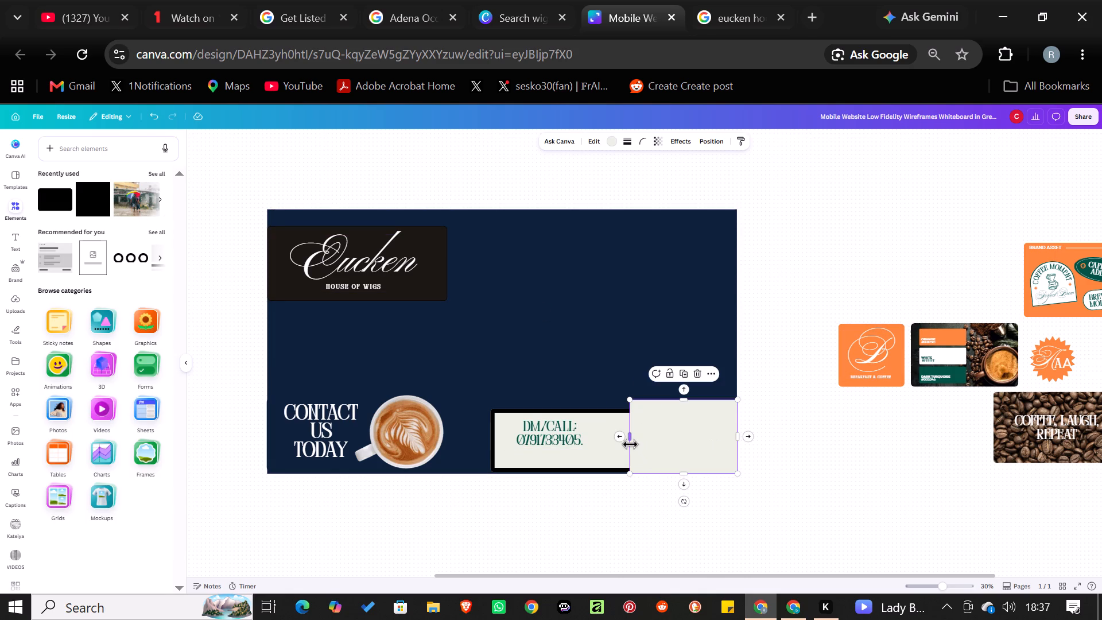
{"action": "left_click_drag", "start_coordinate": [630, 439], "coordinate": [612, 440]}
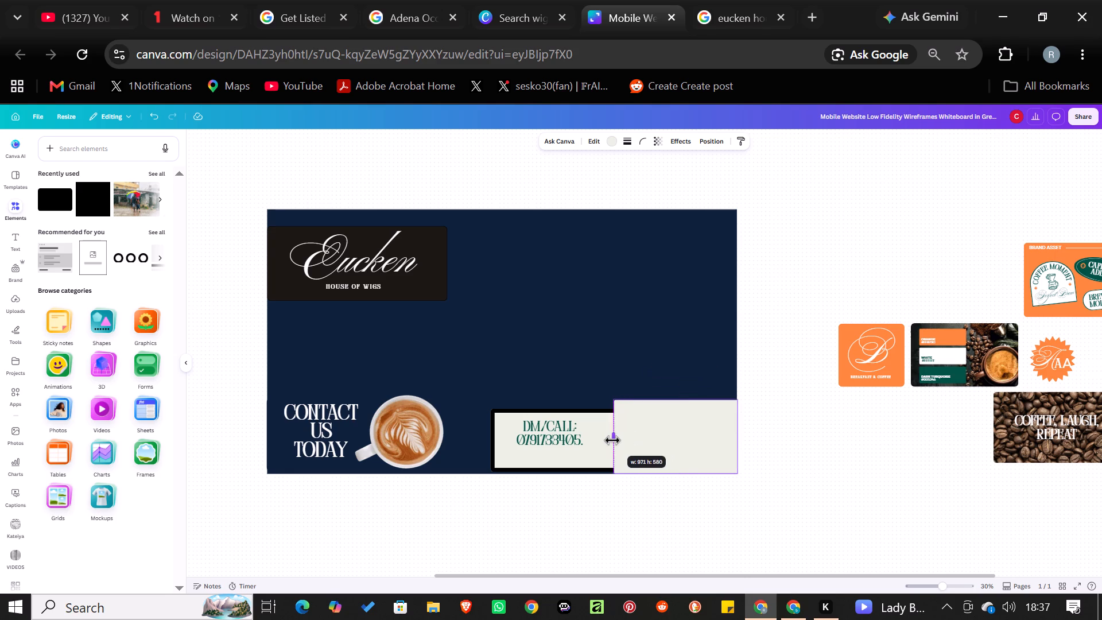
{"action": "left_click_drag", "start_coordinate": [612, 440], "coordinate": [607, 440]}
{"action": "left_click", "coordinate": [821, 367]}
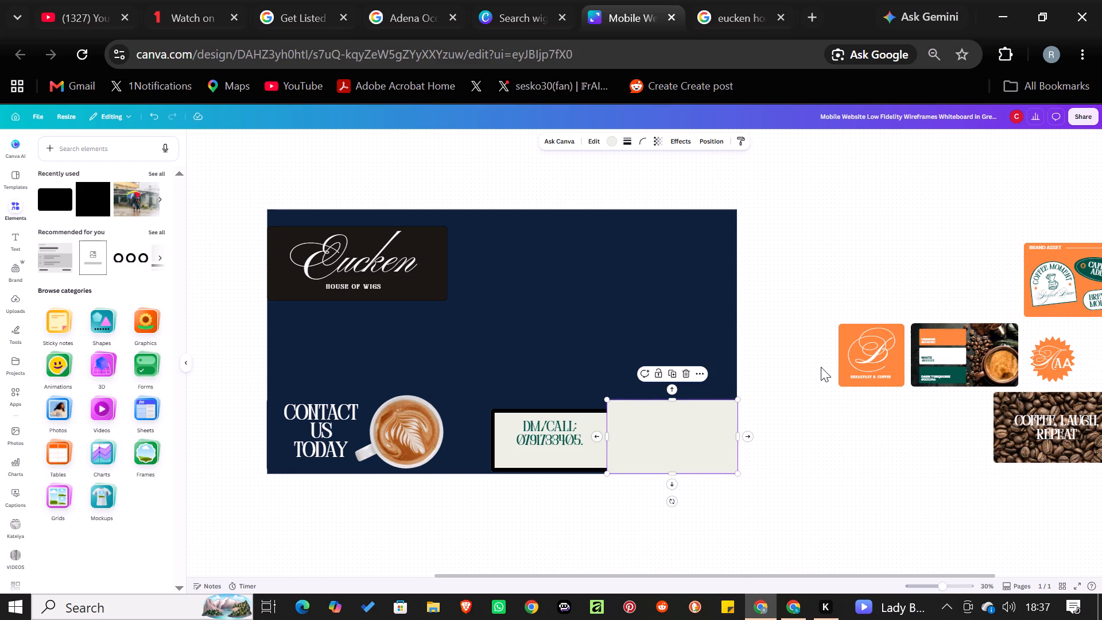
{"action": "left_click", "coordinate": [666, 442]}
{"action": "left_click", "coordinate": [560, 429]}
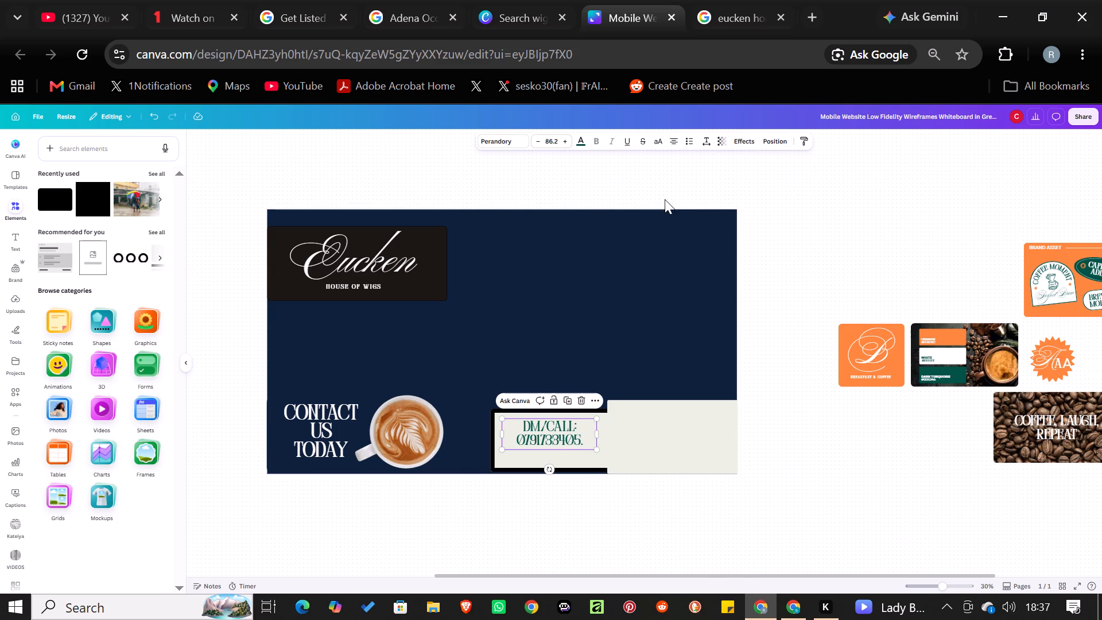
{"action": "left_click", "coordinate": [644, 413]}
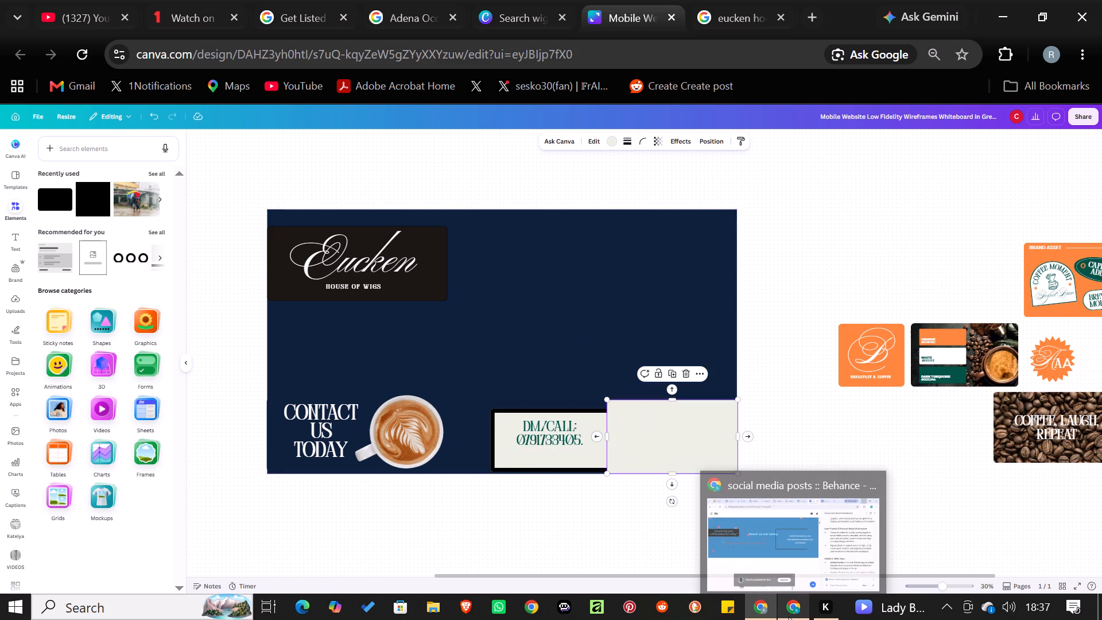
Switch to the Behance "social media posts" page to examine the reference banner's contact section.
{"action": "left_click", "coordinate": [794, 612]}
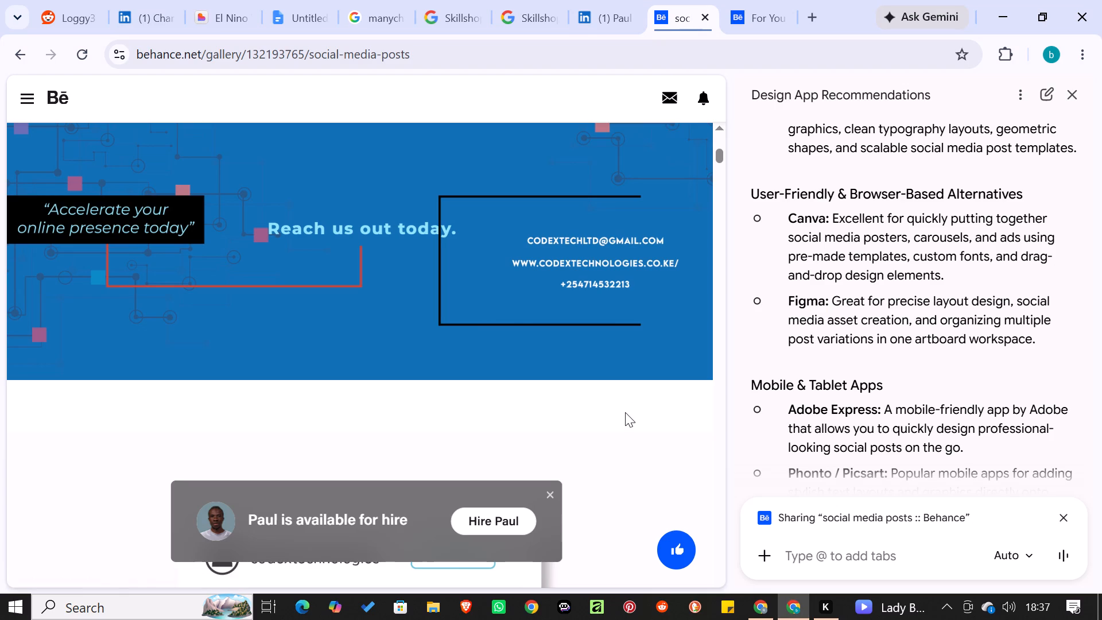
Browse the further sample posts in the Behance "social media posts" gallery, examining their layouts, service lists and contact sections for reference.
{"action": "left_click", "coordinate": [625, 426]}
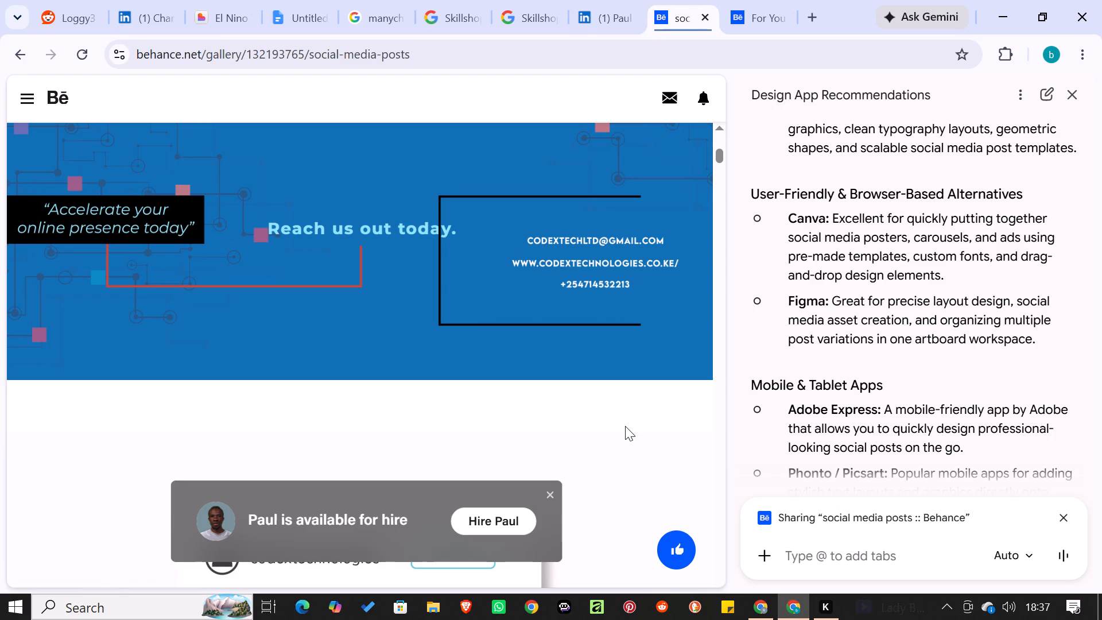
{"action": "key", "text": "Down"}
{"action": "key", "text": "Down"}
{"action": "key", "text": "Down"}
{"action": "key", "text": "Down"}
{"action": "key", "text": "Down"}
{"action": "key", "text": "Down"}
{"action": "key", "text": "Down"}
{"action": "key", "text": "Down"}
{"action": "key", "text": "Down"}
{"action": "key", "text": "Down"}
{"action": "key", "text": "Down"}
{"action": "key", "text": "Down"}
{"action": "key", "text": "Down"}
{"action": "key", "text": "Down"}
{"action": "key", "text": "Down"}
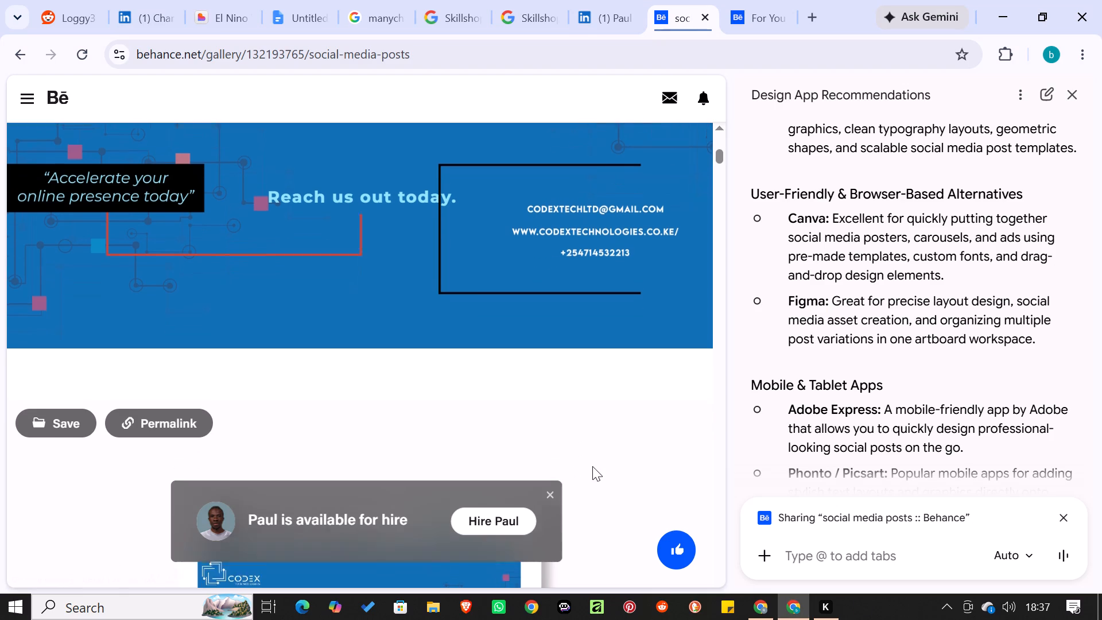
{"action": "key", "text": "Down"}
{"action": "key", "text": "Down"}
{"action": "key", "text": "Down"}
{"action": "key", "text": "Down"}
{"action": "key", "text": "Down"}
{"action": "key", "text": "Down"}
{"action": "key", "text": "Down"}
{"action": "key", "text": "Down"}
{"action": "key", "text": "Down"}
{"action": "key", "text": "Down"}
{"action": "key", "text": "Down"}
{"action": "key", "text": "Down"}
{"action": "key", "text": "Down"}
{"action": "key", "text": "Down"}
{"action": "key", "text": "Down"}
{"action": "key", "text": "Down"}
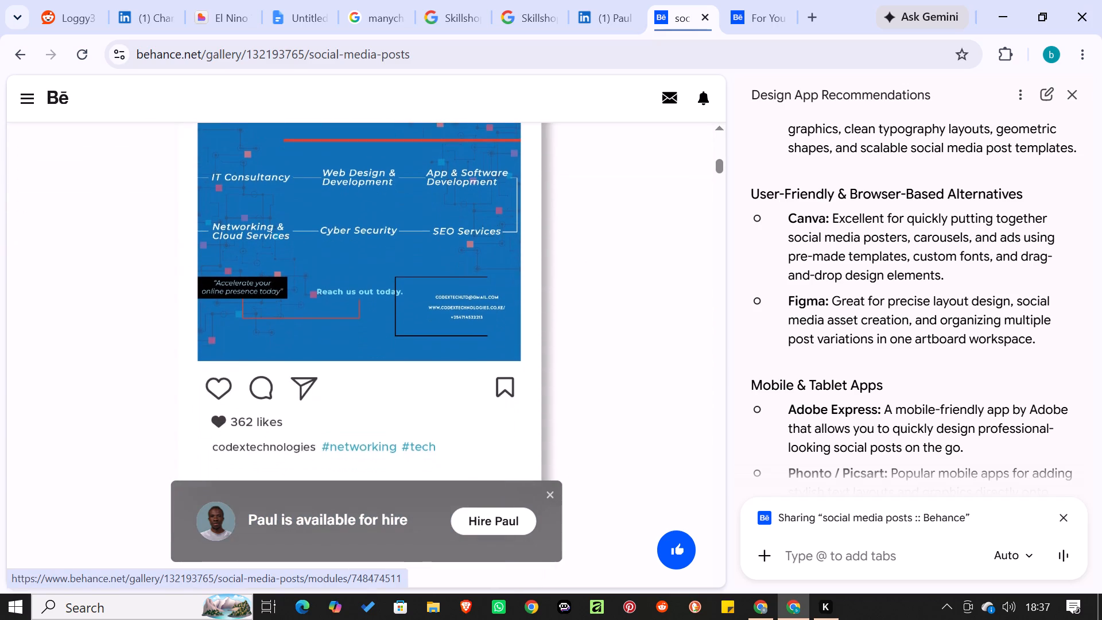
{"action": "key", "text": "Down"}
{"action": "key", "text": "Down"}
{"action": "key", "text": "Down"}
{"action": "key", "text": "Down"}
{"action": "key", "text": "Down"}
{"action": "key", "text": "Down"}
{"action": "key", "text": "Down"}
{"action": "key", "text": "Down"}
{"action": "key", "text": "Down"}
{"action": "key", "text": "Down"}
{"action": "key", "text": "Down"}
{"action": "key", "text": "Down"}
{"action": "key", "text": "Down"}
{"action": "key", "text": "Down"}
{"action": "key", "text": "Down"}
{"action": "key", "text": "Down"}
{"action": "key", "text": "Down"}
{"action": "key", "text": "Down"}
{"action": "key", "text": "Down"}
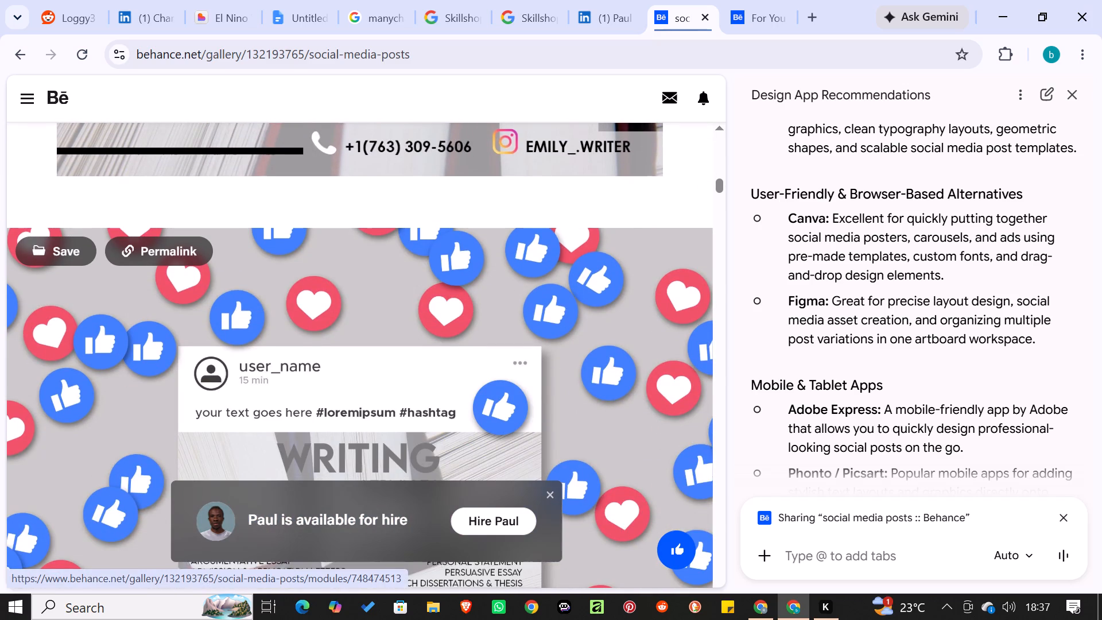
{"action": "key", "text": "Down"}
{"action": "key", "text": "Down"}
{"action": "key", "text": "Down"}
{"action": "key", "text": "Down"}
{"action": "key", "text": "Down"}
{"action": "key", "text": "Down"}
{"action": "key", "text": "Down"}
{"action": "key", "text": "Down"}
{"action": "key", "text": "Down"}
{"action": "key", "text": "Down"}
{"action": "key", "text": "Down"}
{"action": "key", "text": "Down"}
{"action": "key", "text": "Down"}
{"action": "key", "text": "Down"}
{"action": "key", "text": "Down"}
{"action": "key", "text": "Down"}
{"action": "key", "text": "Down"}
{"action": "key", "text": "Down"}
{"action": "key", "text": "Down"}
{"action": "key", "text": "Down"}
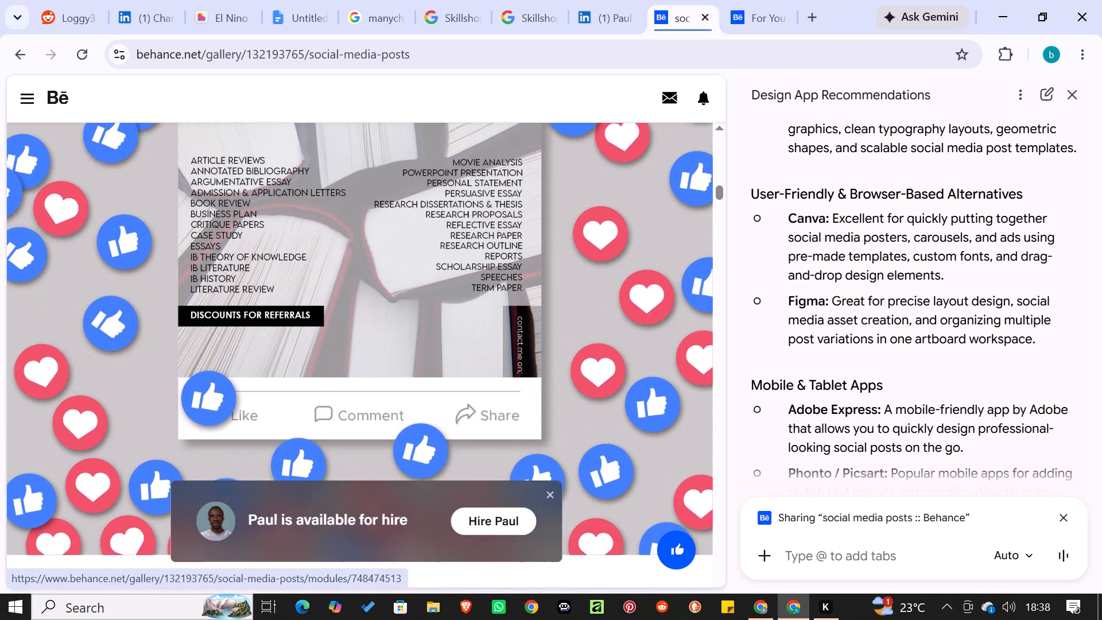
{"action": "key", "text": "Down"}
{"action": "key", "text": "Down"}
{"action": "key", "text": "Down"}
{"action": "key", "text": "Down"}
{"action": "key", "text": "Down"}
{"action": "key", "text": "Down"}
{"action": "key", "text": "Down"}
{"action": "key", "text": "Down"}
{"action": "key", "text": "Down"}
{"action": "key", "text": "Down"}
{"action": "key", "text": "Down"}
{"action": "key", "text": "Down"}
{"action": "key", "text": "Down"}
{"action": "key", "text": "Down"}
{"action": "key", "text": "Down"}
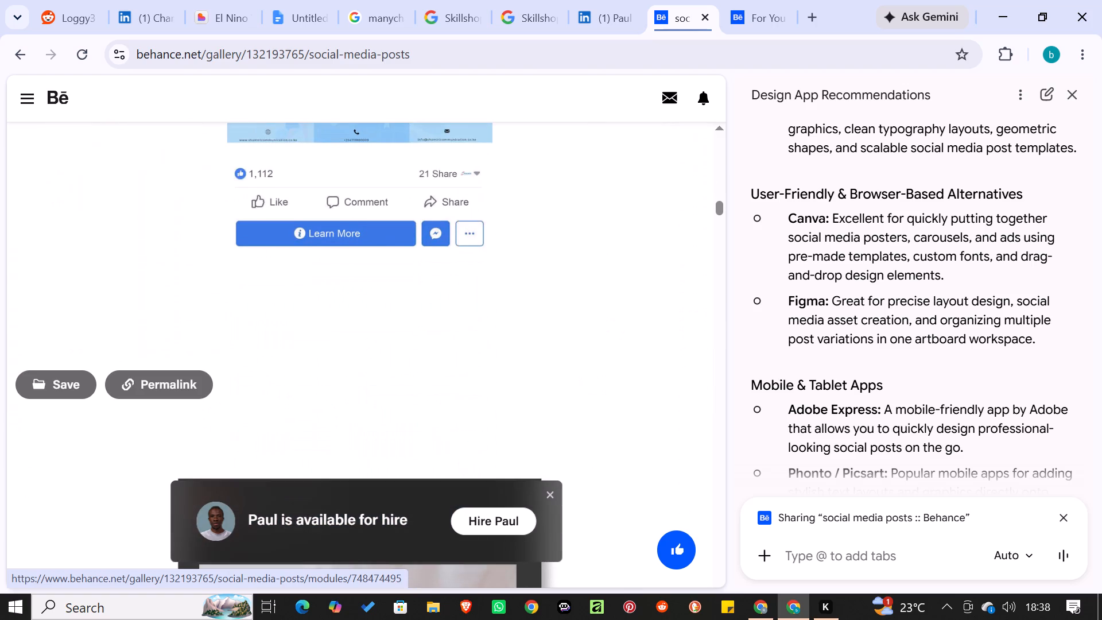
{"action": "key", "text": "Down"}
{"action": "key", "text": "Down"}
{"action": "key", "text": "Down"}
{"action": "key", "text": "Down"}
{"action": "key", "text": "Down"}
{"action": "key", "text": "Down"}
{"action": "key", "text": "Down"}
{"action": "key", "text": "Down"}
{"action": "key", "text": "Down"}
{"action": "key", "text": "Down"}
{"action": "key", "text": "Down"}
{"action": "key", "text": "Down"}
{"action": "key", "text": "Down"}
{"action": "key", "text": "Down"}
{"action": "key", "text": "Down"}
{"action": "key", "text": "Down"}
{"action": "key", "text": "Down"}
{"action": "key", "text": "Down"}
{"action": "key", "text": "Down"}
{"action": "key", "text": "Down"}
{"action": "key", "text": "Down"}
{"action": "key", "text": "Down"}
{"action": "key", "text": "Down"}
{"action": "key", "text": "Down"}
{"action": "key", "text": "Down"}
{"action": "key", "text": "Down"}
{"action": "key", "text": "Down"}
{"action": "key", "text": "Down"}
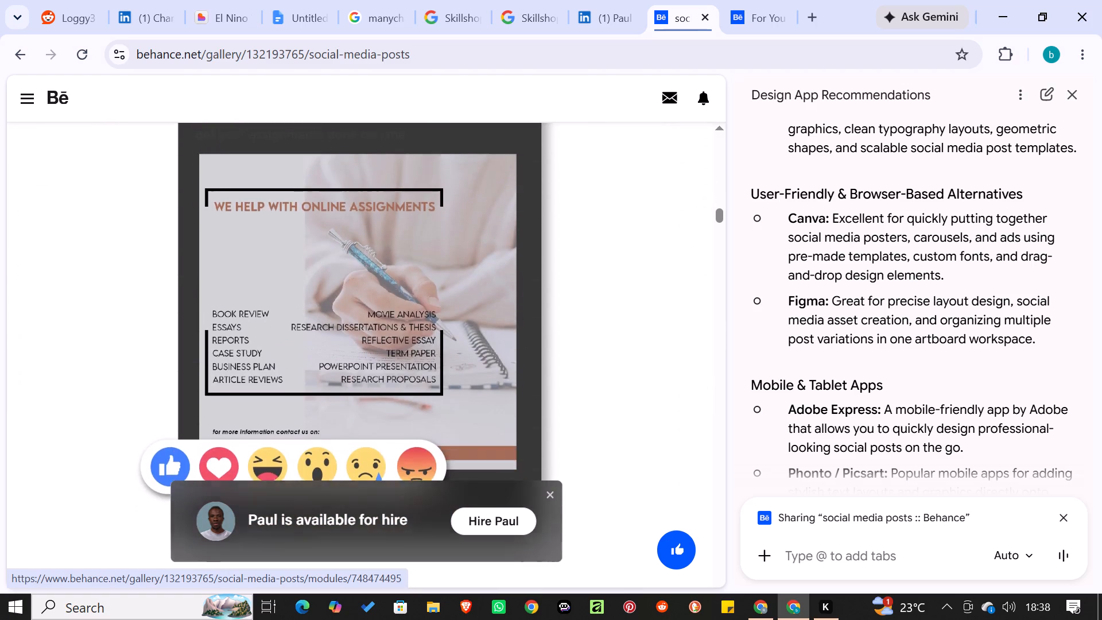
{"action": "key", "text": "Down"}
{"action": "key", "text": "Down"}
{"action": "key", "text": "Down"}
{"action": "key", "text": "Down"}
{"action": "key", "text": "Down"}
{"action": "key", "text": "Down"}
{"action": "key", "text": "Down"}
{"action": "key", "text": "Down"}
{"action": "key", "text": "Down"}
{"action": "key", "text": "Down"}
{"action": "key", "text": "Down"}
{"action": "key", "text": "Down"}
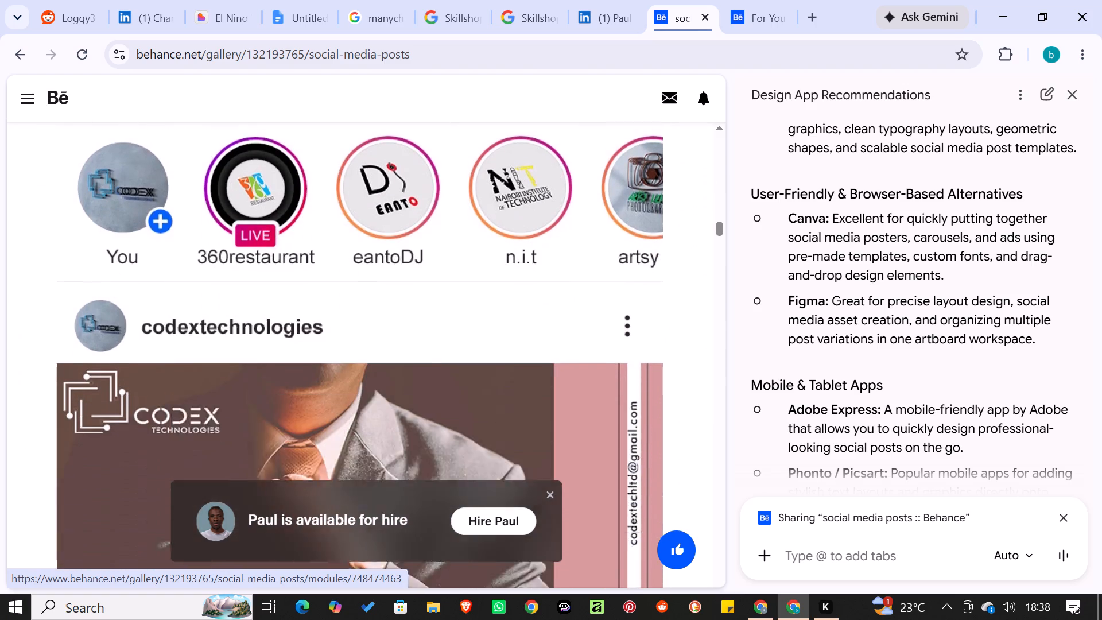
{"action": "key", "text": "Down"}
{"action": "key", "text": "Down"}
{"action": "key", "text": "Down"}
{"action": "key", "text": "Down"}
{"action": "key", "text": "Down"}
{"action": "key", "text": "Down"}
{"action": "key", "text": "Down"}
{"action": "key", "text": "Down"}
{"action": "key", "text": "Down"}
{"action": "key", "text": "Down"}
{"action": "key", "text": "Down"}
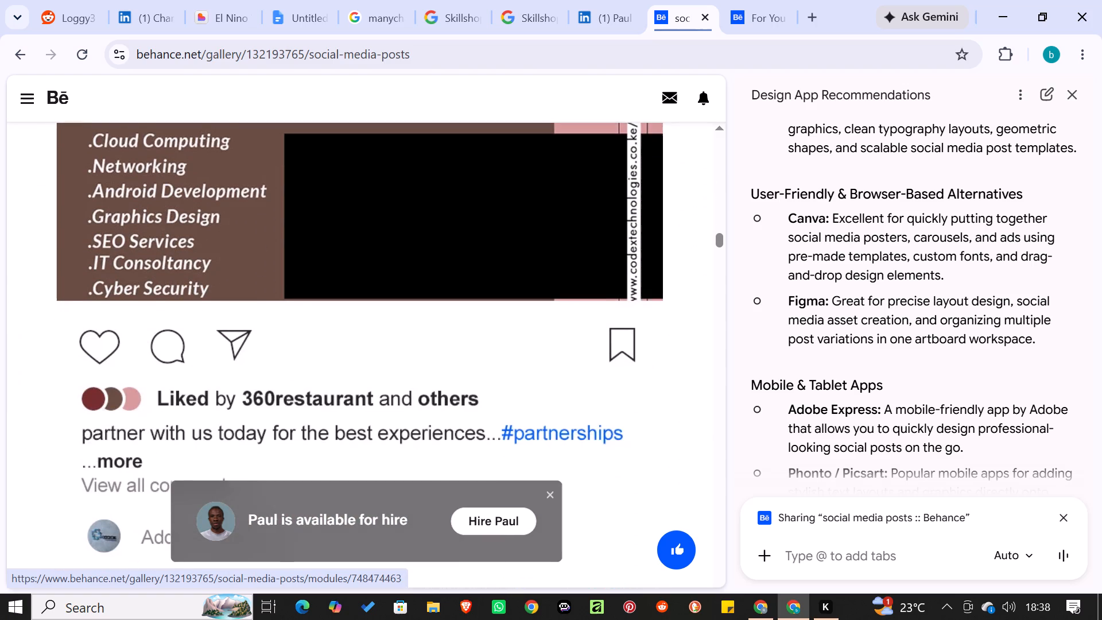
Browse the construction and interior design posts in the Behance "social media posts" gallery, examining their contact and follow-us section layouts.
{"action": "key", "text": "Down"}
{"action": "key", "text": "Down"}
{"action": "key", "text": "Down"}
{"action": "key", "text": "Down"}
{"action": "key", "text": "Down"}
{"action": "key", "text": "Down"}
{"action": "key", "text": "Down"}
{"action": "key", "text": "Down"}
{"action": "key", "text": "Down"}
{"action": "key", "text": "Down"}
{"action": "key", "text": "Down"}
{"action": "key", "text": "Down"}
{"action": "key", "text": "Down"}
{"action": "key", "text": "Down"}
{"action": "key", "text": "Down"}
{"action": "key", "text": "Down"}
{"action": "key", "text": "Down"}
{"action": "key", "text": "Down"}
{"action": "key", "text": "Down"}
{"action": "key", "text": "Down"}
{"action": "key", "text": "Down"}
{"action": "key", "text": "Down"}
{"action": "key", "text": "Down"}
{"action": "key", "text": "Down"}
{"action": "key", "text": "Down"}
{"action": "key", "text": "Down"}
{"action": "key", "text": "Down"}
{"action": "key", "text": "Down"}
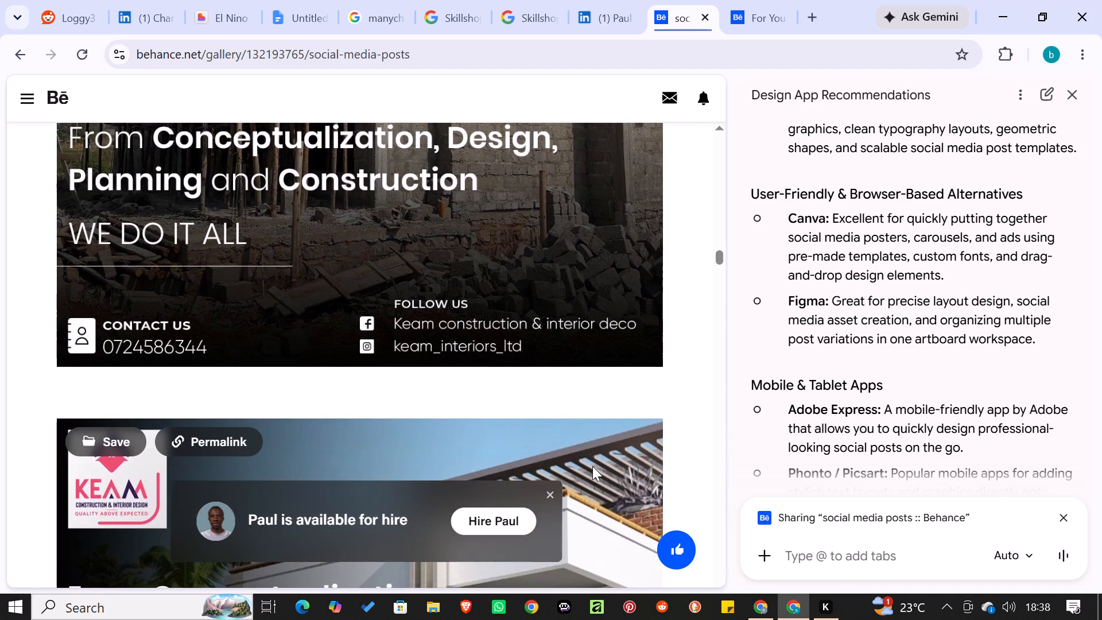
{"action": "key", "text": "Up"}
{"action": "key", "text": "Up"}
{"action": "key", "text": "Up"}
{"action": "key", "text": "Up"}
{"action": "key", "text": "Up"}
{"action": "key", "text": "Up"}
{"action": "key", "text": "Up"}
{"action": "key", "text": "Up"}
{"action": "key", "text": "Up"}
{"action": "key", "text": "Up"}
{"action": "key", "text": "Up"}
{"action": "key", "text": "Up"}
{"action": "key", "text": "Up"}
{"action": "key", "text": "Up"}
{"action": "key", "text": "Up"}
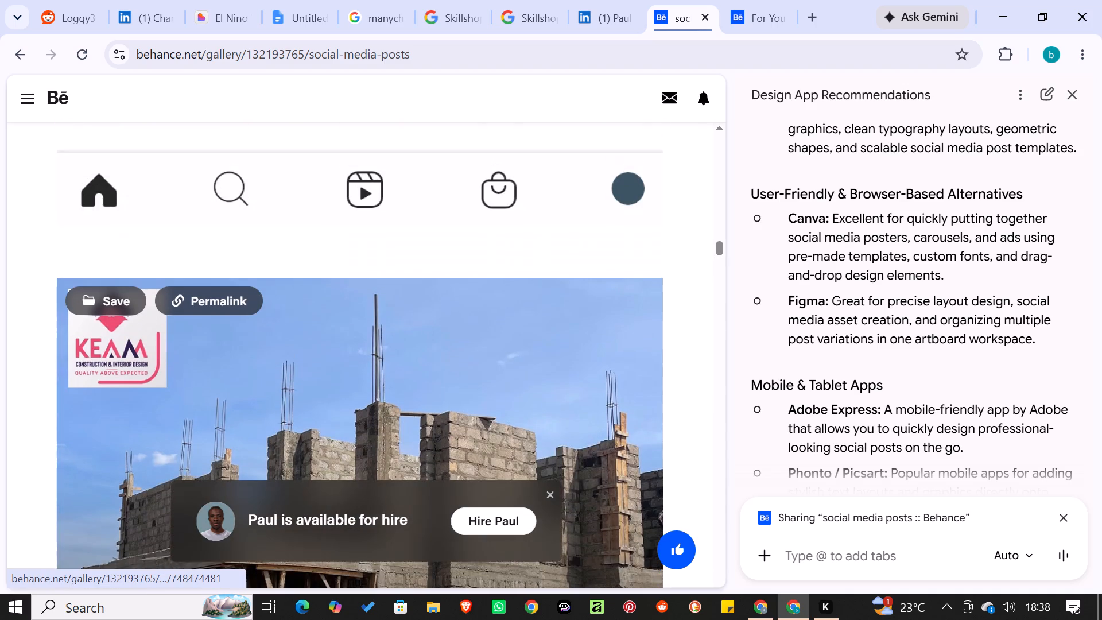
{"action": "key", "text": "Down"}
{"action": "key", "text": "Down"}
{"action": "key", "text": "Down"}
{"action": "key", "text": "Down"}
{"action": "key", "text": "Down"}
{"action": "key", "text": "Down"}
{"action": "key", "text": "Down"}
{"action": "key", "text": "Down"}
{"action": "key", "text": "Down"}
{"action": "key", "text": "Down"}
{"action": "key", "text": "Down"}
{"action": "key", "text": "Down"}
{"action": "key", "text": "Down"}
{"action": "key", "text": "Down"}
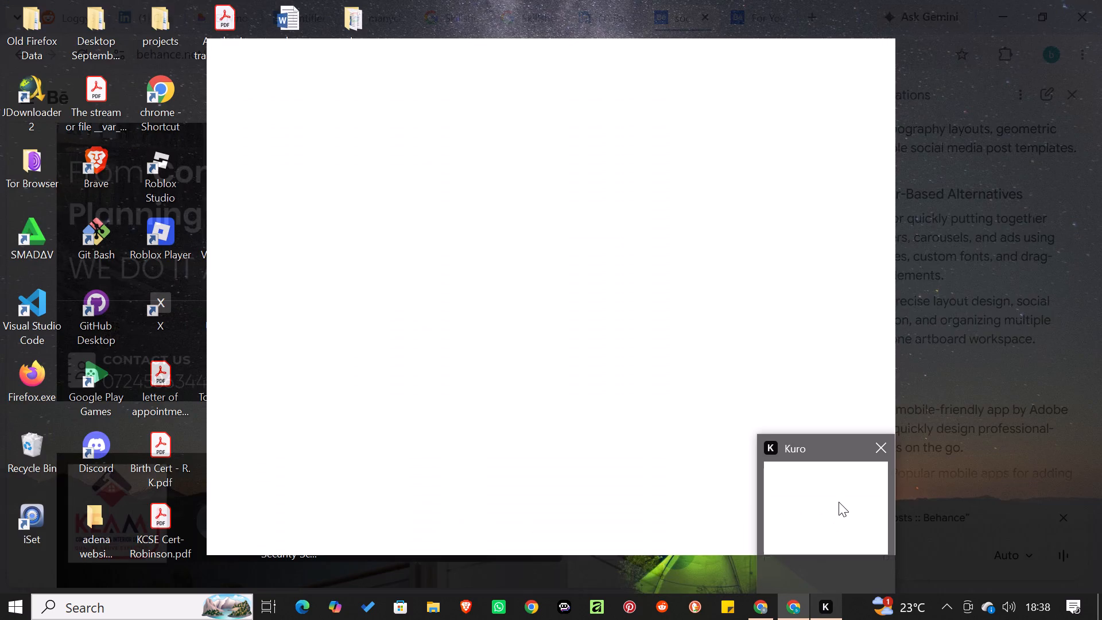
Switch back to the Canva whiteboard and move the spare text box beside the orange AA badge onto the banner's off-white rectangle.
{"action": "left_click", "coordinate": [759, 604]}
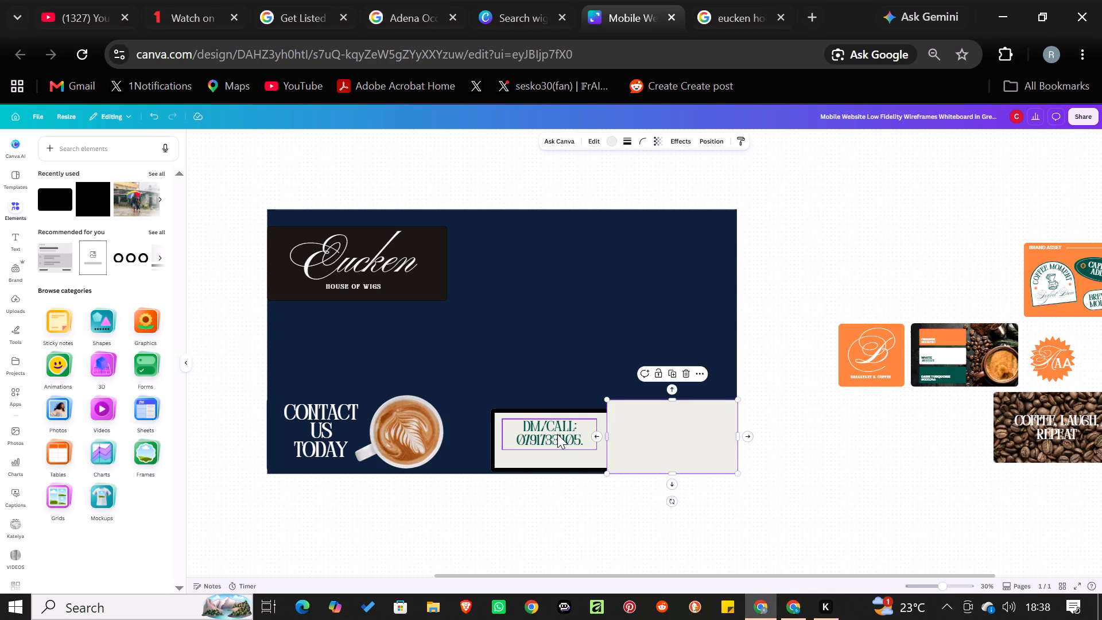
{"action": "double_click", "coordinate": [638, 424]}
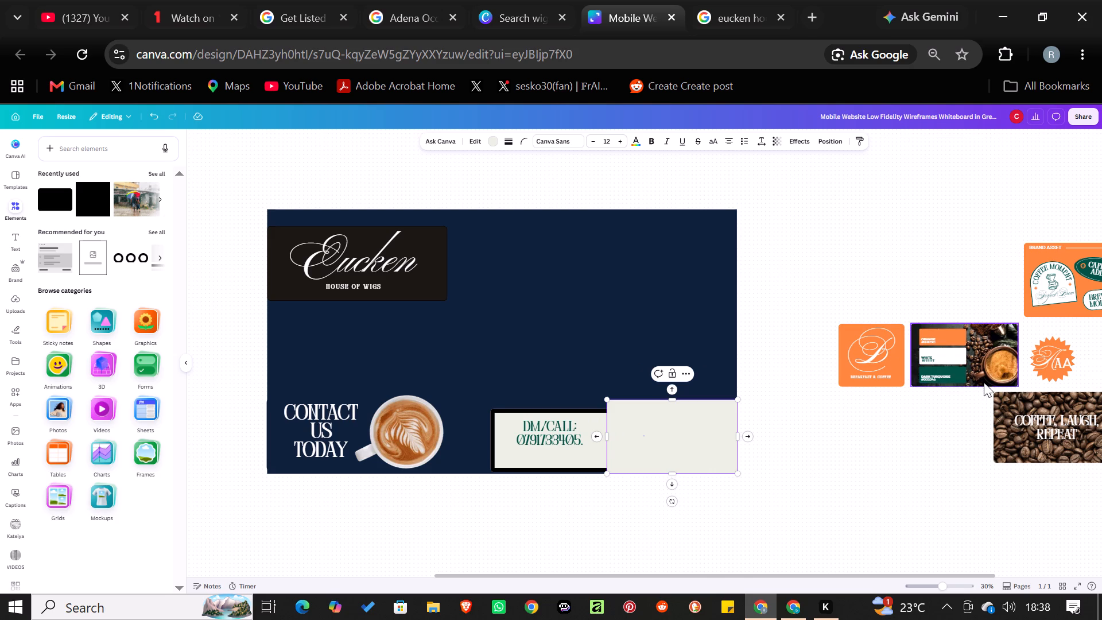
{"action": "left_click", "coordinate": [670, 451]}
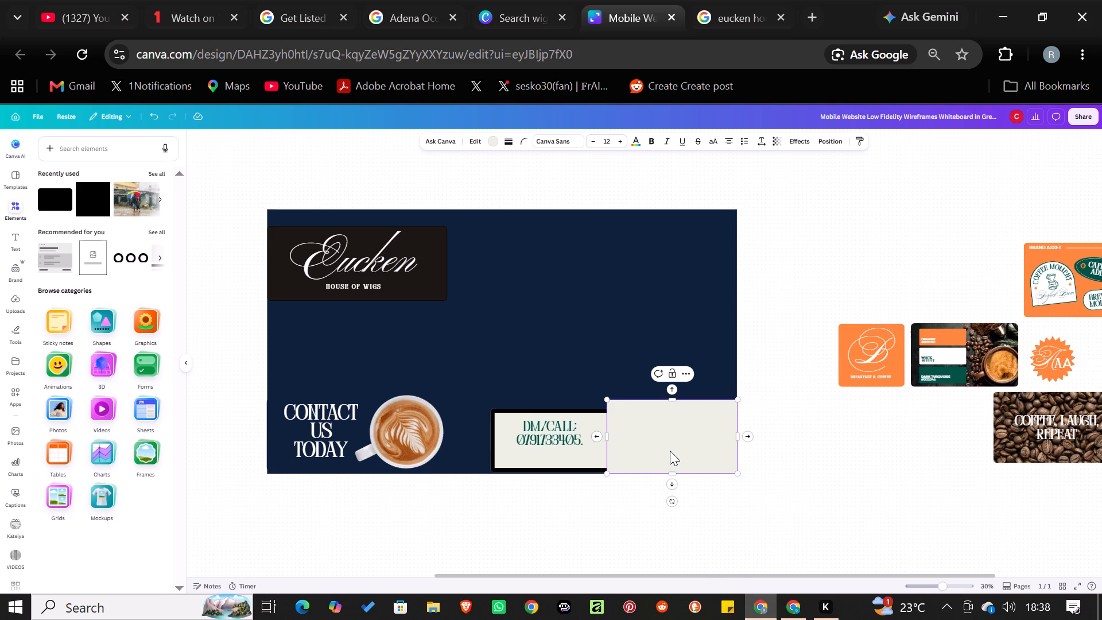
{"action": "left_click", "coordinate": [932, 436]}
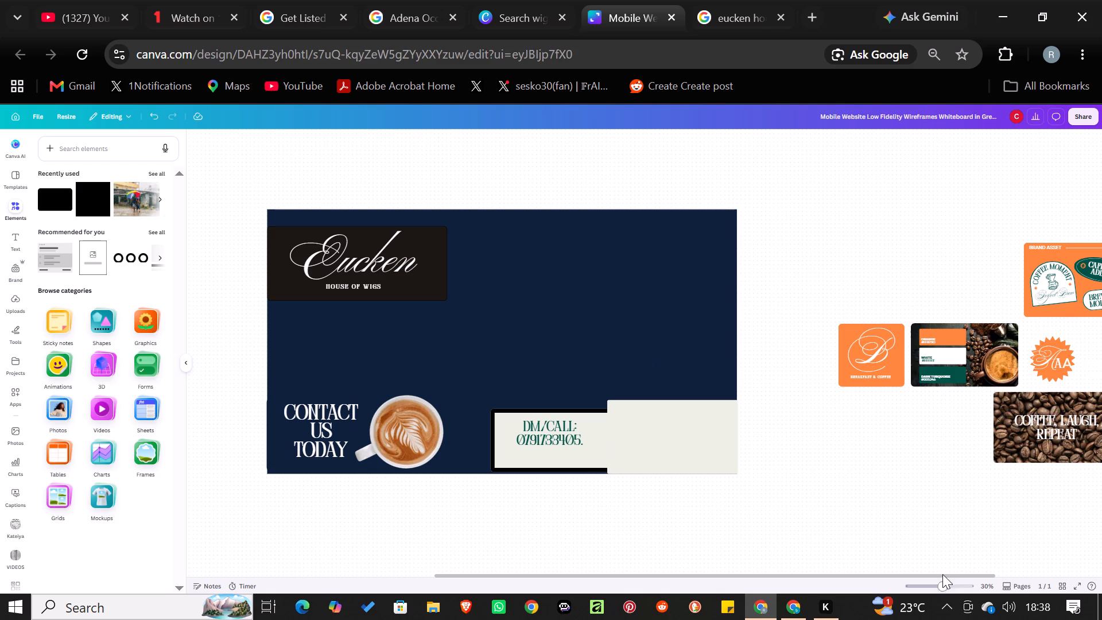
{"action": "left_click_drag", "start_coordinate": [941, 576], "coordinate": [1065, 555]}
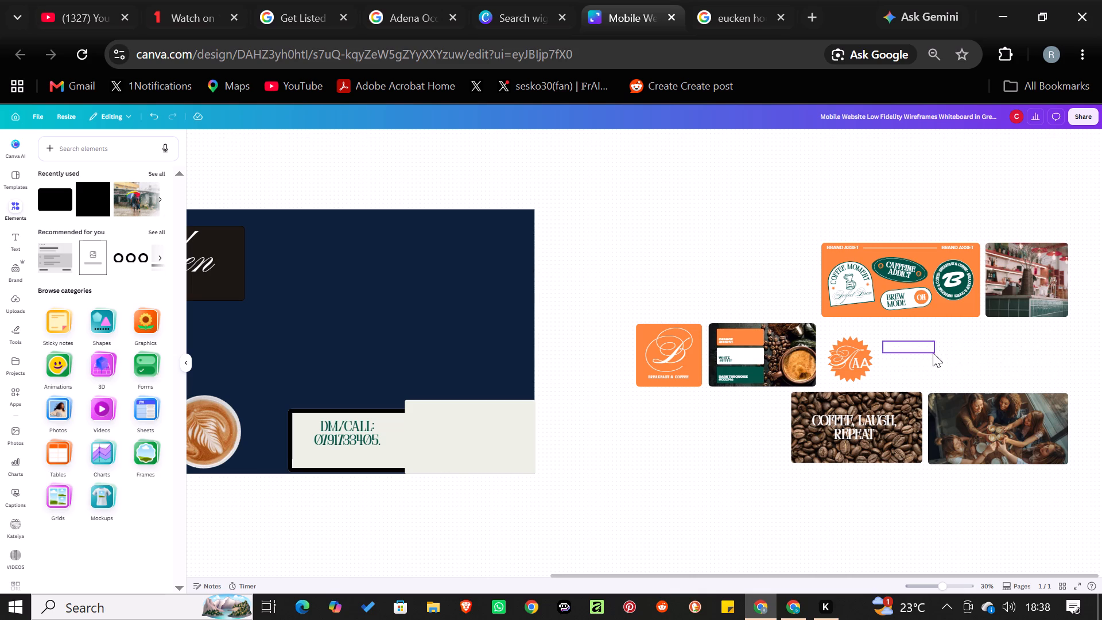
{"action": "left_click", "coordinate": [918, 346]}
{"action": "left_click_drag", "start_coordinate": [918, 346], "coordinate": [494, 418]}
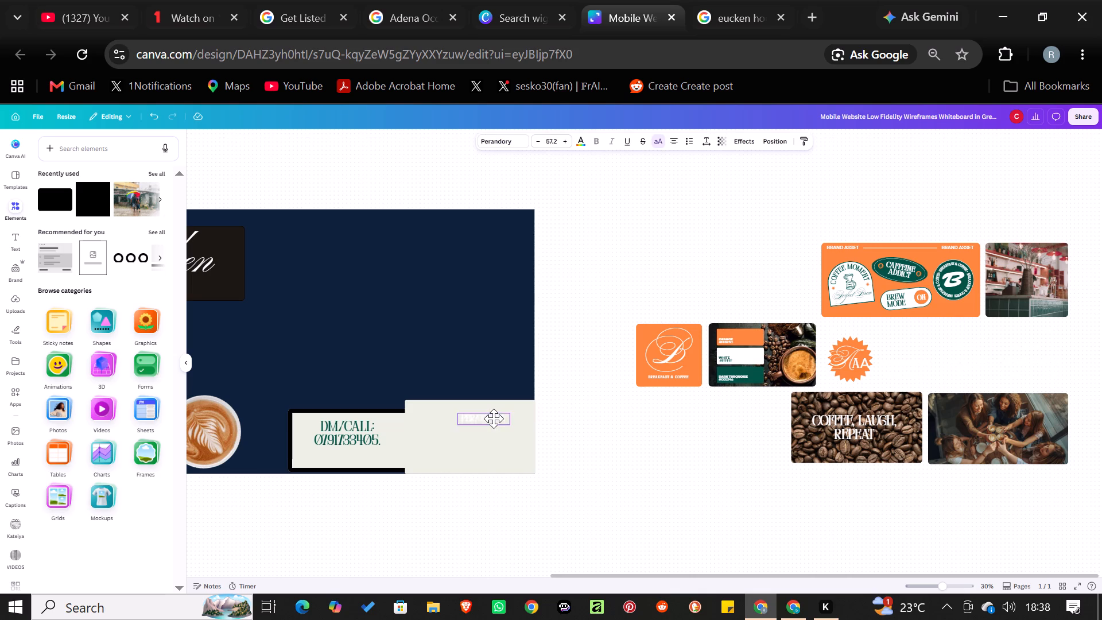
Shift the white PERANDORY text box slightly within the banner's off-white rectangle and recolour its text dark green.
{"action": "left_click_drag", "start_coordinate": [494, 418], "coordinate": [472, 423]}
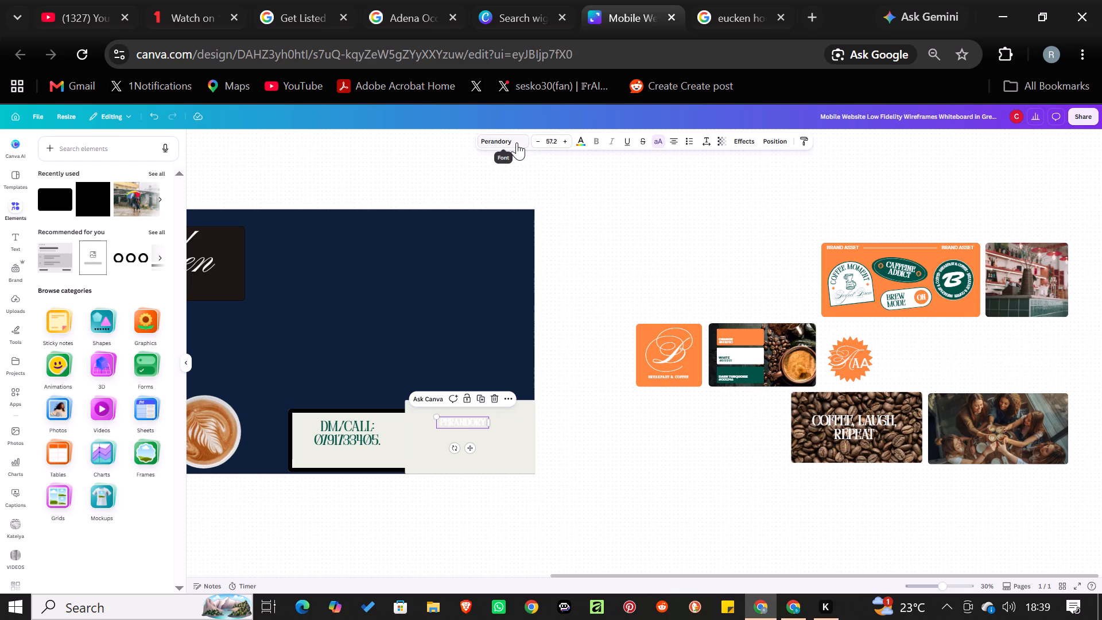
{"action": "left_click", "coordinate": [580, 139]}
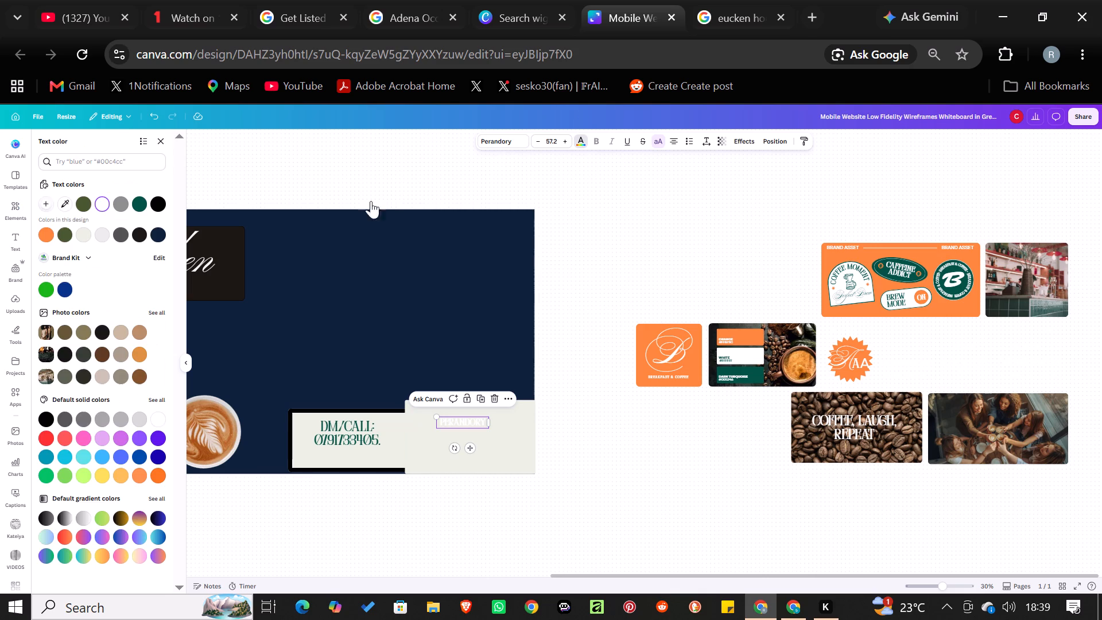
{"action": "left_click", "coordinate": [138, 207]}
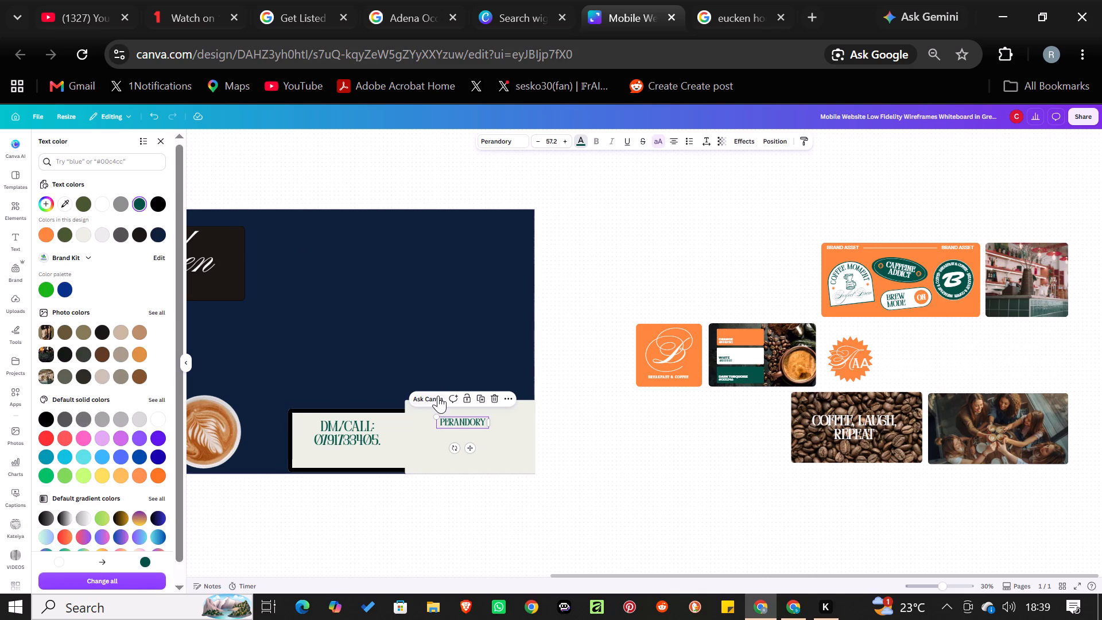
Check the Eucken House of Wigs Google results and overwrite the PERANDORY placeholder with new text beginning with "F".
{"action": "double_click", "coordinate": [455, 421]}
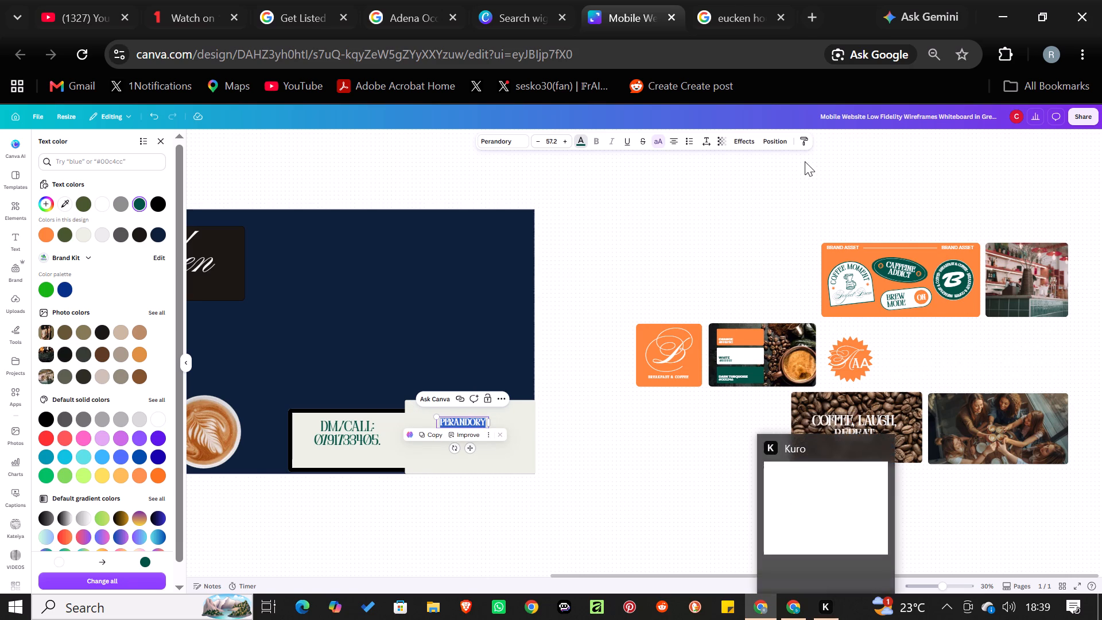
{"action": "left_click", "coordinate": [722, 0]}
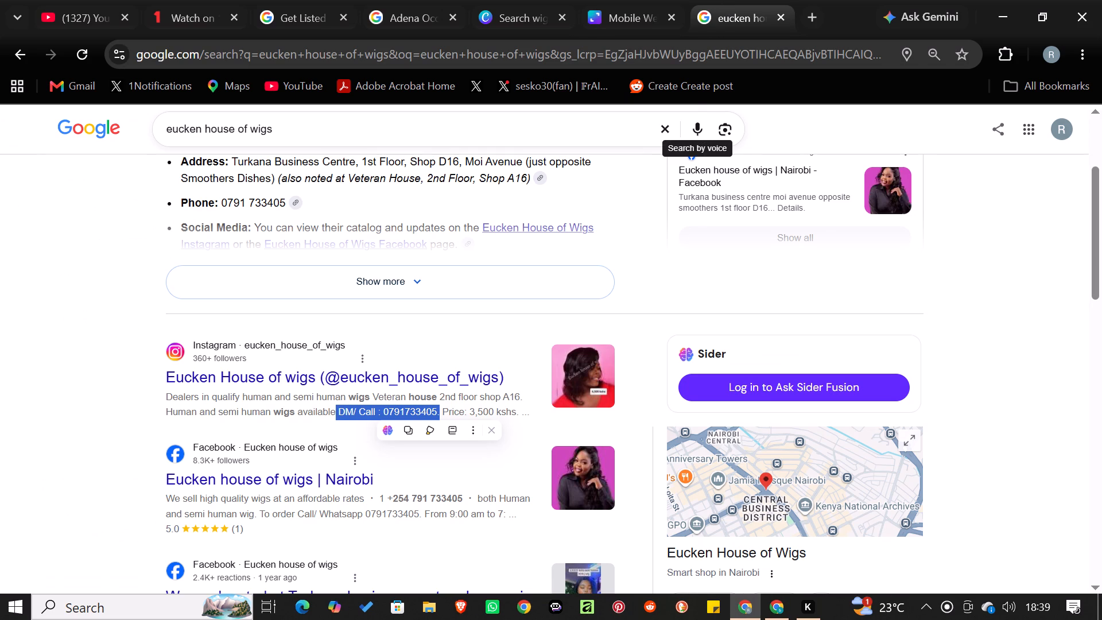
{"action": "left_click", "coordinate": [627, 12]}
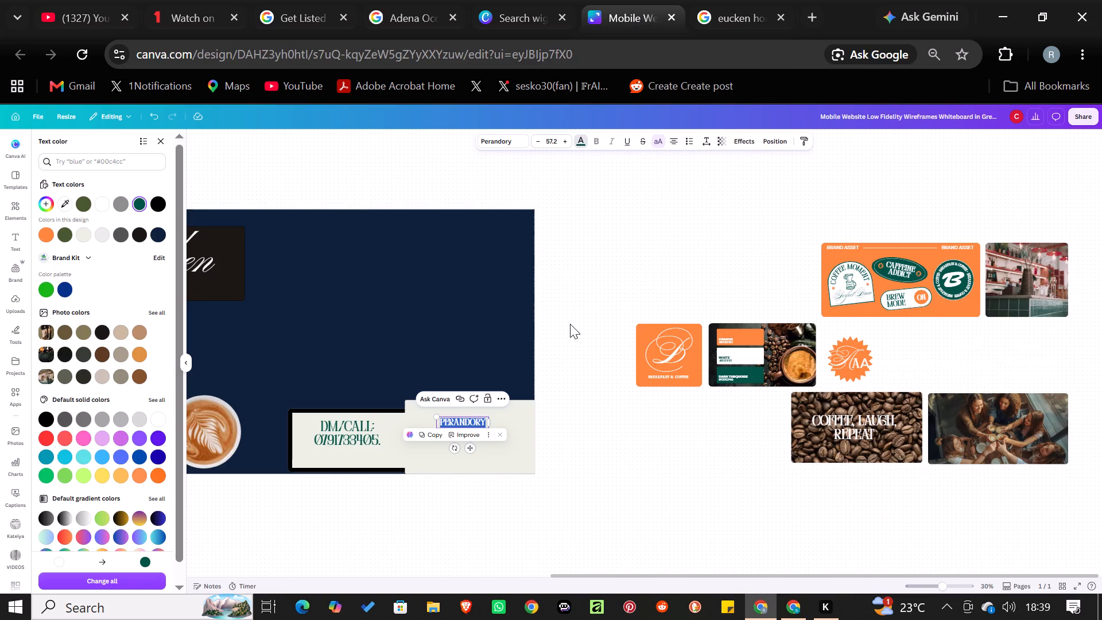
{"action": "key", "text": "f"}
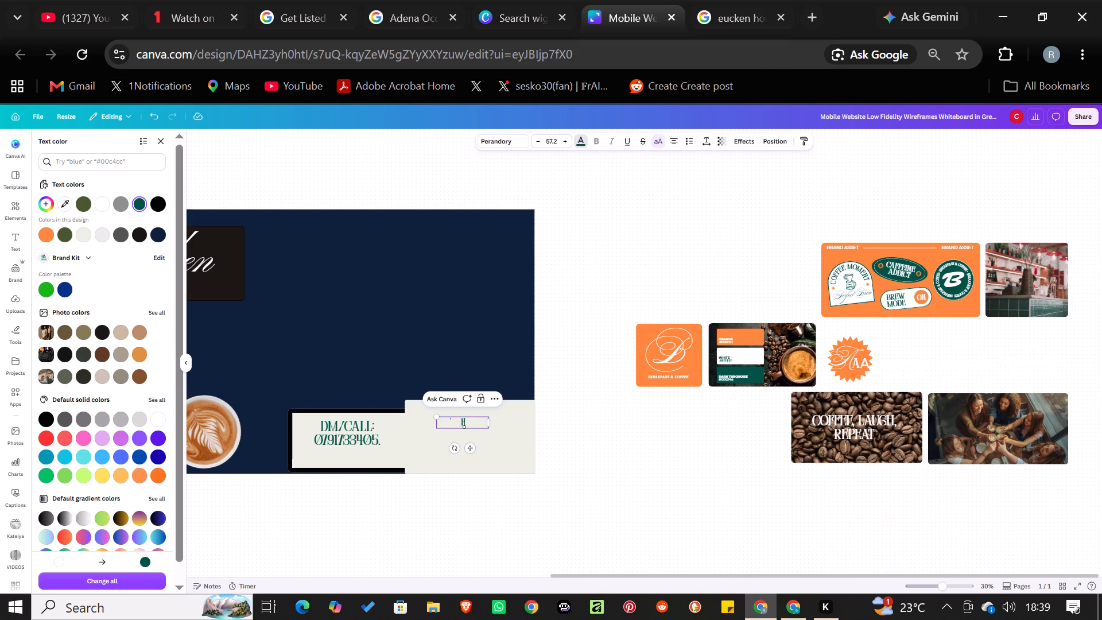
Write "Follow us" in dark green in the text box on the off-white rectangle and start a new line below it.
{"action": "type", "text": "ollo"}
{"action": "type", "text": "w us"}
{"action": "key", "text": "shift+Return"}
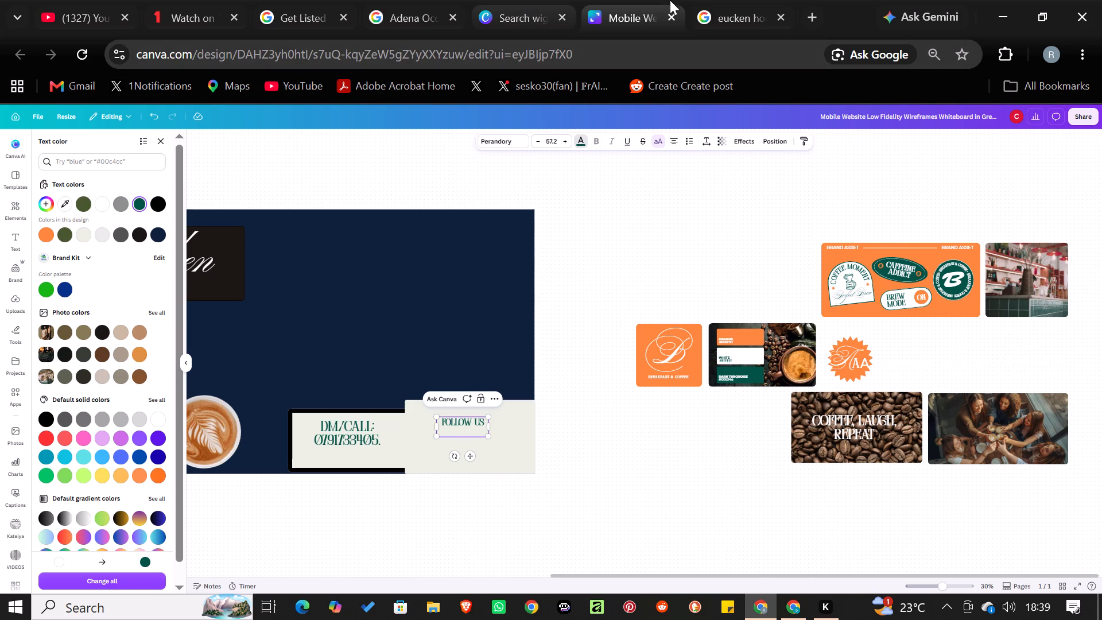
{"action": "left_click", "coordinate": [732, 2]}
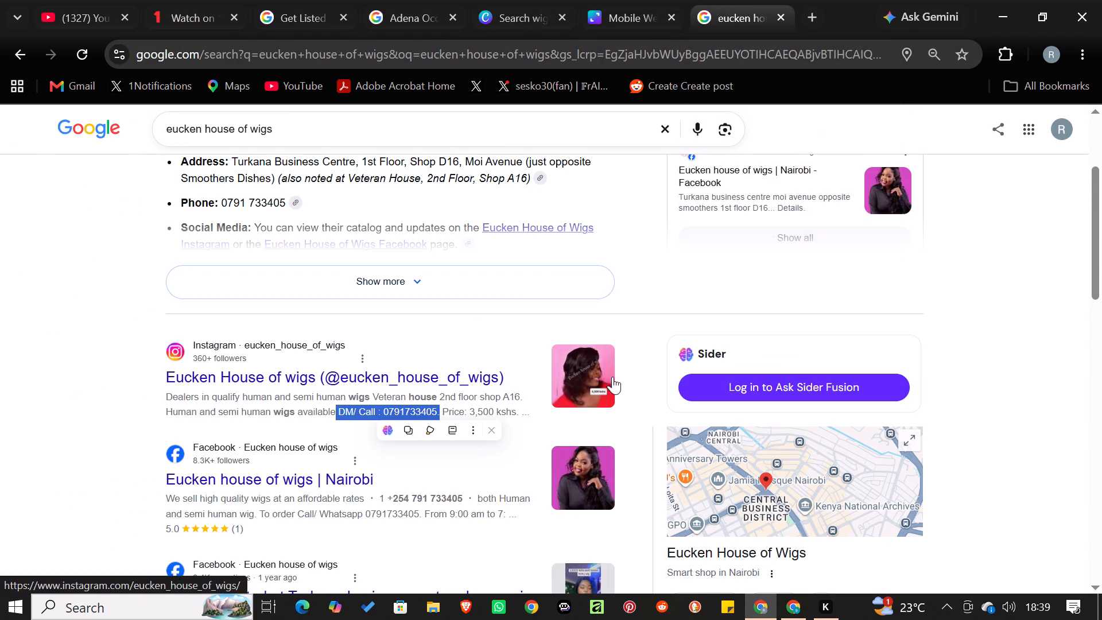
{"action": "left_click_drag", "start_coordinate": [511, 375], "coordinate": [485, 377]}
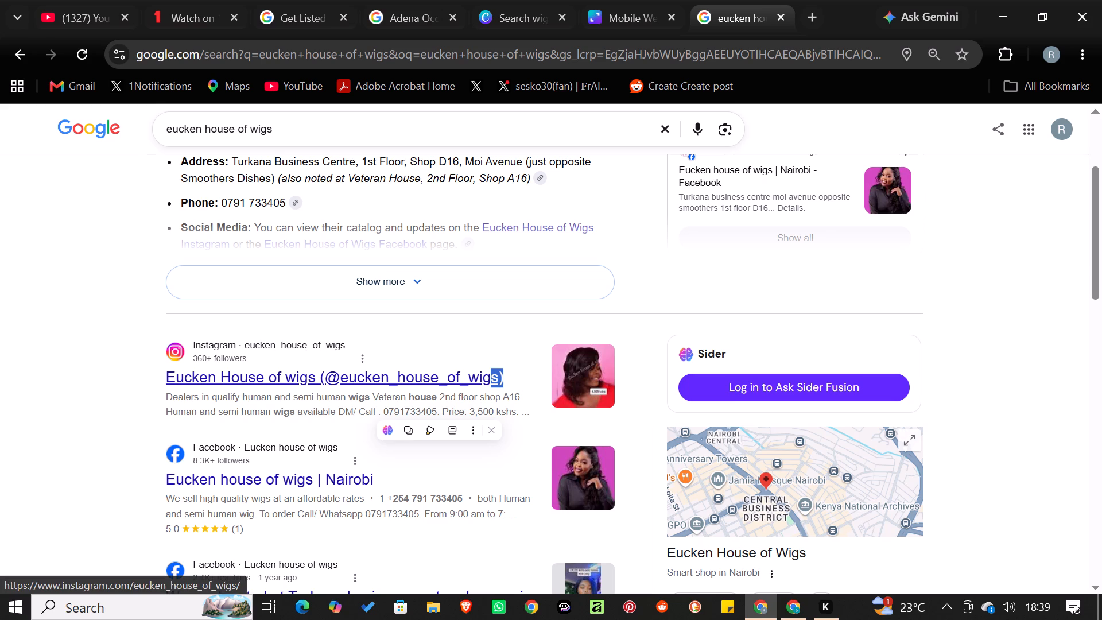
{"action": "left_click_drag", "start_coordinate": [485, 377], "coordinate": [322, 376]}
{"action": "key", "text": "ctrl+c"}
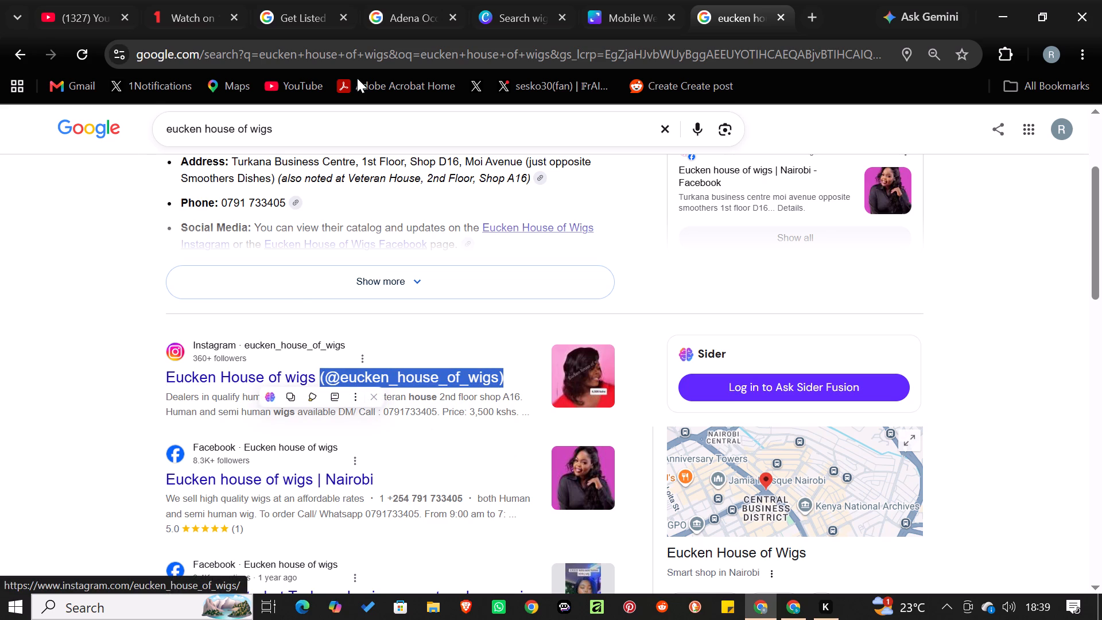
{"action": "left_click", "coordinate": [545, 6]}
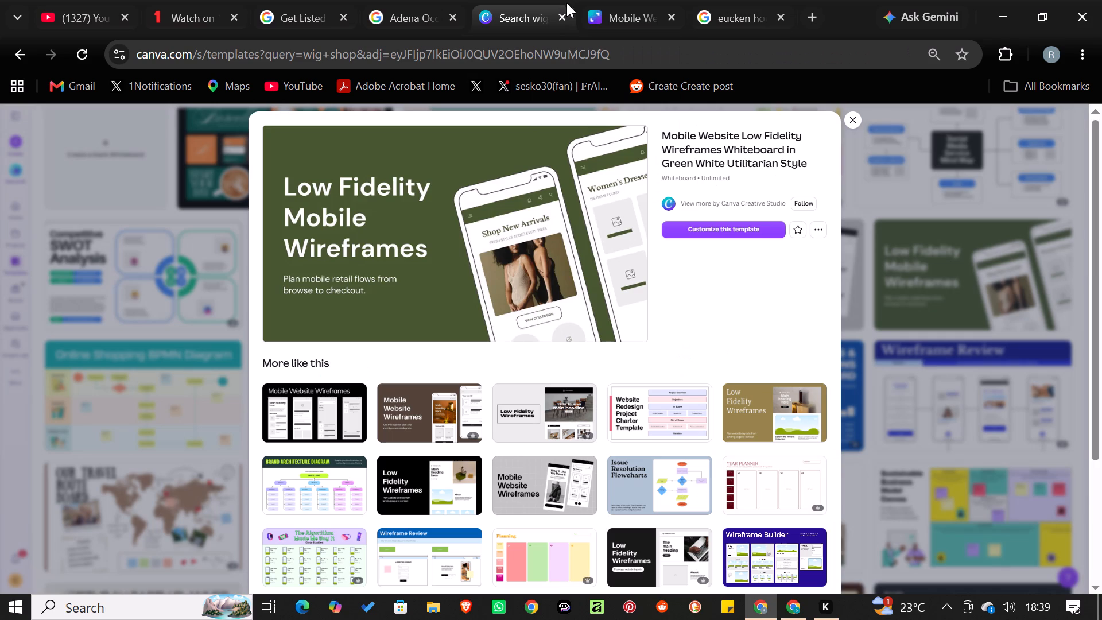
{"action": "left_click", "coordinate": [621, 11]}
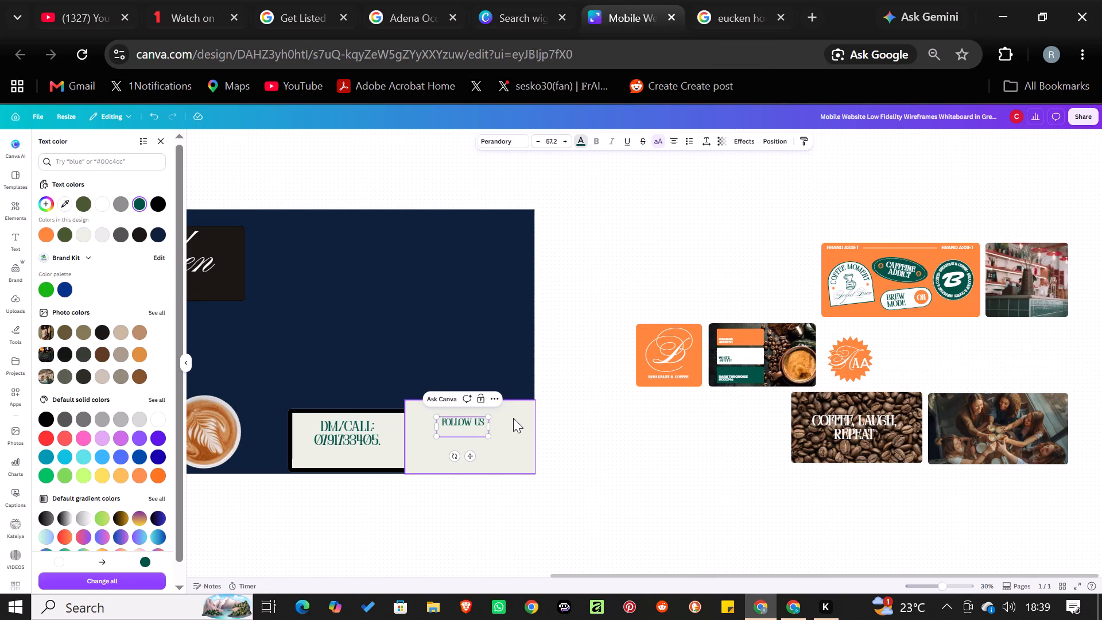
{"action": "key", "text": "ctrl+v"}
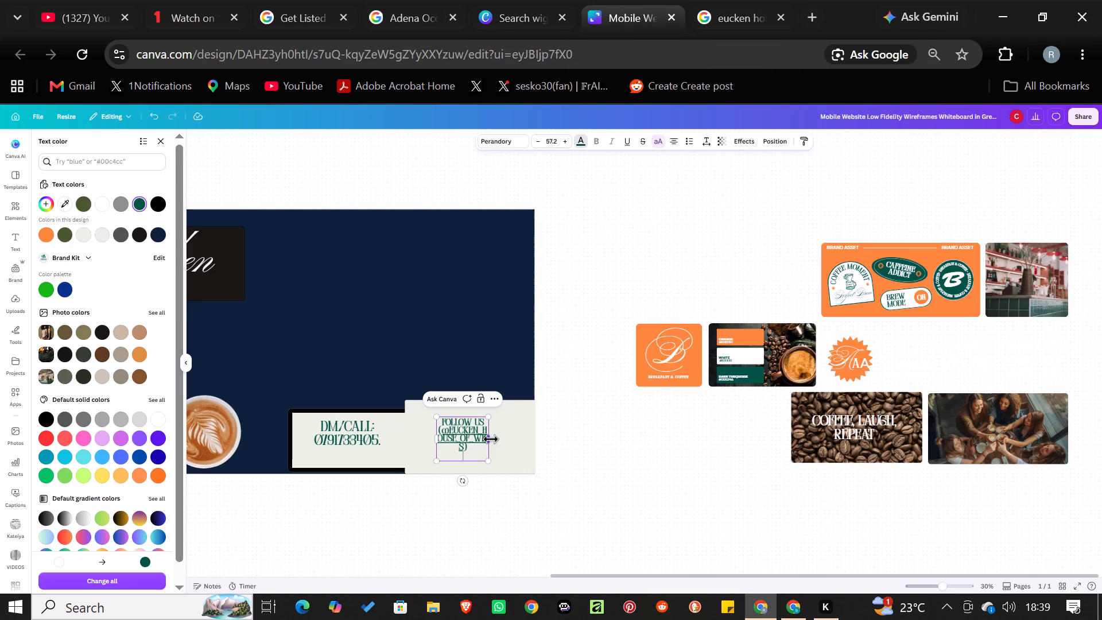
{"action": "left_click_drag", "start_coordinate": [490, 437], "coordinate": [499, 439]}
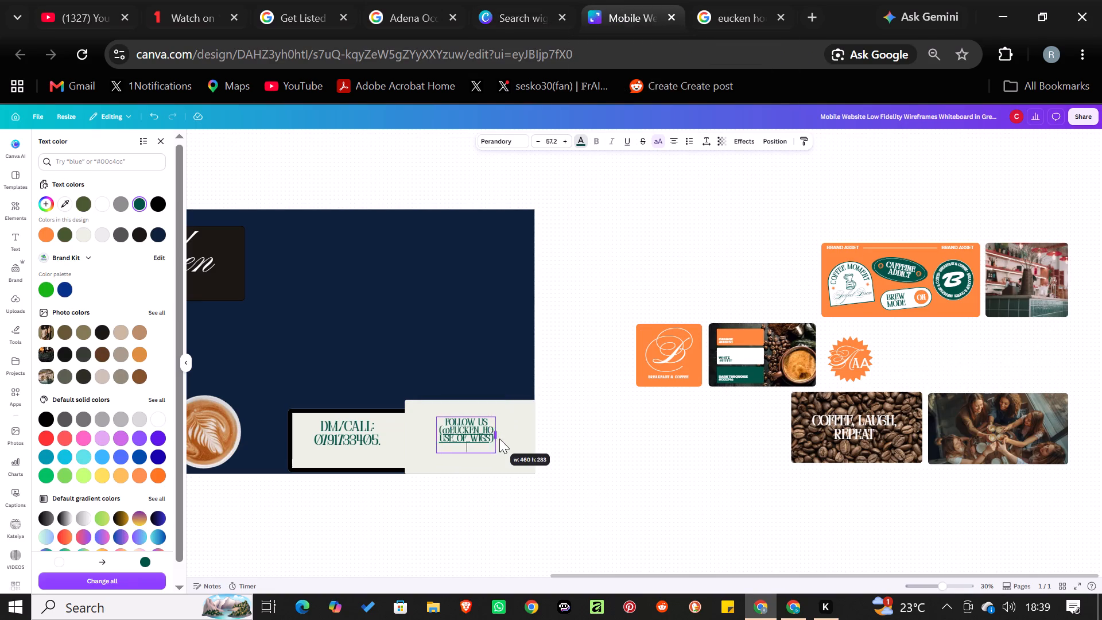
{"action": "left_click_drag", "start_coordinate": [499, 439], "coordinate": [537, 436]}
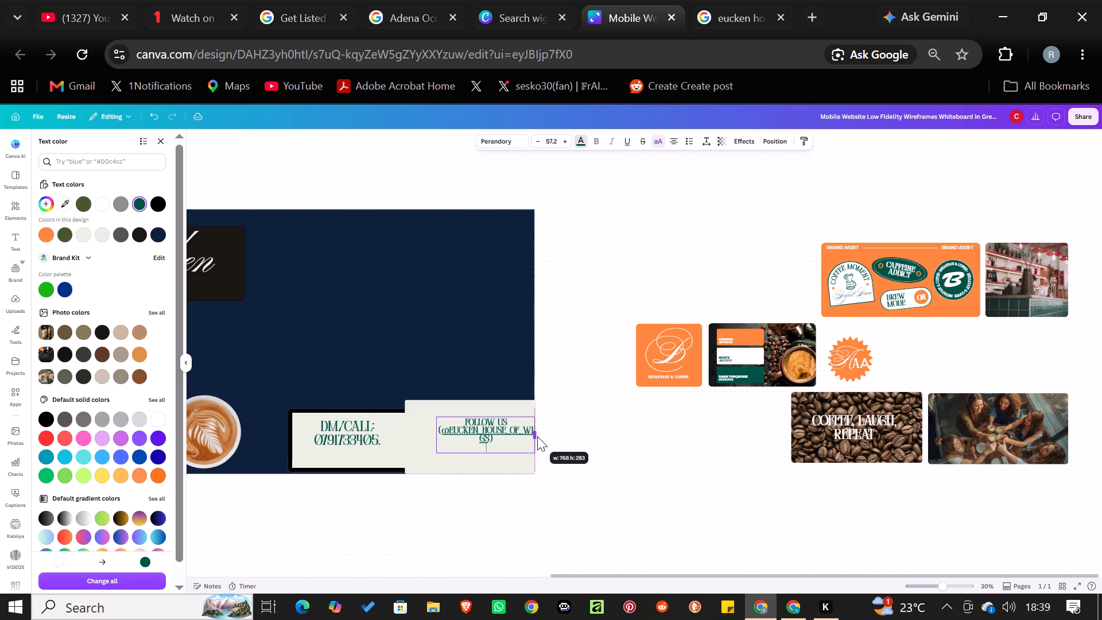
{"action": "left_click_drag", "start_coordinate": [537, 436], "coordinate": [539, 436]}
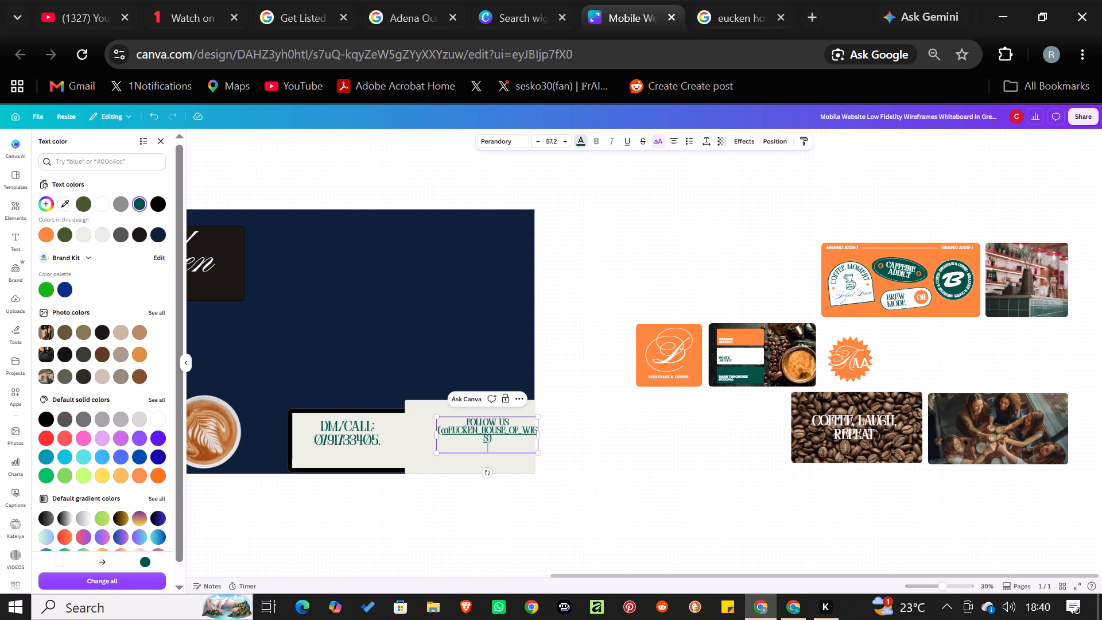
{"action": "left_click_drag", "start_coordinate": [435, 433], "coordinate": [420, 433]}
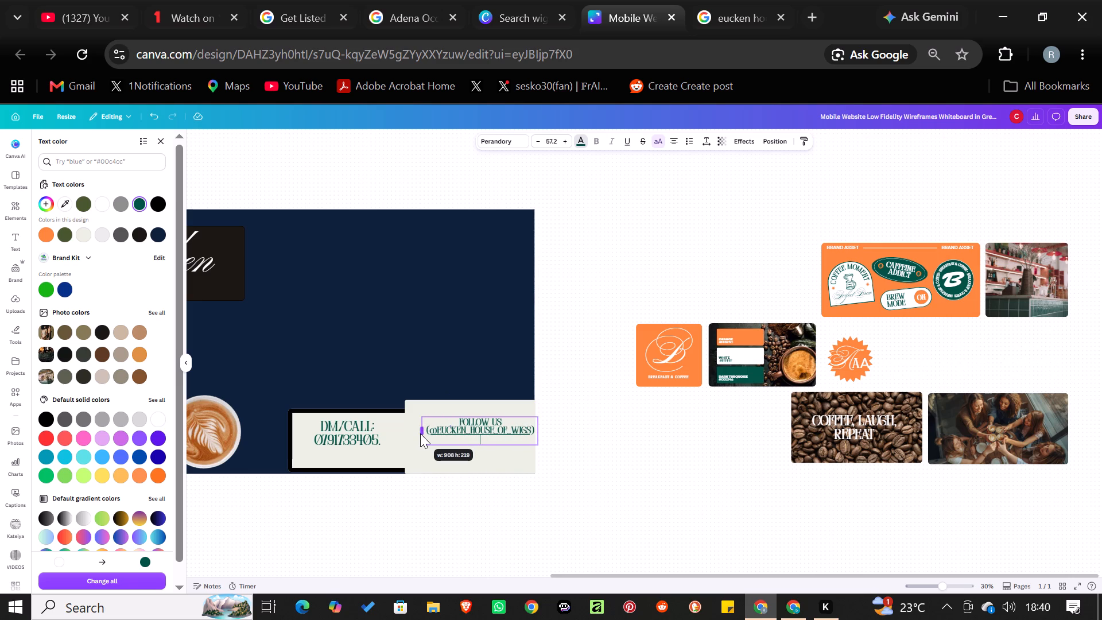
{"action": "left_click_drag", "start_coordinate": [420, 433], "coordinate": [409, 432]}
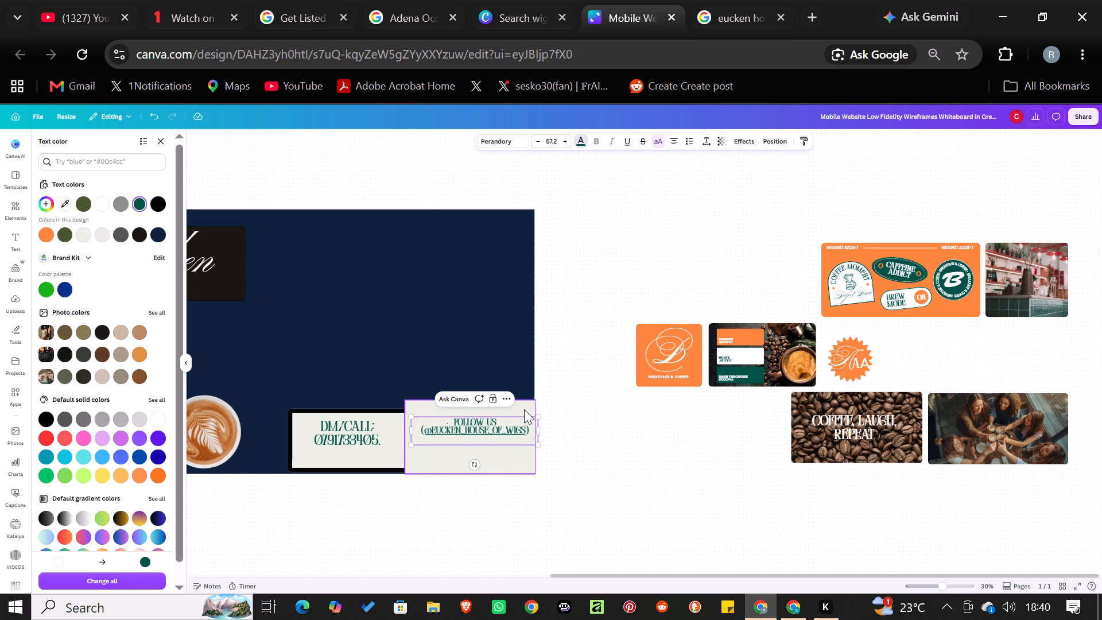
Check the fonts used in the pasted handle and in the badge and label texts of the orange brand asset card.
{"action": "left_click", "coordinate": [505, 428]}
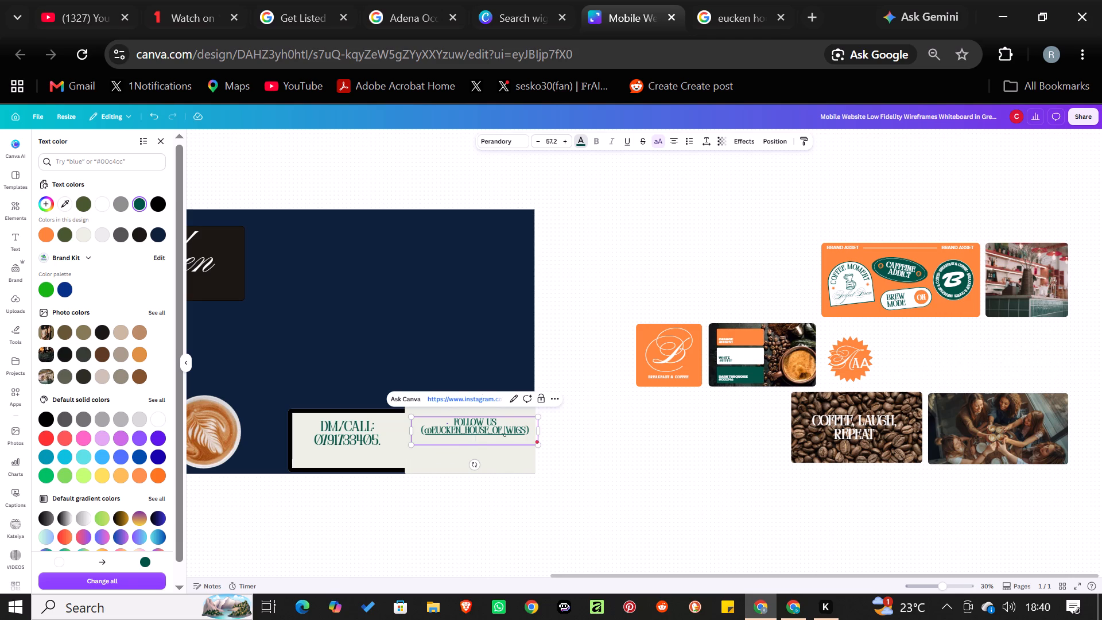
{"action": "left_click", "coordinate": [576, 379]}
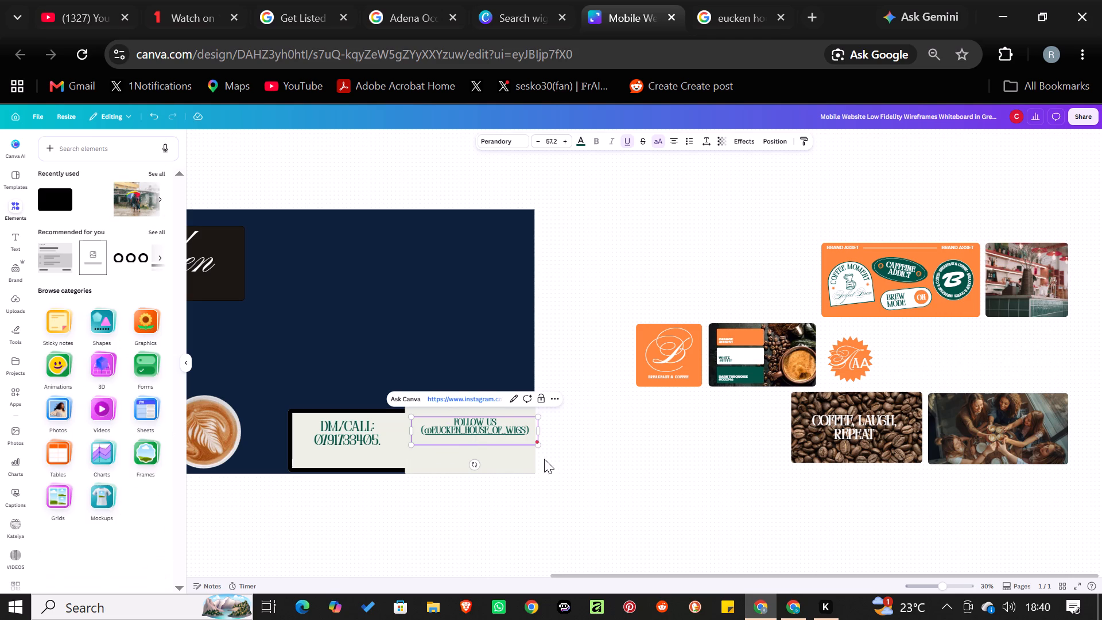
{"action": "triple_click", "coordinate": [516, 427]}
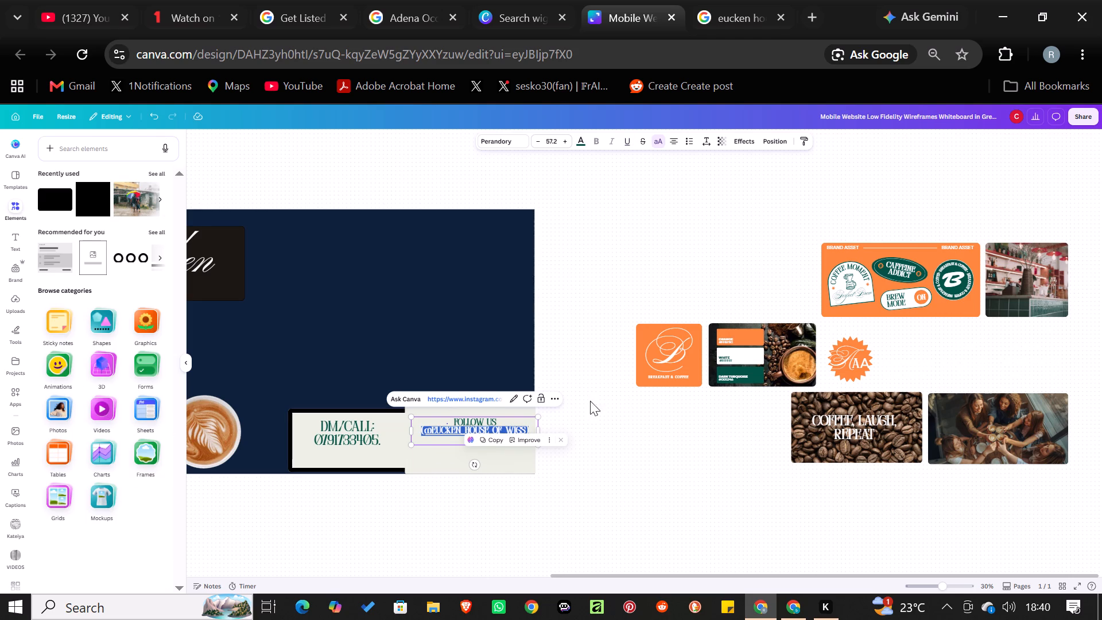
{"action": "left_click", "coordinate": [719, 409]}
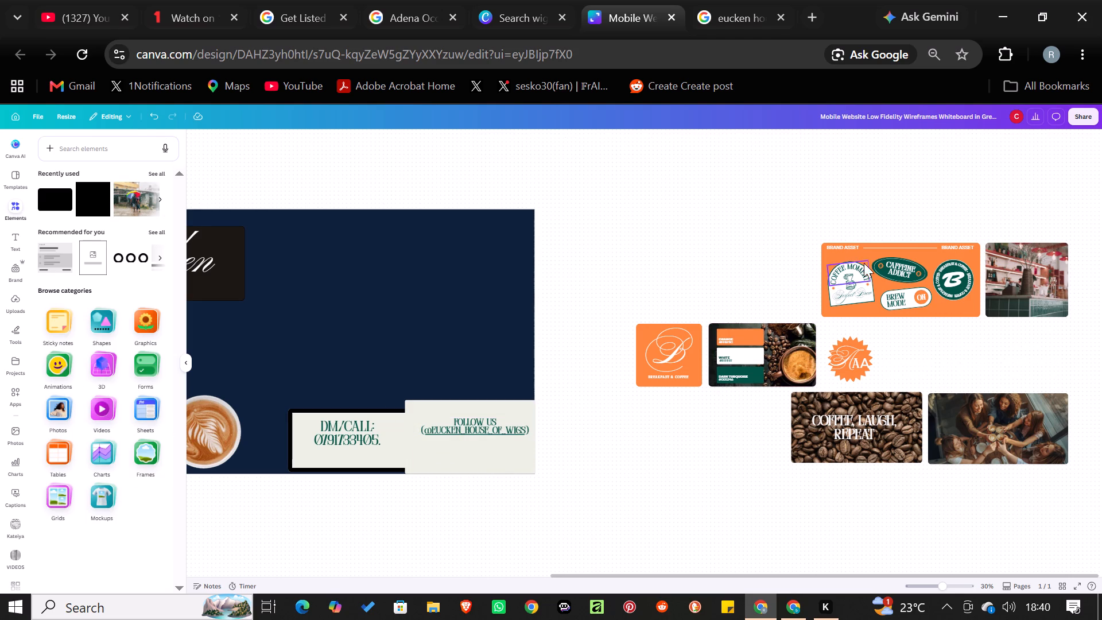
{"action": "double_click", "coordinate": [901, 274]}
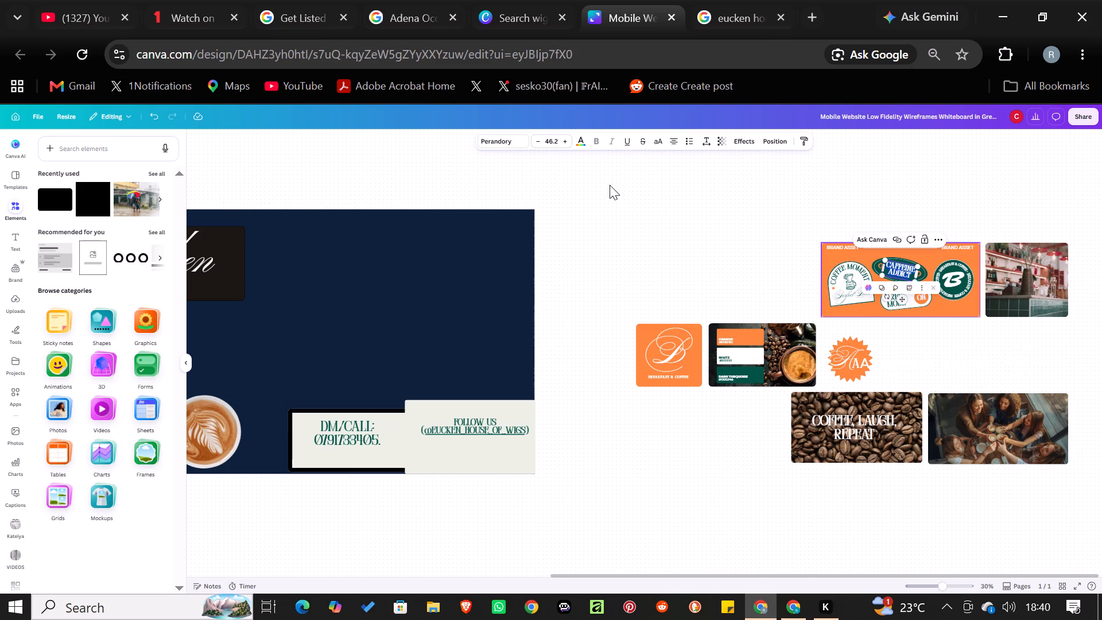
{"action": "left_click", "coordinate": [840, 268]}
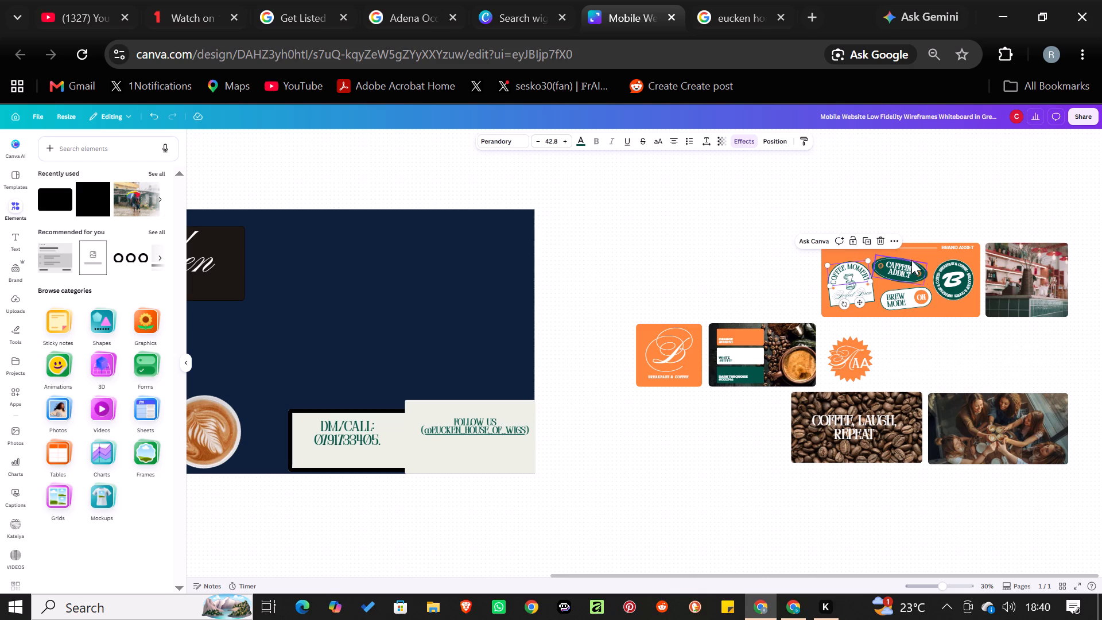
{"action": "left_click", "coordinate": [951, 247]}
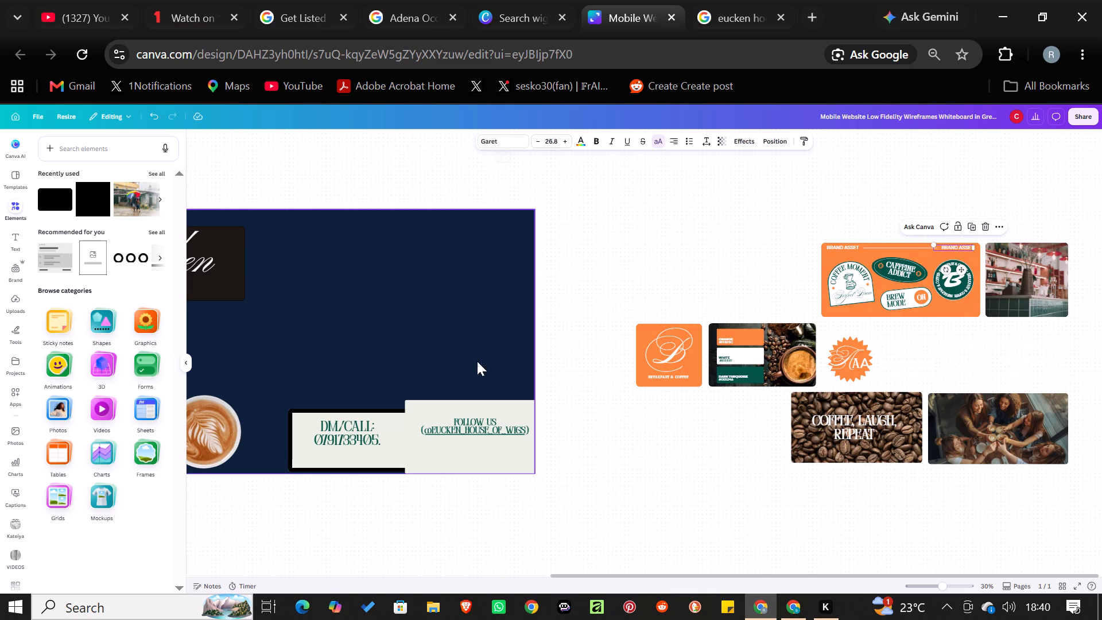
Set the font of the entire "Follow us" and handle text to Libre Baskerville.
{"action": "left_click", "coordinate": [471, 416]}
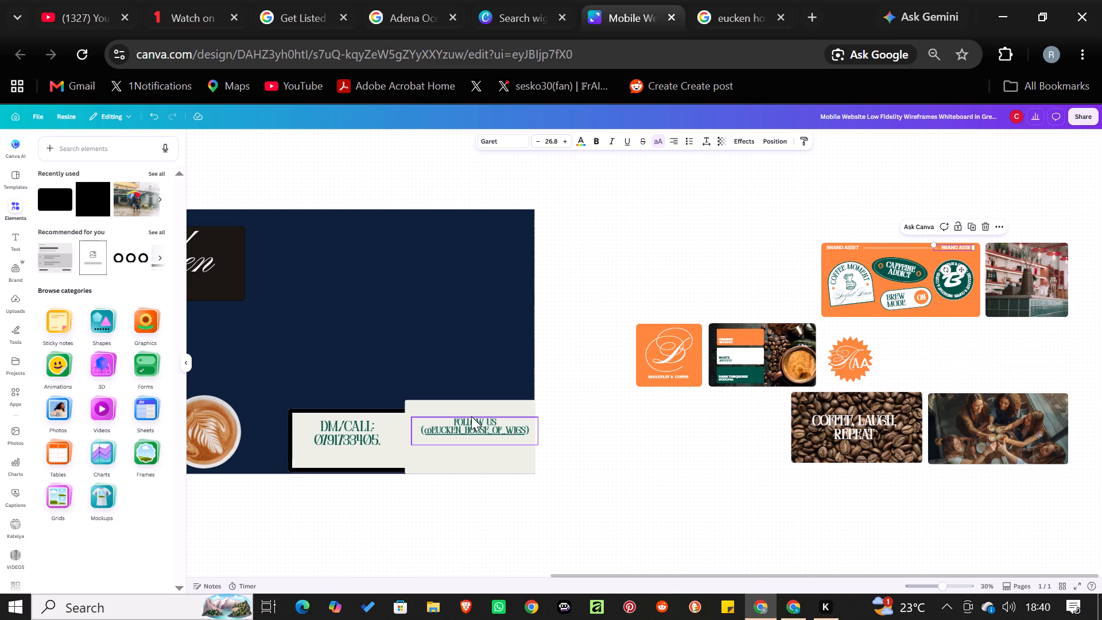
{"action": "double_click", "coordinate": [471, 420]}
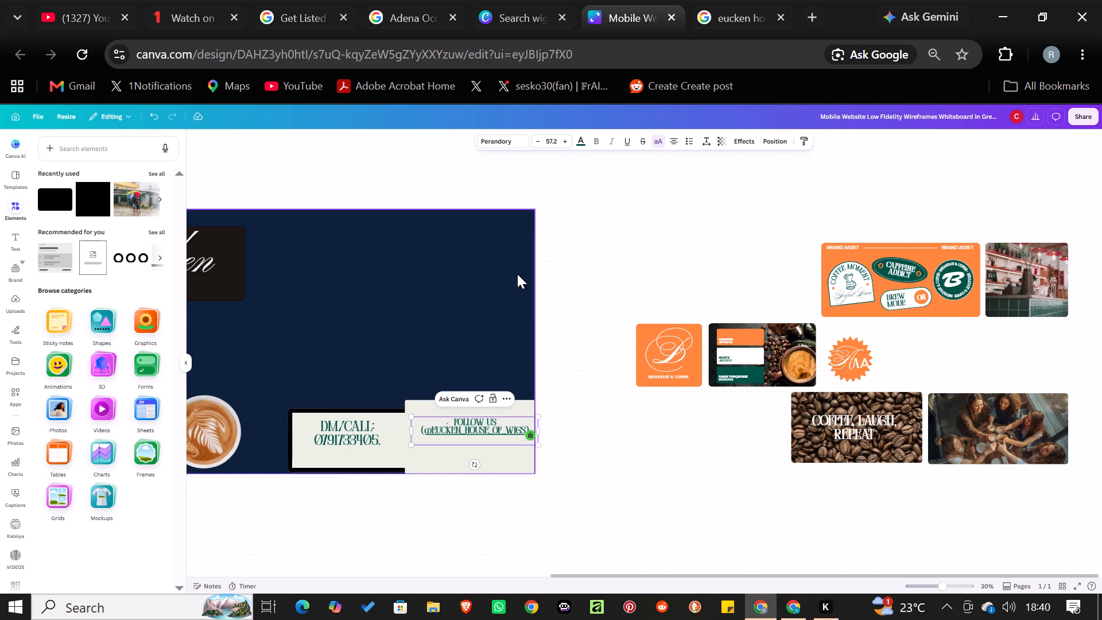
{"action": "left_click", "coordinate": [502, 141]}
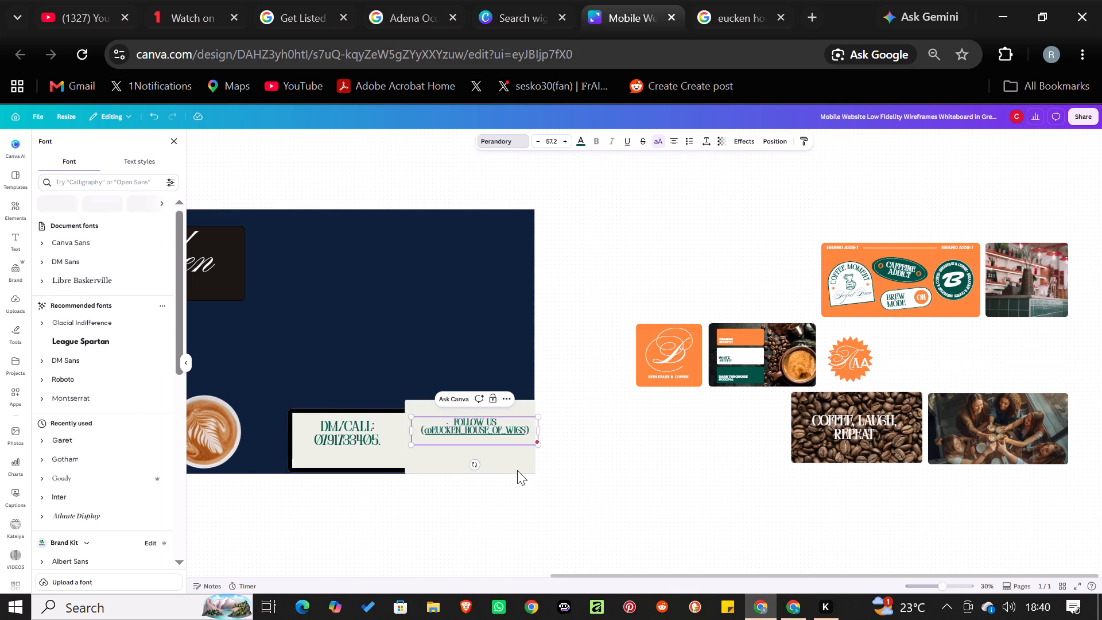
{"action": "left_click", "coordinate": [571, 474]}
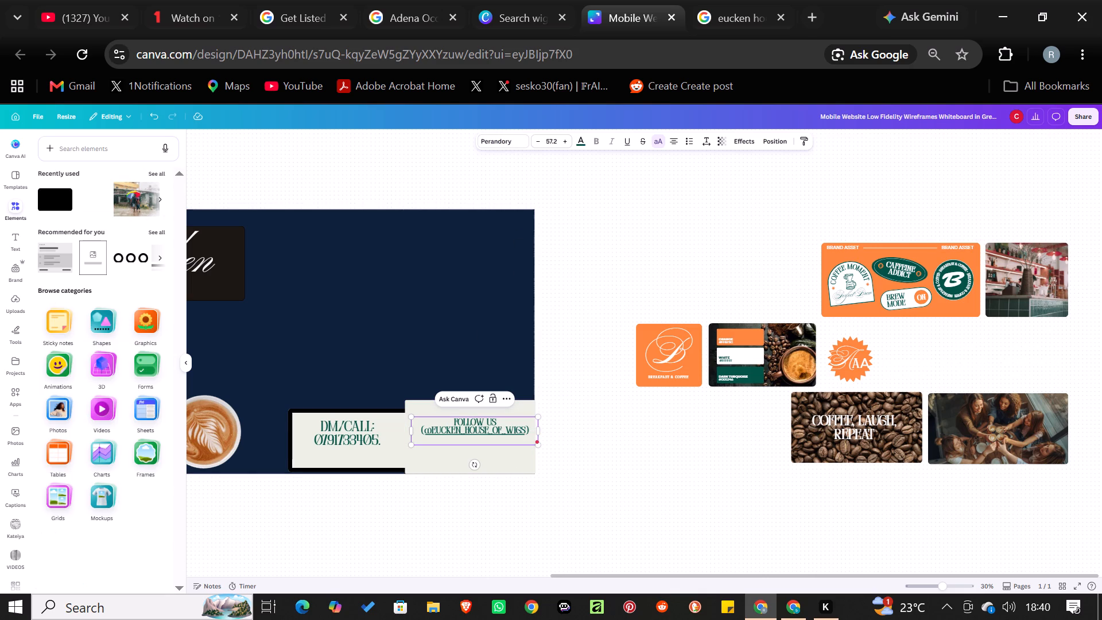
{"action": "left_click", "coordinate": [522, 435]}
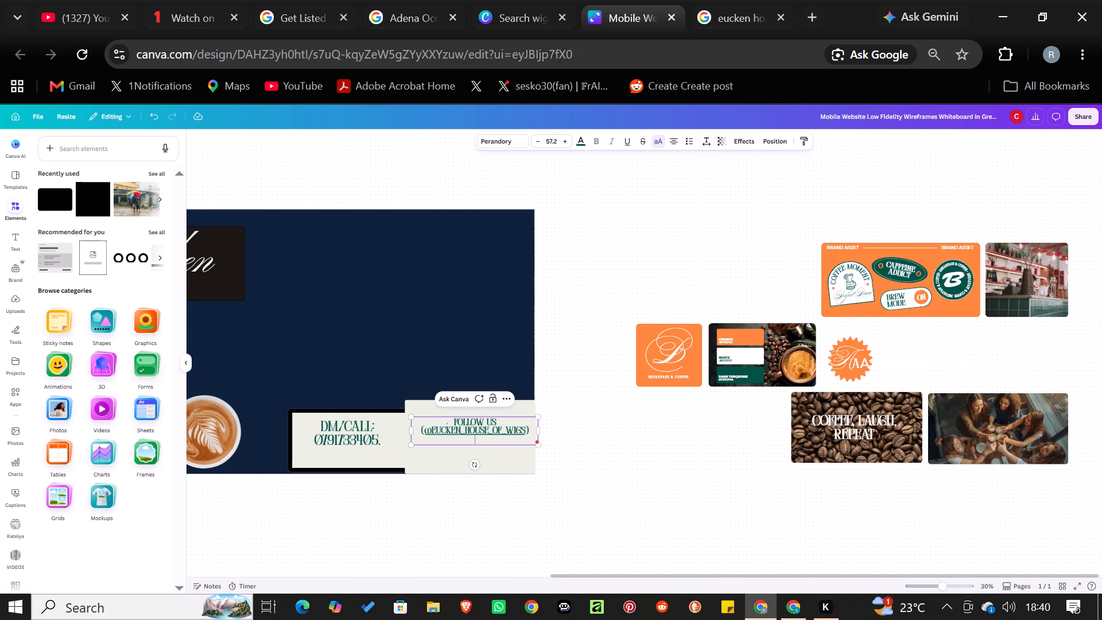
{"action": "key", "text": "ctrl+a"}
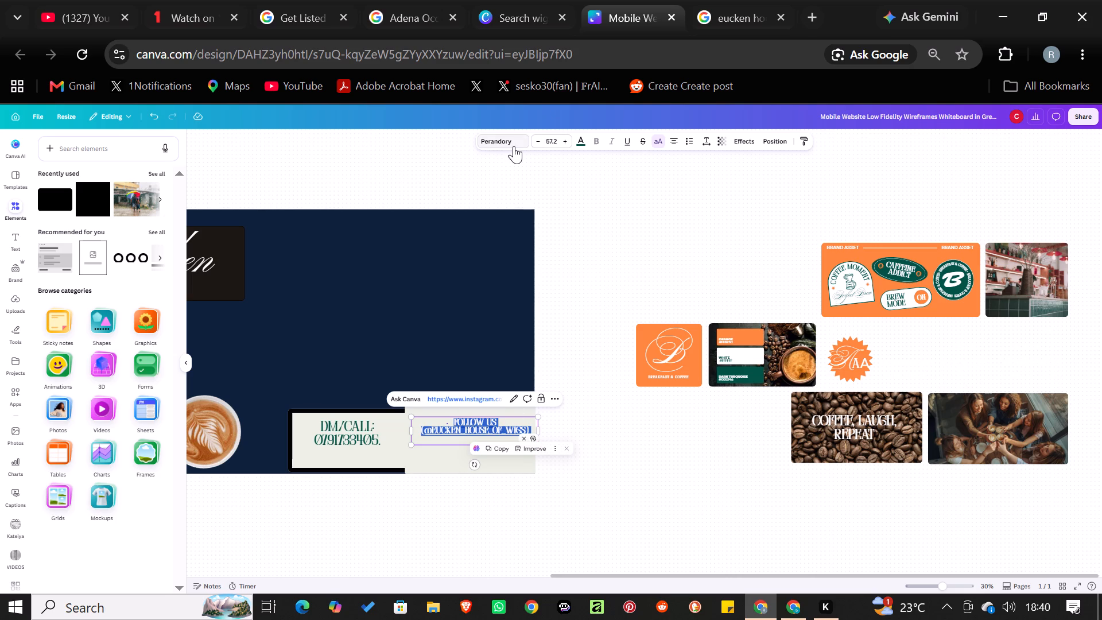
{"action": "left_click", "coordinate": [514, 146]}
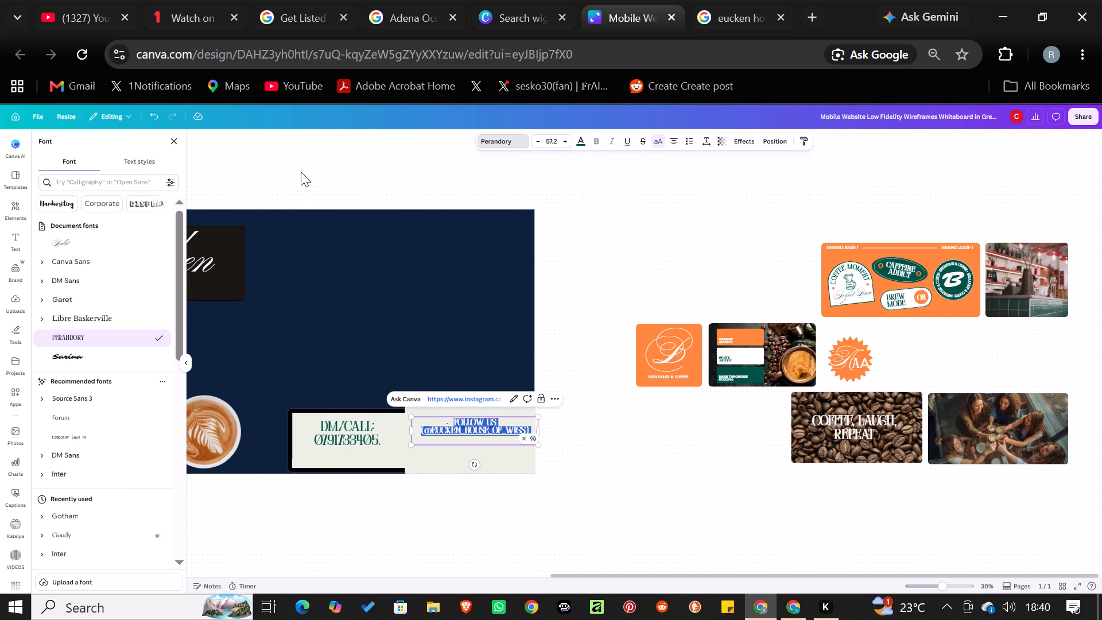
{"action": "left_click", "coordinate": [114, 317]}
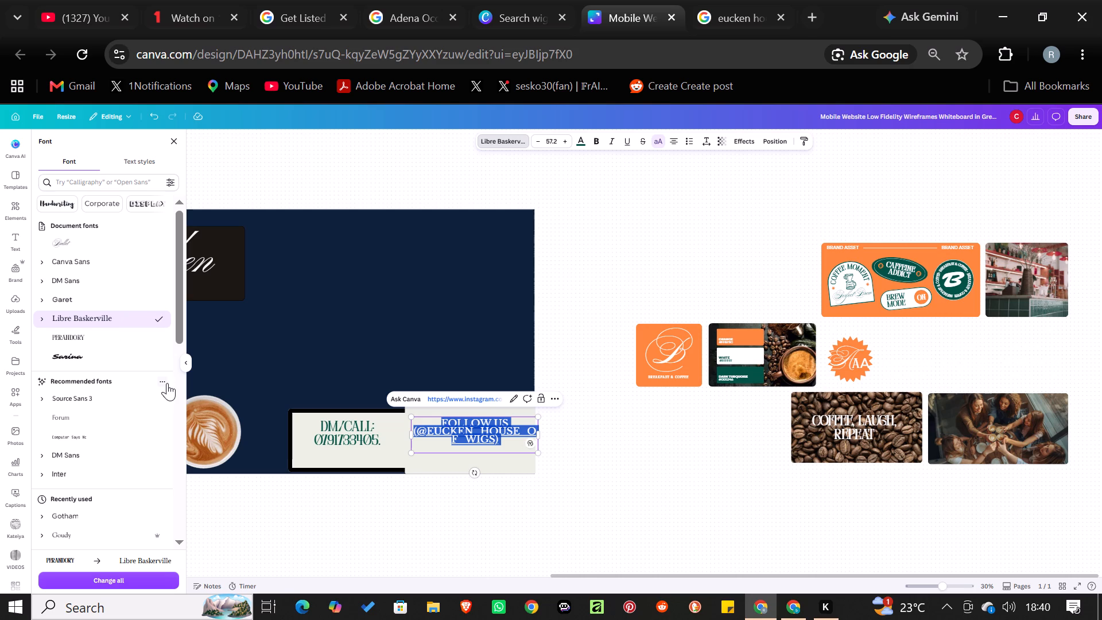
Look further through the font list for another typeface for the "Follow us" and handle text.
{"action": "triple_click", "coordinate": [177, 542]}
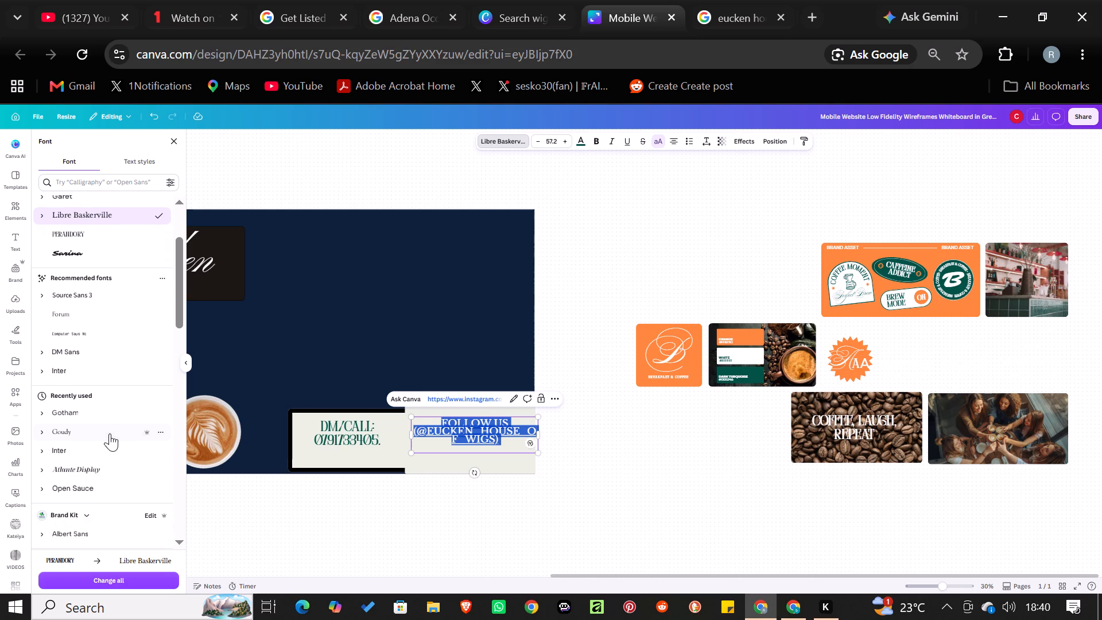
Set both the FOLLOW US handle text and the DM/CALL phone text to the Goudy font in bold.
{"action": "left_click", "coordinate": [107, 432]}
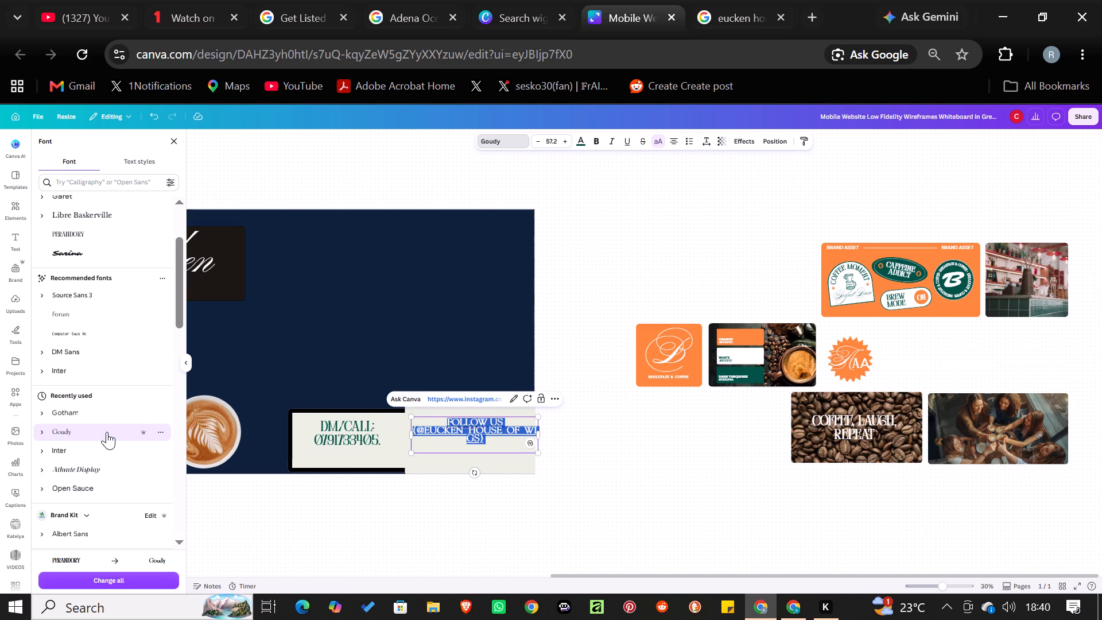
{"action": "left_click", "coordinate": [344, 438]}
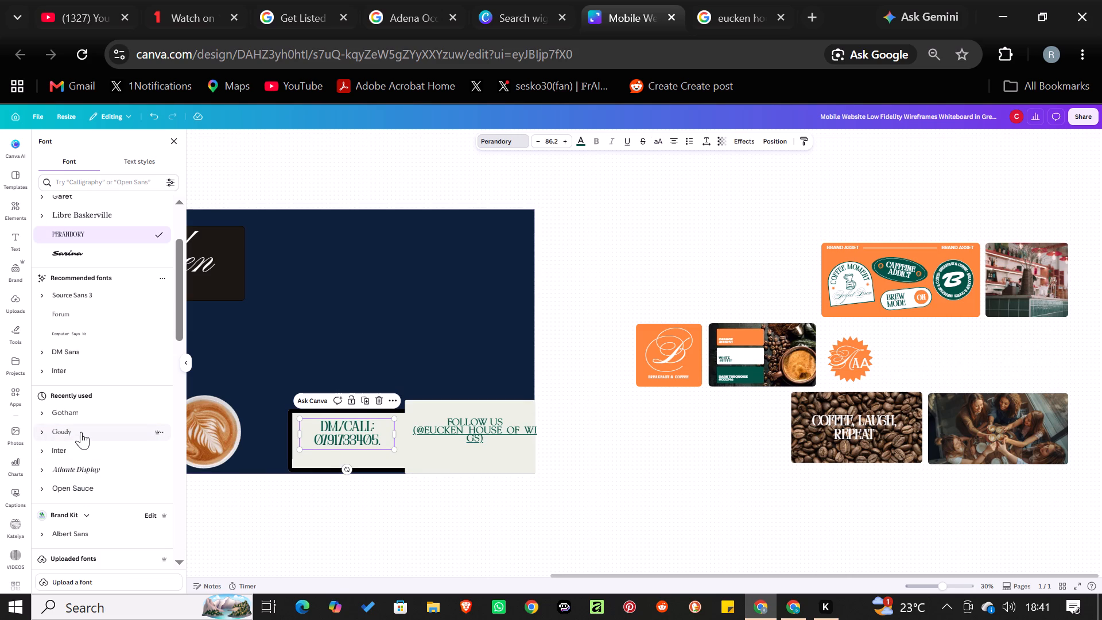
{"action": "left_click", "coordinate": [81, 432]}
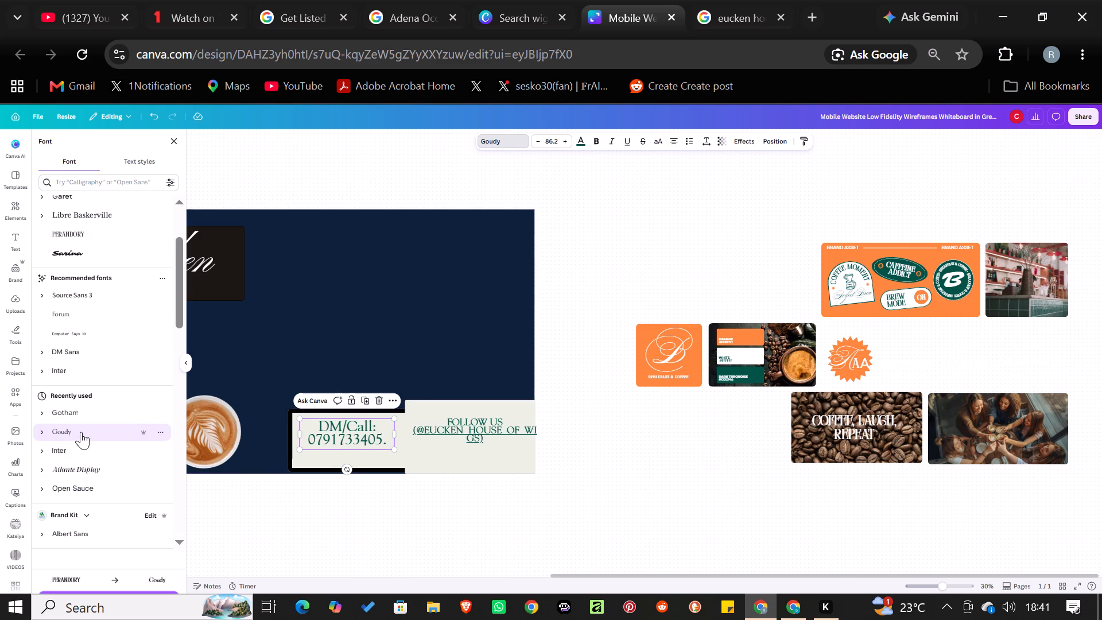
{"action": "left_click", "coordinate": [596, 141]}
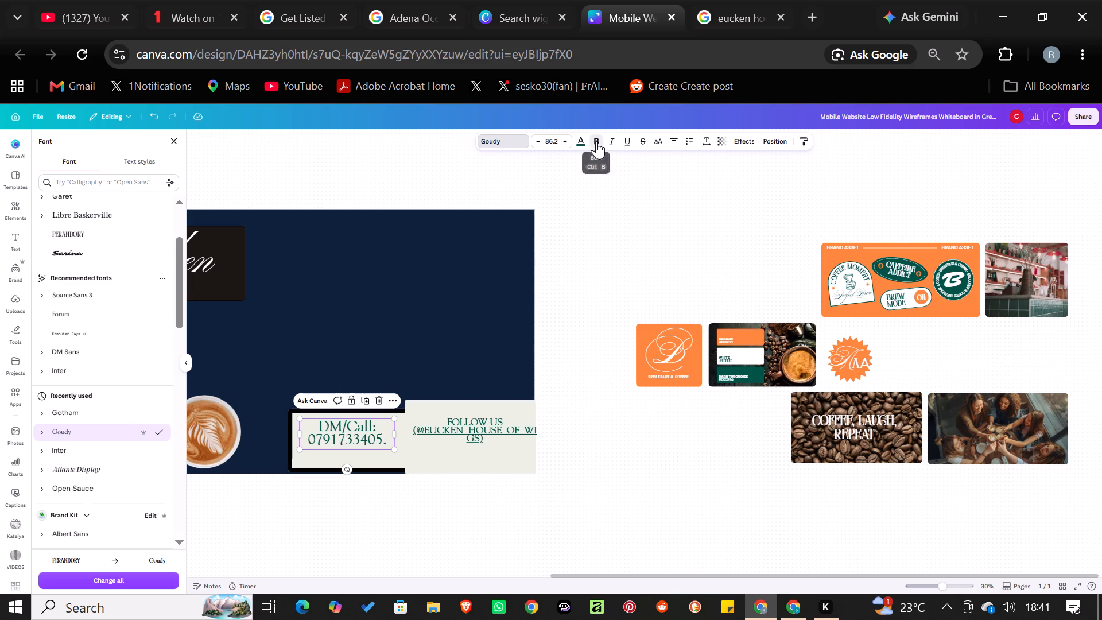
{"action": "left_click", "coordinate": [491, 423]}
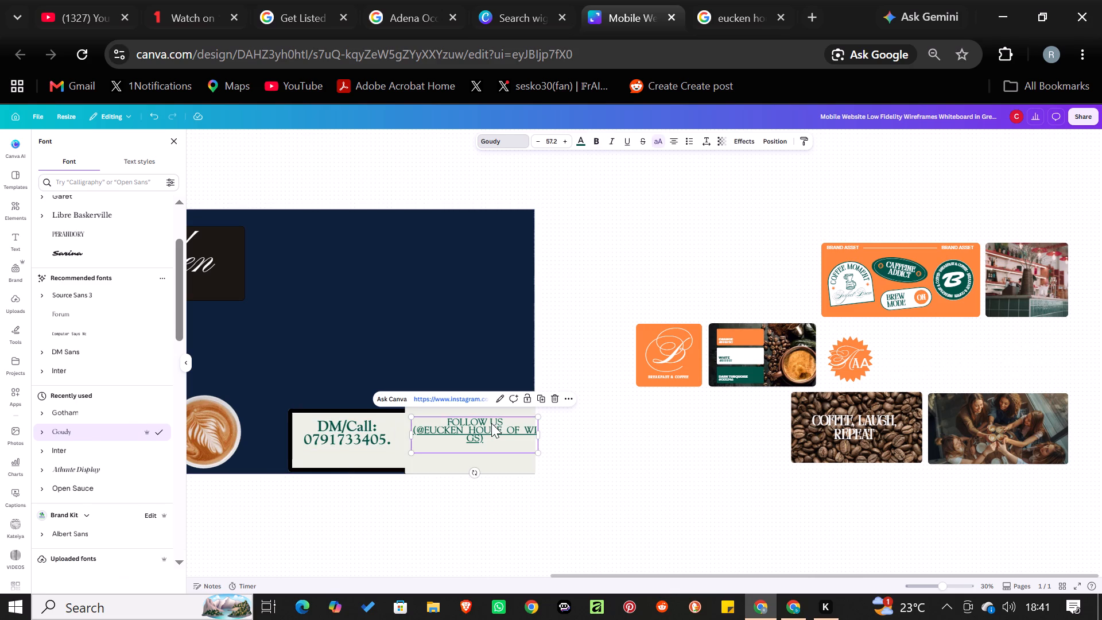
{"action": "left_click", "coordinate": [595, 138]}
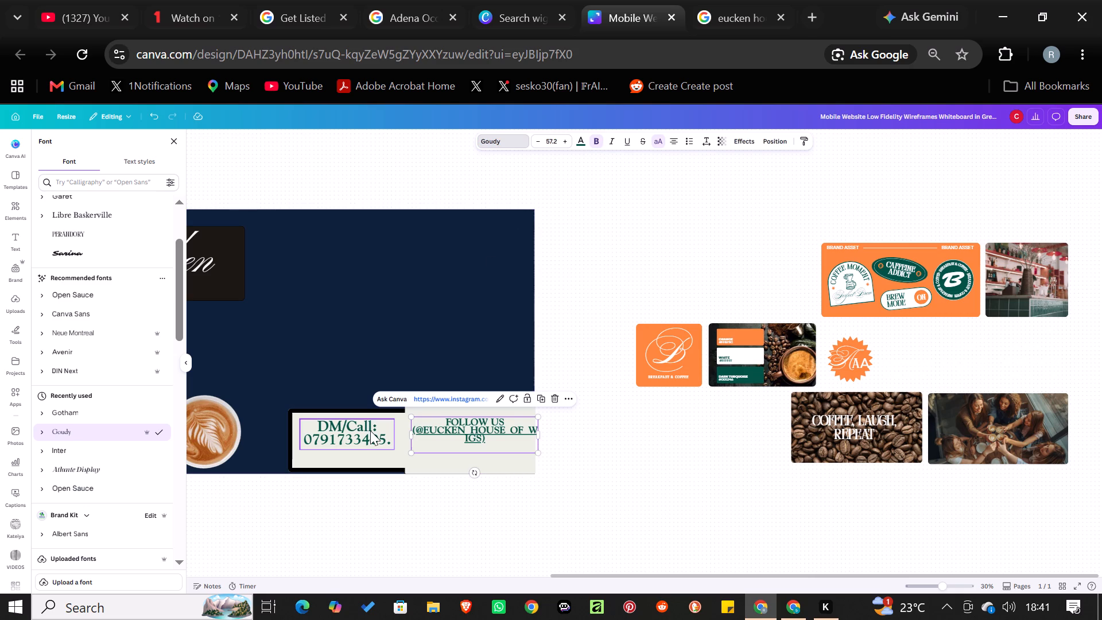
{"action": "left_click", "coordinate": [565, 346]}
{"action": "left_click", "coordinate": [565, 346]}
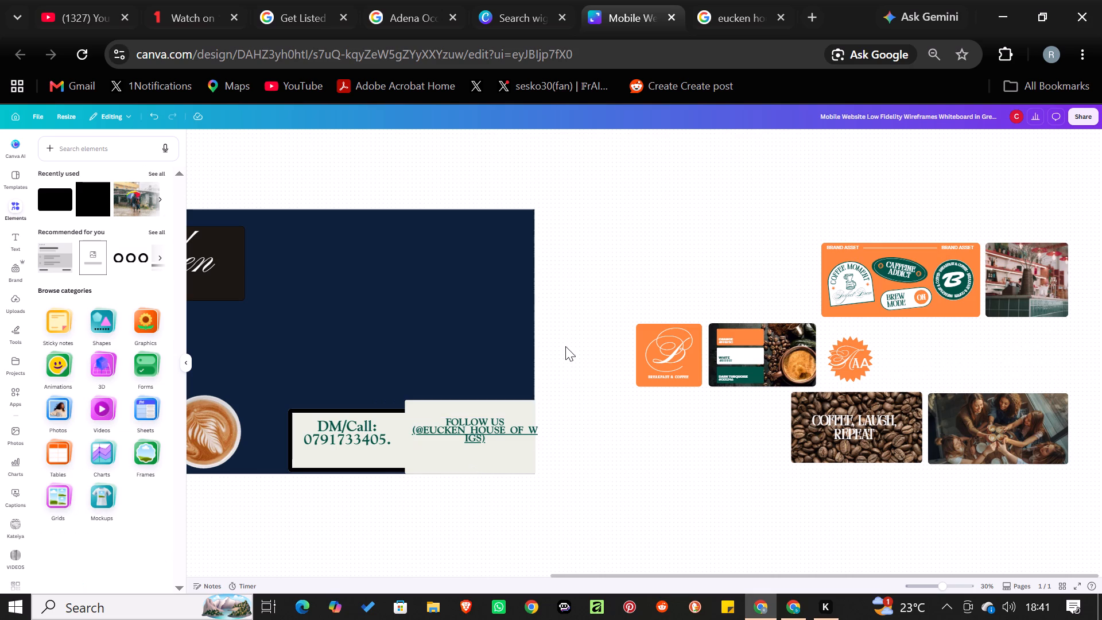
Shift the FOLLOW US text block towards the DM/Call text so it sits within the banner's edge.
{"action": "left_click", "coordinate": [496, 431]}
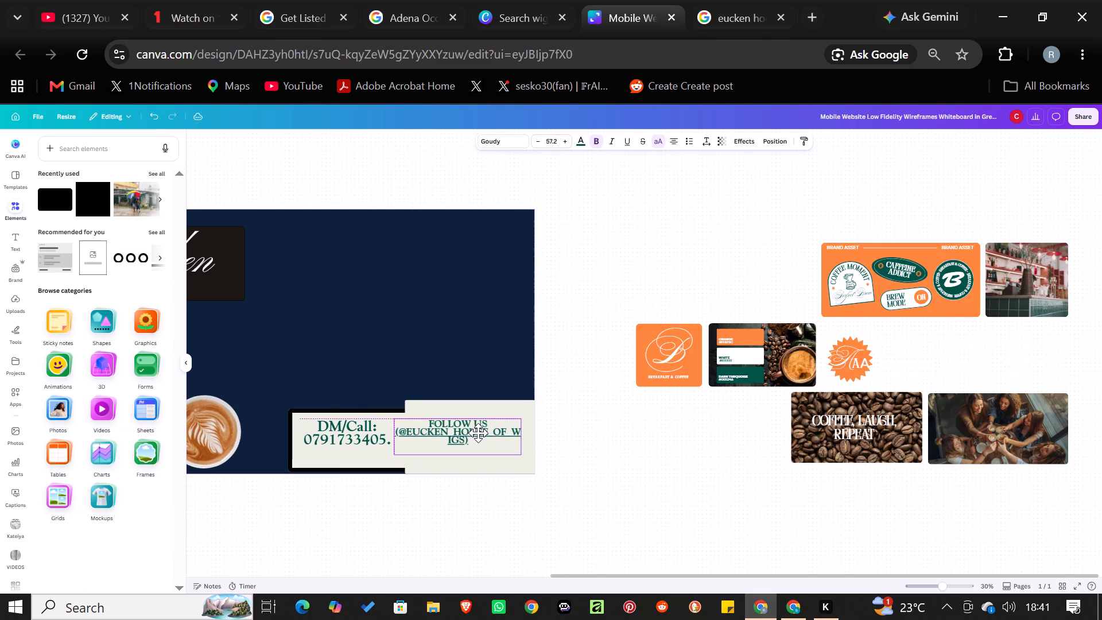
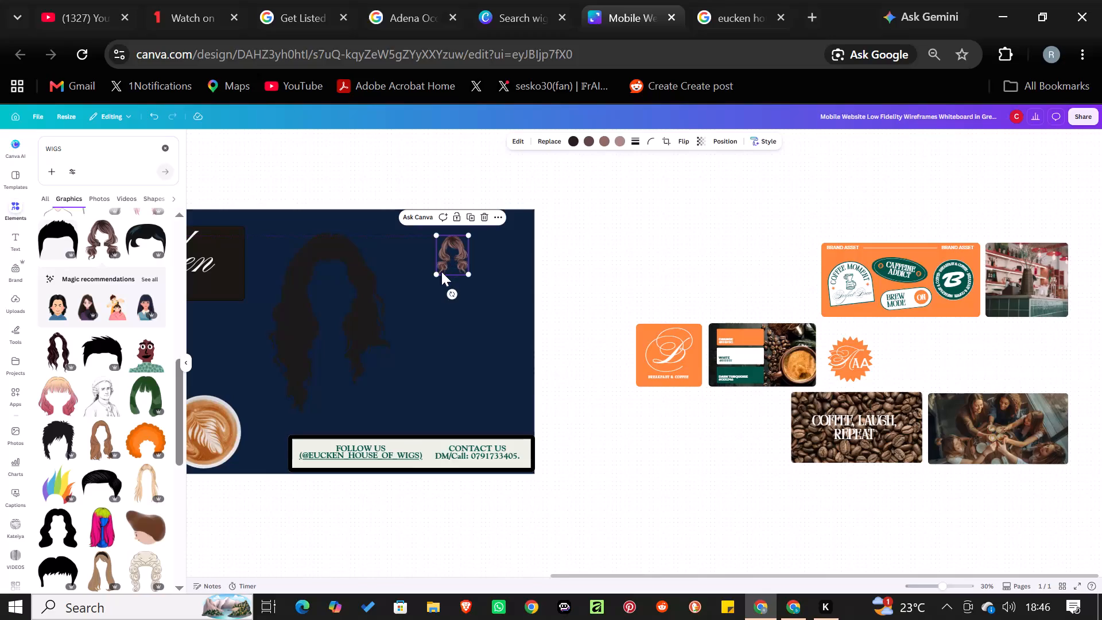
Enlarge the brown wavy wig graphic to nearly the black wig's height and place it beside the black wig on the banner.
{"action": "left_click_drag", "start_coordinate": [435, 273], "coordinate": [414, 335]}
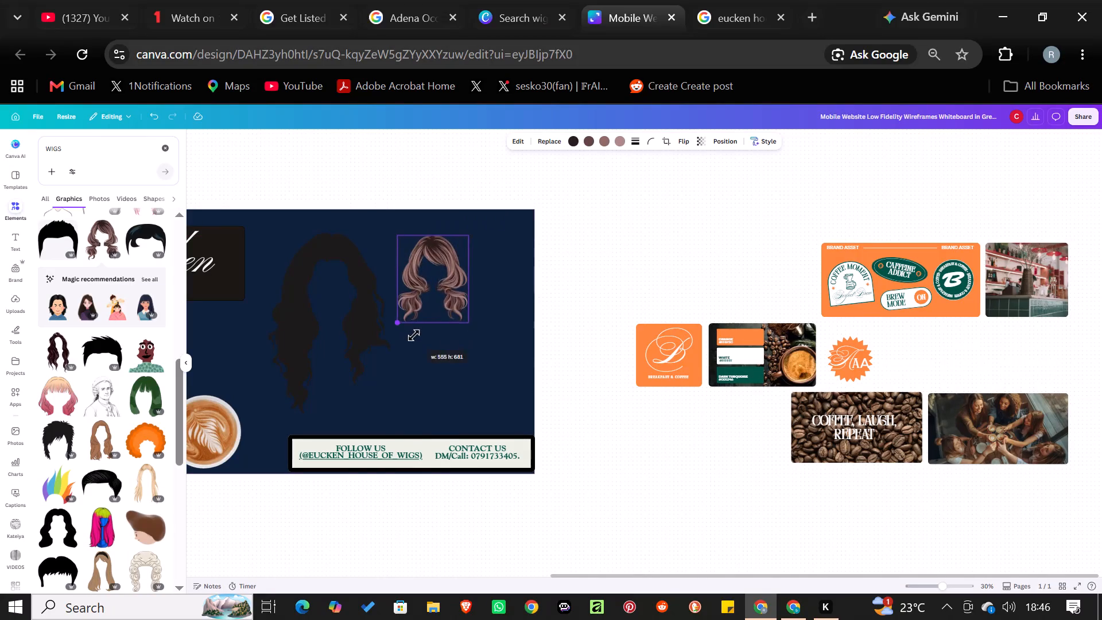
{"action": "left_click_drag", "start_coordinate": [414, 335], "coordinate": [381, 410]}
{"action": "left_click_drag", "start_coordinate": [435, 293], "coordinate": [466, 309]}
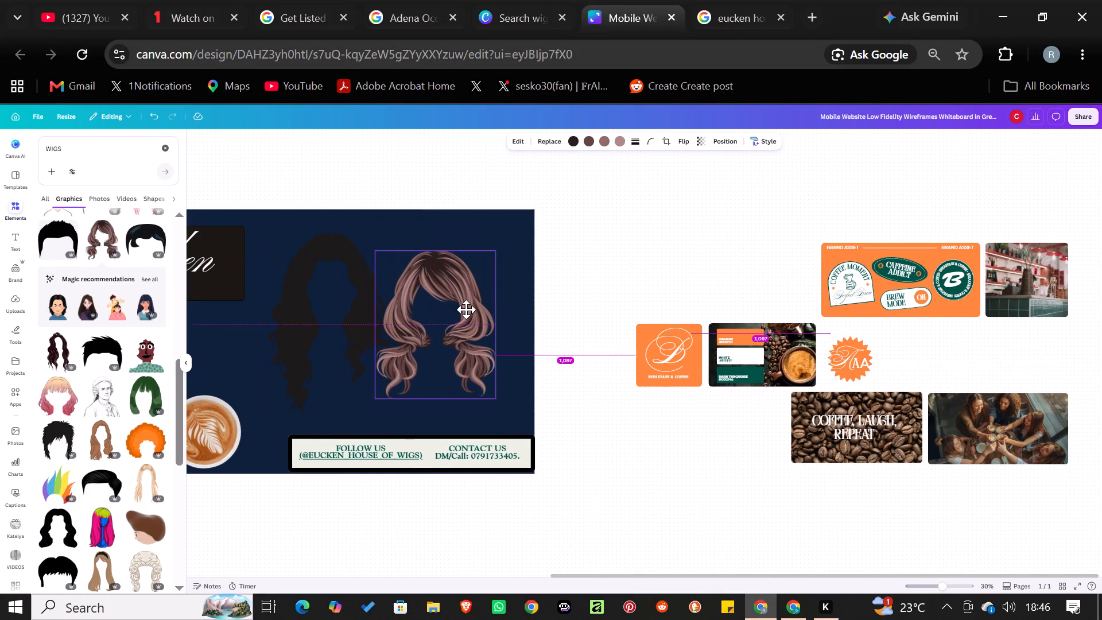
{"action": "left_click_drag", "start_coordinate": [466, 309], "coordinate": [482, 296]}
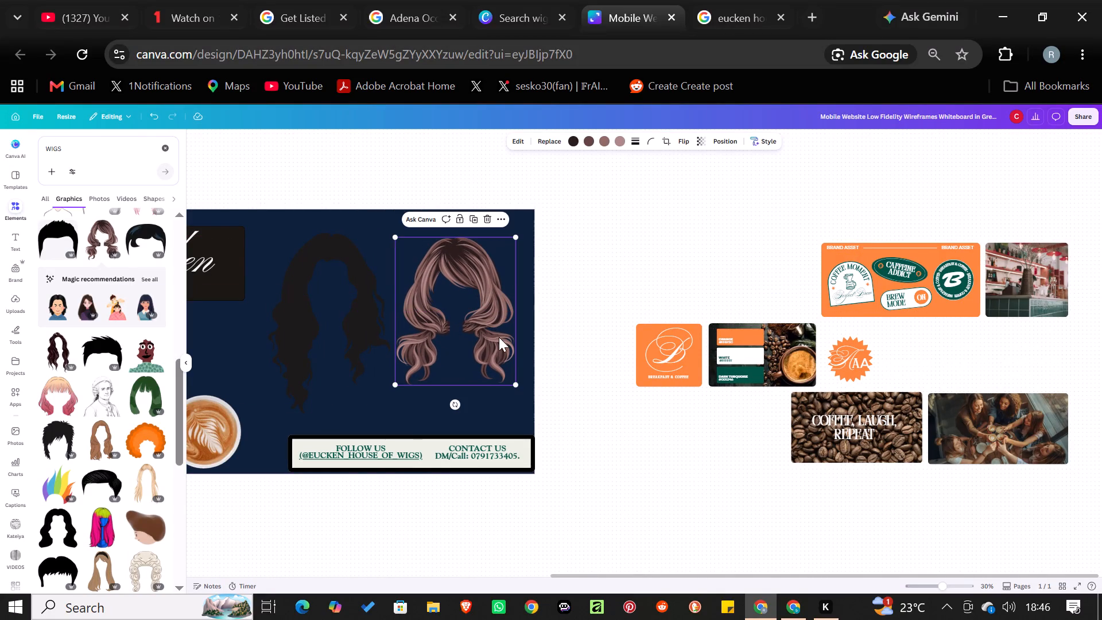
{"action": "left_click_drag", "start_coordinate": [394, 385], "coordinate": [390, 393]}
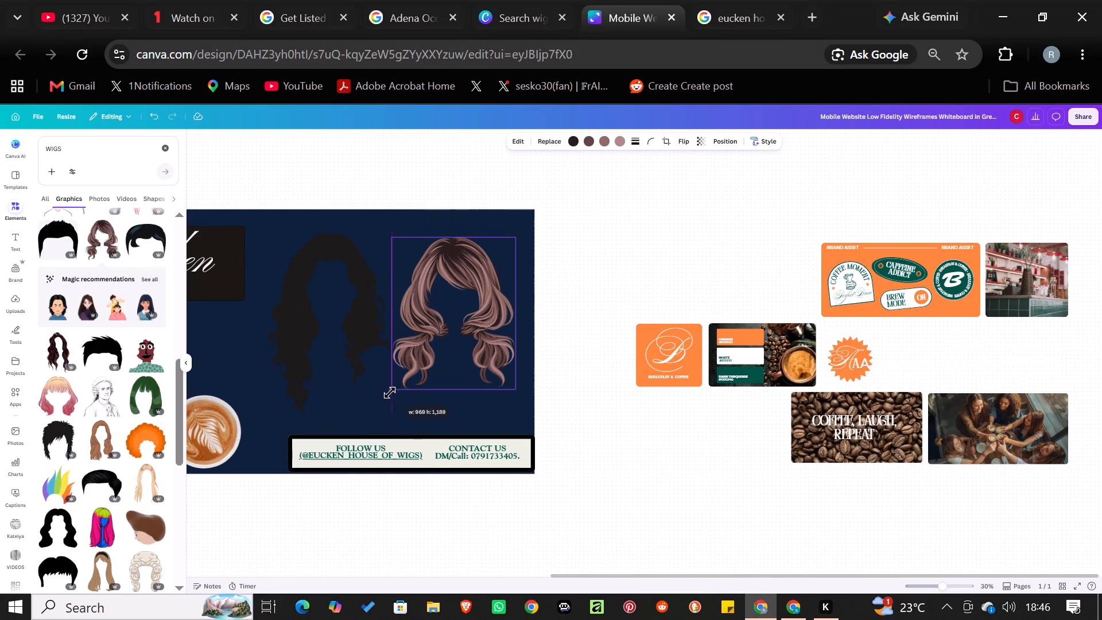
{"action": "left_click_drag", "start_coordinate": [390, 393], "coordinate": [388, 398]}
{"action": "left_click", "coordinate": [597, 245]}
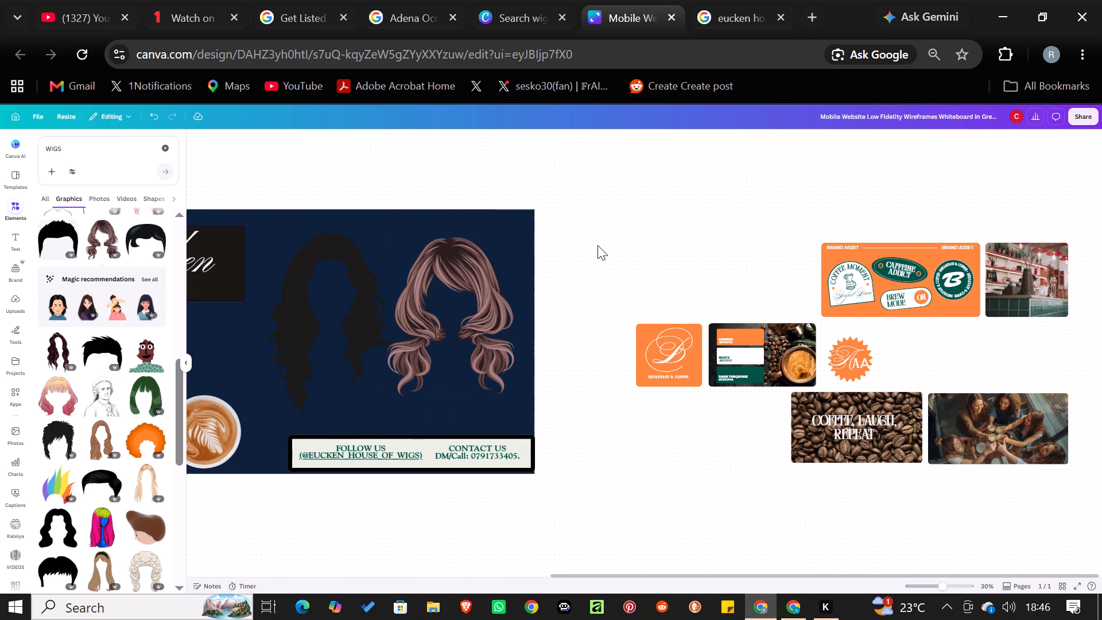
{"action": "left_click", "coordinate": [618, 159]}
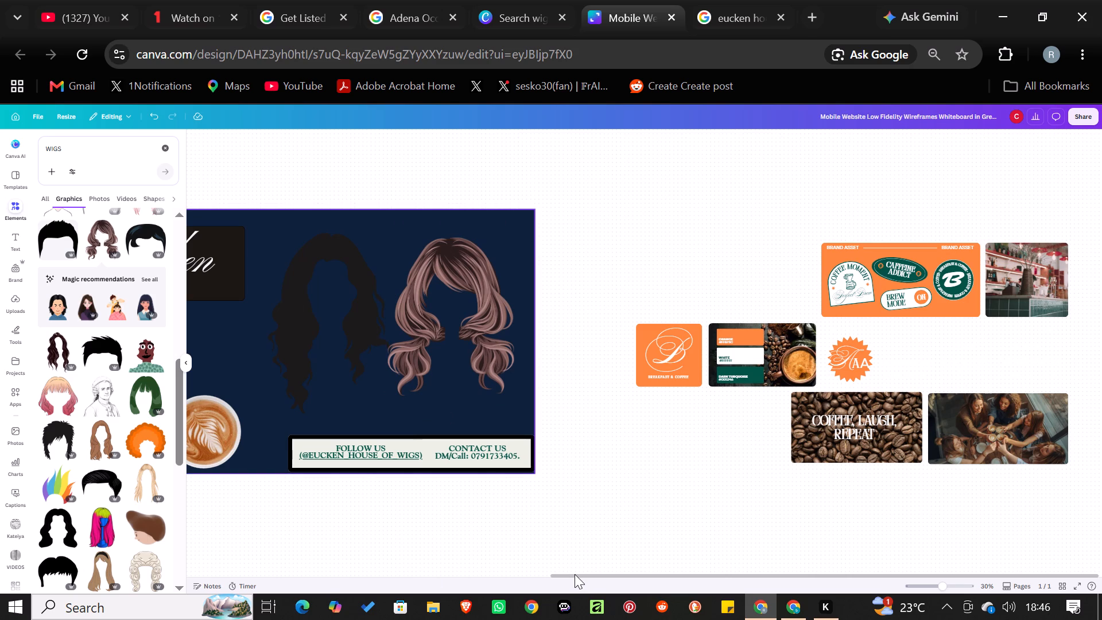
Replace the CONTACT US TODAY text beside the coffee cup with "NOW IN ELDORET", one word per line.
{"action": "left_click_drag", "start_coordinate": [573, 575], "coordinate": [399, 586]}
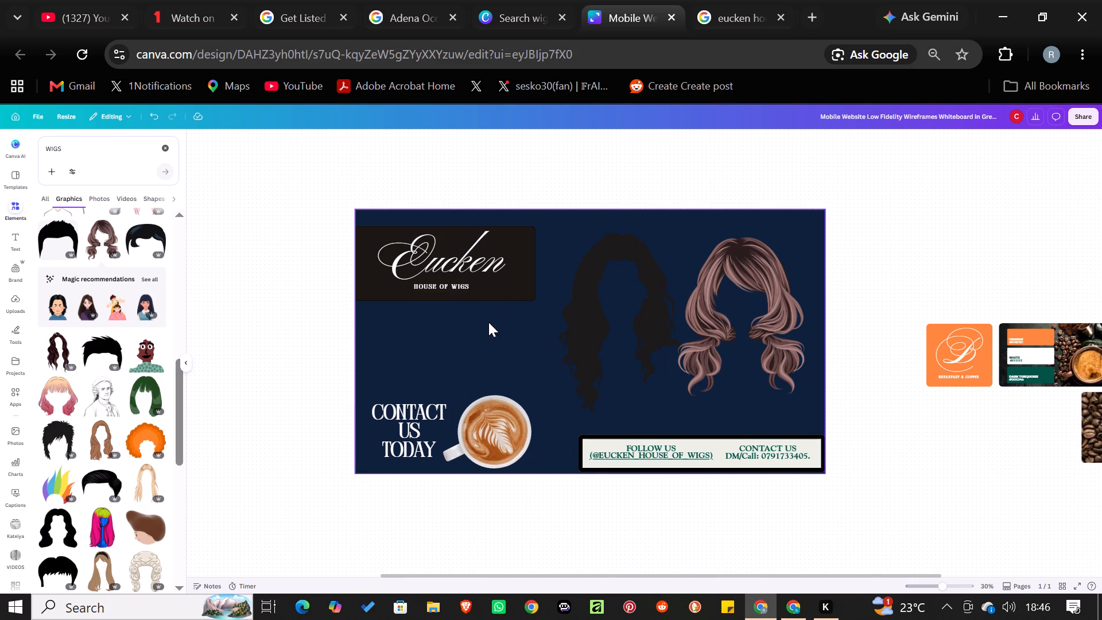
{"action": "triple_click", "coordinate": [425, 410]}
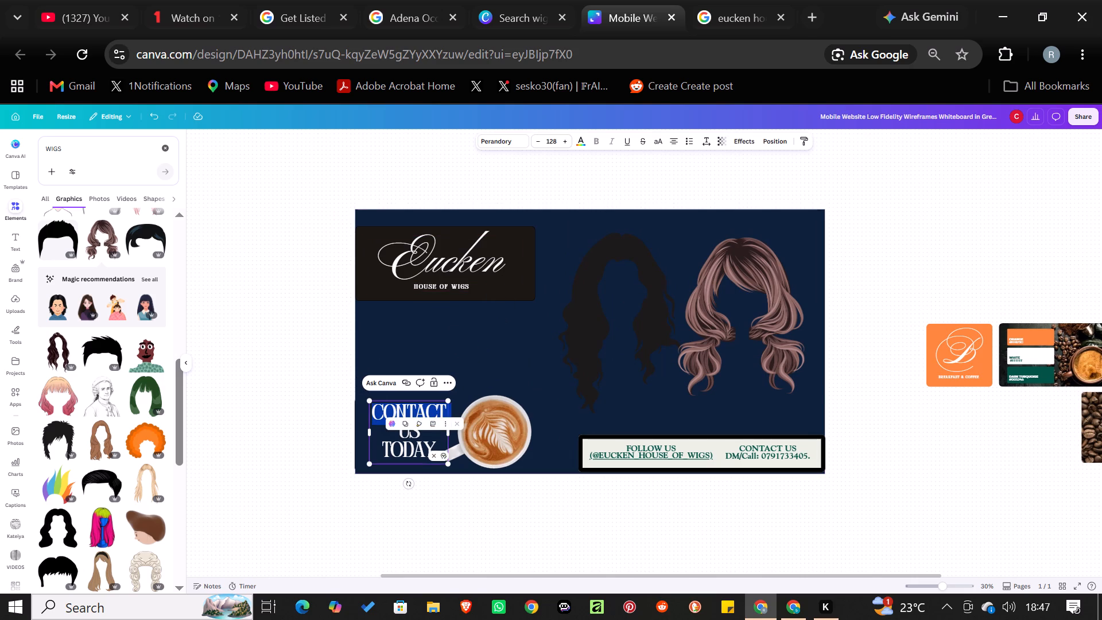
{"action": "left_click", "coordinate": [437, 444]}
{"action": "left_click", "coordinate": [499, 471]}
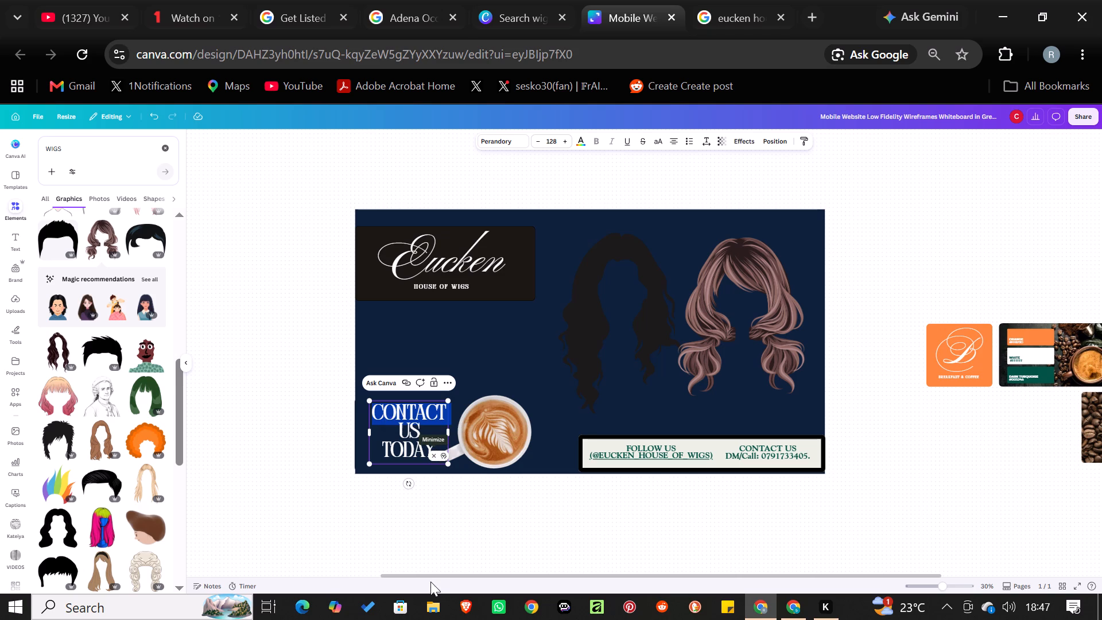
{"action": "left_click", "coordinate": [429, 448]}
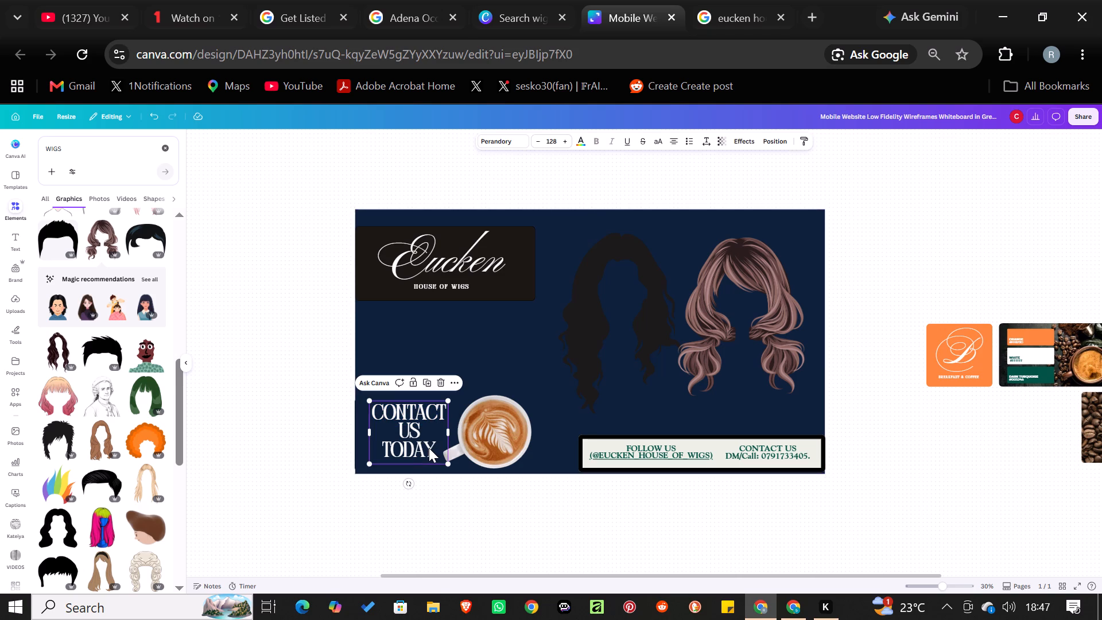
{"action": "left_click", "coordinate": [430, 448]}
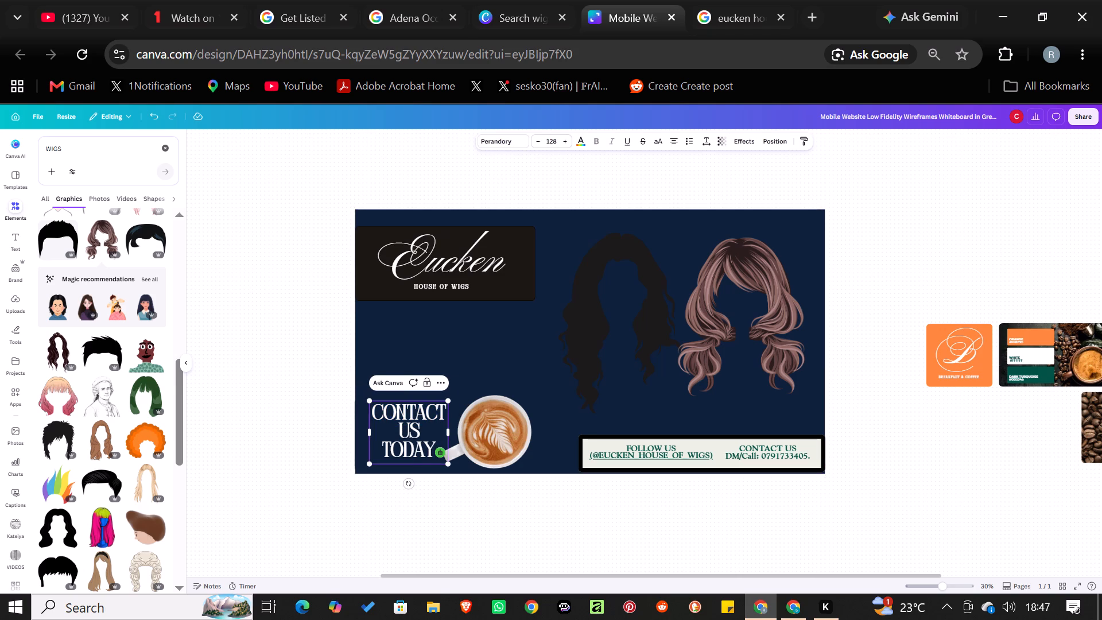
{"action": "key", "text": "BackSpace"}
{"action": "key", "text": "BackSpace"}
{"action": "key", "text": "BackSpace"}
{"action": "key", "text": "BackSpace"}
{"action": "key", "text": "BackSpace"}
{"action": "key", "text": "BackSpace"}
{"action": "key", "text": "BackSpace"}
{"action": "key", "text": "BackSpace"}
{"action": "key", "text": "BackSpace"}
{"action": "key", "text": "BackSpace"}
{"action": "key", "text": "BackSpace"}
{"action": "key", "text": "BackSpace"}
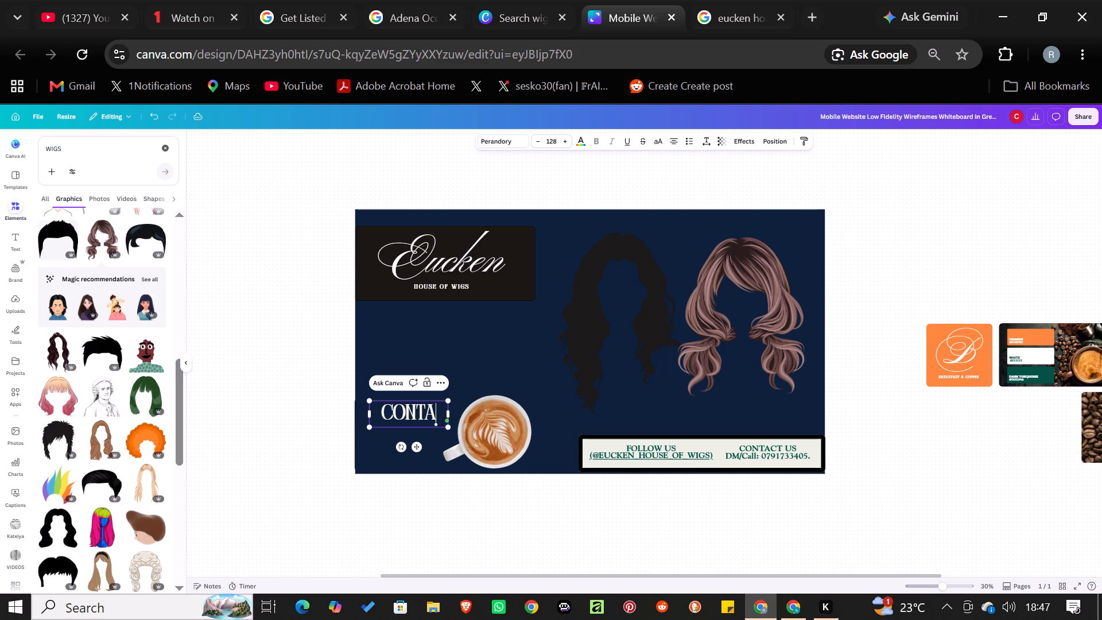
{"action": "key", "text": "BackSpace"}
{"action": "key", "text": "BackSpace"}
{"action": "key", "text": "BackSpace"}
{"action": "key", "text": "BackSpace"}
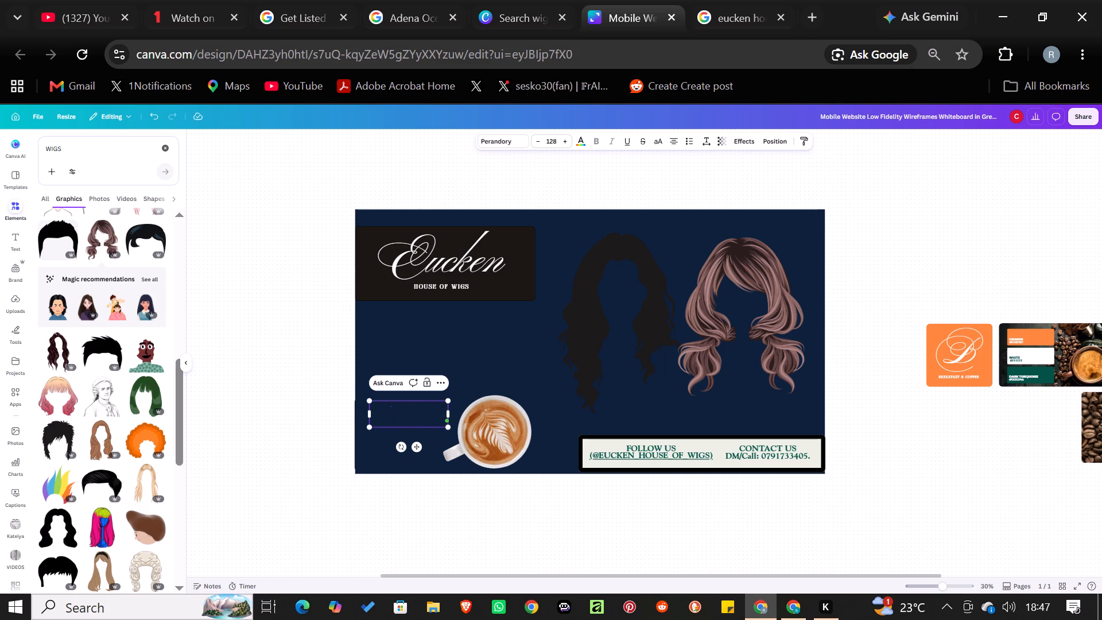
{"action": "type", "text": "NO"}
{"action": "type", "text": "W IN"}
{"action": "key", "text": "space"}
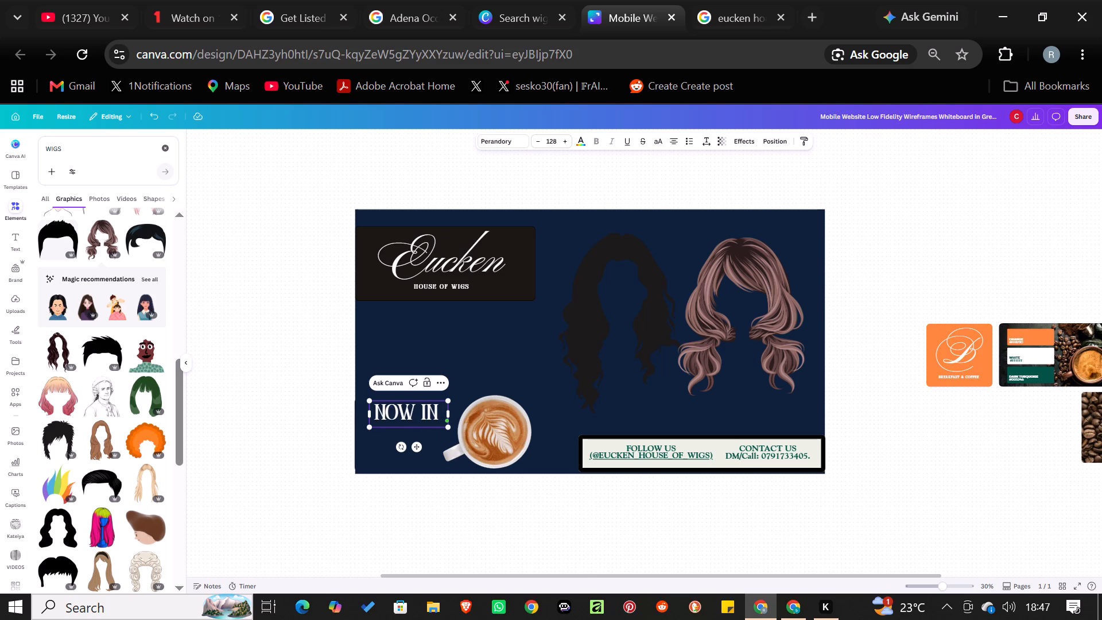
{"action": "key", "text": "shift+Return"}
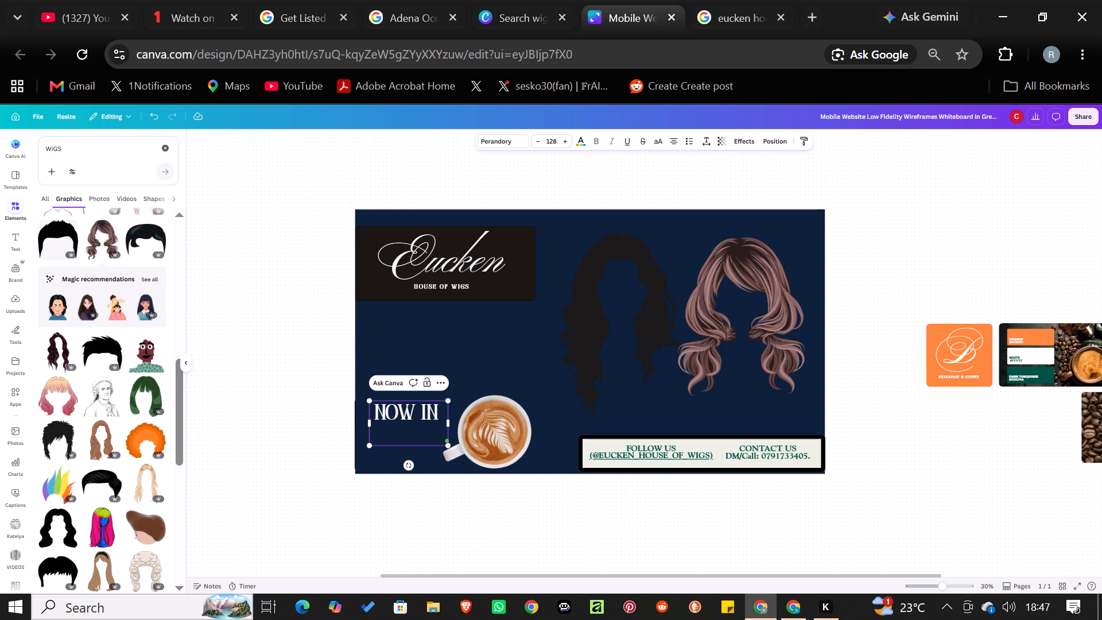
{"action": "type", "text": "ELDORET"}
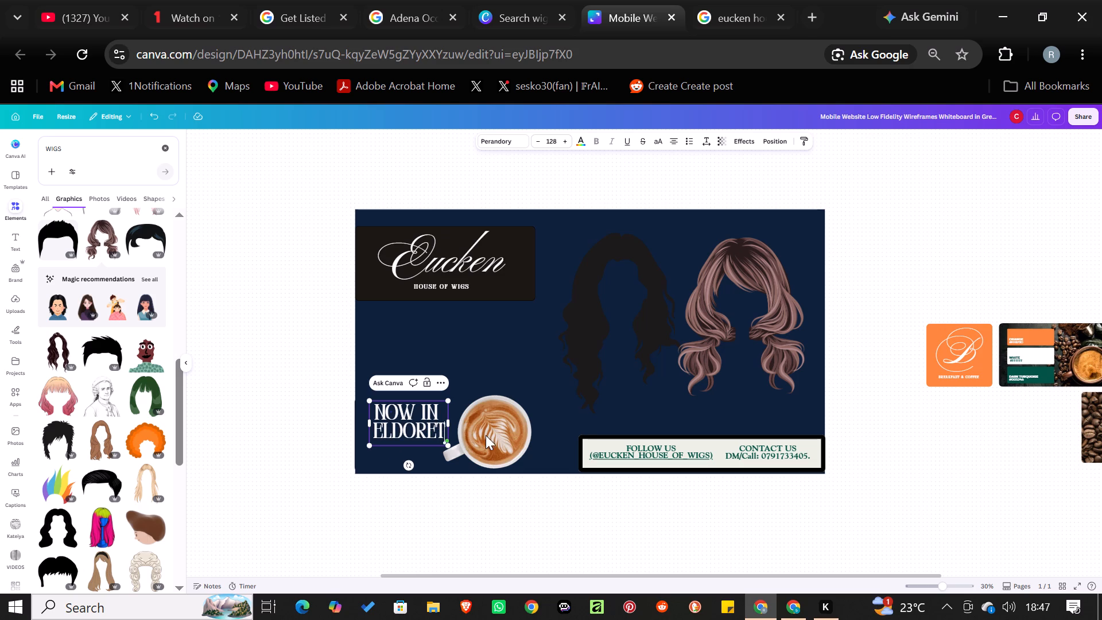
{"action": "left_click", "coordinate": [421, 417]}
{"action": "key", "text": "Return"}
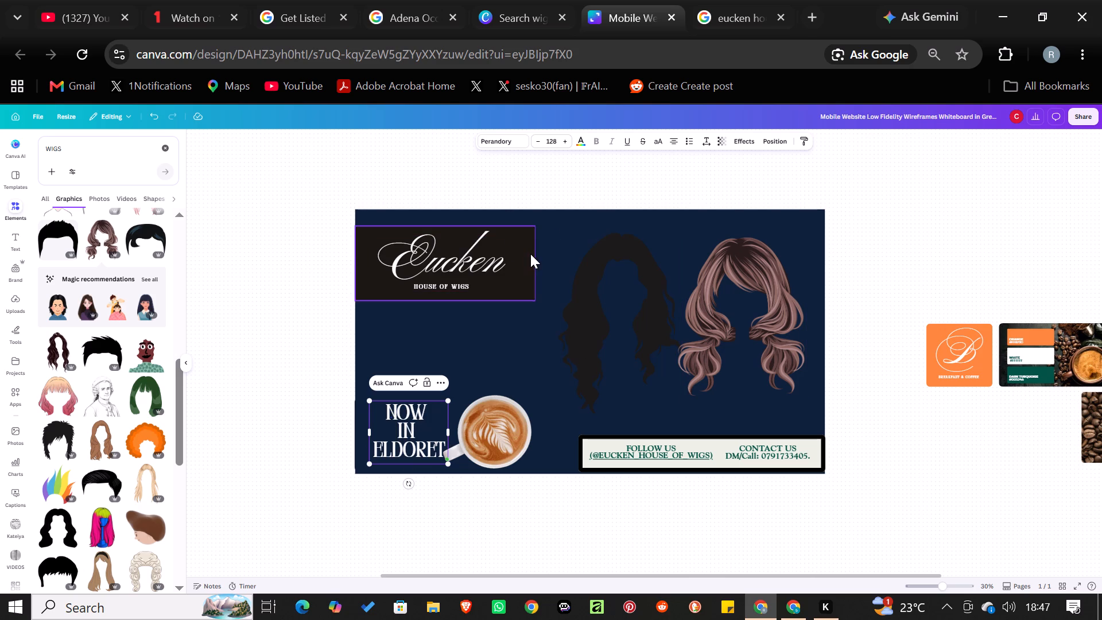
Lower the black logo rectangle with its Eucken and HOUSE OF WIGS texts to just above the NOW IN ELDORET text.
{"action": "left_click_drag", "start_coordinate": [528, 252], "coordinate": [530, 305]}
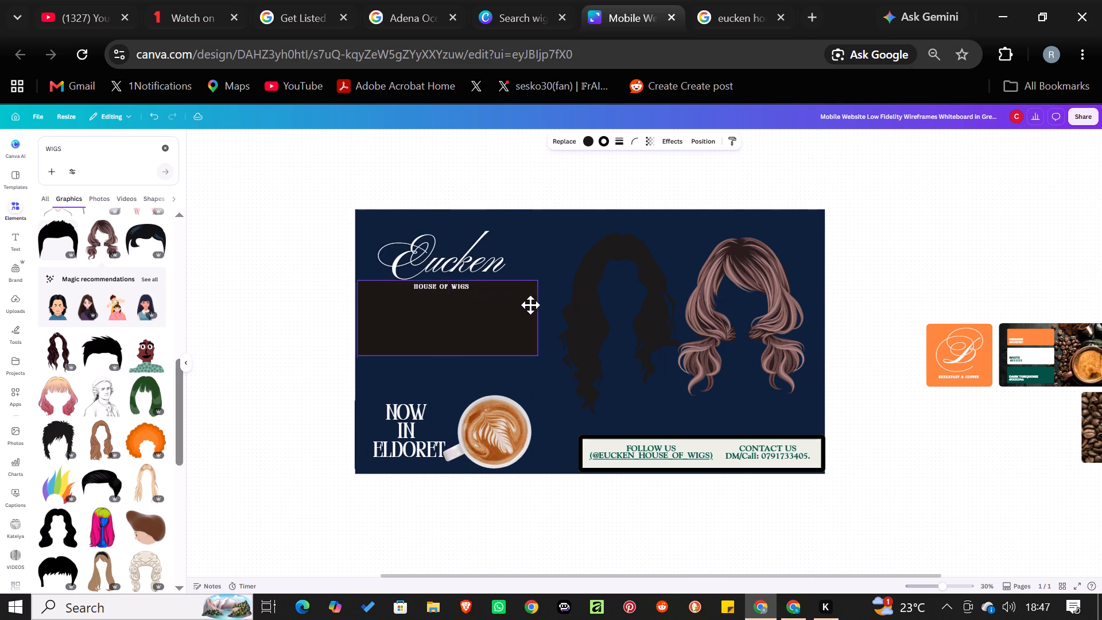
{"action": "left_click_drag", "start_coordinate": [530, 305], "coordinate": [530, 303]}
{"action": "left_click_drag", "start_coordinate": [502, 254], "coordinate": [503, 292]}
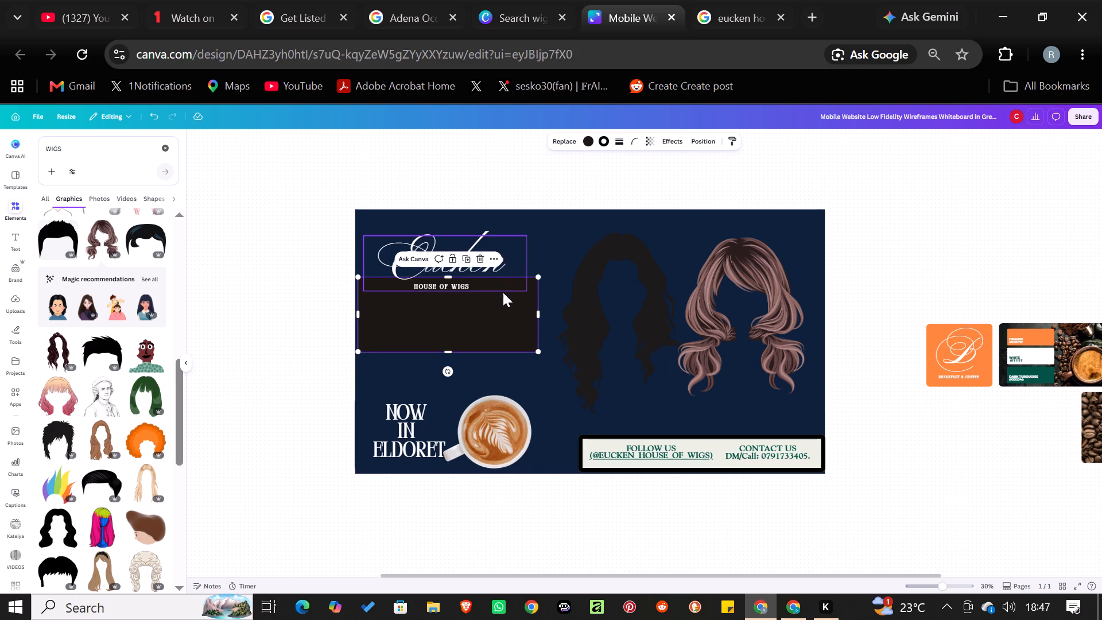
{"action": "left_click", "coordinate": [503, 231]}
{"action": "left_click_drag", "start_coordinate": [494, 240], "coordinate": [494, 241]}
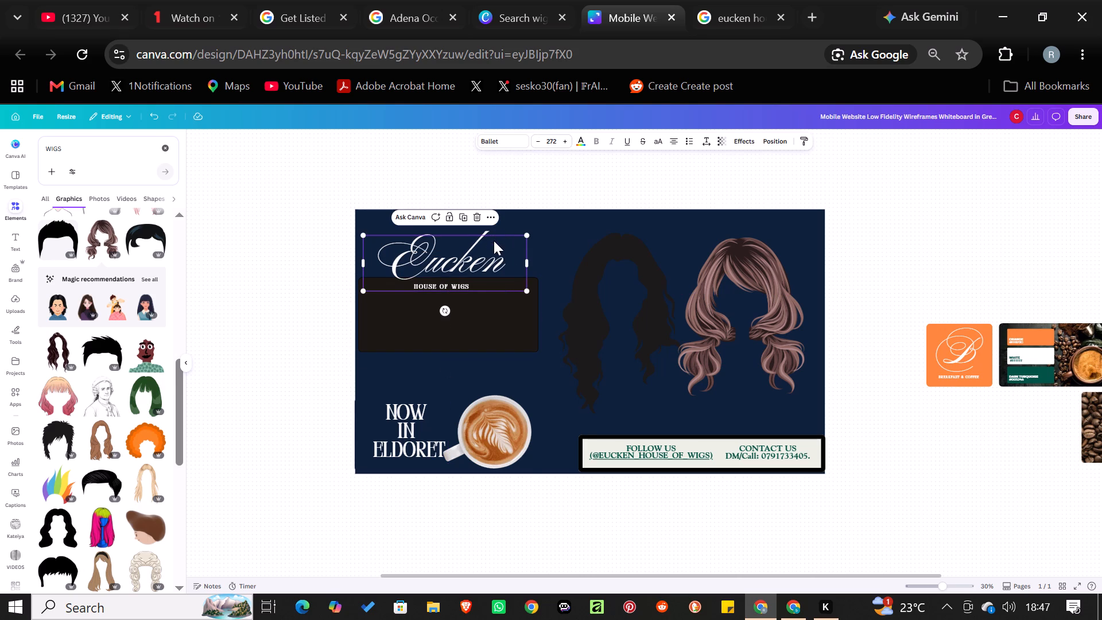
{"action": "left_click_drag", "start_coordinate": [494, 241], "coordinate": [491, 290]}
{"action": "left_click", "coordinate": [469, 285]}
{"action": "left_click_drag", "start_coordinate": [469, 285], "coordinate": [466, 312]}
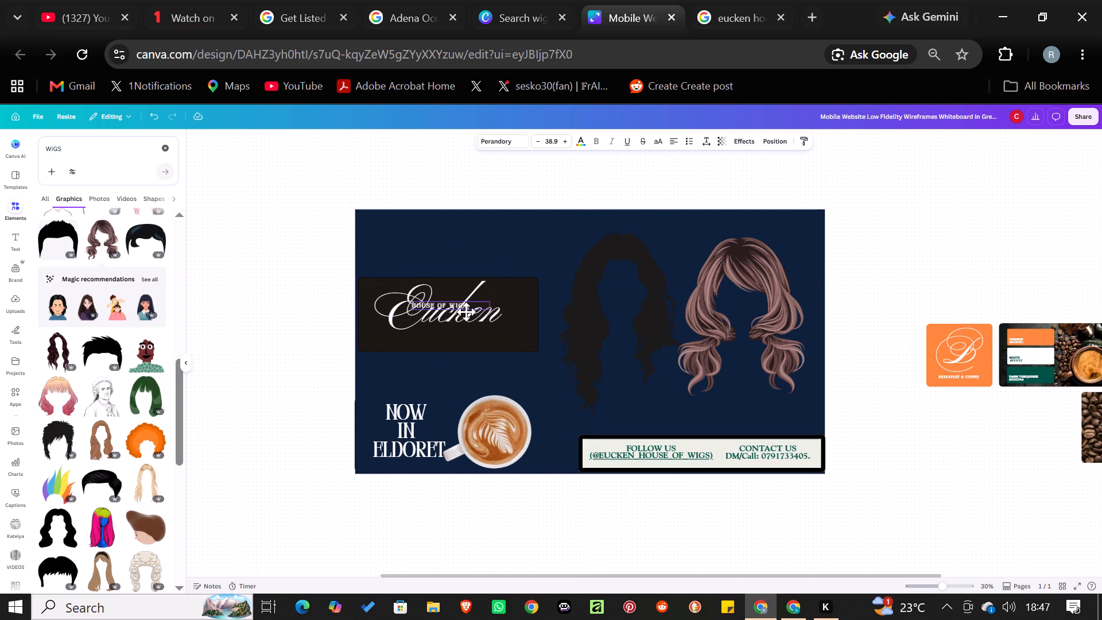
{"action": "left_click_drag", "start_coordinate": [466, 312], "coordinate": [458, 338]}
{"action": "left_click", "coordinate": [900, 248]}
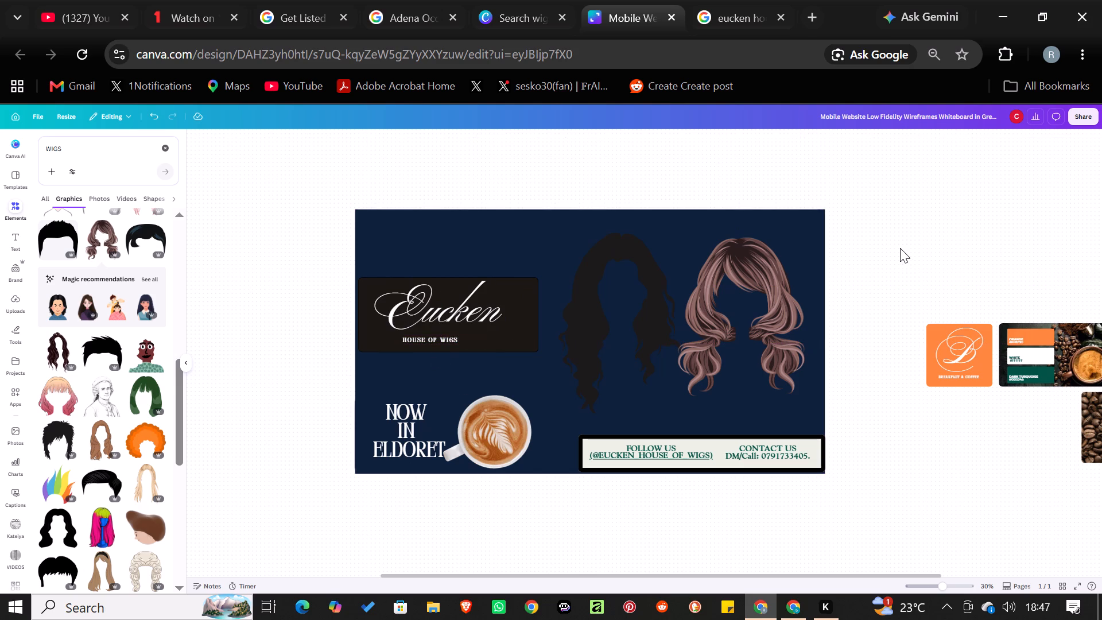
Delete the brown wavy wig graphic from the banner.
{"action": "left_click", "coordinate": [721, 285]}
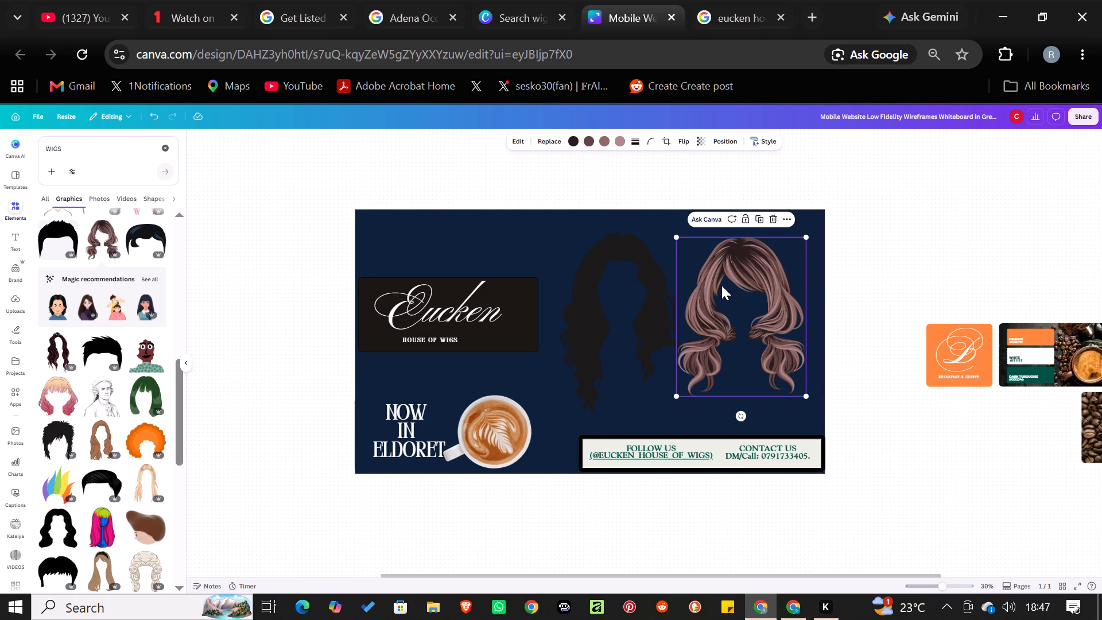
{"action": "left_click", "coordinate": [771, 219]}
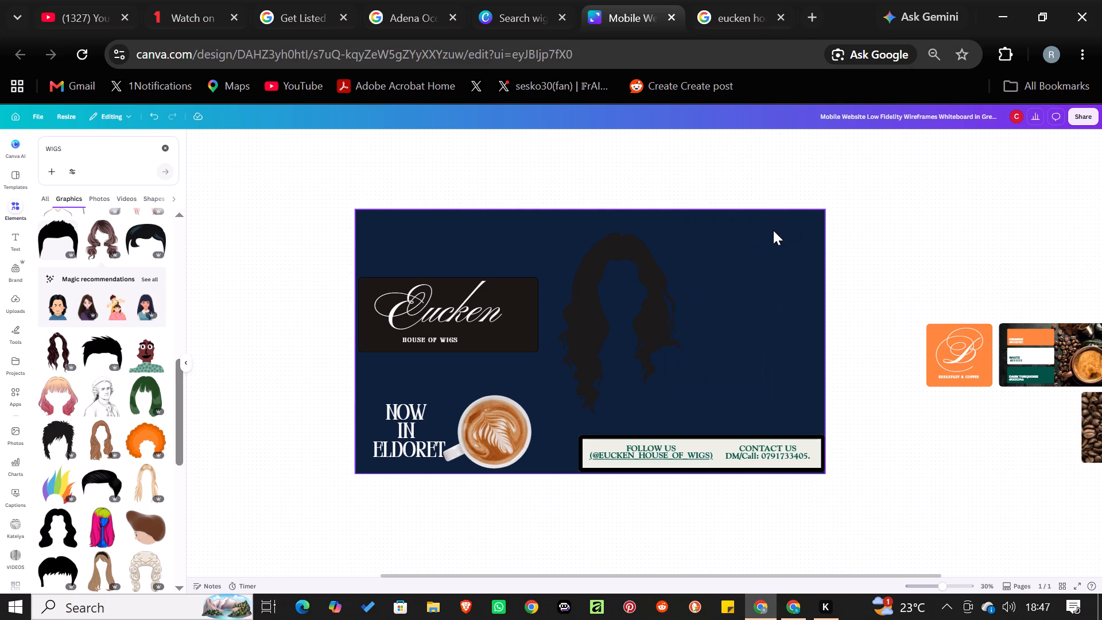
Narrow the navy banner background from its contact-strip side to about 3,000 wide, keeping its height.
{"action": "left_click", "coordinate": [790, 253]}
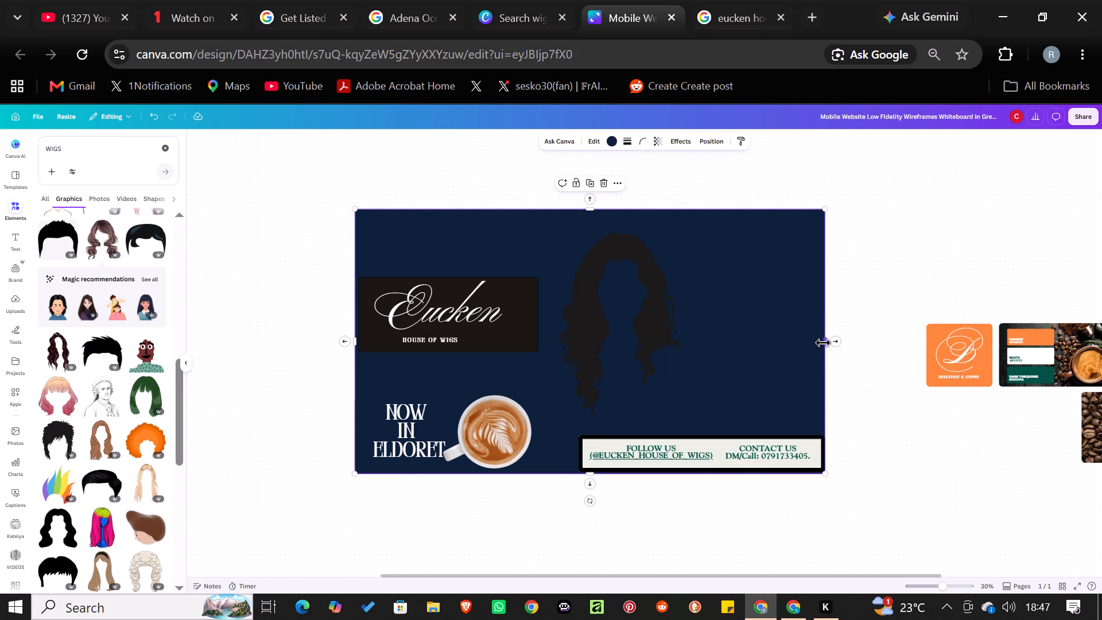
{"action": "left_click_drag", "start_coordinate": [823, 343], "coordinate": [728, 361]}
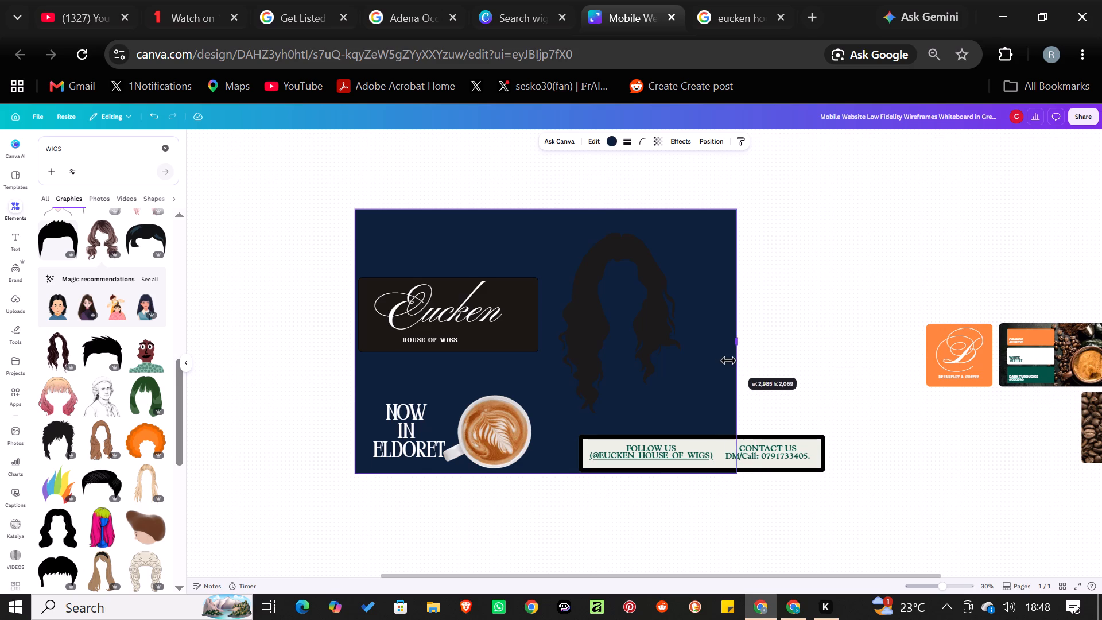
{"action": "left_click_drag", "start_coordinate": [728, 361], "coordinate": [735, 355]}
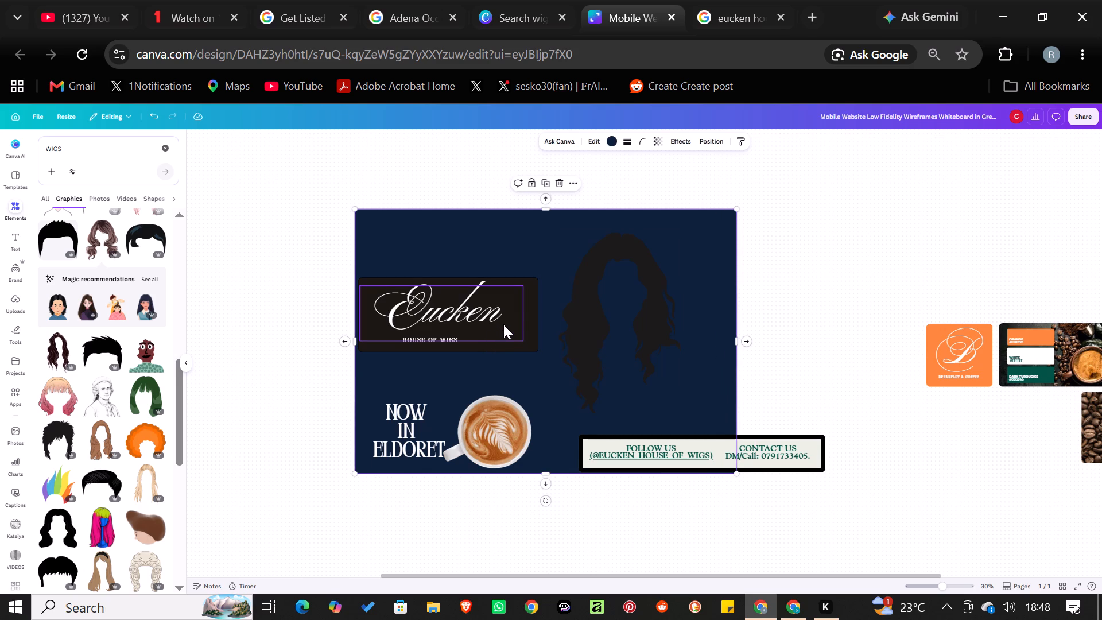
Move the black rectangle from behind the Eucken logo text off the banner onto the blank whiteboard area.
{"action": "left_click_drag", "start_coordinate": [531, 308], "coordinate": [534, 327]}
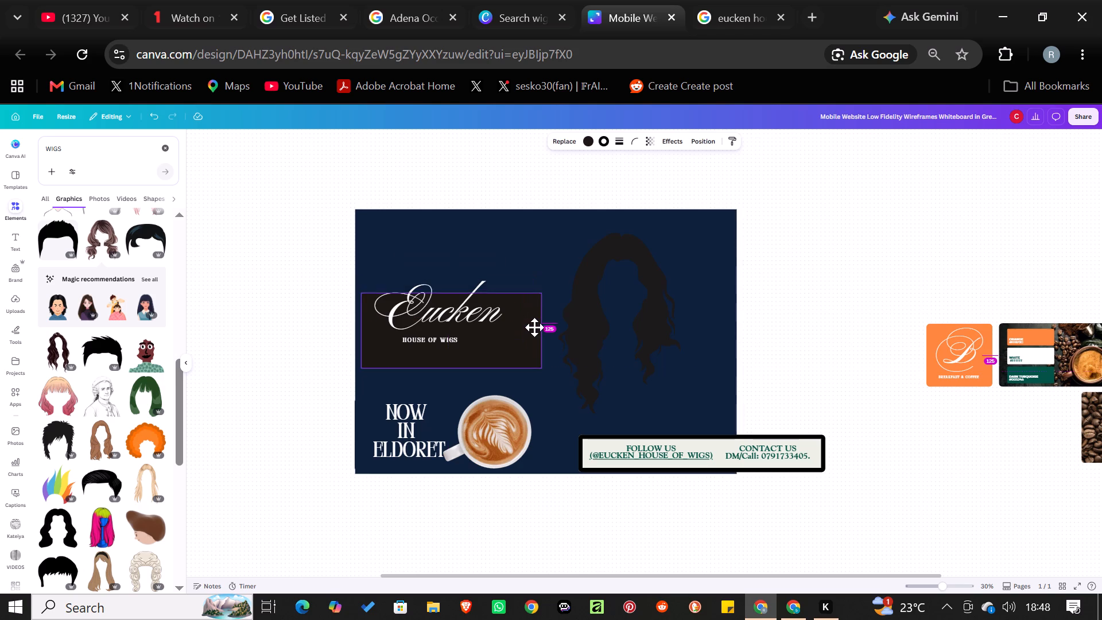
{"action": "left_click_drag", "start_coordinate": [534, 327], "coordinate": [780, 378]}
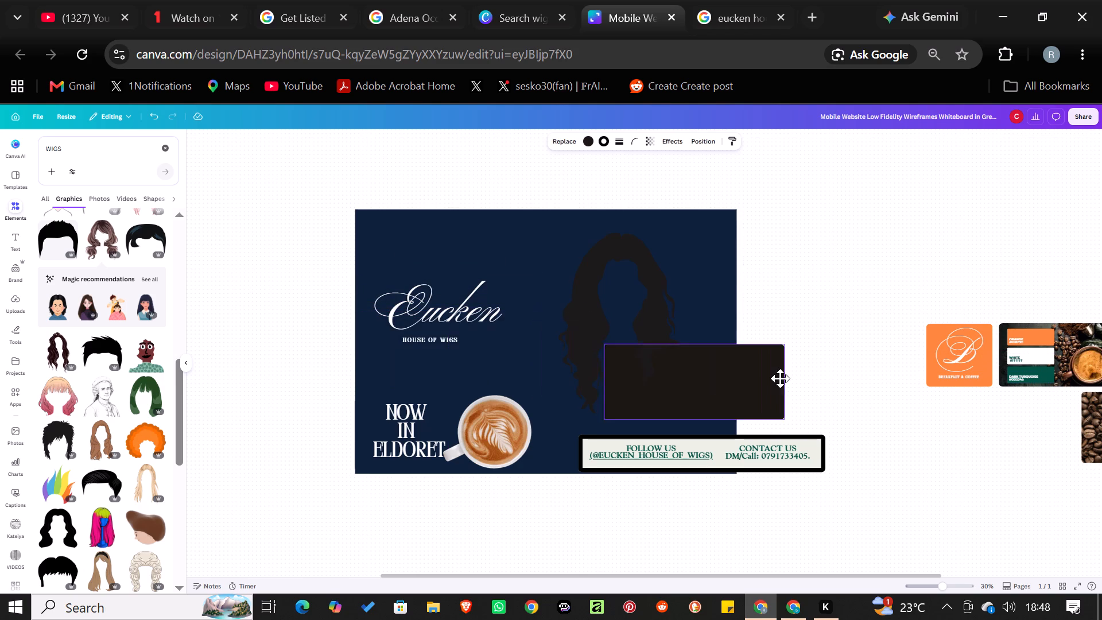
{"action": "left_click_drag", "start_coordinate": [780, 378], "coordinate": [950, 247]}
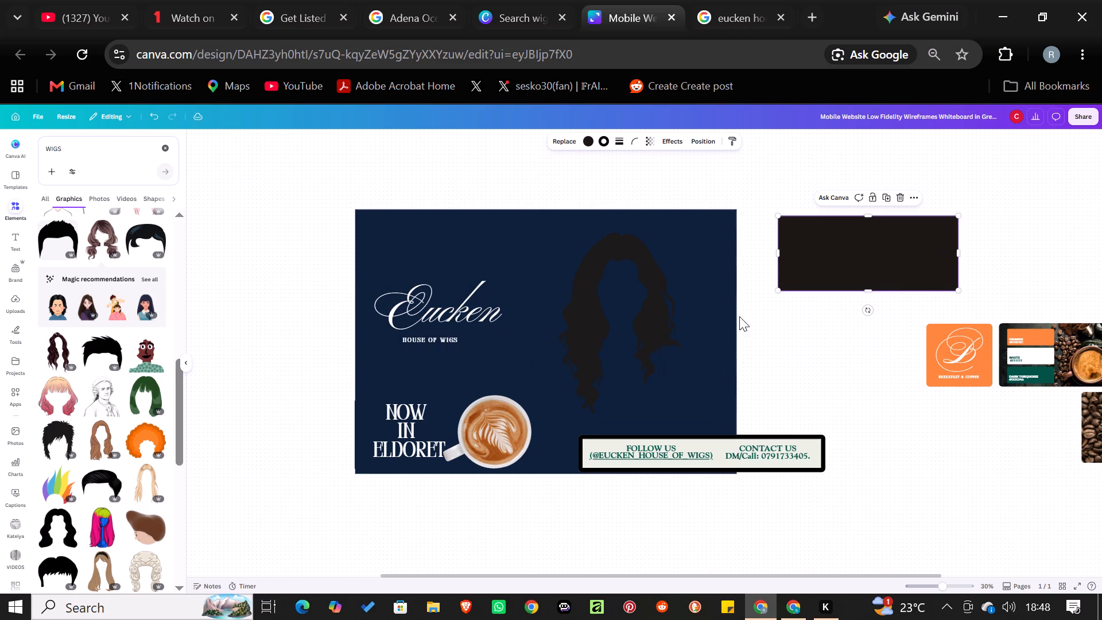
Move the black wig graphic across the banner so it sits behind the Eucken HOUSE OF WIGS text.
{"action": "left_click", "coordinate": [479, 327]}
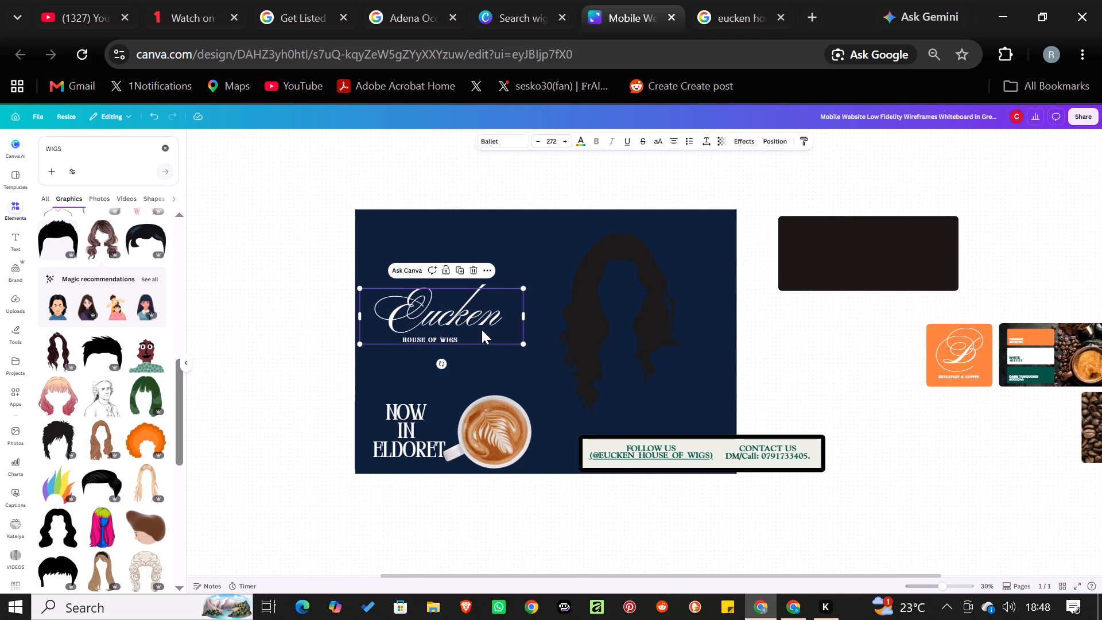
{"action": "left_click_drag", "start_coordinate": [676, 308], "coordinate": [595, 296]}
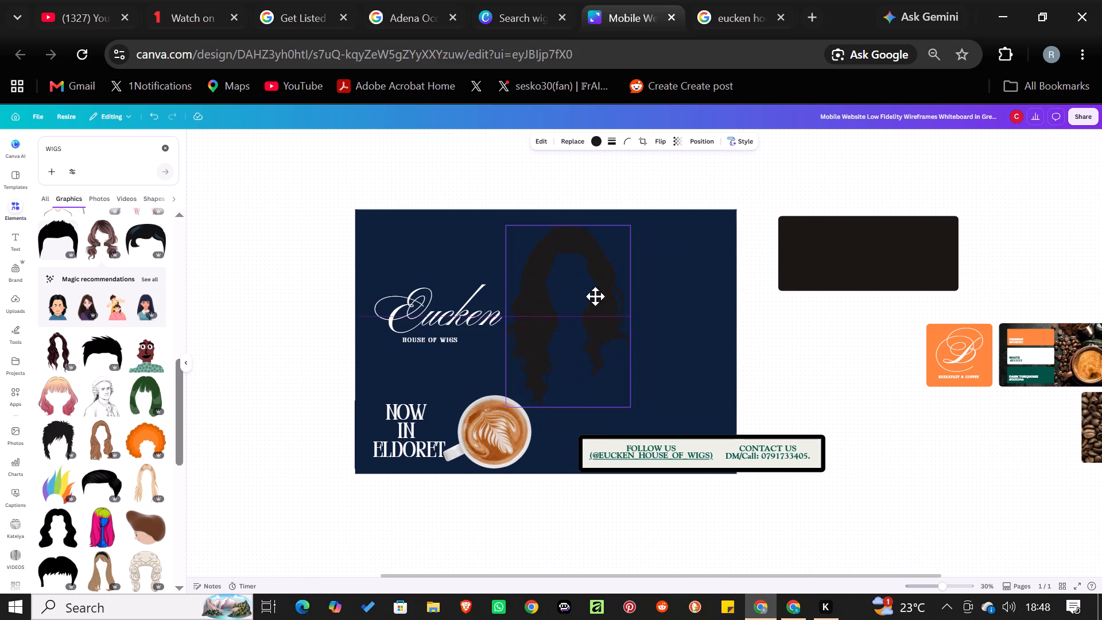
{"action": "left_click_drag", "start_coordinate": [595, 296], "coordinate": [490, 289]}
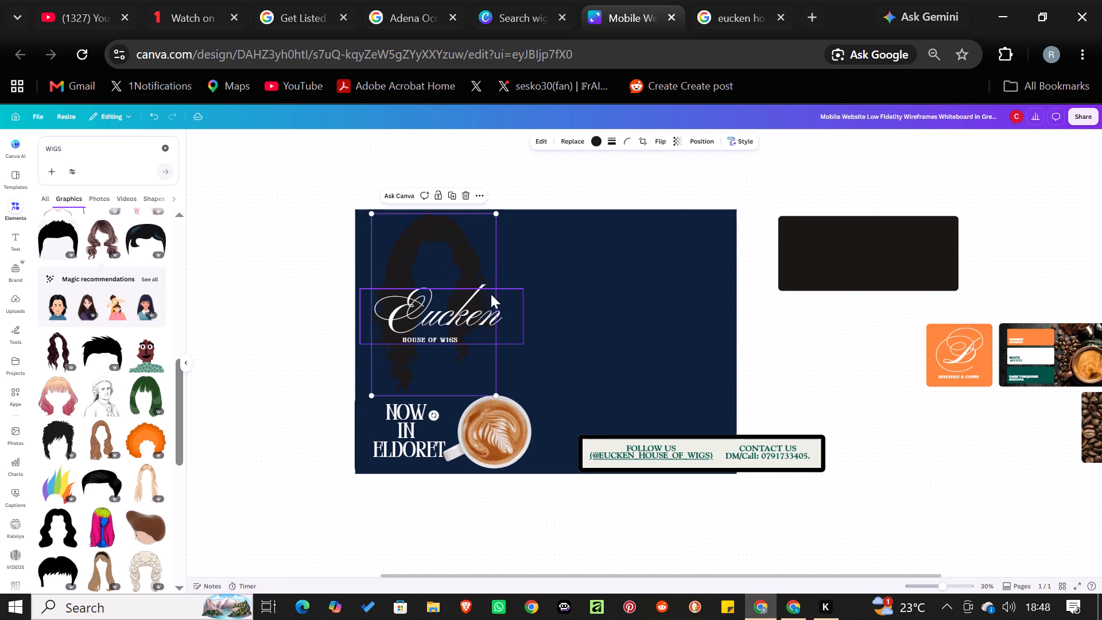
Lower the black wig graphic slightly so its ends sit just above the NOW IN ELDORET text.
{"action": "left_click_drag", "start_coordinate": [496, 306], "coordinate": [498, 317]}
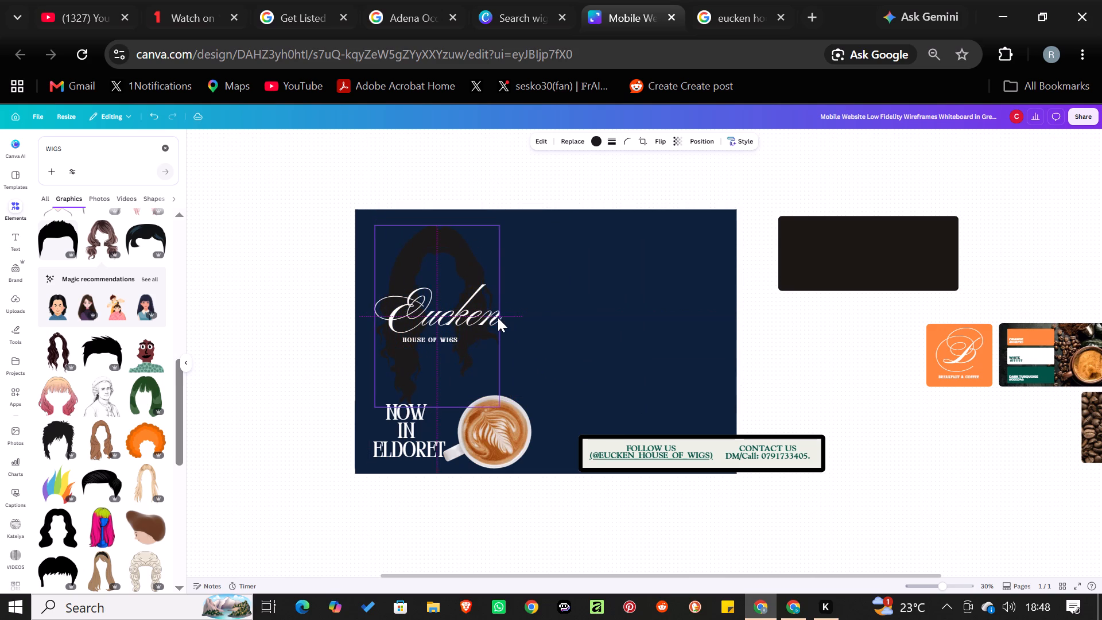
{"action": "left_click_drag", "start_coordinate": [486, 320], "coordinate": [480, 325]}
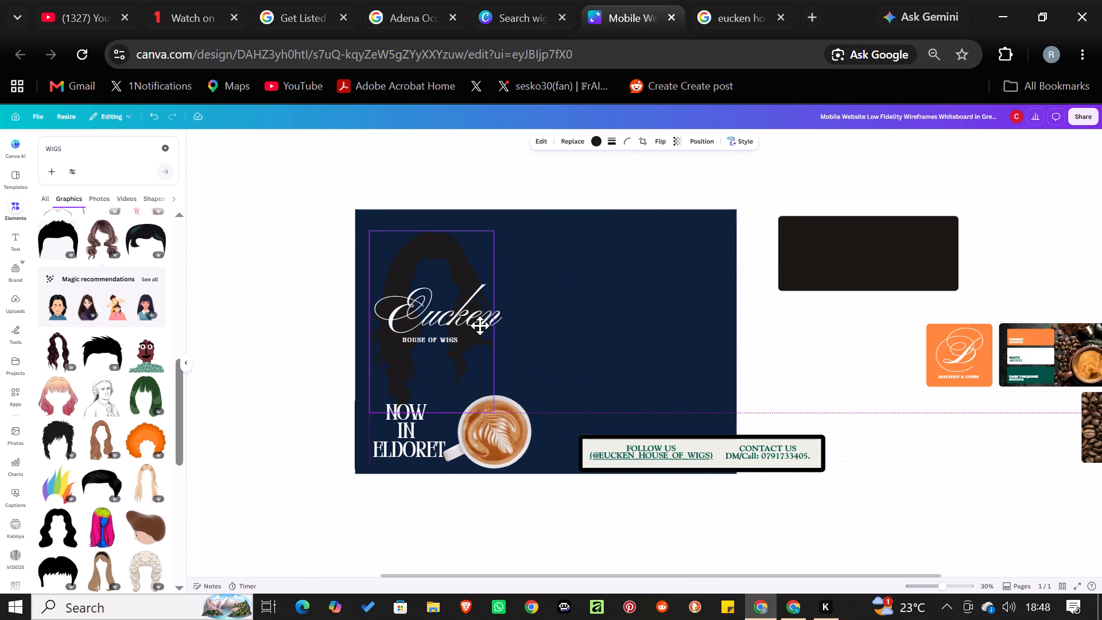
{"action": "left_click_drag", "start_coordinate": [480, 325], "coordinate": [479, 325]}
Move the Eucken and HOUSE OF WIGS texts off the wig onto the empty navy area beside it.
{"action": "left_click", "coordinate": [486, 311]}
{"action": "left_click_drag", "start_coordinate": [486, 311], "coordinate": [687, 266]}
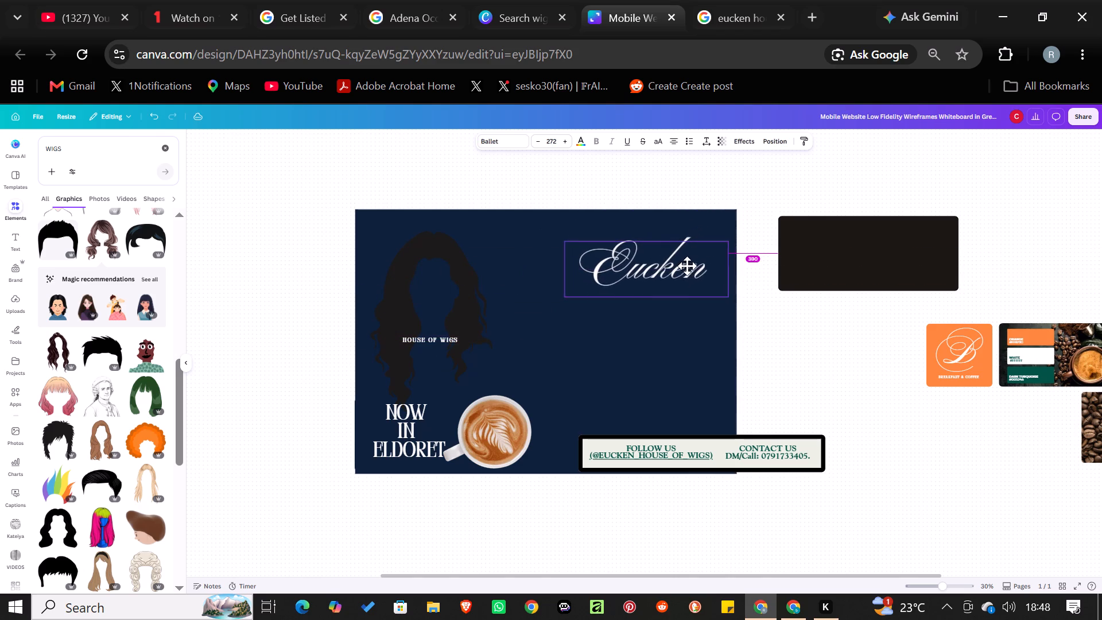
{"action": "left_click_drag", "start_coordinate": [687, 266], "coordinate": [676, 268]}
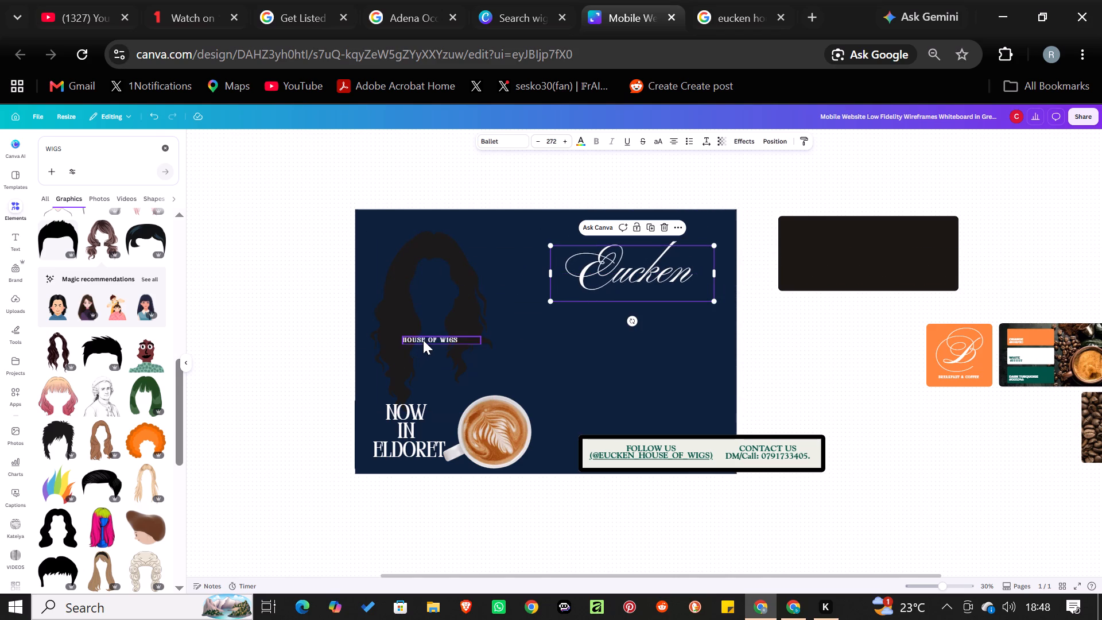
{"action": "left_click", "coordinate": [423, 340]}
{"action": "left_click_drag", "start_coordinate": [424, 340], "coordinate": [618, 332]}
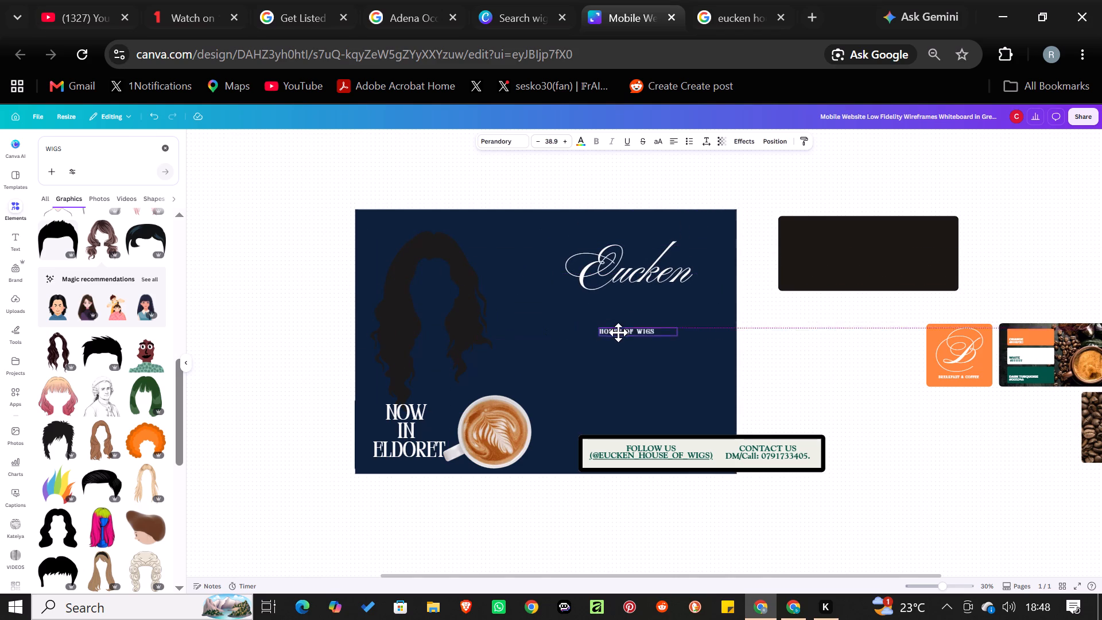
{"action": "left_click_drag", "start_coordinate": [618, 332], "coordinate": [614, 333]}
Enlarge the Eucken text to about size 433 and position it between the wig and the banner's far edge.
{"action": "left_click", "coordinate": [582, 247]}
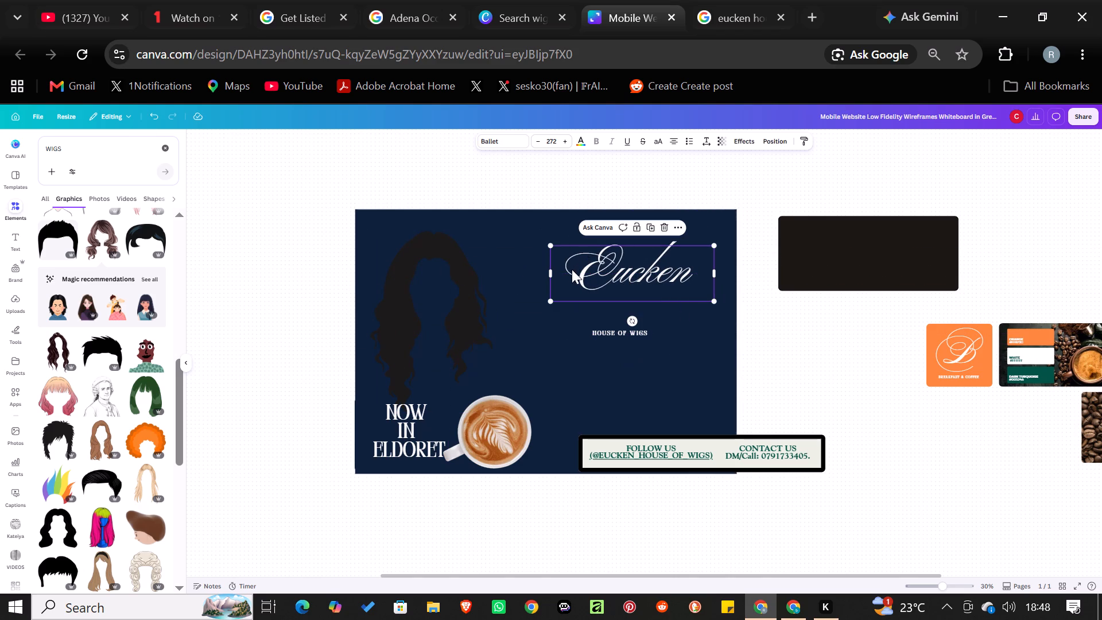
{"action": "left_click_drag", "start_coordinate": [550, 301], "coordinate": [504, 375]}
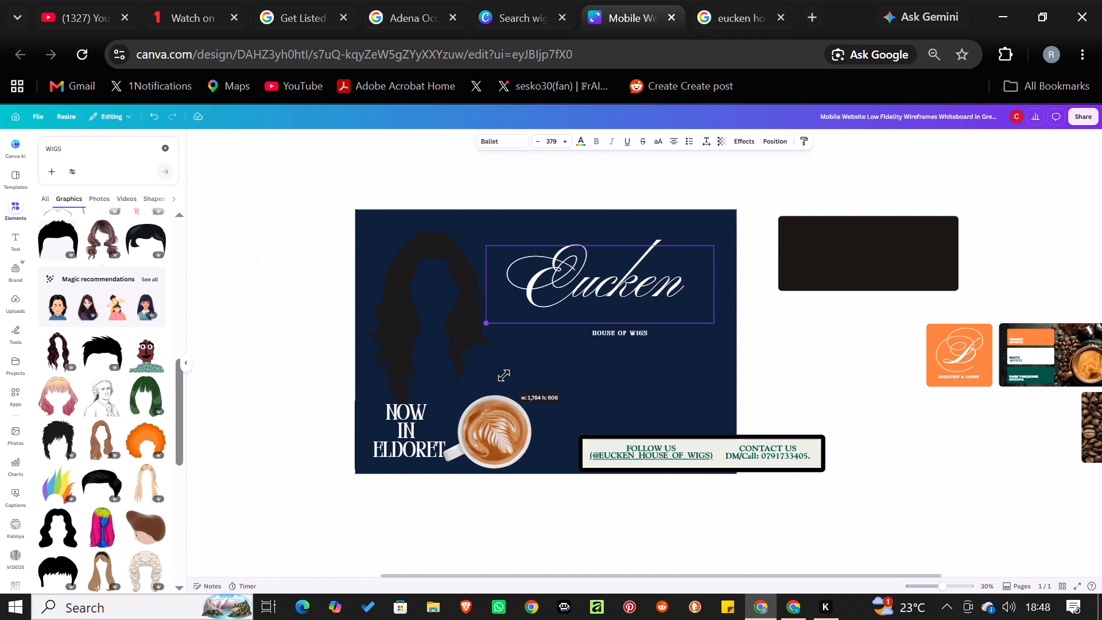
{"action": "left_click_drag", "start_coordinate": [504, 375], "coordinate": [483, 417]}
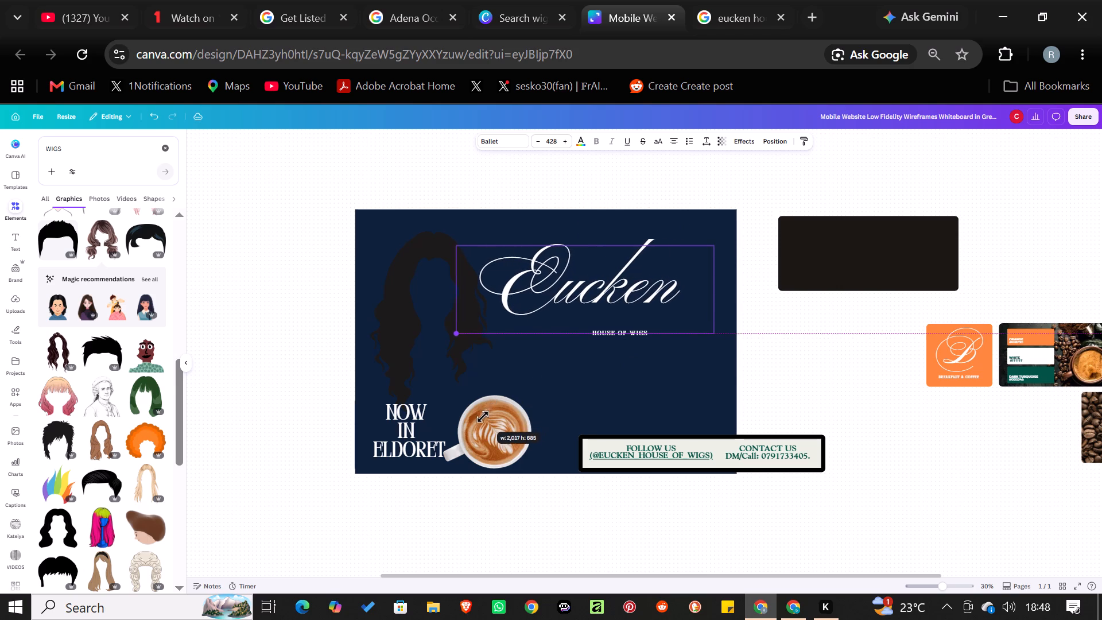
{"action": "left_click_drag", "start_coordinate": [483, 417], "coordinate": [482, 417]}
{"action": "left_click_drag", "start_coordinate": [586, 289], "coordinate": [598, 290]}
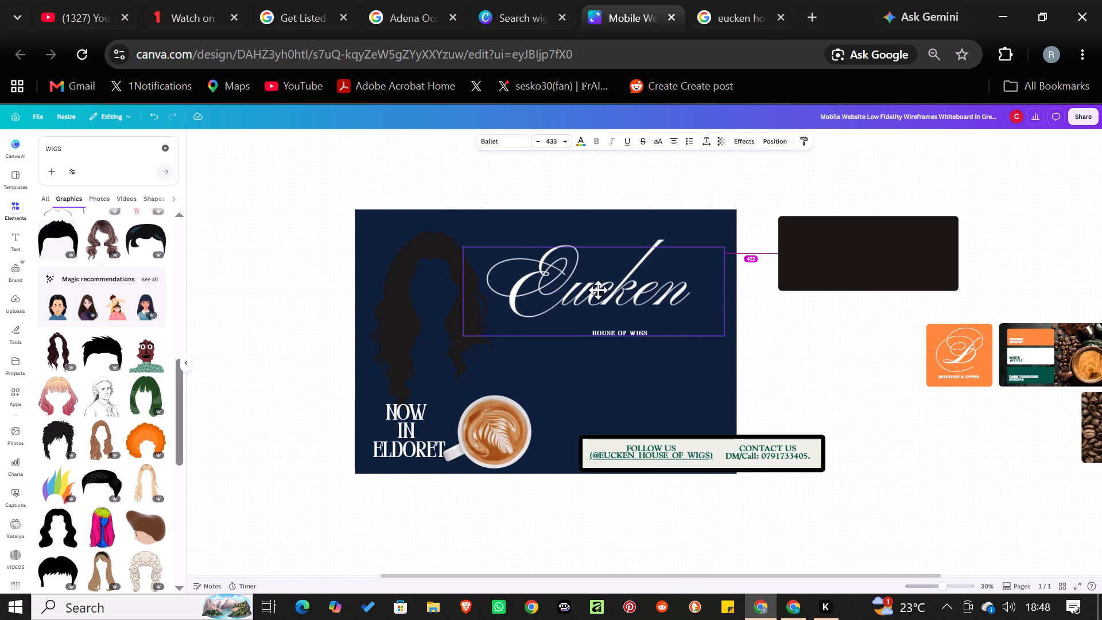
{"action": "left_click_drag", "start_coordinate": [598, 290], "coordinate": [597, 293]}
Enlarge the HOUSE OF WIGS text to size 63.2 and place it directly beneath the enlarged Eucken text.
{"action": "left_click", "coordinate": [614, 336]}
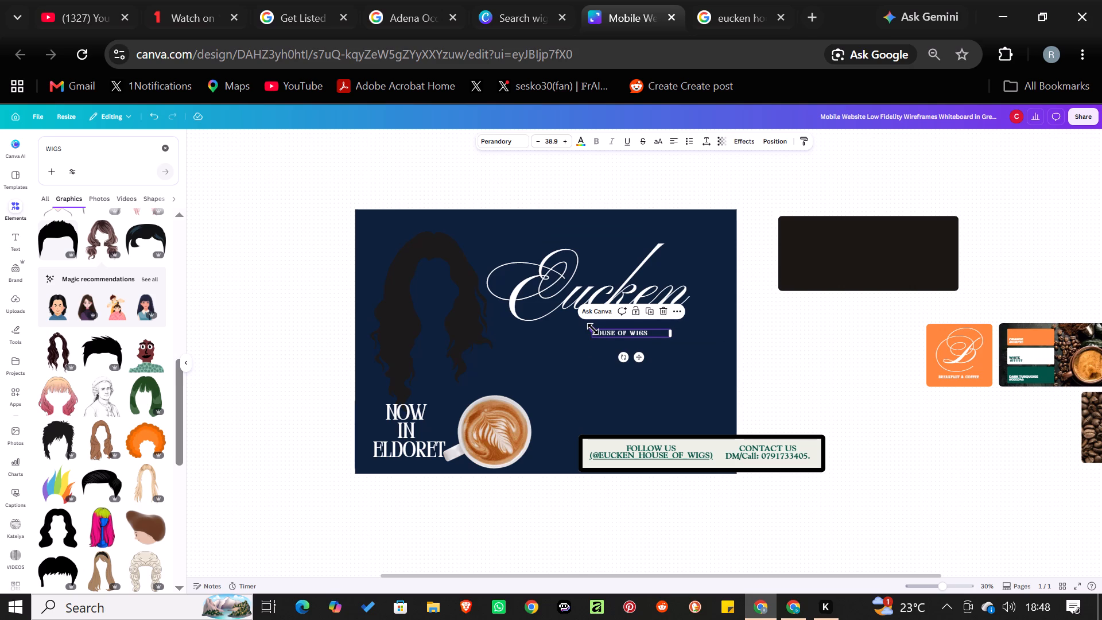
{"action": "left_click_drag", "start_coordinate": [593, 329], "coordinate": [545, 320]}
{"action": "left_click_drag", "start_coordinate": [595, 330], "coordinate": [606, 332]}
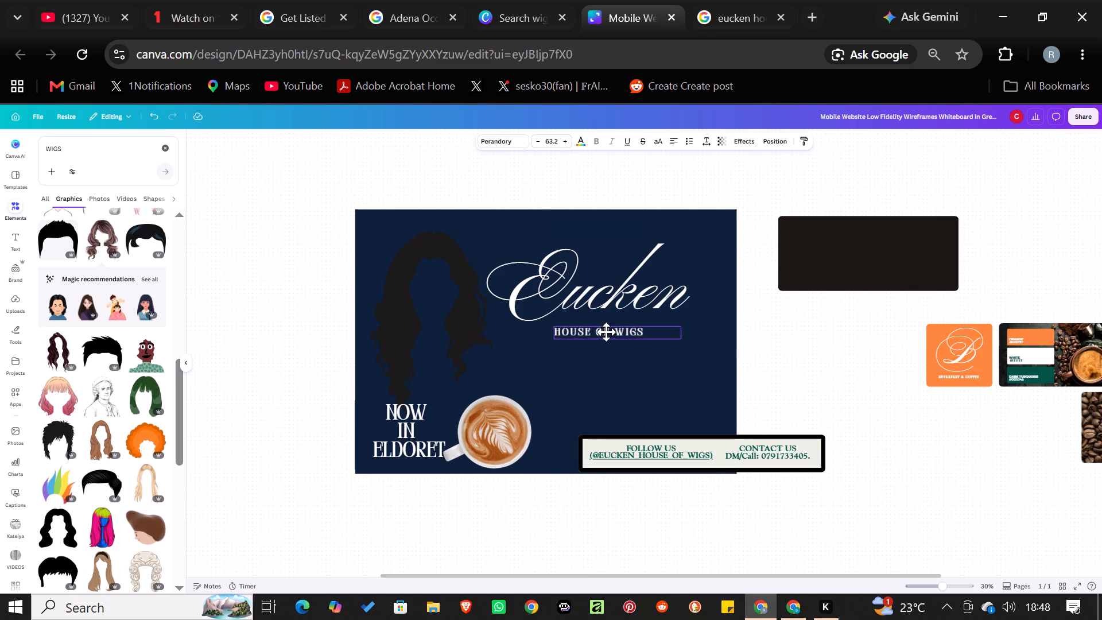
{"action": "left_click_drag", "start_coordinate": [606, 332], "coordinate": [611, 329]}
{"action": "left_click_drag", "start_coordinate": [657, 269], "coordinate": [655, 279]}
{"action": "left_click", "coordinate": [637, 331]}
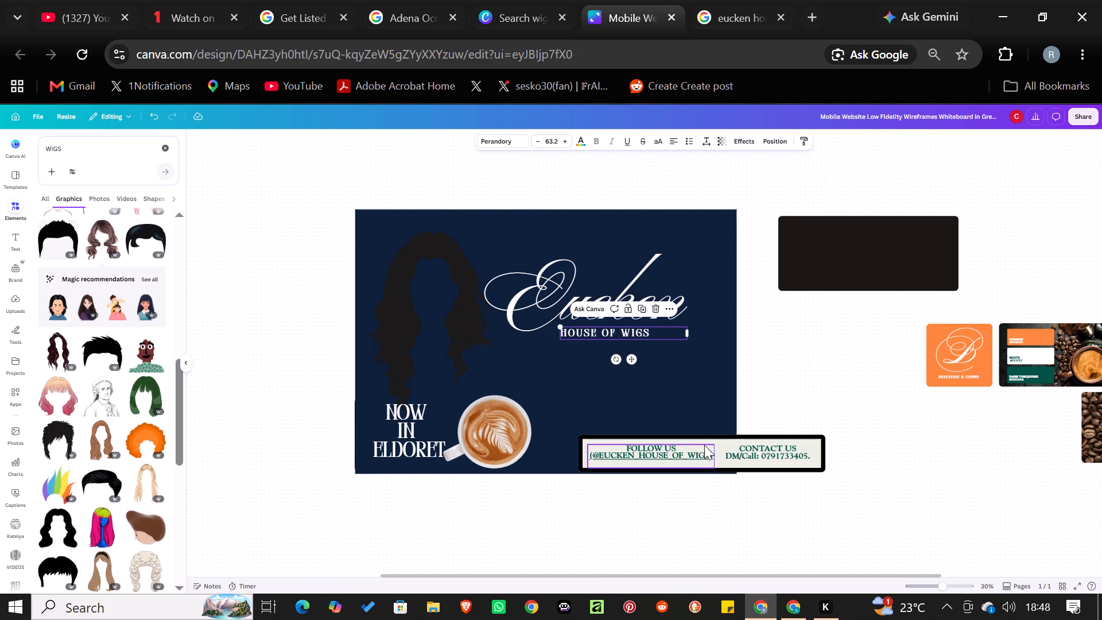
Shift the cream contact strip and its FOLLOW US text inward along the banner's lower edge, beside the coffee cup.
{"action": "left_click_drag", "start_coordinate": [683, 435], "coordinate": [650, 441]}
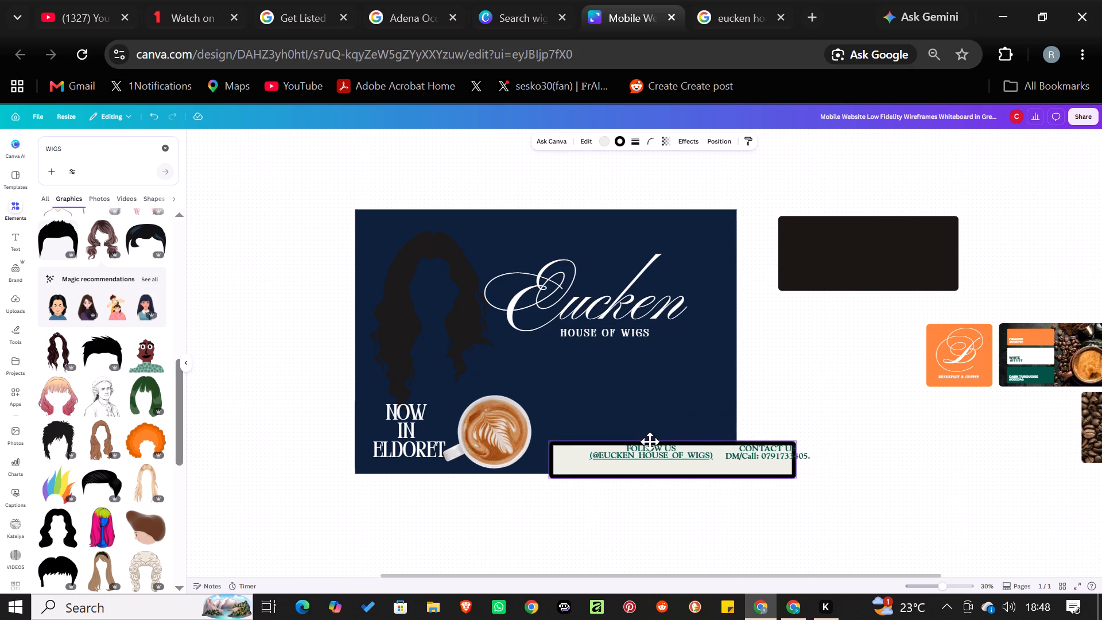
{"action": "left_click_drag", "start_coordinate": [650, 441], "coordinate": [642, 436]}
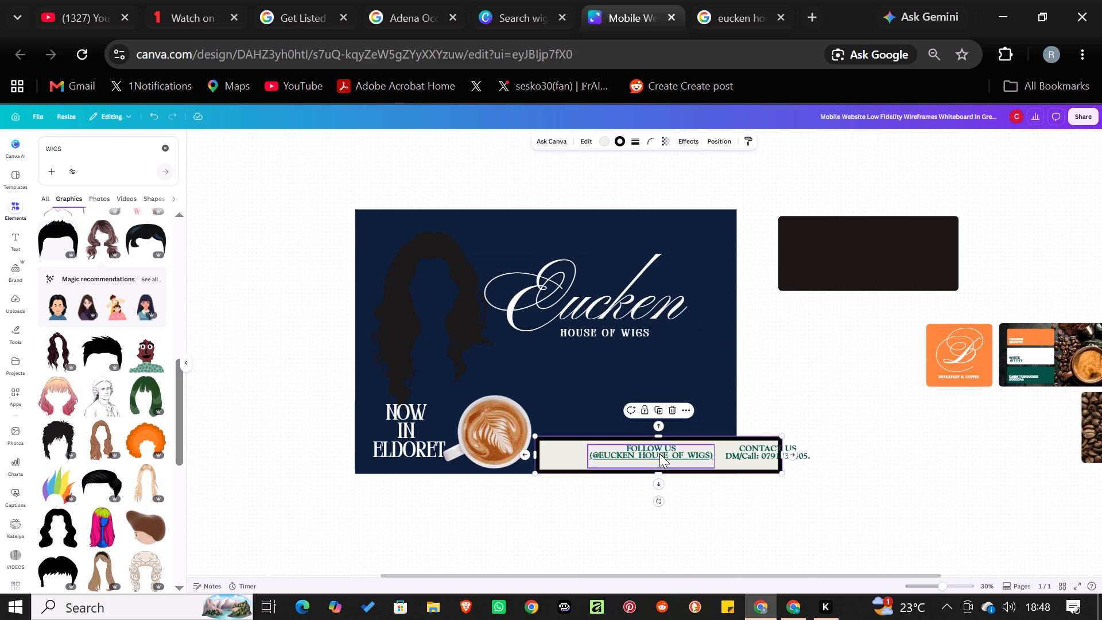
{"action": "left_click_drag", "start_coordinate": [659, 454], "coordinate": [611, 455]}
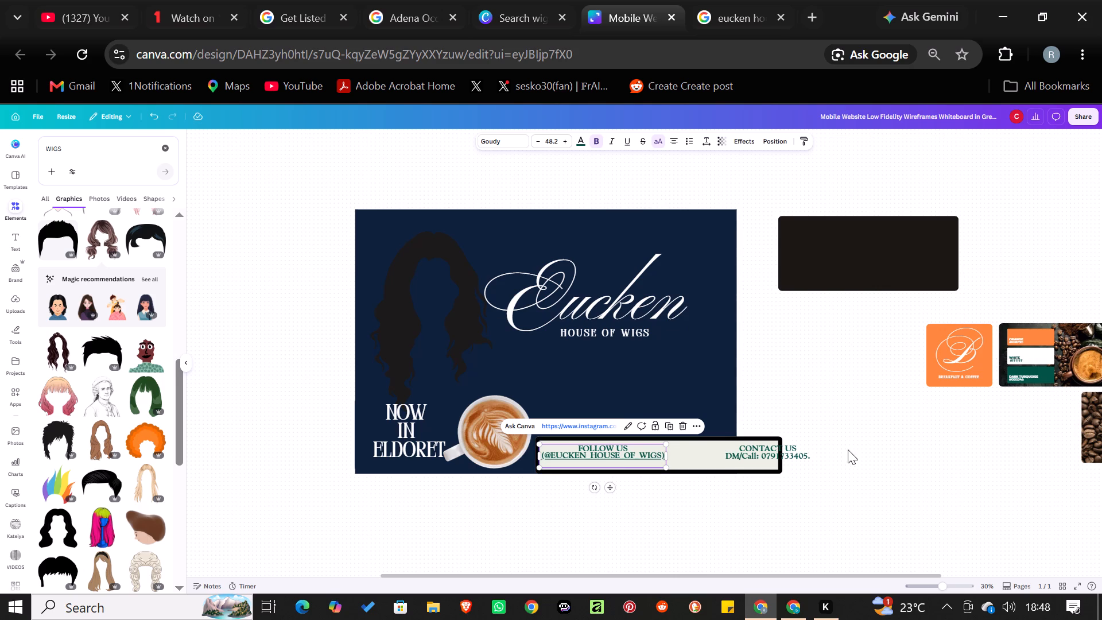
Move the CONTACT US text onto the cream contact strip, beside the FOLLOW US text.
{"action": "left_click_drag", "start_coordinate": [790, 454], "coordinate": [750, 458]}
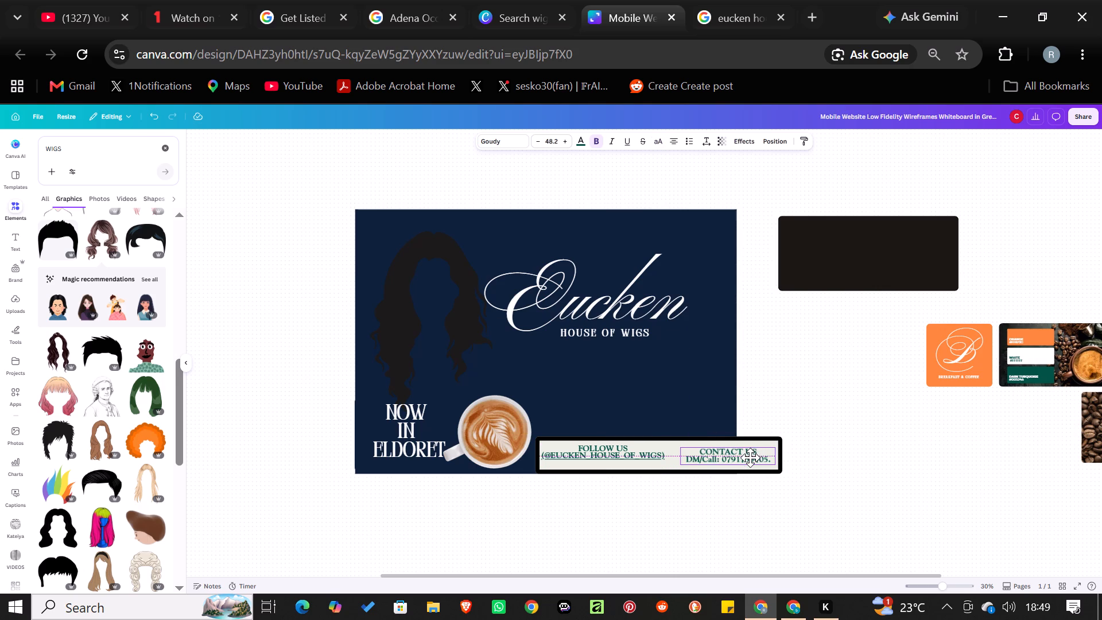
{"action": "left_click_drag", "start_coordinate": [750, 458], "coordinate": [745, 455]}
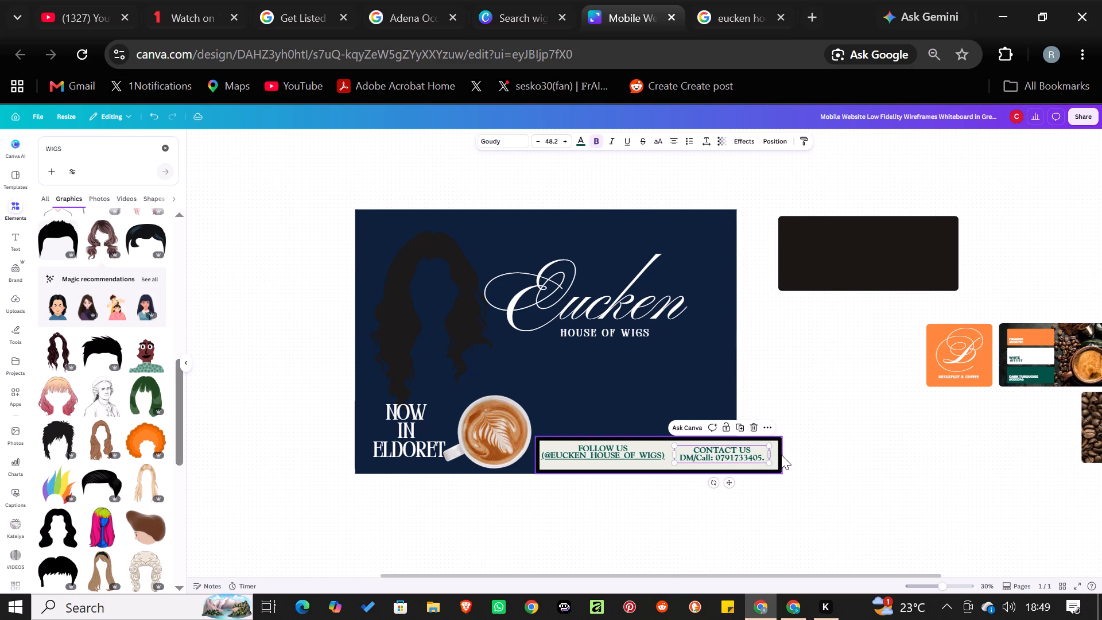
Shorten the cream contact strip from its outer end and shift it inward against the coffee cup.
{"action": "left_click", "coordinate": [781, 455]}
{"action": "left_click_drag", "start_coordinate": [781, 455], "coordinate": [759, 458]}
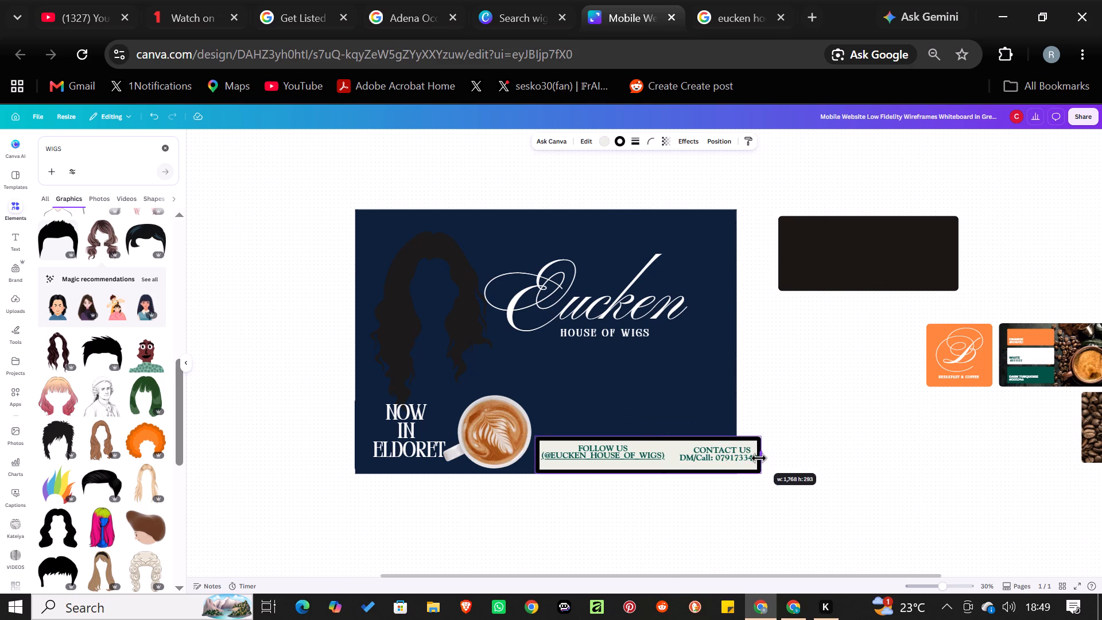
{"action": "left_click_drag", "start_coordinate": [759, 458], "coordinate": [755, 459]}
{"action": "left_click_drag", "start_coordinate": [734, 453], "coordinate": [730, 453]}
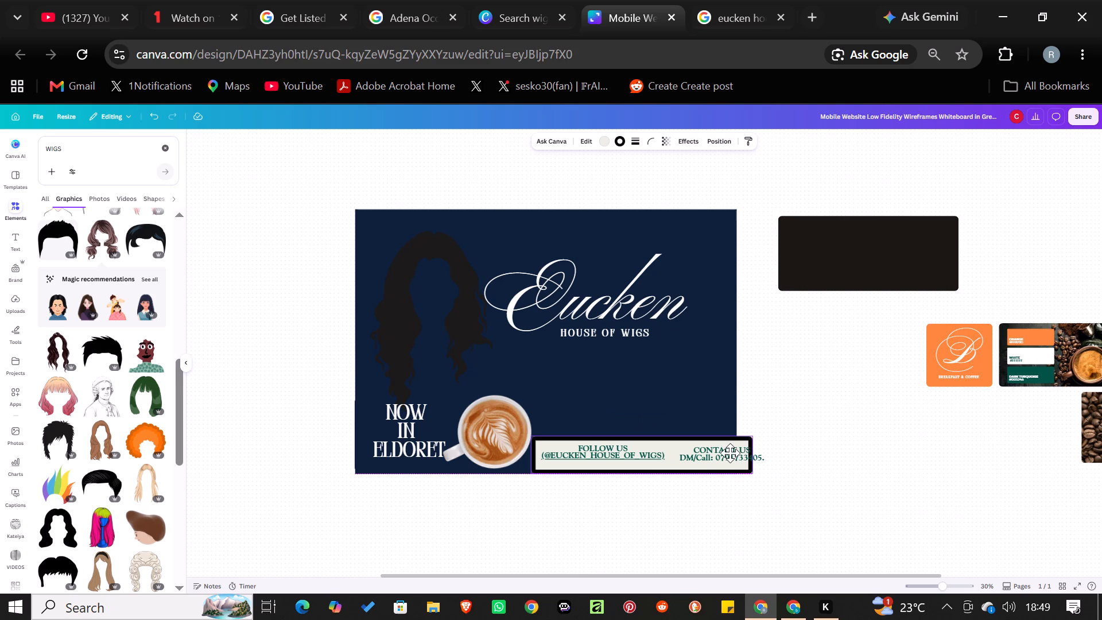
{"action": "left_click_drag", "start_coordinate": [730, 453], "coordinate": [723, 454]}
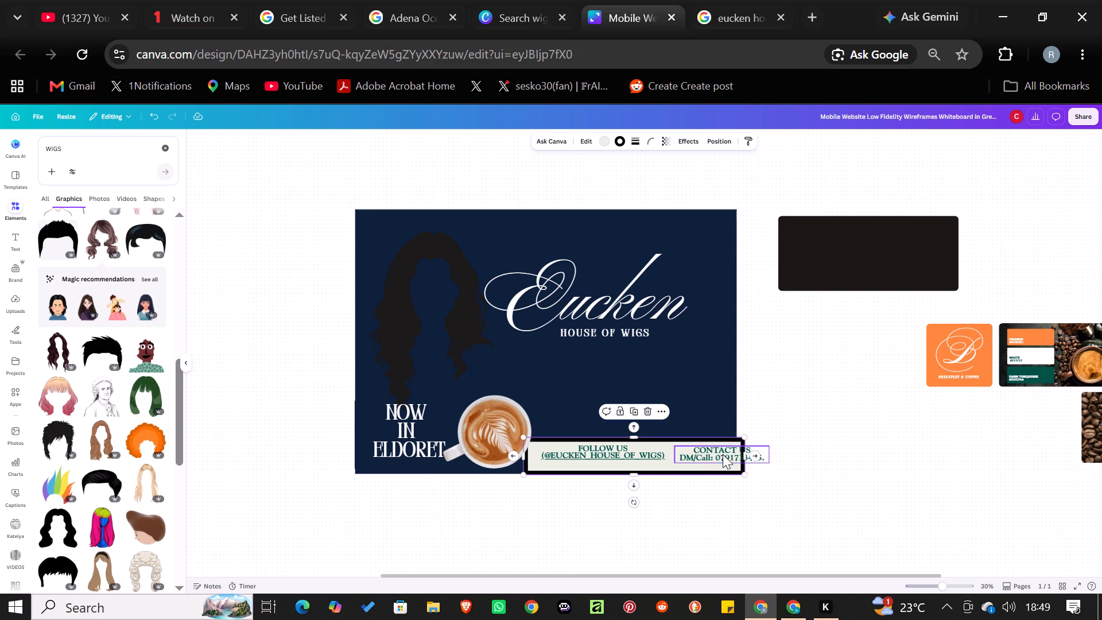
{"action": "left_click", "coordinate": [731, 455]}
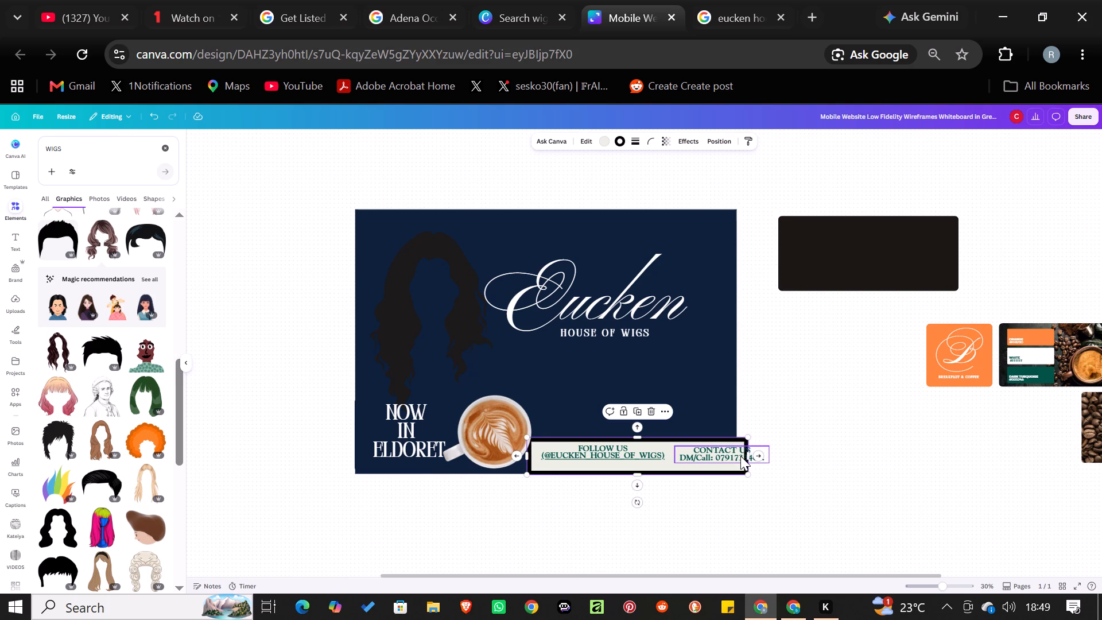
Shift the FOLLOW US and CONTACT US texts toward the coffee cup, level with each other on the shortened strip.
{"action": "left_click", "coordinate": [729, 458]}
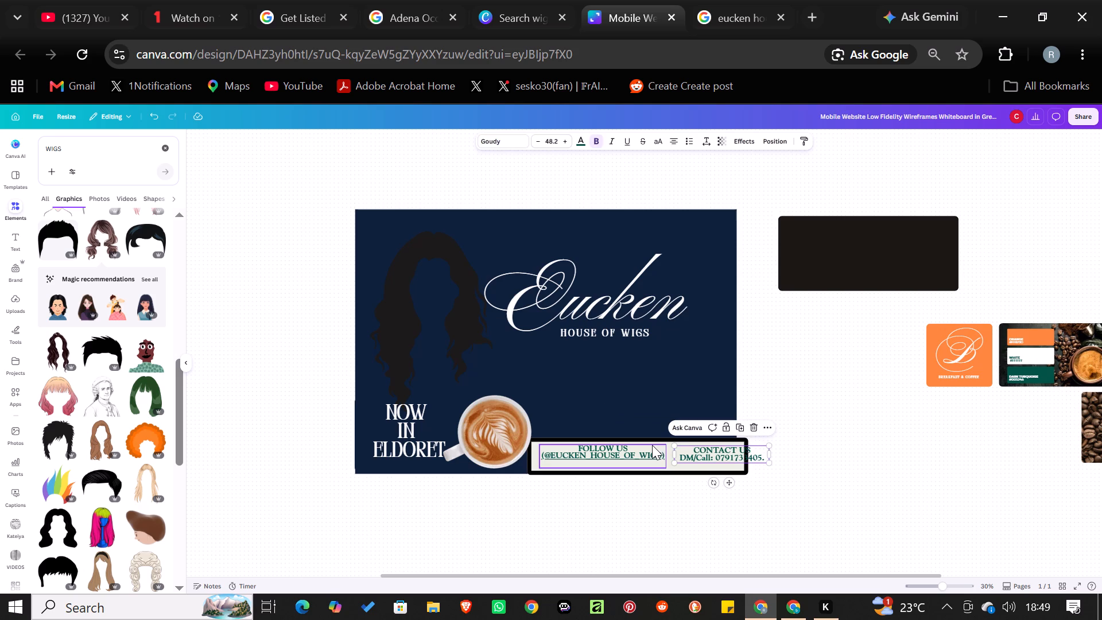
{"action": "left_click_drag", "start_coordinate": [652, 448], "coordinate": [644, 448]}
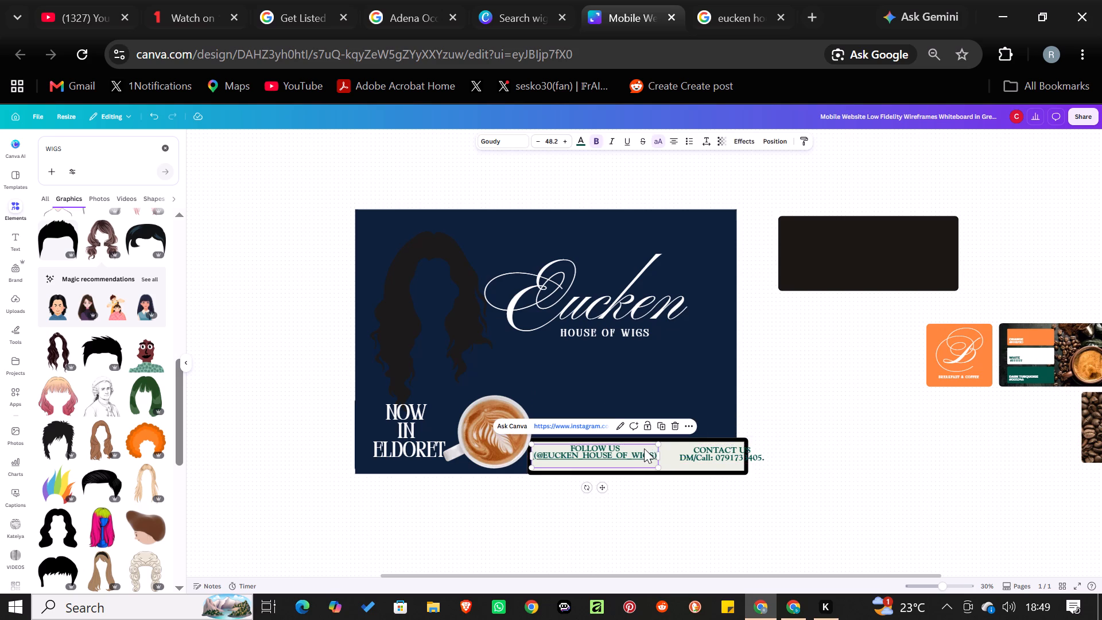
{"action": "left_click_drag", "start_coordinate": [699, 449], "coordinate": [691, 451]}
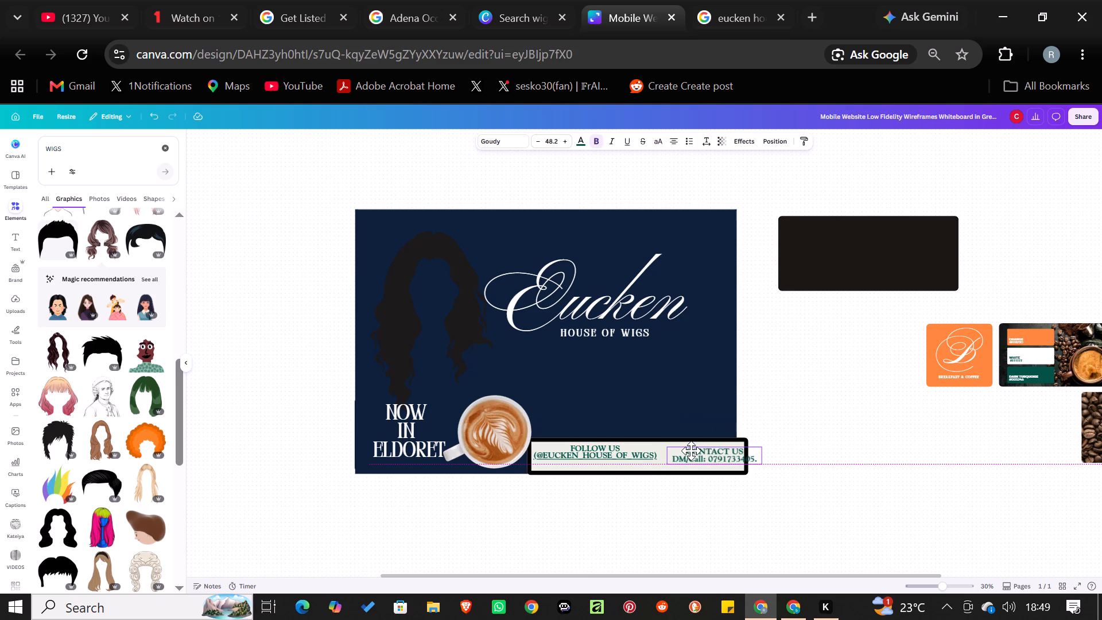
{"action": "left_click_drag", "start_coordinate": [691, 451], "coordinate": [684, 449]}
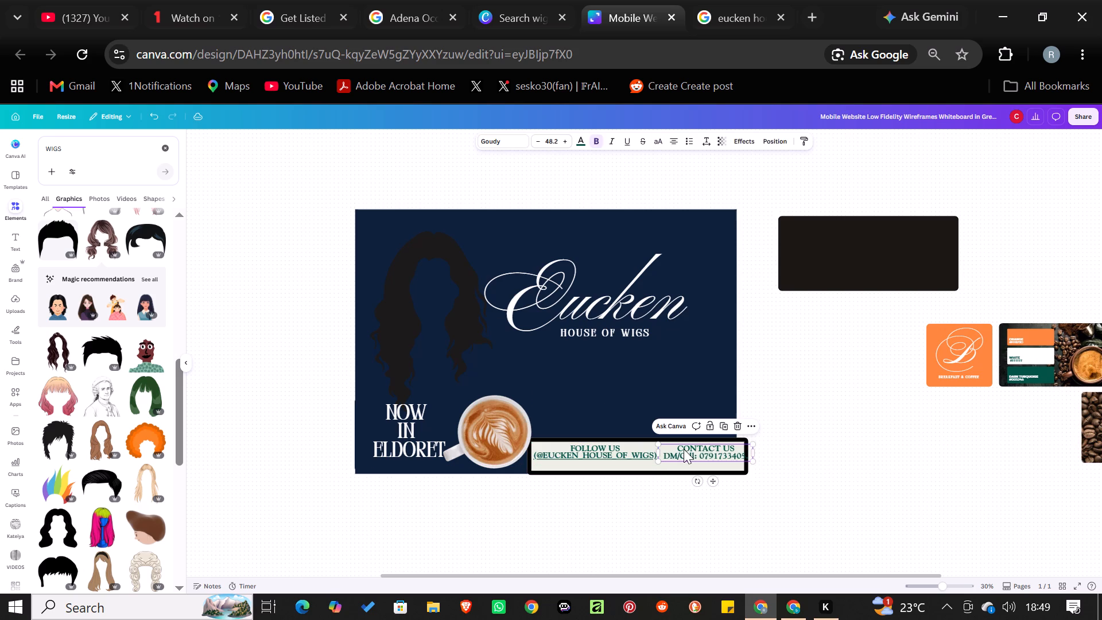
{"action": "left_click", "coordinate": [771, 448]}
{"action": "left_click", "coordinate": [746, 454]}
{"action": "left_click", "coordinate": [637, 454]}
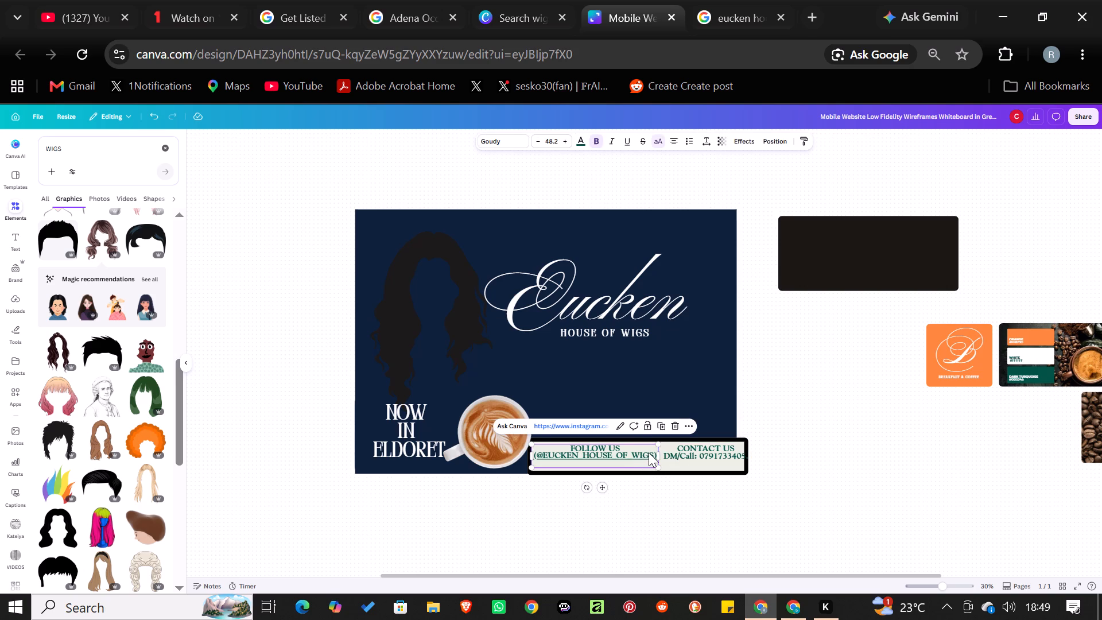
Reduce the FOLLOW US text to size 38.2 and reposition it within the cream contact strip.
{"action": "left_click", "coordinate": [661, 452]}
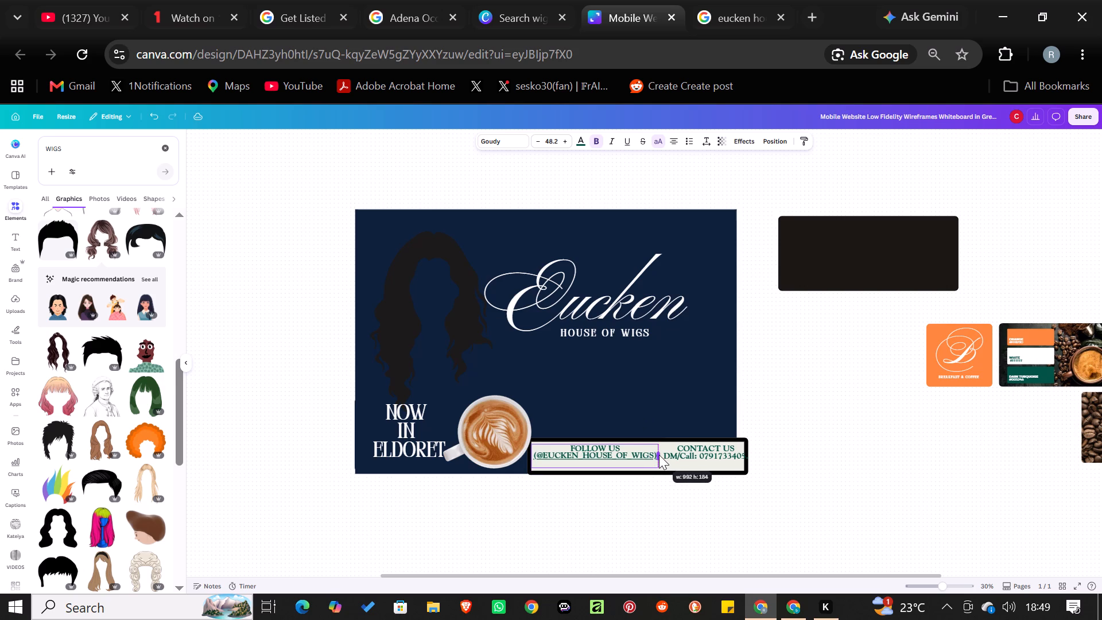
{"action": "triple_click", "coordinate": [540, 138]}
{"action": "triple_click", "coordinate": [540, 138]}
{"action": "triple_click", "coordinate": [540, 138]}
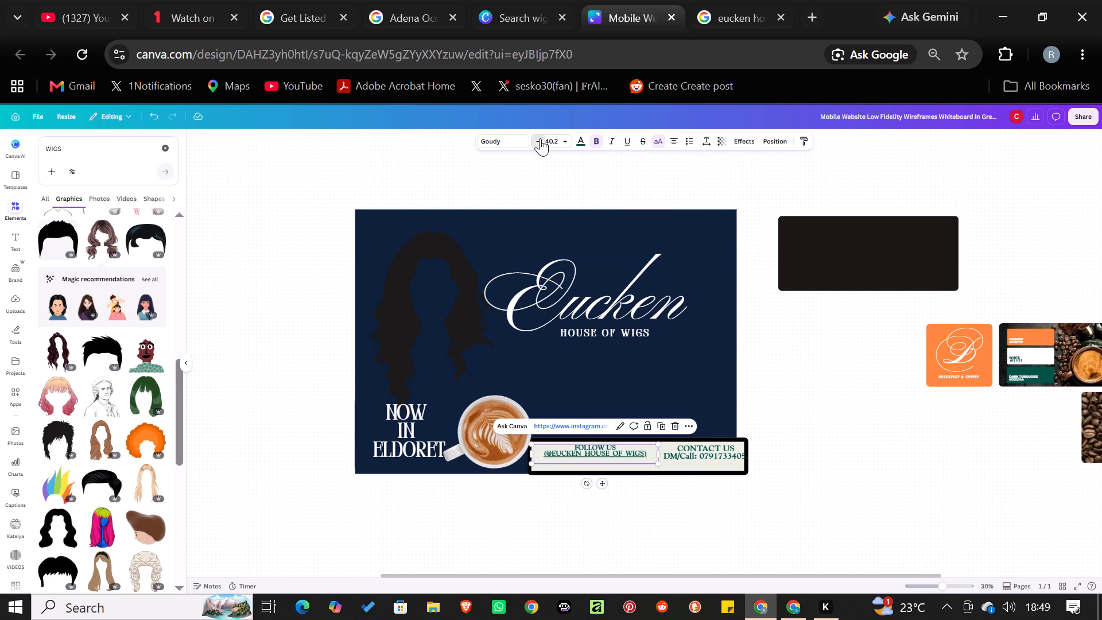
{"action": "left_click", "coordinate": [540, 138]}
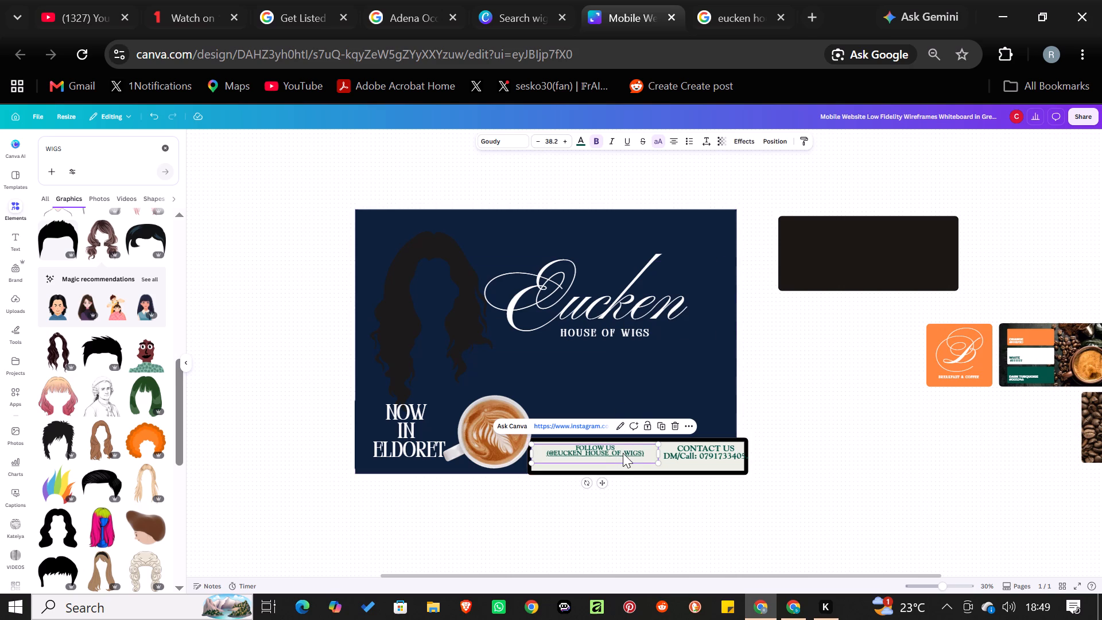
{"action": "left_click_drag", "start_coordinate": [627, 453], "coordinate": [626, 458]}
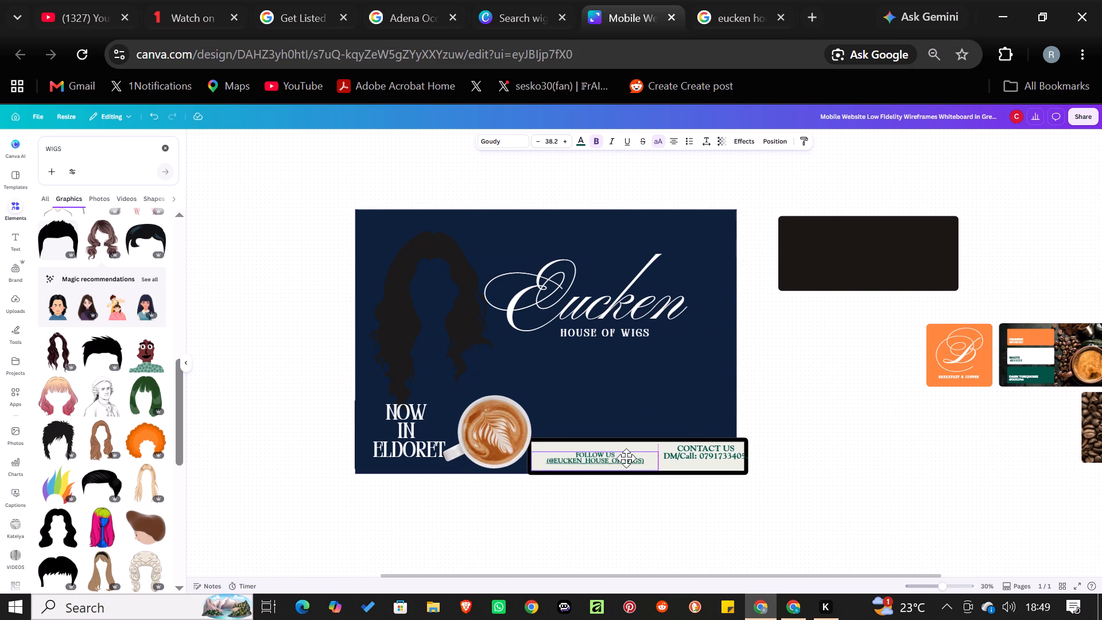
{"action": "left_click_drag", "start_coordinate": [626, 458], "coordinate": [618, 454]}
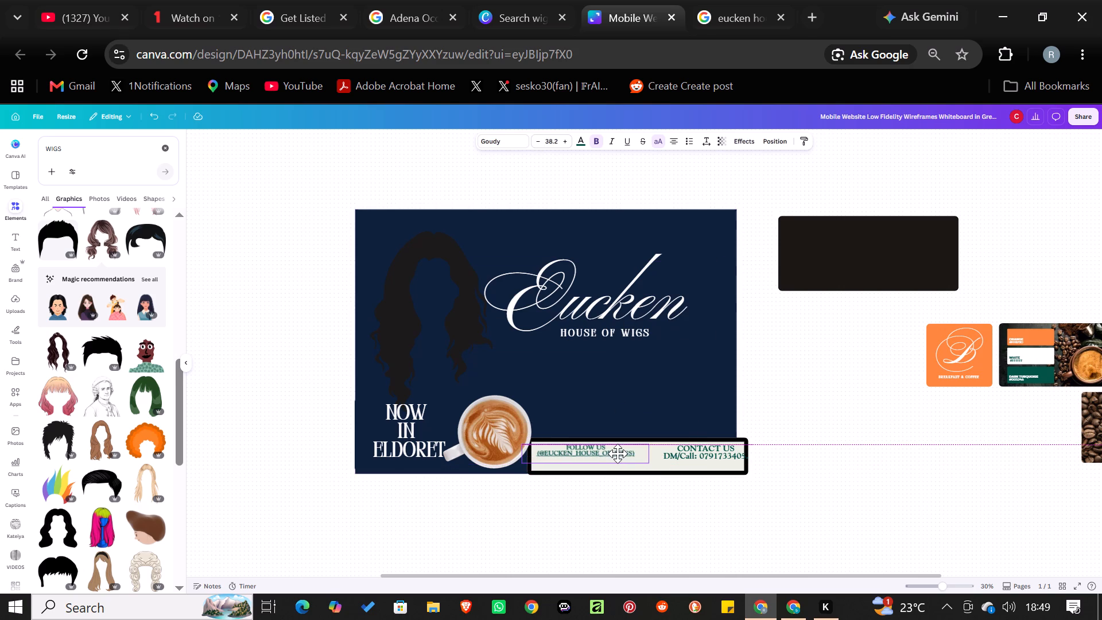
{"action": "left_click_drag", "start_coordinate": [618, 454], "coordinate": [619, 454]}
{"action": "left_click", "coordinate": [774, 425]}
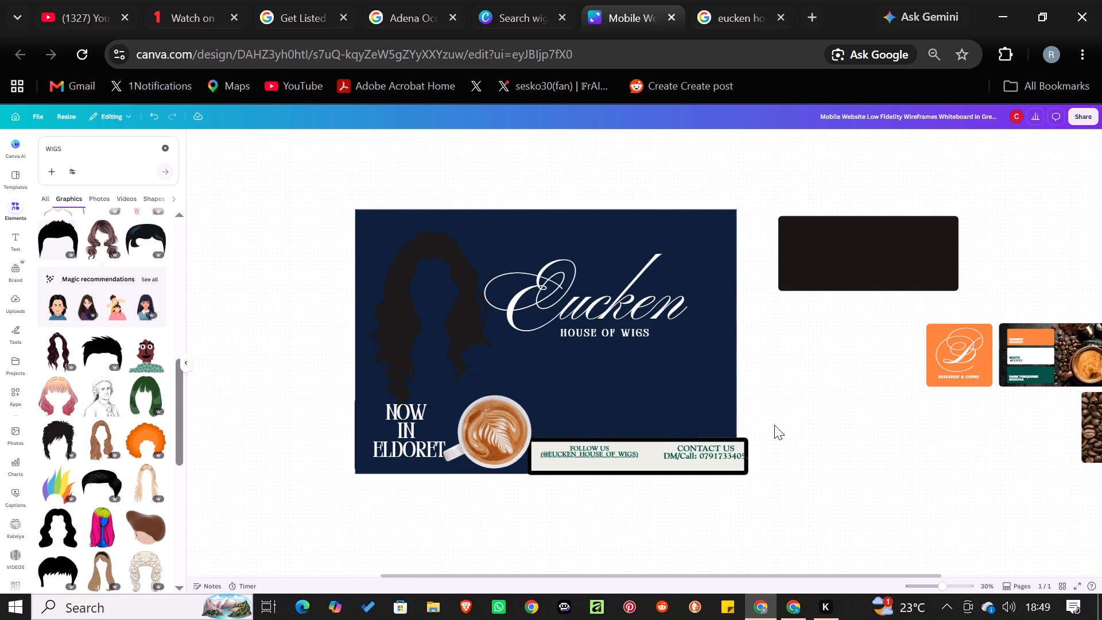
Extend the cream contact strip upward to about 434 high, keeping its width.
{"action": "left_click", "coordinate": [647, 436]}
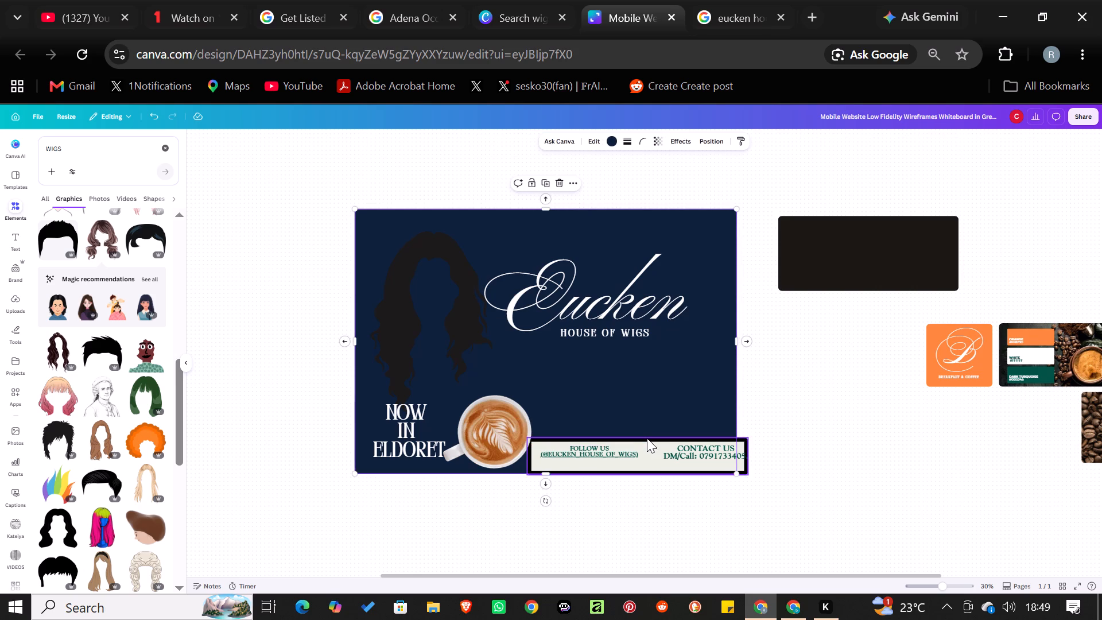
{"action": "left_click", "coordinate": [647, 438]}
{"action": "left_click_drag", "start_coordinate": [637, 440], "coordinate": [638, 432]}
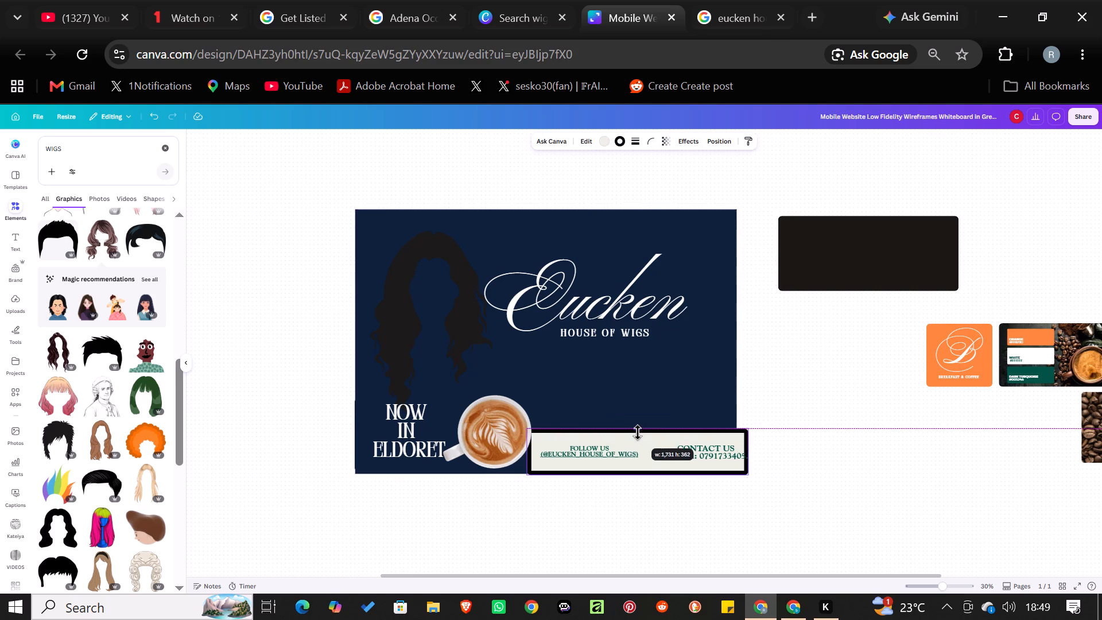
{"action": "left_click_drag", "start_coordinate": [638, 432], "coordinate": [641, 422]}
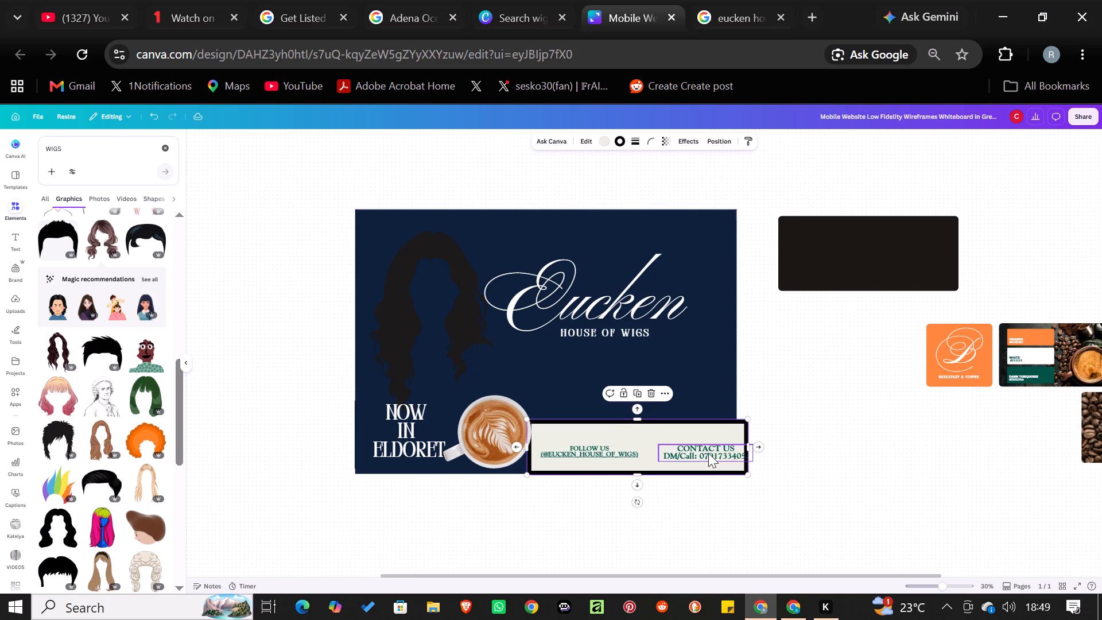
Move the cream contact box away from the coffee cup so it sits behind the CONTACT US text.
{"action": "left_click_drag", "start_coordinate": [706, 449], "coordinate": [683, 452]}
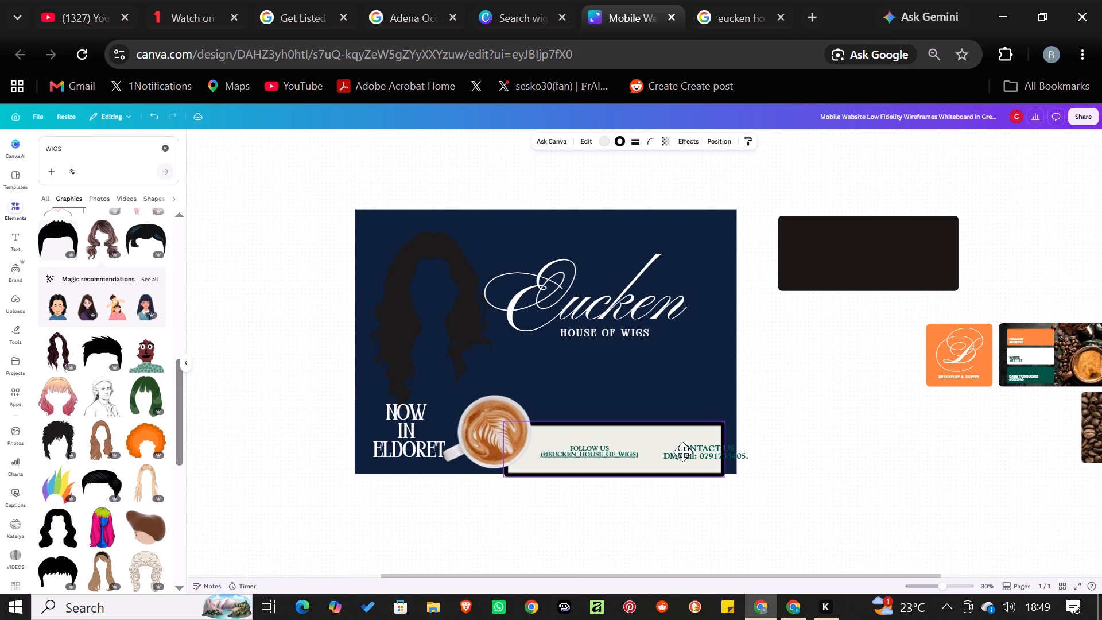
{"action": "left_click_drag", "start_coordinate": [683, 452], "coordinate": [697, 448]}
{"action": "left_click_drag", "start_coordinate": [679, 436], "coordinate": [684, 436]}
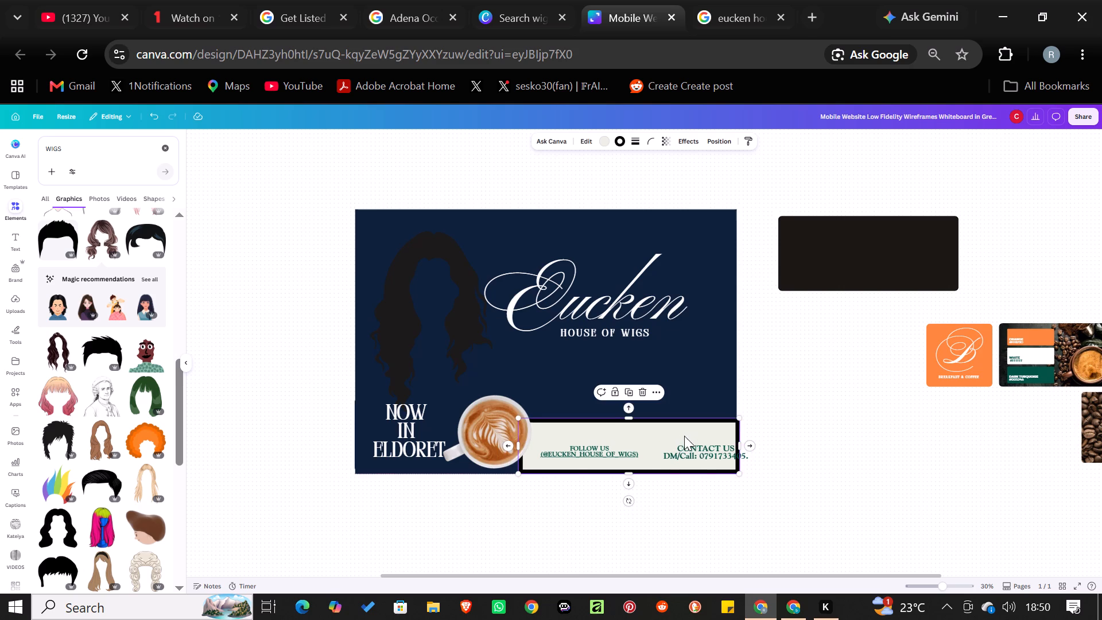
{"action": "left_click_drag", "start_coordinate": [684, 436], "coordinate": [720, 437]}
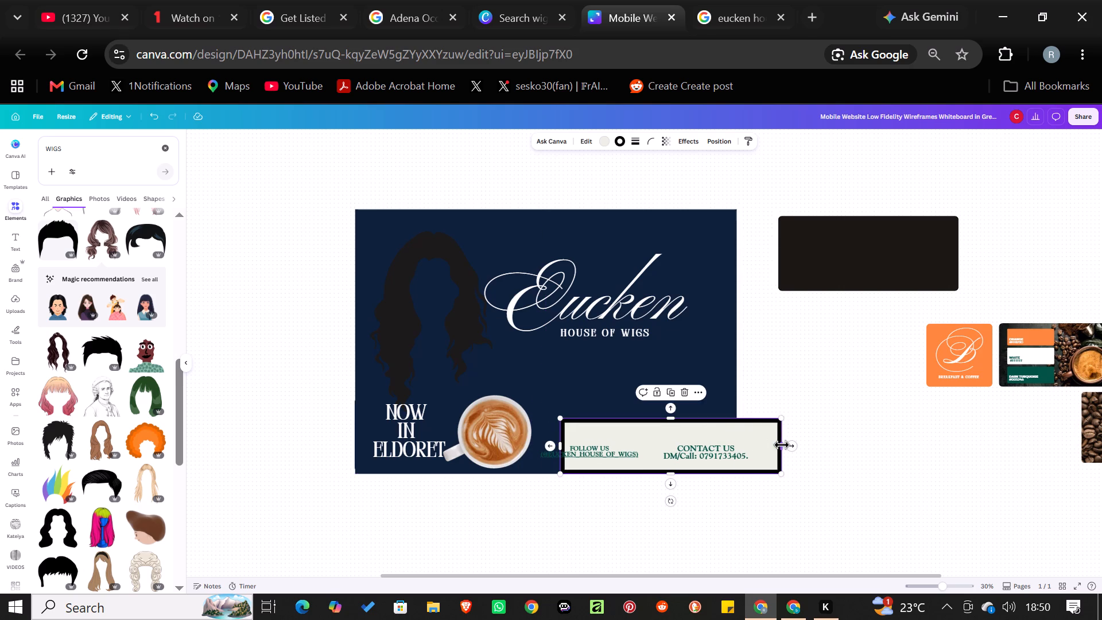
Stack the contact texts inside the cream box, with CONTACT US above FOLLOW US.
{"action": "left_click_drag", "start_coordinate": [729, 451], "coordinate": [701, 435]}
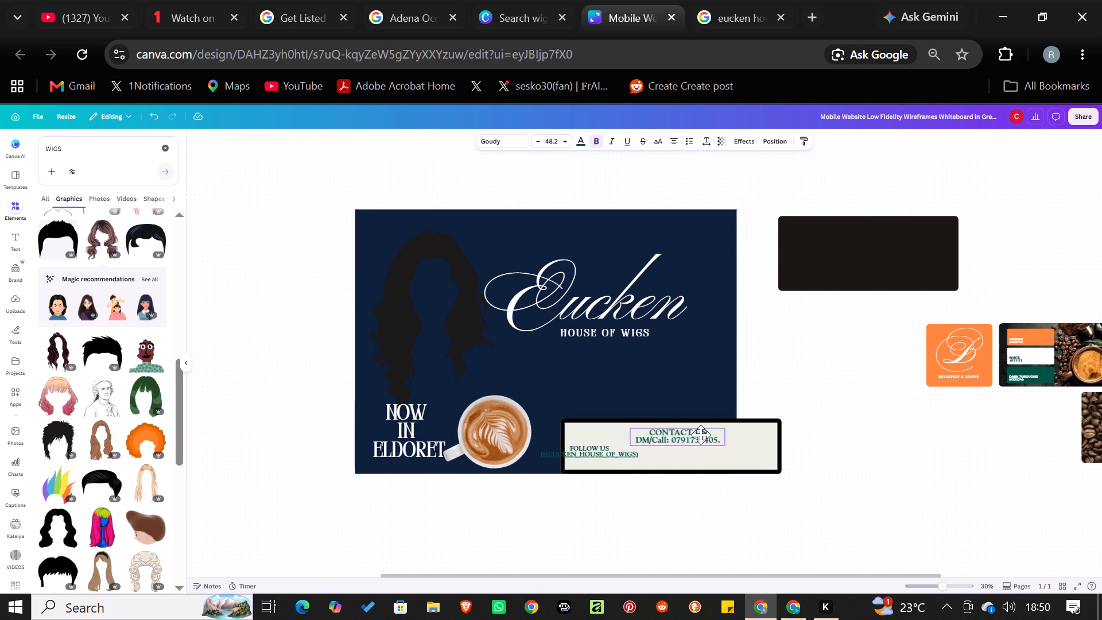
{"action": "left_click_drag", "start_coordinate": [701, 435], "coordinate": [701, 435]}
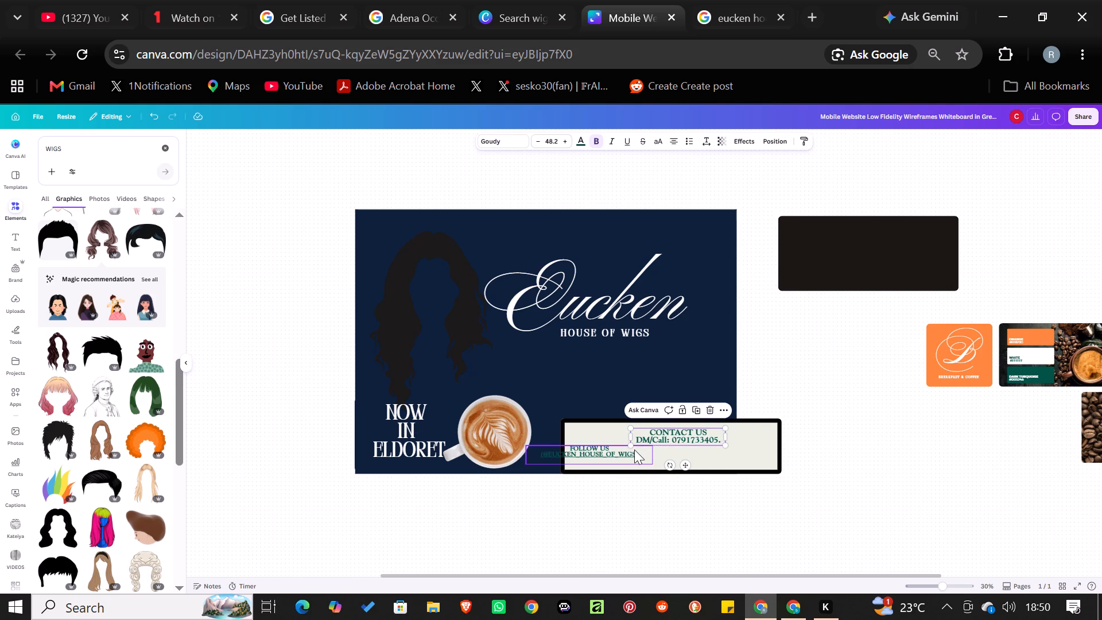
{"action": "left_click_drag", "start_coordinate": [634, 449], "coordinate": [707, 455]}
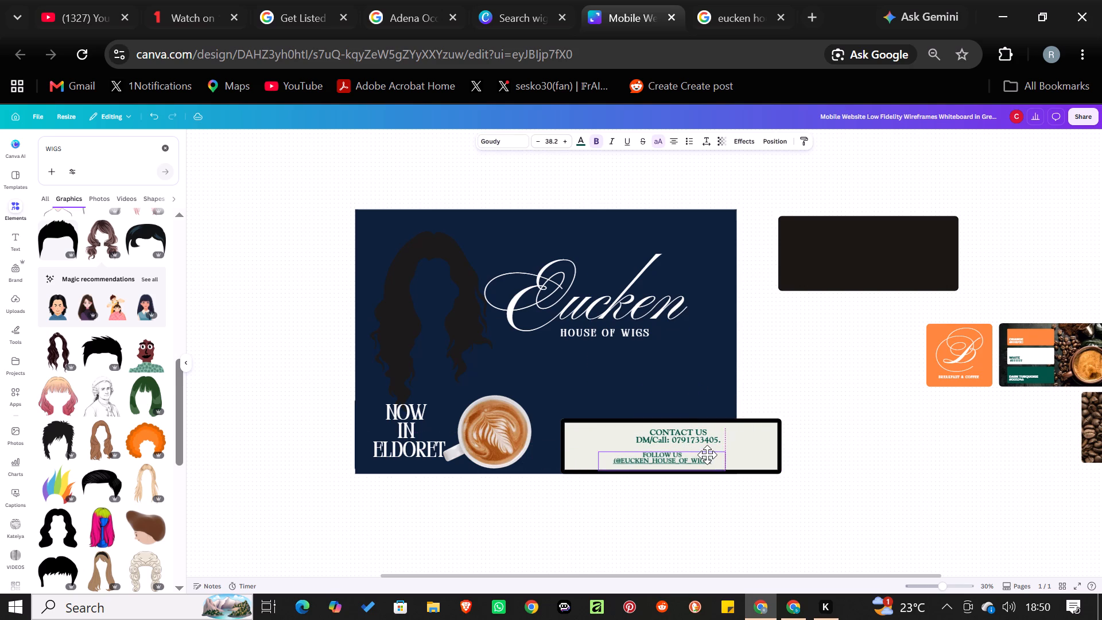
{"action": "left_click_drag", "start_coordinate": [707, 455], "coordinate": [717, 454]}
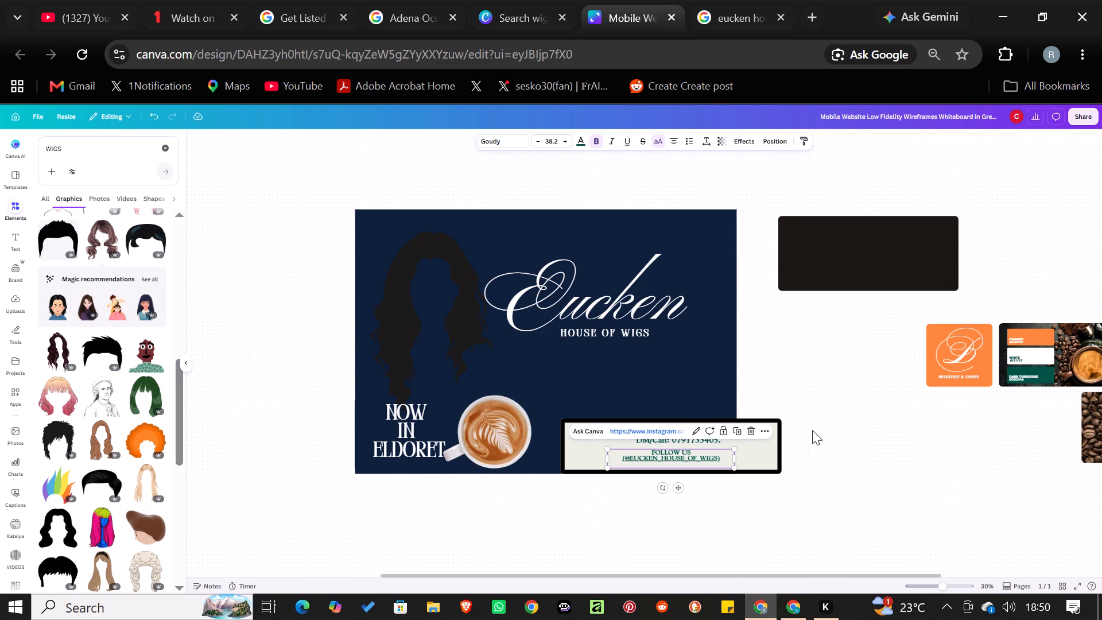
Narrow the cream contact box from both sides to about 938 wide, ending flush with the banner's edge.
{"action": "left_click", "coordinate": [774, 445]}
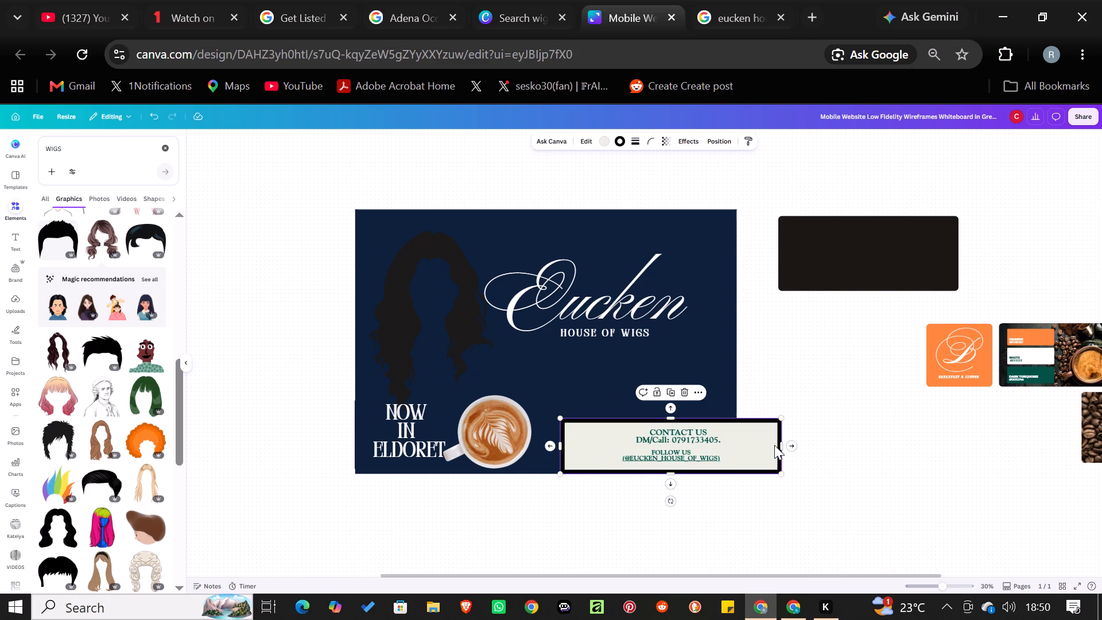
{"action": "left_click_drag", "start_coordinate": [781, 444], "coordinate": [748, 444]}
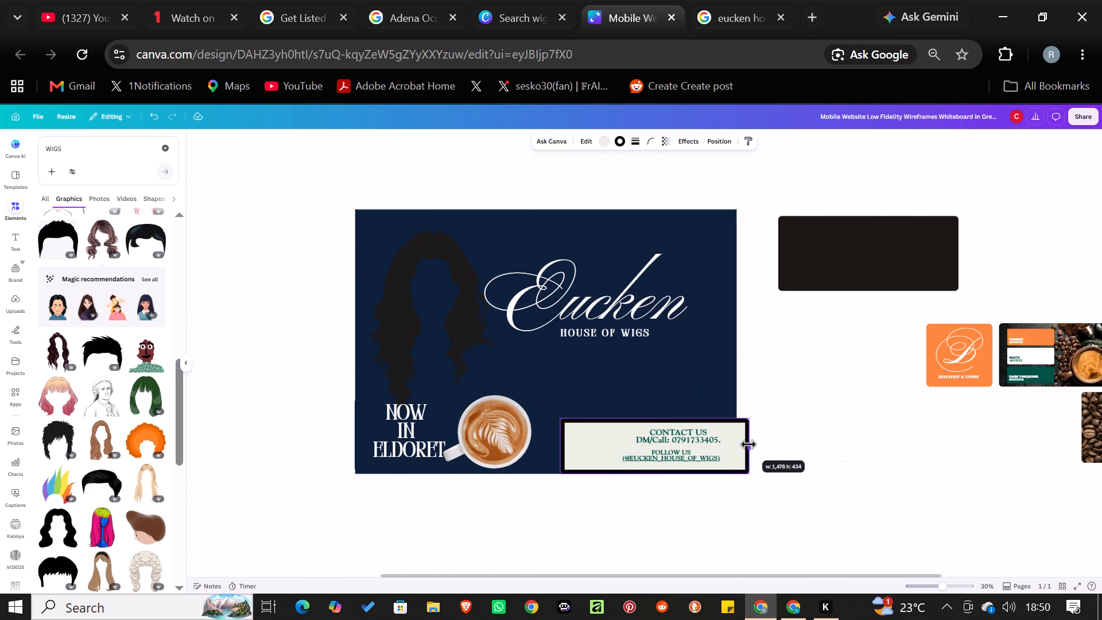
{"action": "left_click_drag", "start_coordinate": [748, 444], "coordinate": [735, 444]}
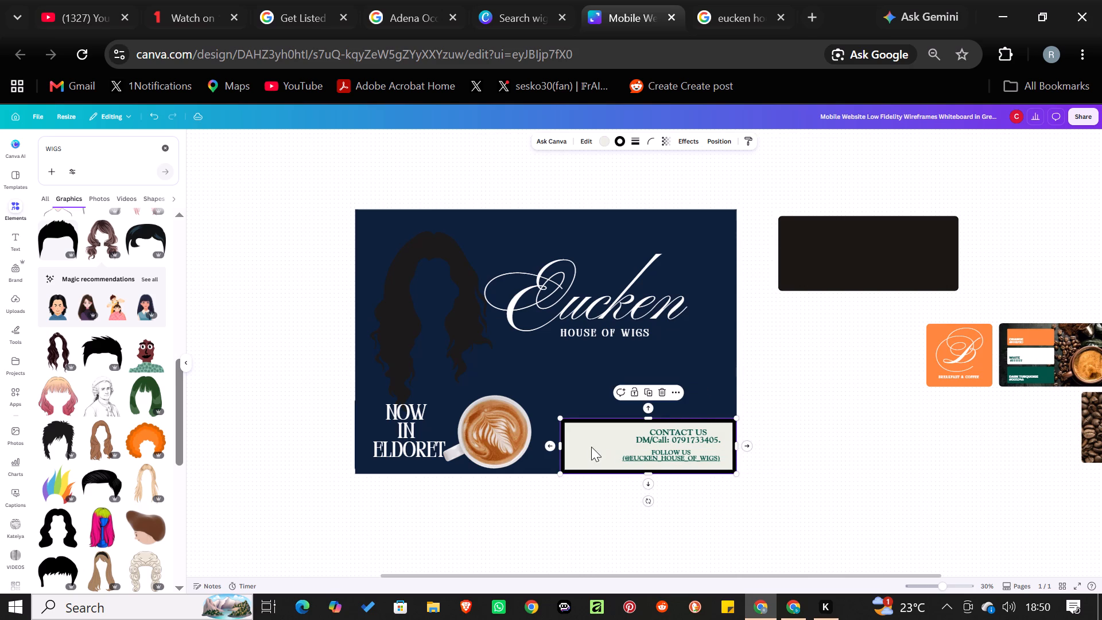
{"action": "left_click_drag", "start_coordinate": [559, 446], "coordinate": [615, 447]}
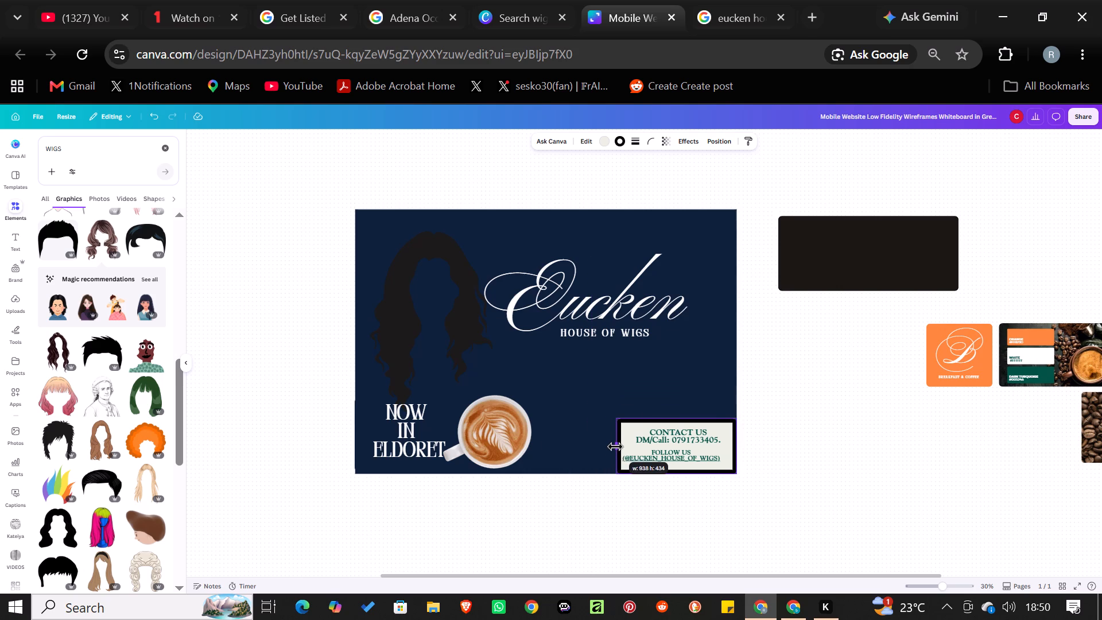
Finish narrowing the cream contact box at about 938 wide and 434 high.
{"action": "left_click_drag", "start_coordinate": [615, 447], "coordinate": [615, 447]}
{"action": "left_click", "coordinate": [774, 423]}
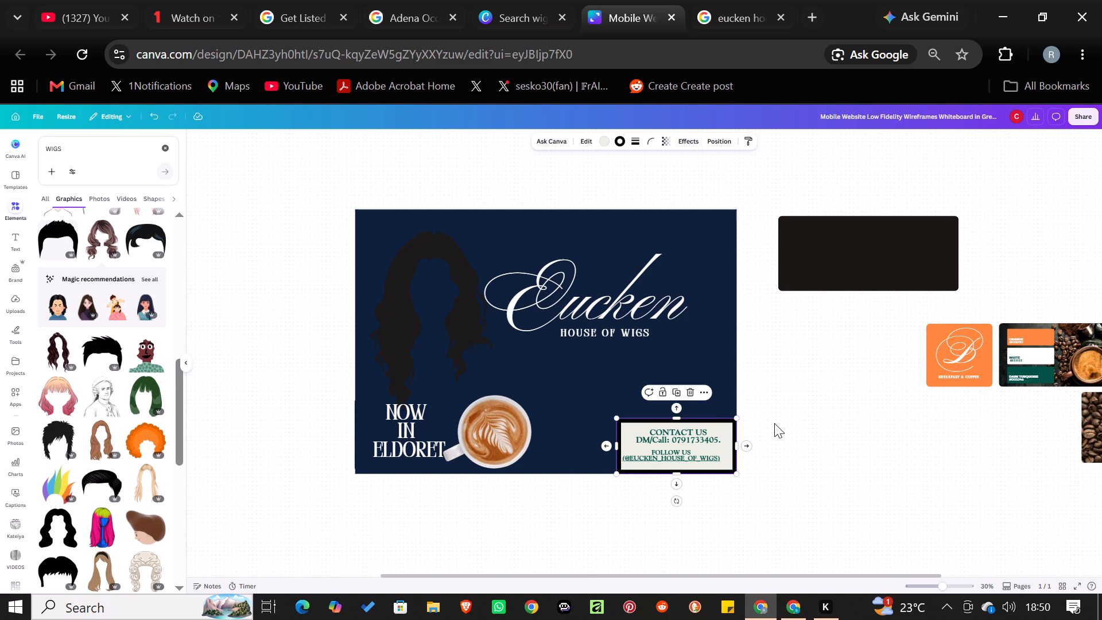
Shift the Eucken script text slightly away from the wig and upward, above HOUSE OF WIGS.
{"action": "left_click_drag", "start_coordinate": [619, 294], "coordinate": [626, 293]}
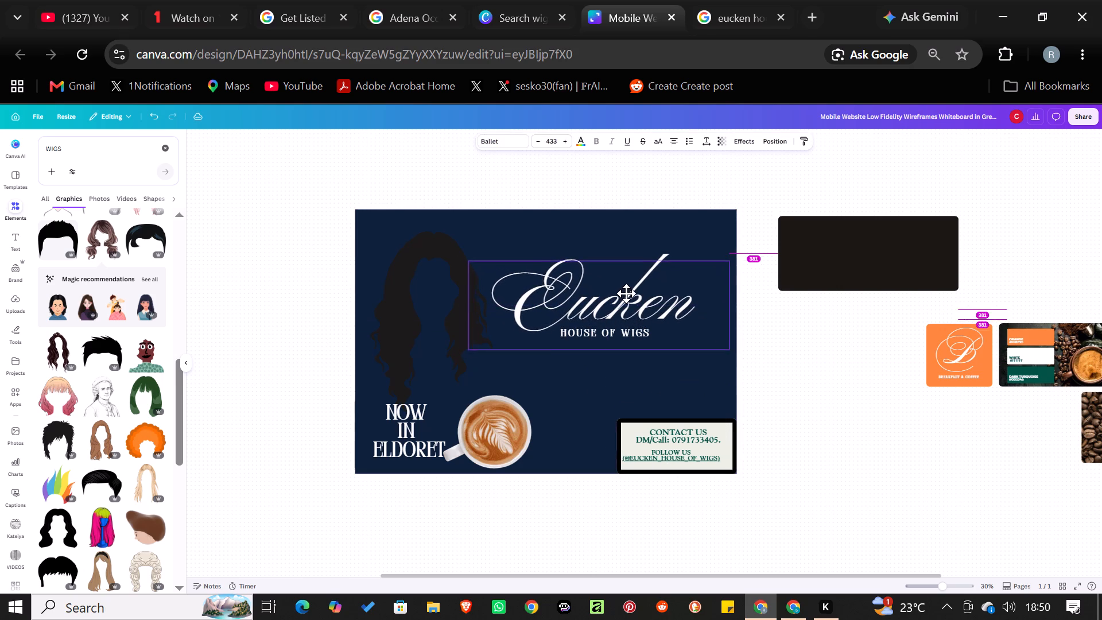
{"action": "left_click_drag", "start_coordinate": [626, 293], "coordinate": [631, 291]}
{"action": "left_click", "coordinate": [628, 335]}
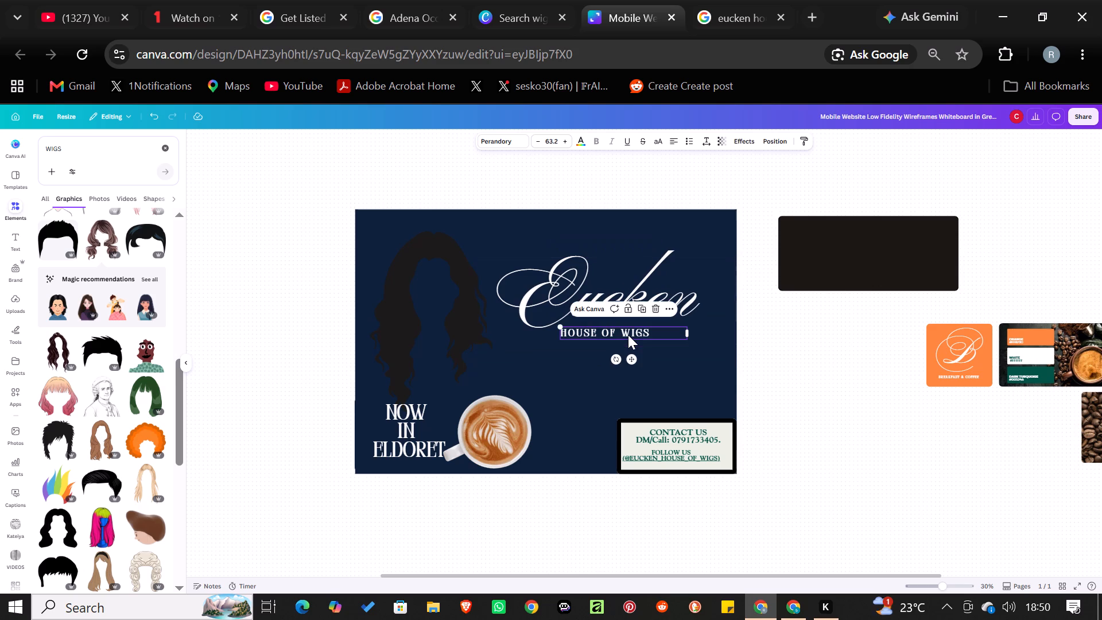
{"action": "left_click", "coordinate": [721, 348]}
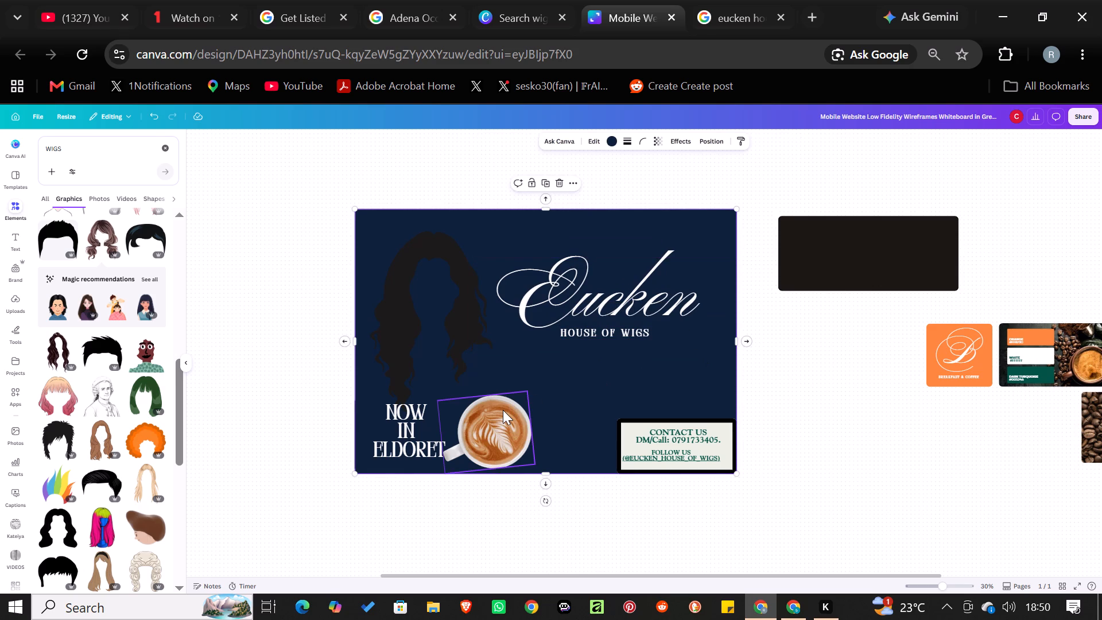
Lower the NOW IN ELDORET text so it sits clear below the wig, near the banner's lower edge.
{"action": "left_click", "coordinate": [503, 410]}
{"action": "left_click_drag", "start_coordinate": [426, 418], "coordinate": [426, 428]}
Search the graphics for "female marathon runner" and delete the coffee cup from the banner.
{"action": "left_click", "coordinate": [525, 414]}
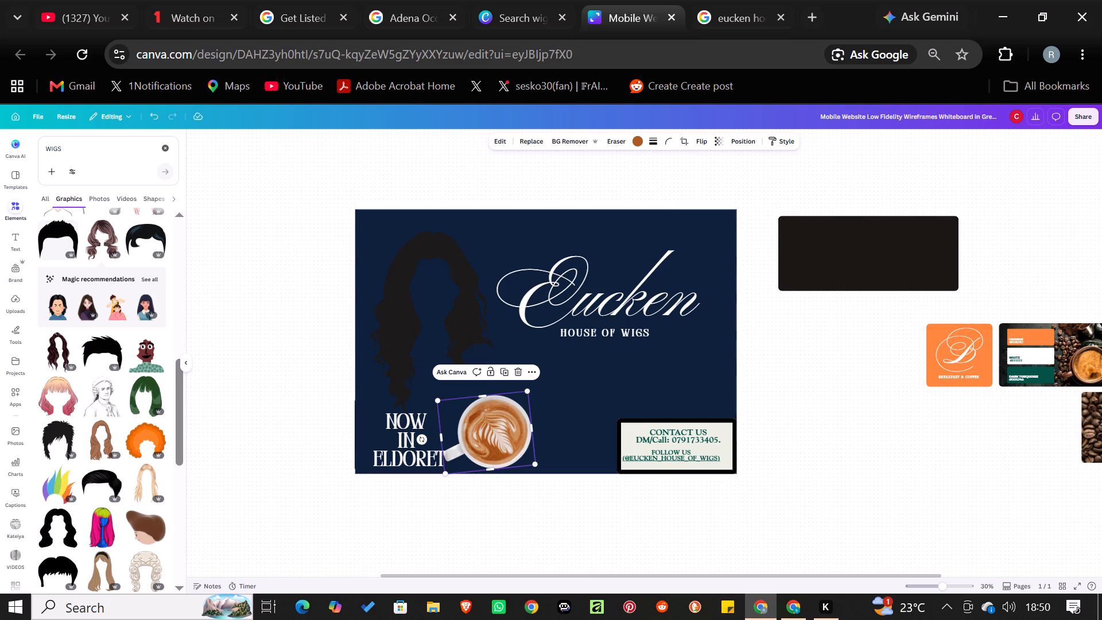
{"action": "left_click", "coordinate": [164, 150]}
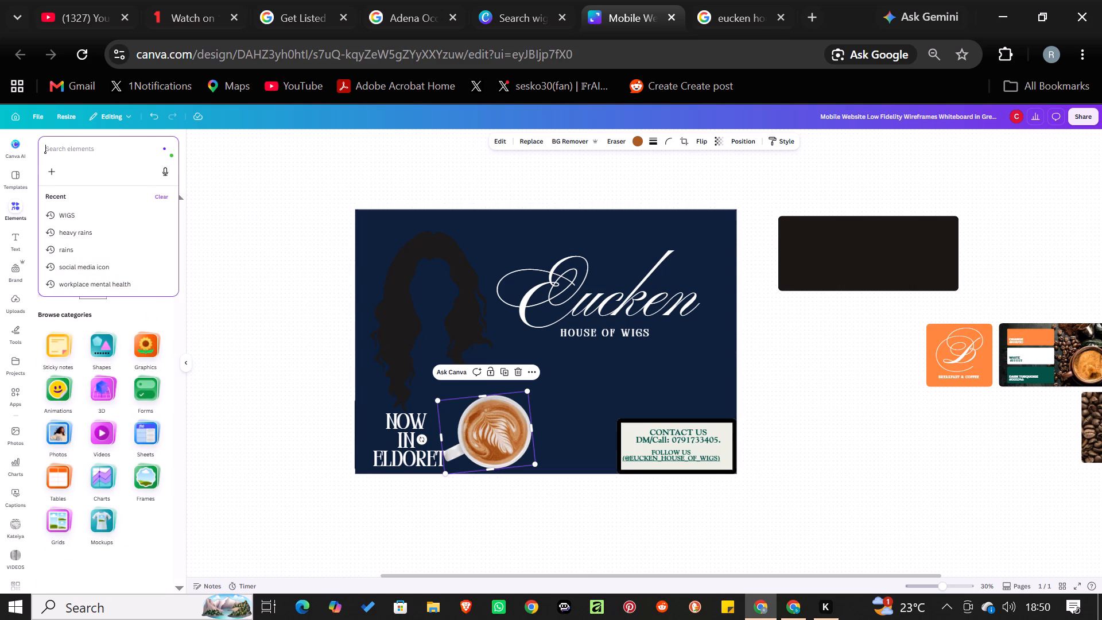
{"action": "type", "text": "female marathon runner"}
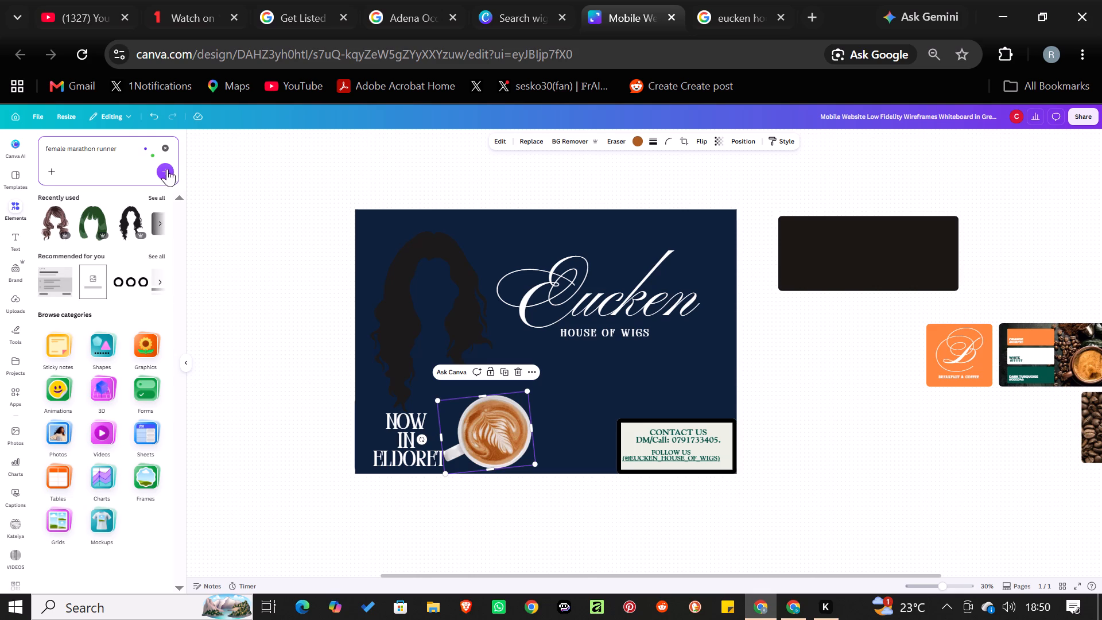
{"action": "left_click", "coordinate": [170, 174]}
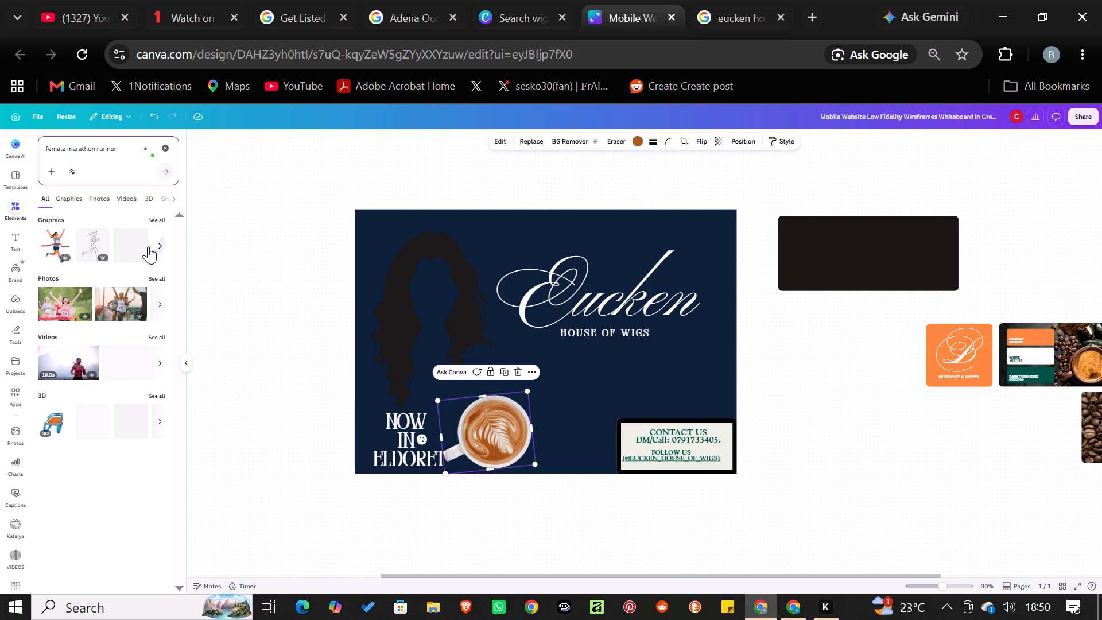
{"action": "left_click", "coordinate": [161, 219]}
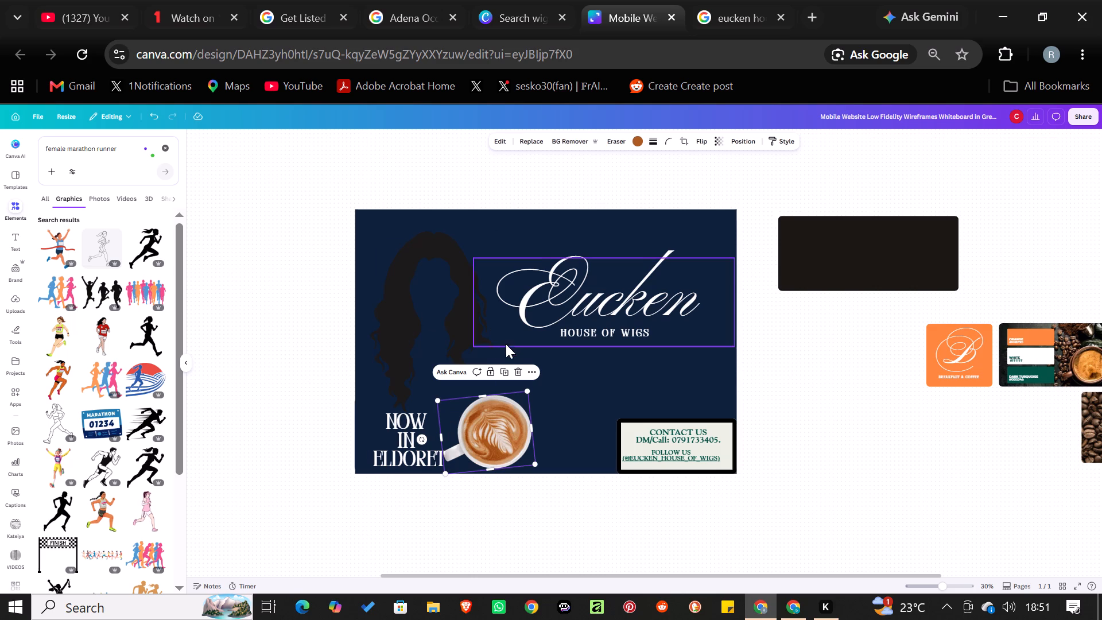
{"action": "left_click", "coordinate": [514, 373]}
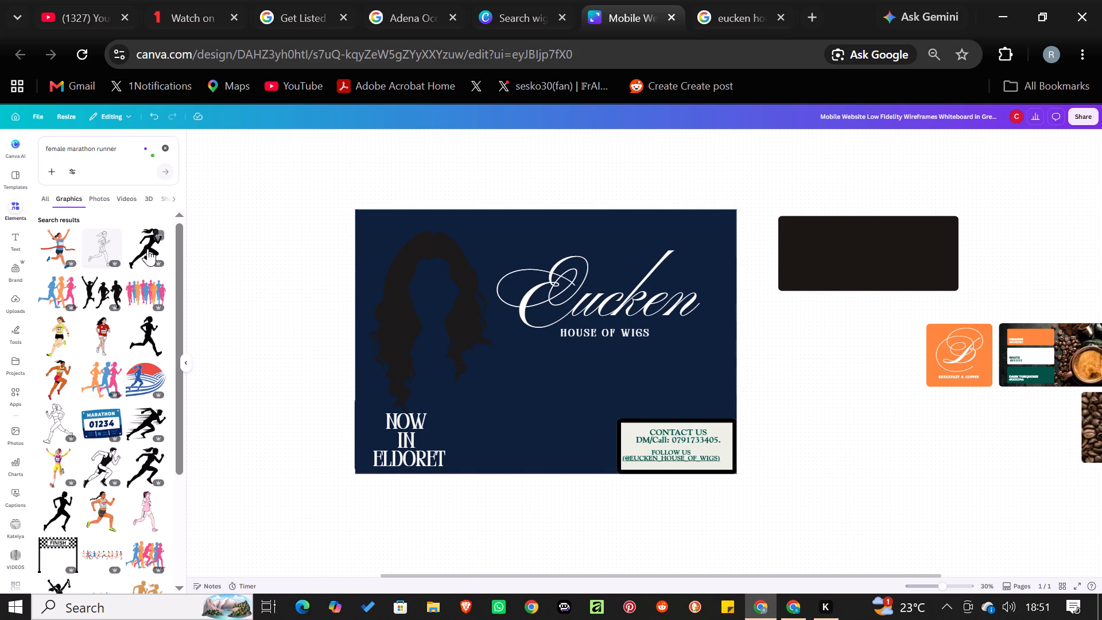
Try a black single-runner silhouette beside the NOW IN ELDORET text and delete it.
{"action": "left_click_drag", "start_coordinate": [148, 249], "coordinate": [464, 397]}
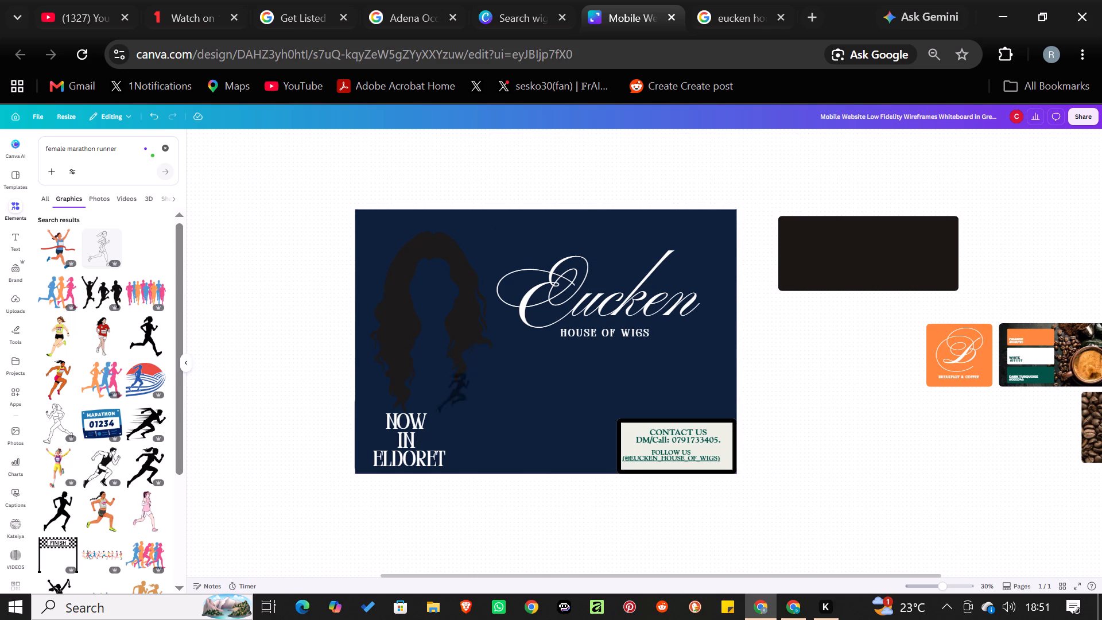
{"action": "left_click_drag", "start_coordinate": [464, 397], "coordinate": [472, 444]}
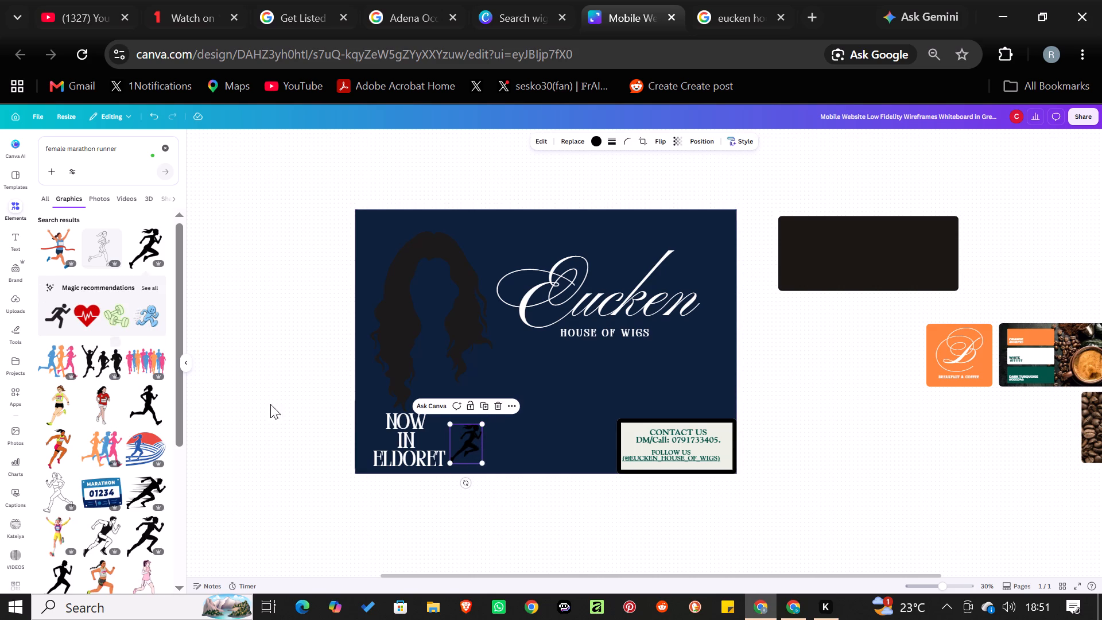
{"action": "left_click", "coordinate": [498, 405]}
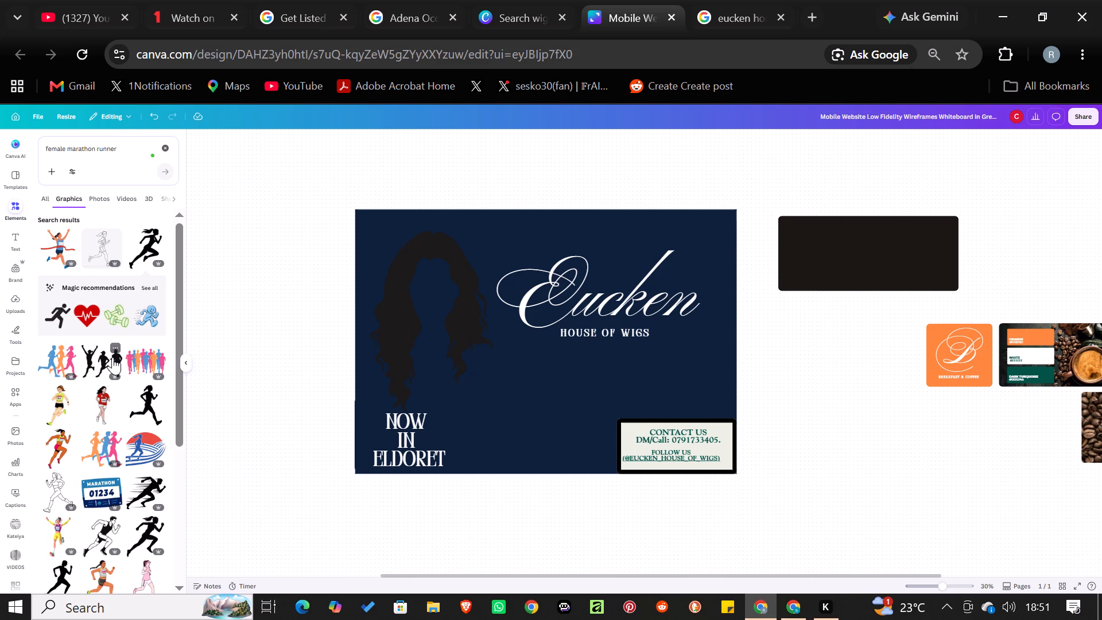
Add the black three-runner silhouette graphic, enlarge it to about double size, and place it between NOW IN ELDORET and the contact box.
{"action": "left_click_drag", "start_coordinate": [104, 359], "coordinate": [456, 438]}
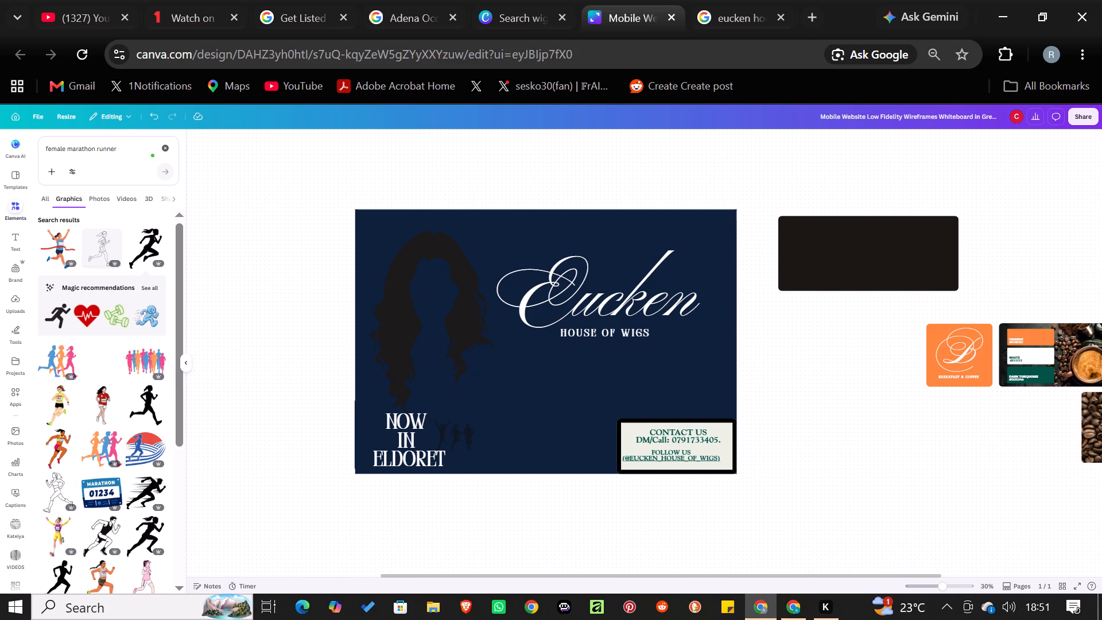
{"action": "left_click_drag", "start_coordinate": [456, 438], "coordinate": [487, 439]}
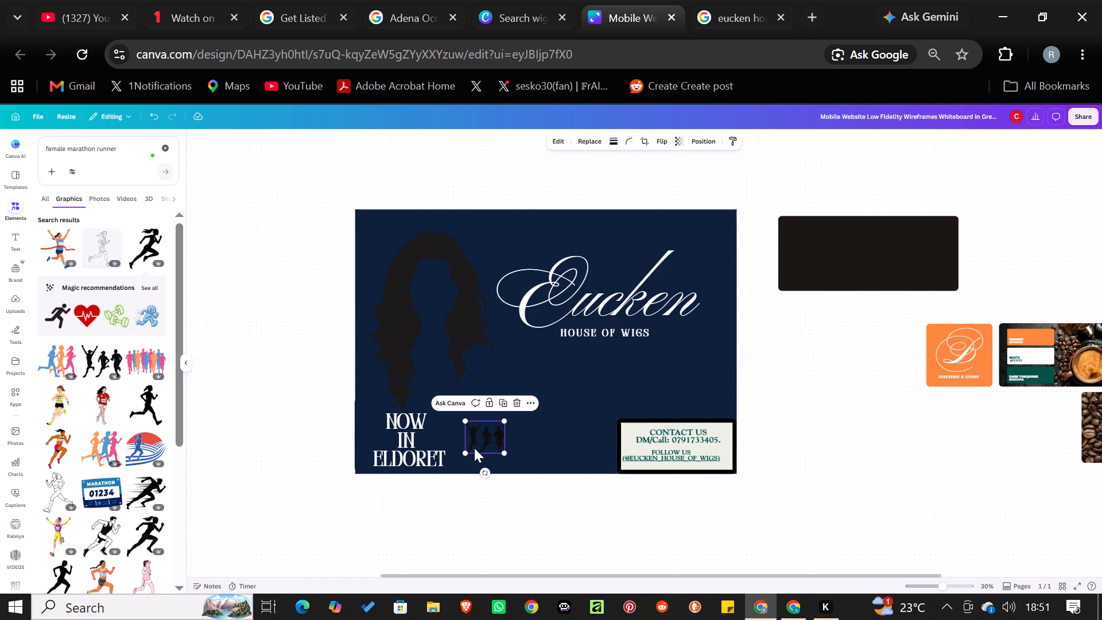
{"action": "left_click_drag", "start_coordinate": [464, 451], "coordinate": [442, 501]}
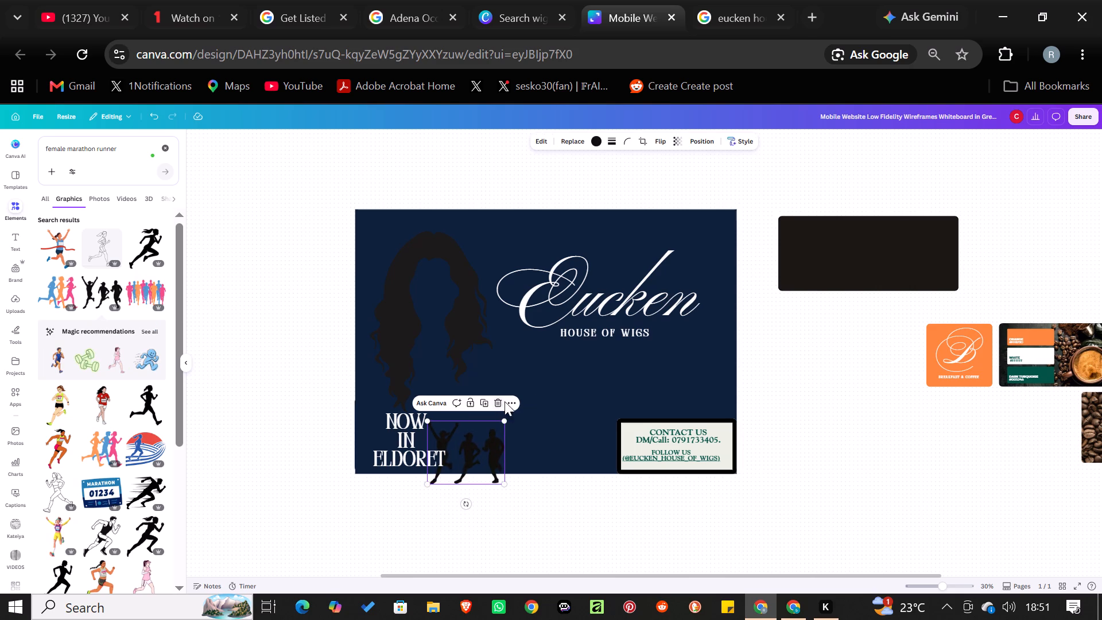
{"action": "left_click_drag", "start_coordinate": [490, 435], "coordinate": [507, 420]}
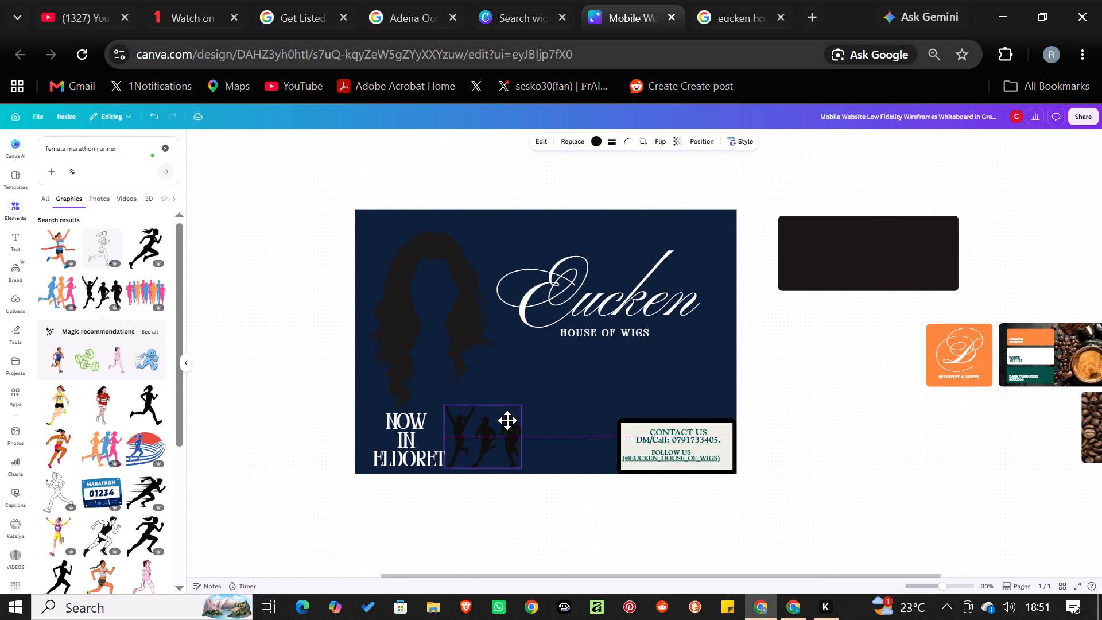
{"action": "left_click_drag", "start_coordinate": [507, 420], "coordinate": [530, 419]}
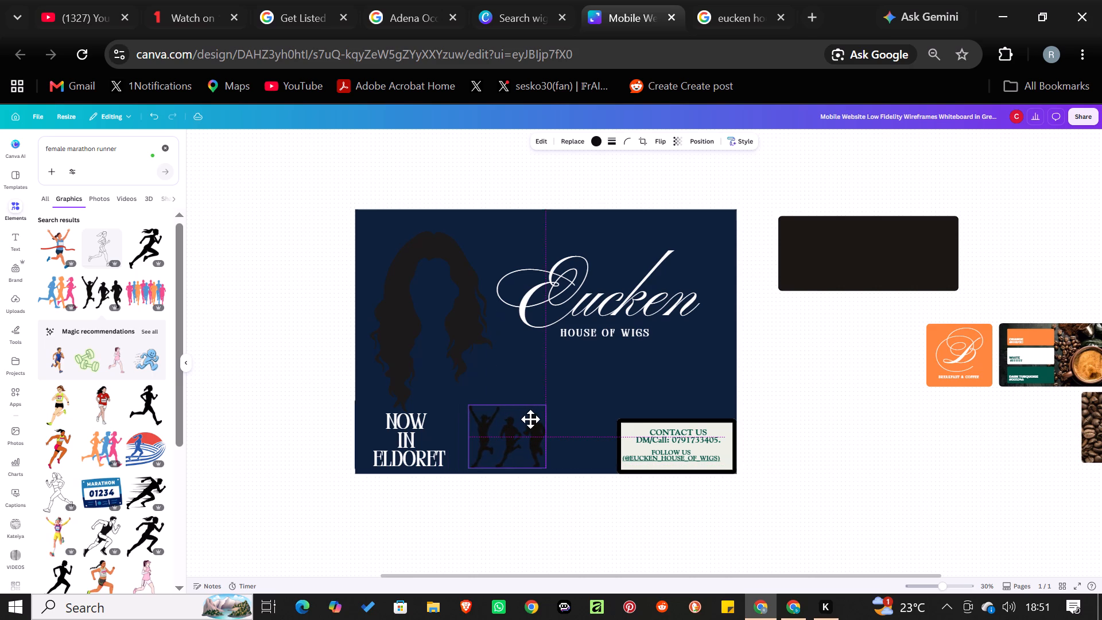
{"action": "left_click_drag", "start_coordinate": [530, 419], "coordinate": [537, 419]}
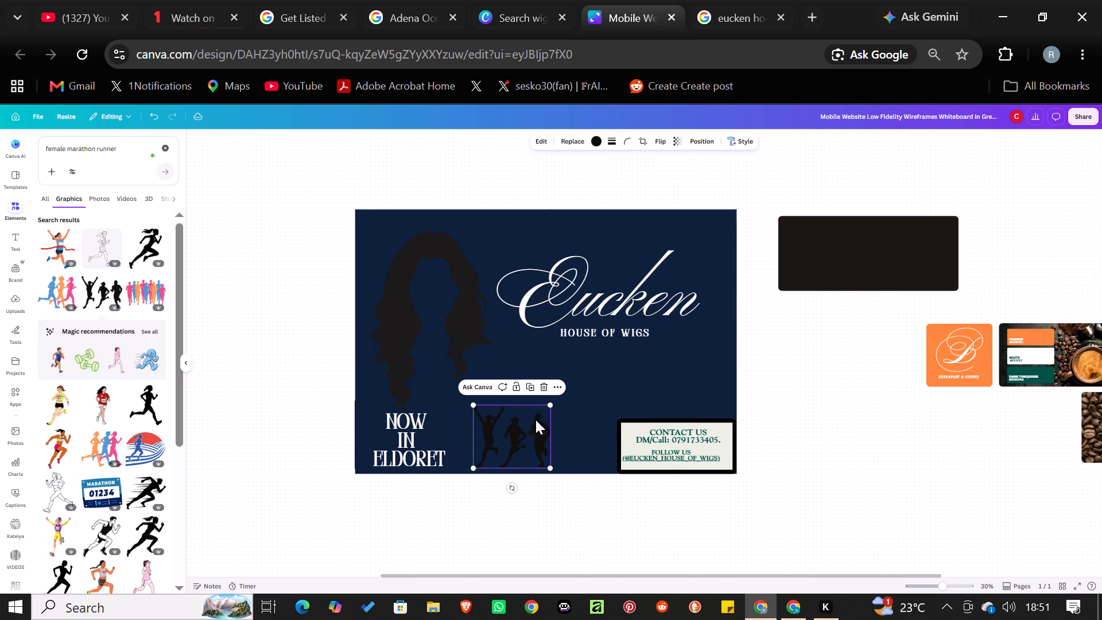
Replace ELDORET with "the city of champions" in the NOW IN text.
{"action": "double_click", "coordinate": [414, 449]}
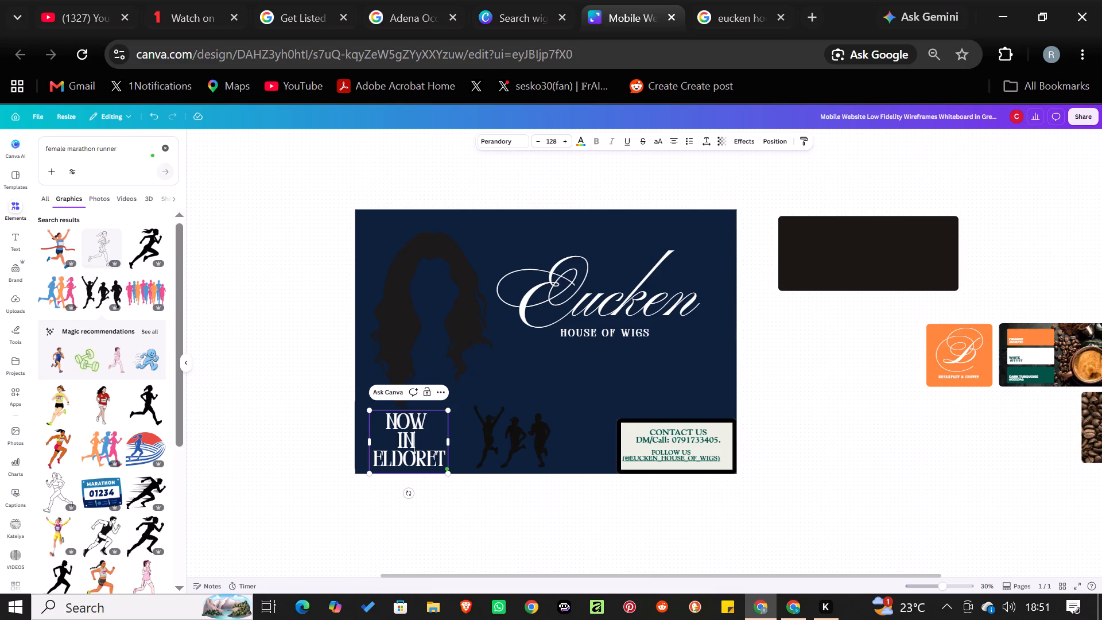
{"action": "key", "text": "Down"}
{"action": "key", "text": "Right"}
{"action": "key", "text": "Right"}
{"action": "key", "text": "Right"}
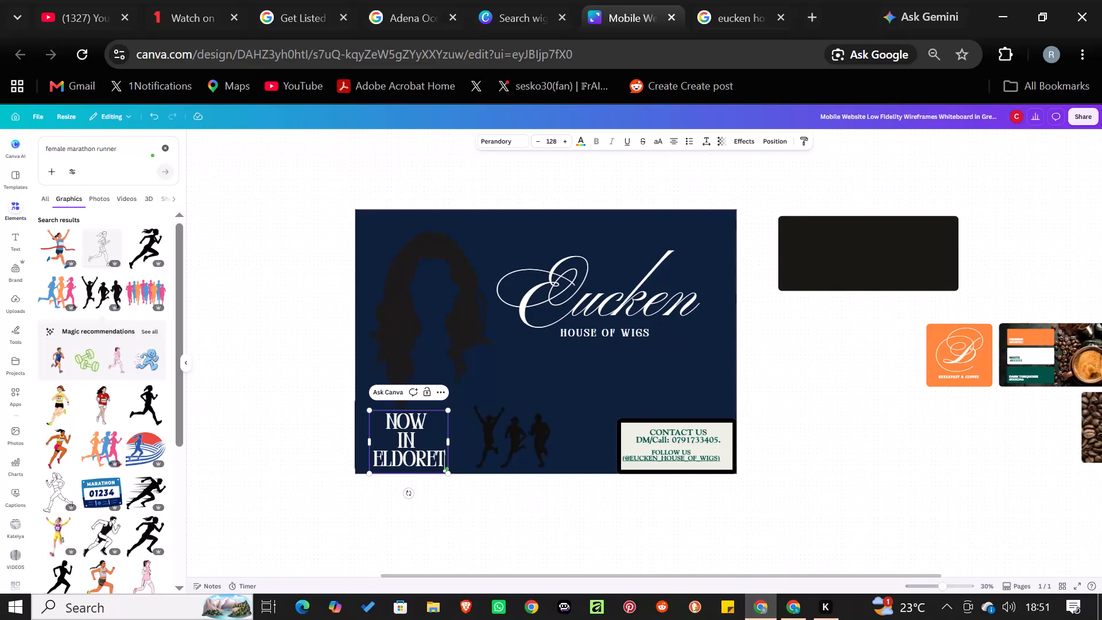
{"action": "key", "text": "BackSpace"}
{"action": "key", "text": "BackSpace"}
{"action": "key", "text": "BackSpace"}
{"action": "key", "text": "BackSpace"}
{"action": "key", "text": "BackSpace"}
{"action": "key", "text": "BackSpace"}
{"action": "key", "text": "BackSpace"}
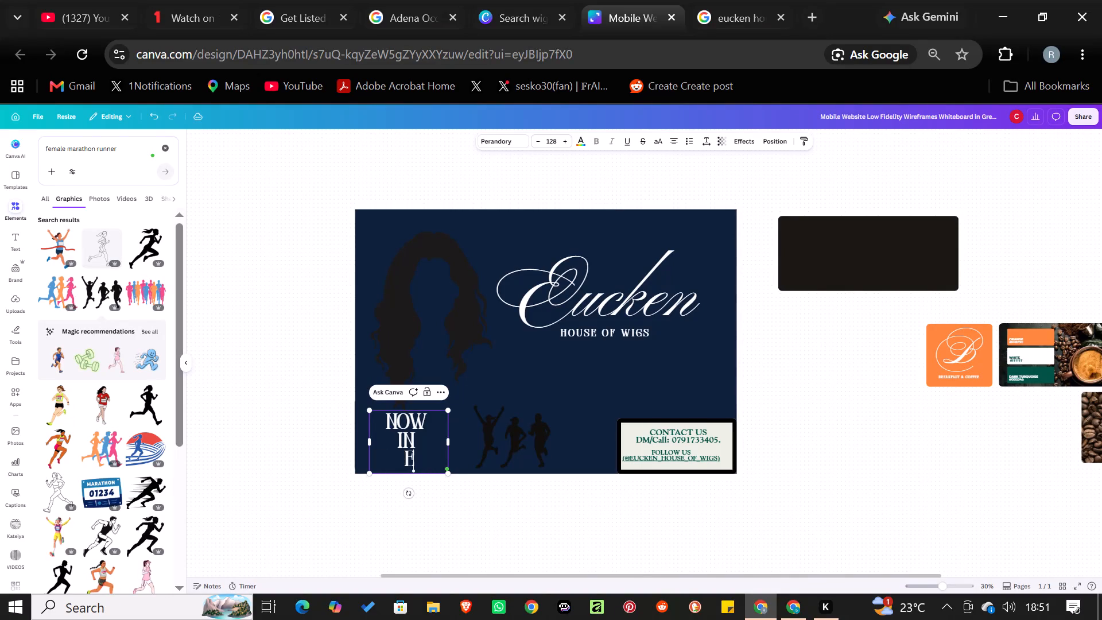
{"action": "type", "text": "the city of c"}
{"action": "type", "text": "hamo"}
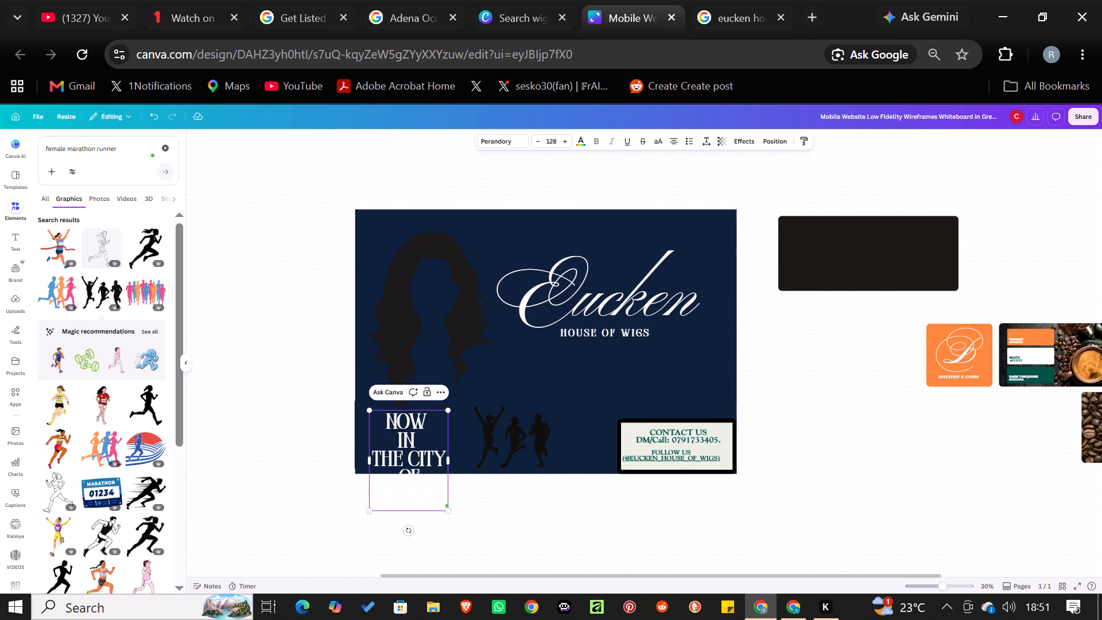
{"action": "key", "text": "BackSpace"}
{"action": "type", "text": "pions"}
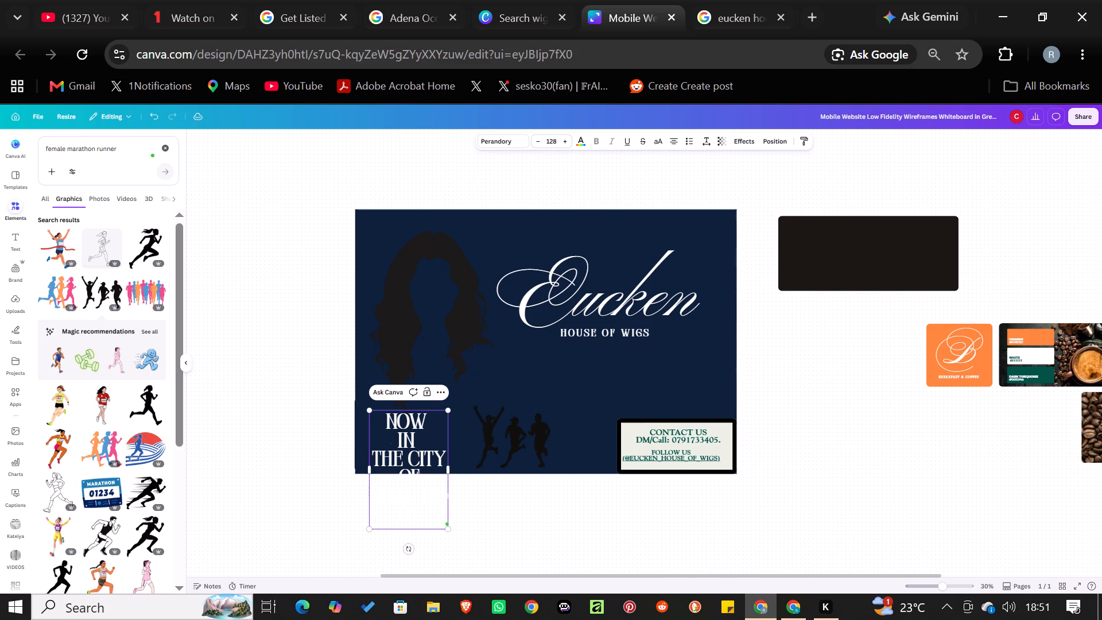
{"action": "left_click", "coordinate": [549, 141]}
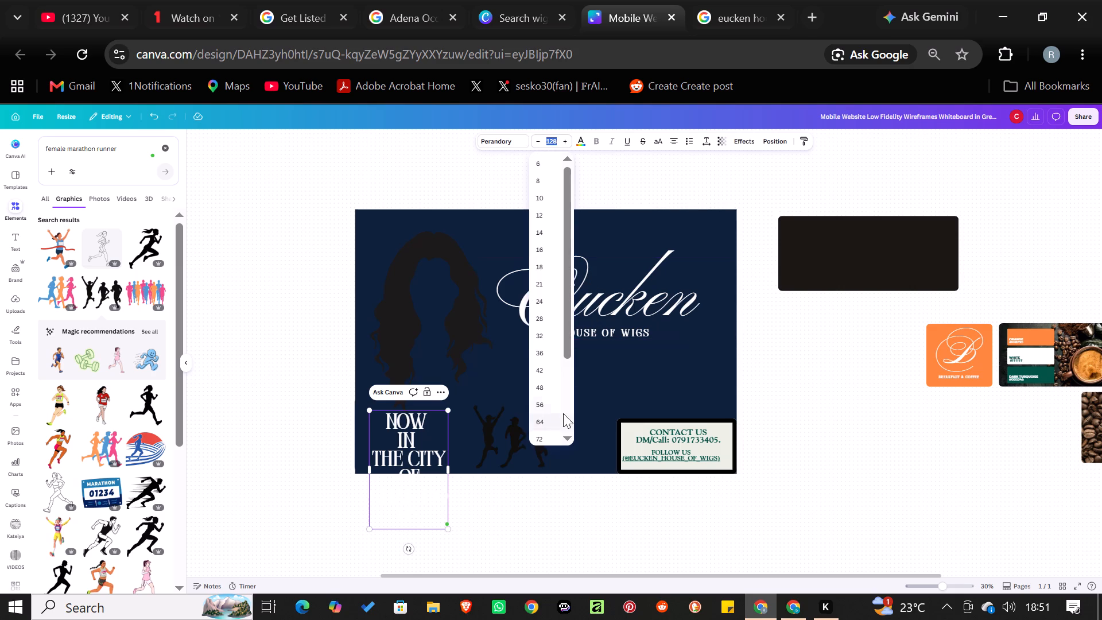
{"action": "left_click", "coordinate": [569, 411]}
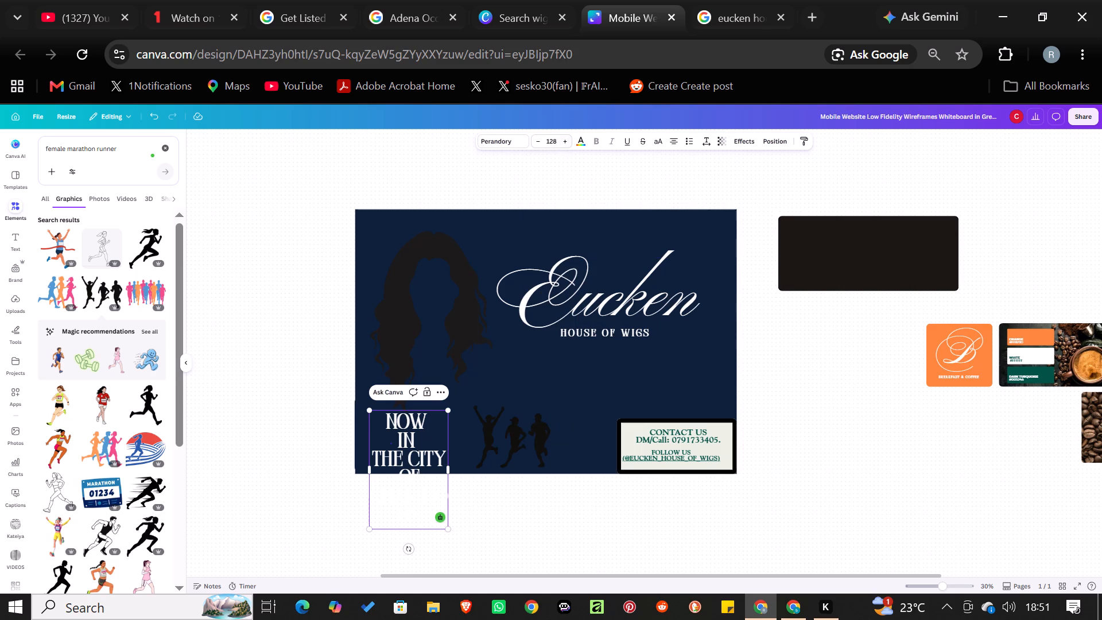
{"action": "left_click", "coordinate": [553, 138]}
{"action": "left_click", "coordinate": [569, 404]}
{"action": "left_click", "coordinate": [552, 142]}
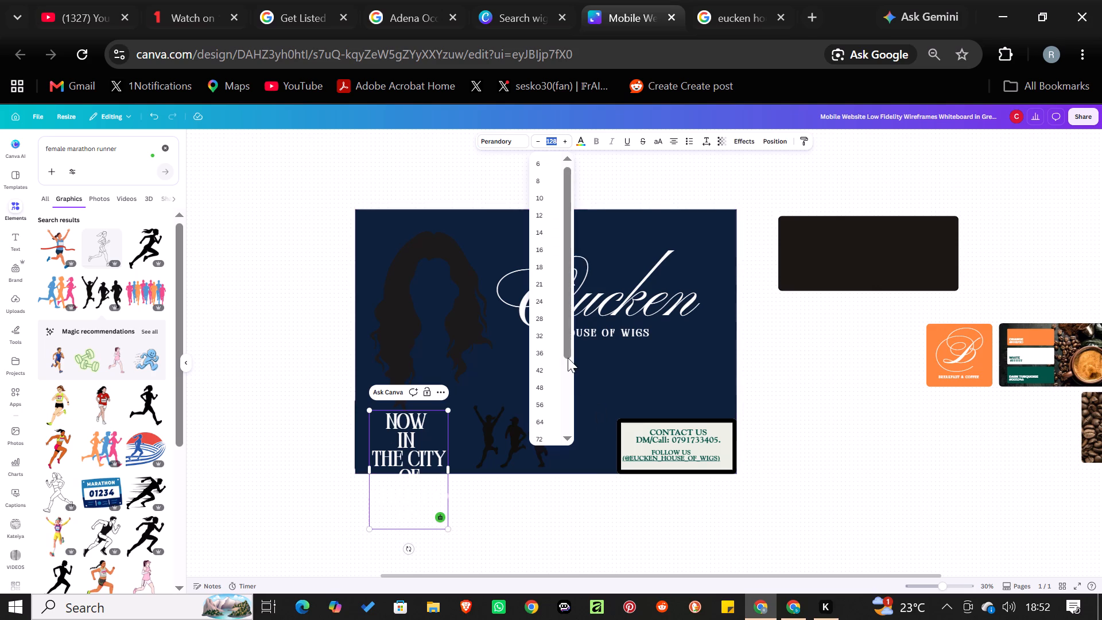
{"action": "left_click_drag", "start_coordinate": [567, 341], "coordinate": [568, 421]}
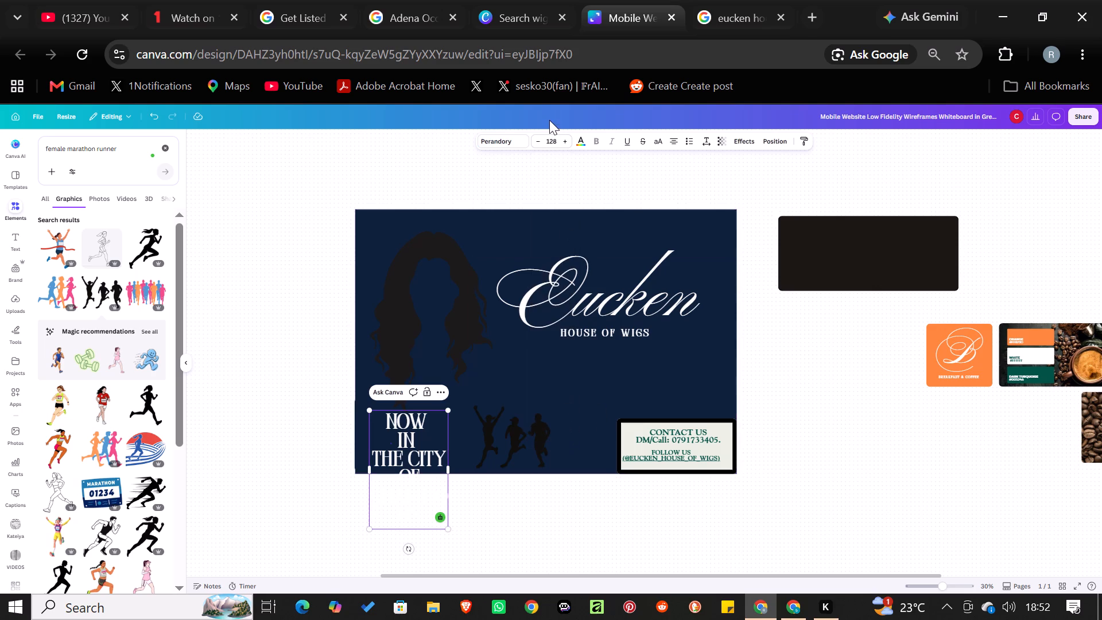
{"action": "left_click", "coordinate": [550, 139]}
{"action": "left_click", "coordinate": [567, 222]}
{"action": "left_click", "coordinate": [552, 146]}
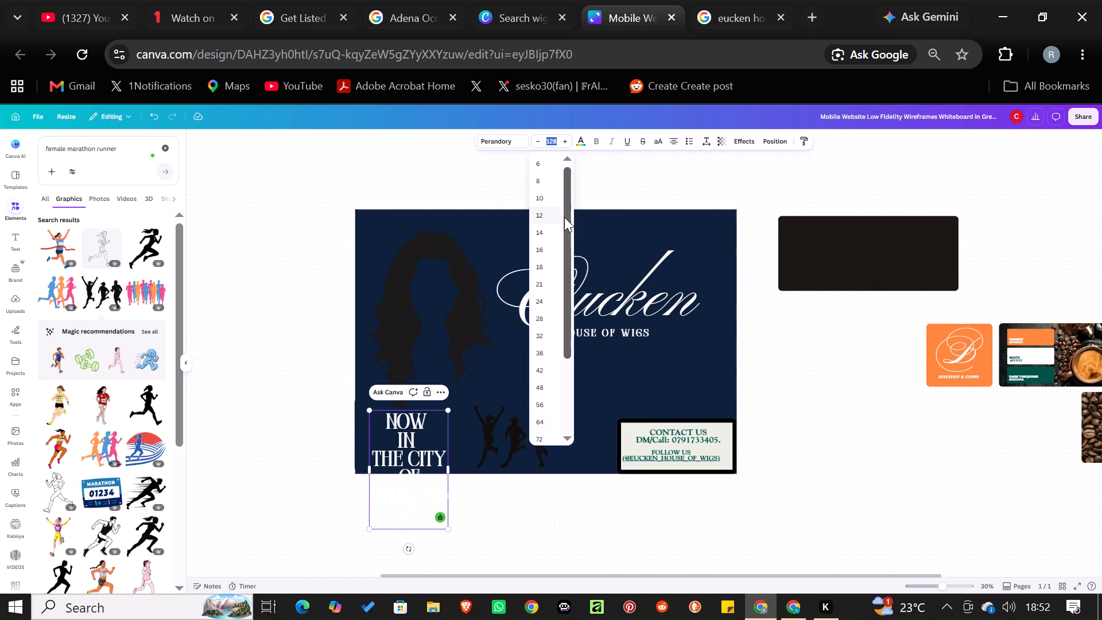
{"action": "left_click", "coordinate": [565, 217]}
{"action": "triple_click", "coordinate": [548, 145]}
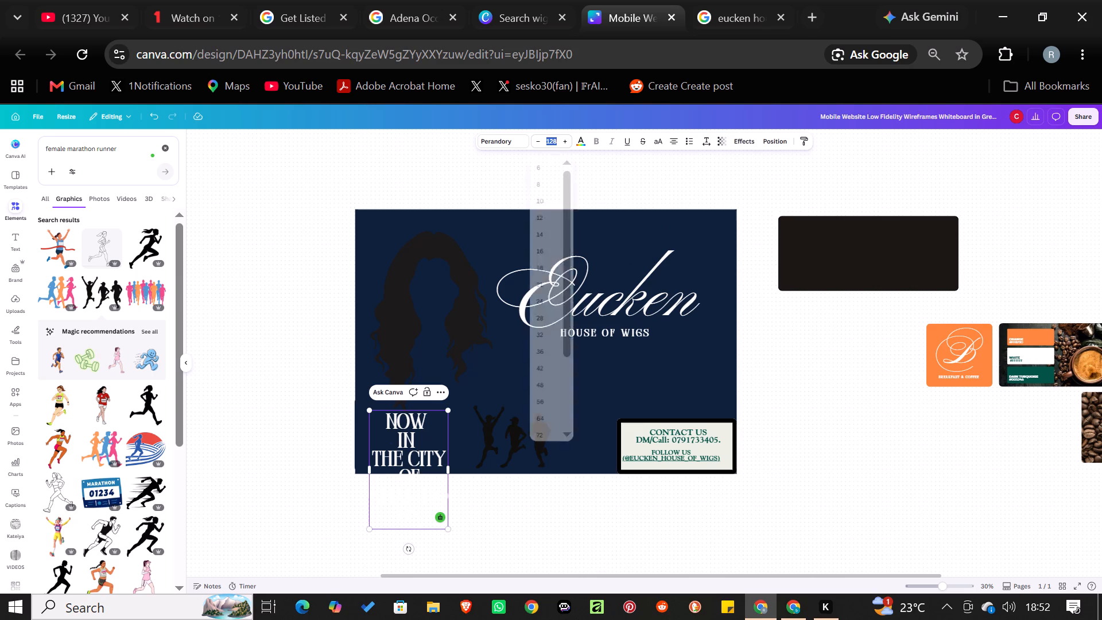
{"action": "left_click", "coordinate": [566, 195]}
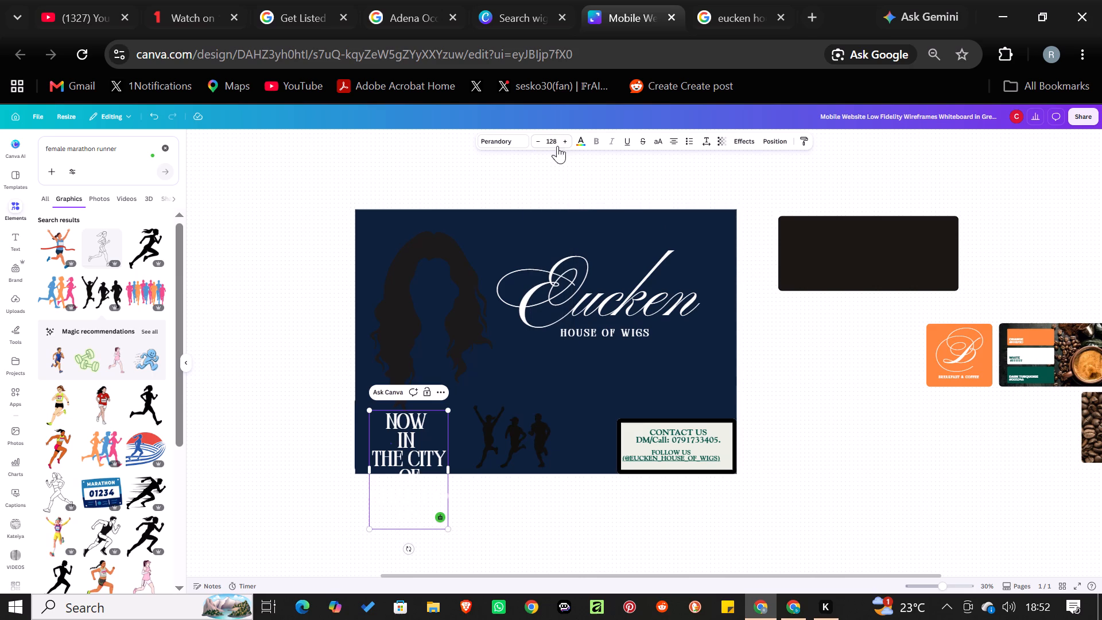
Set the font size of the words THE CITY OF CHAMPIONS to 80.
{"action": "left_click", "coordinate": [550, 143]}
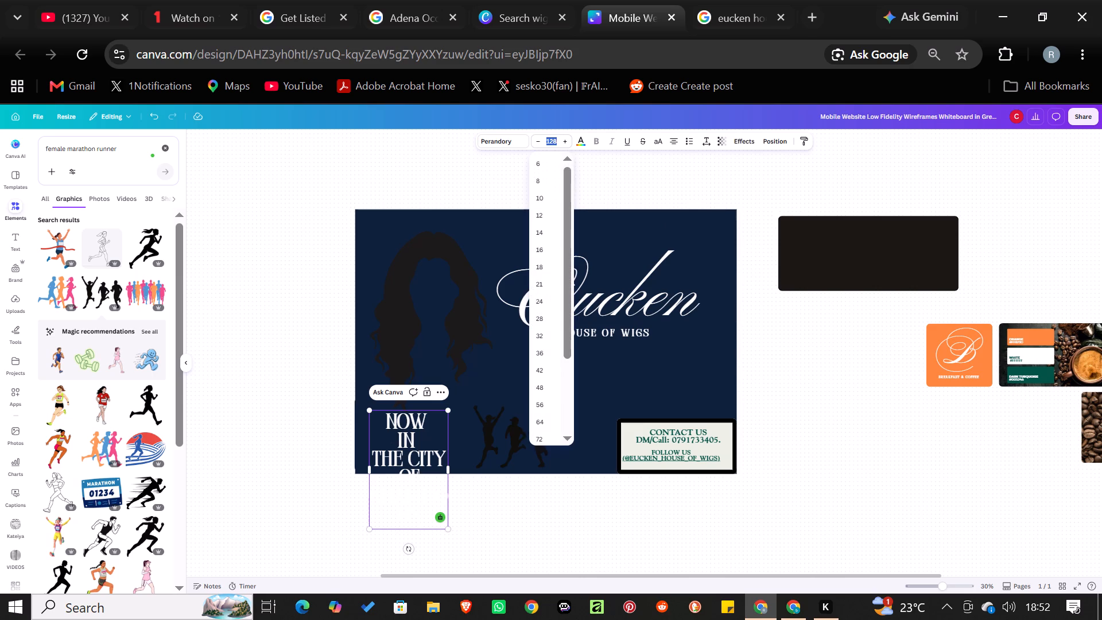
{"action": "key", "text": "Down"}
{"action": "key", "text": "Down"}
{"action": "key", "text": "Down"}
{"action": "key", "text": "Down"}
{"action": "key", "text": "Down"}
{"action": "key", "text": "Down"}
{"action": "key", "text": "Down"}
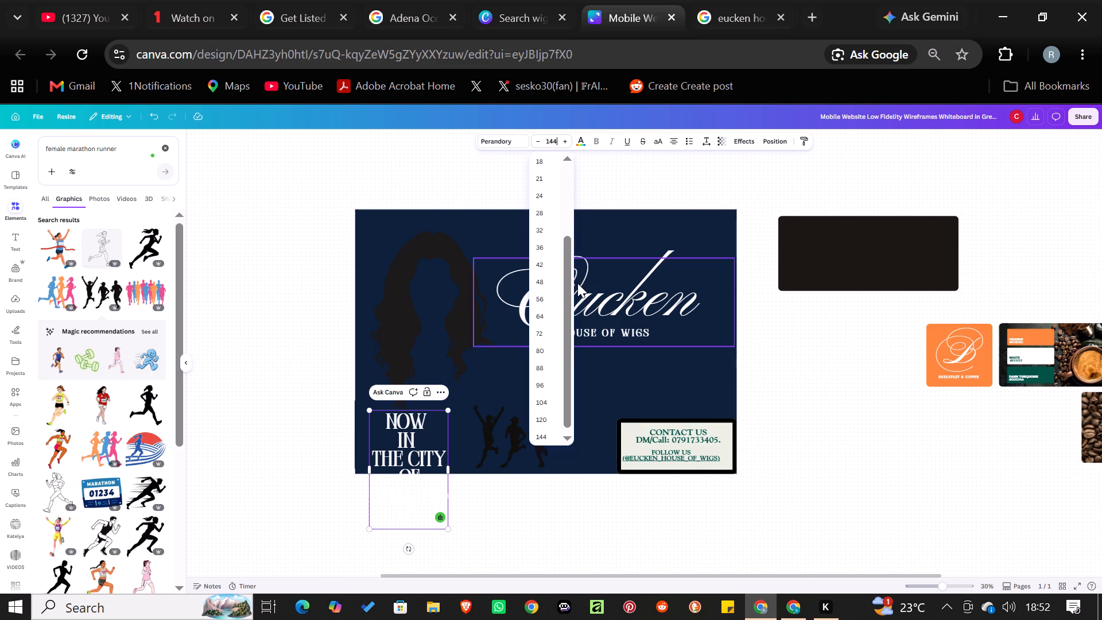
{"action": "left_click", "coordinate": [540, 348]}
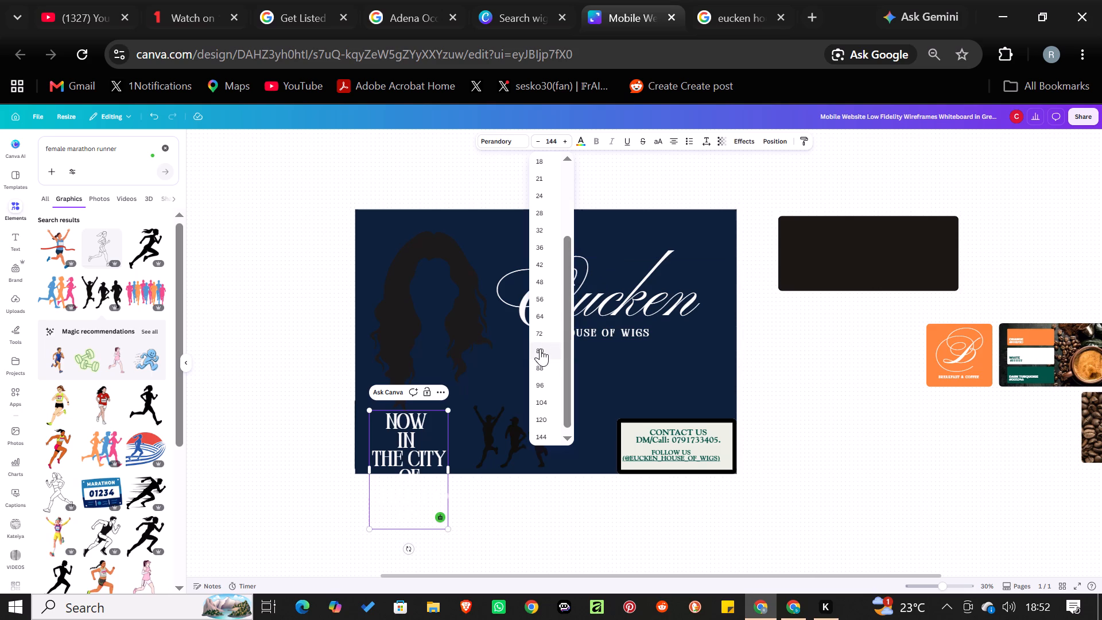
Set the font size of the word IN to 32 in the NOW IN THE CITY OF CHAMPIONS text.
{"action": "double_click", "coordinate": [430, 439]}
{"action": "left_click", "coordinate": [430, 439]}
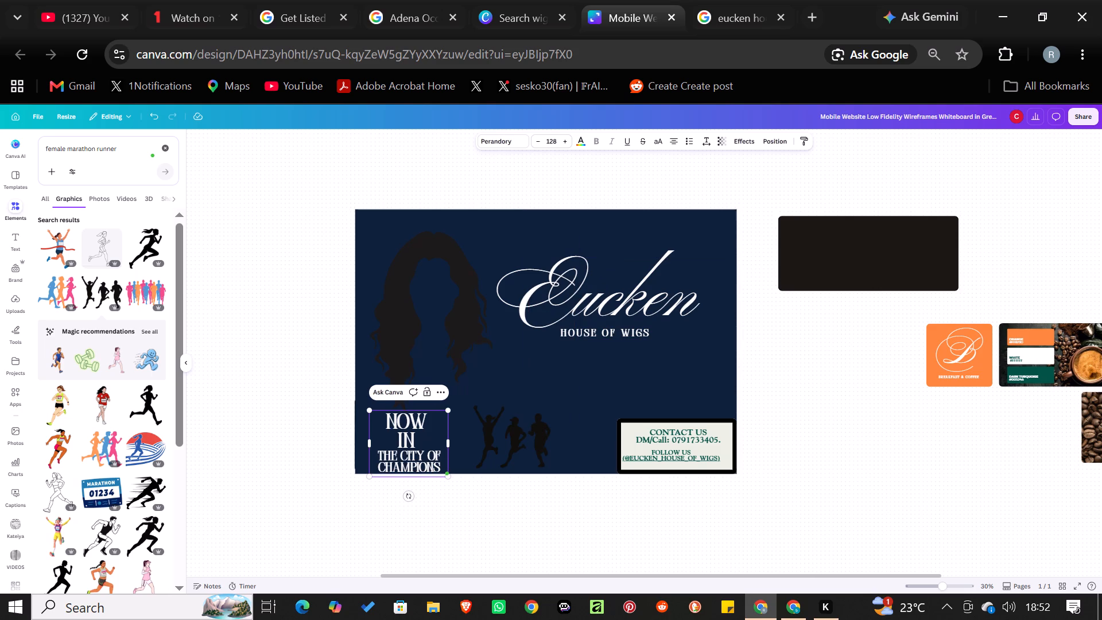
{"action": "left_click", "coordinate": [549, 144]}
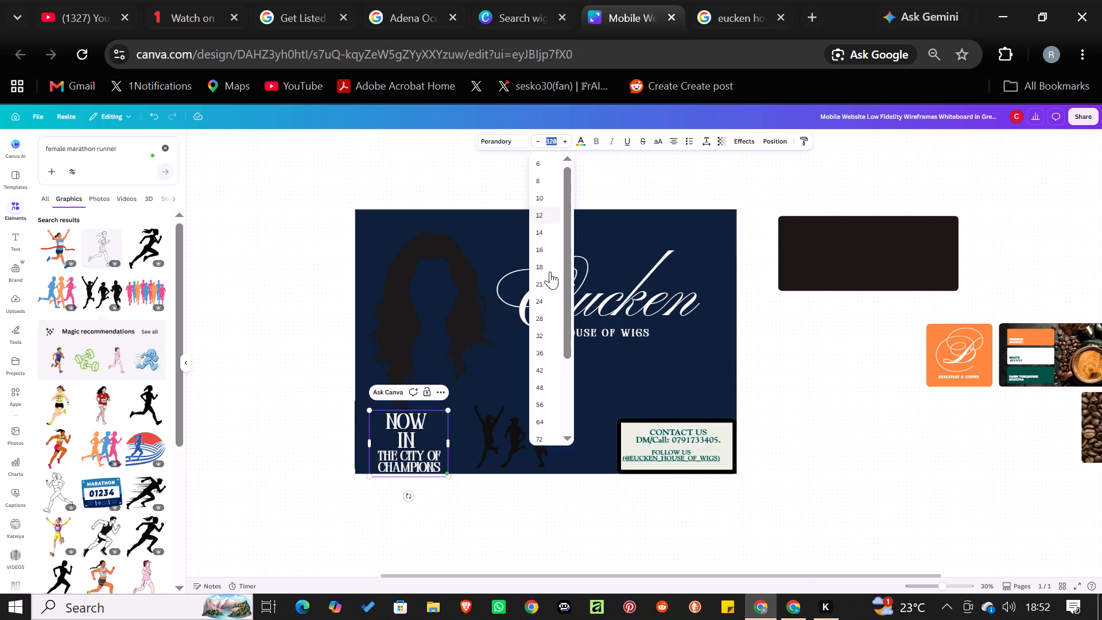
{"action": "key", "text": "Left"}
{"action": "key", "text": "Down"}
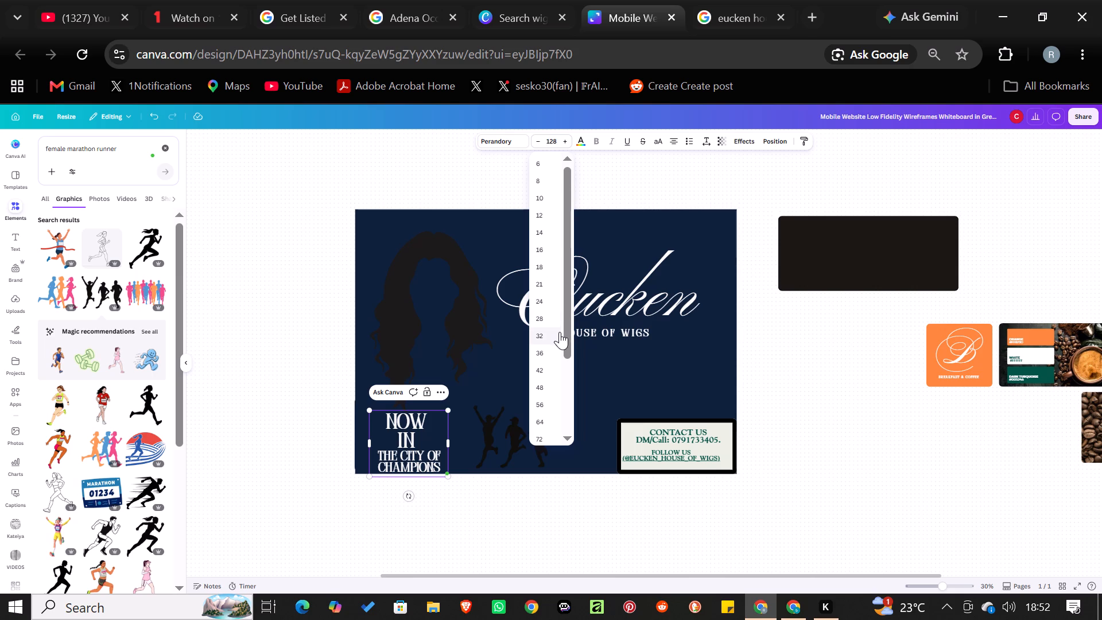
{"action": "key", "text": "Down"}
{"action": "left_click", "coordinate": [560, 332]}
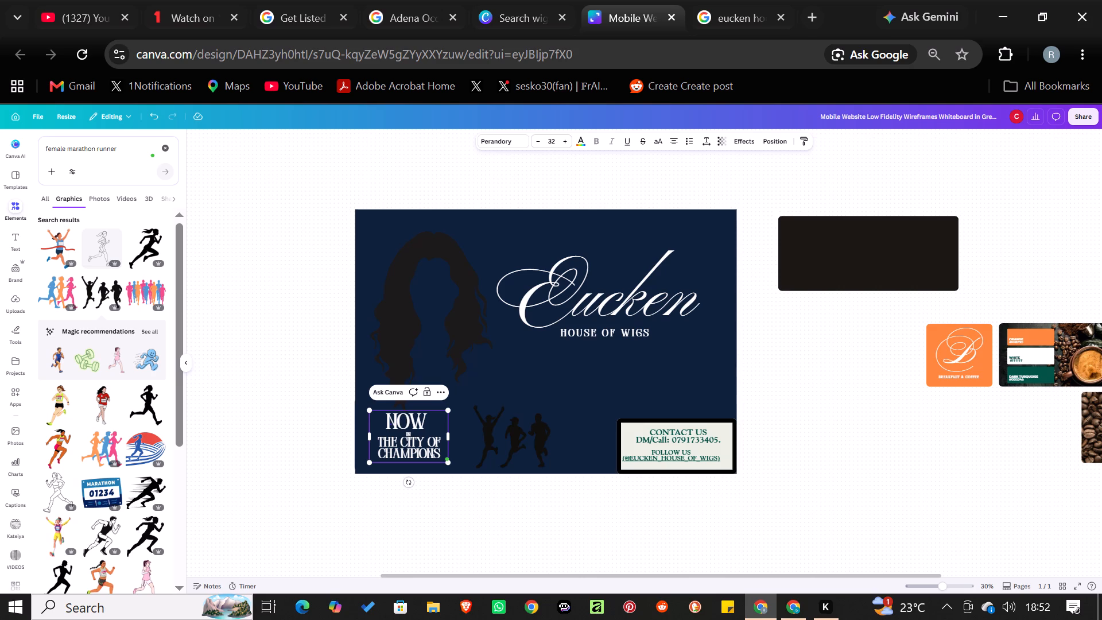
Set the whole NOW IN THE CITY OF CHAMPIONS text to font size 82 and move it slightly lower, near the banner's bottom edge.
{"action": "key", "text": "ctrl+a"}
{"action": "left_click", "coordinate": [552, 137]}
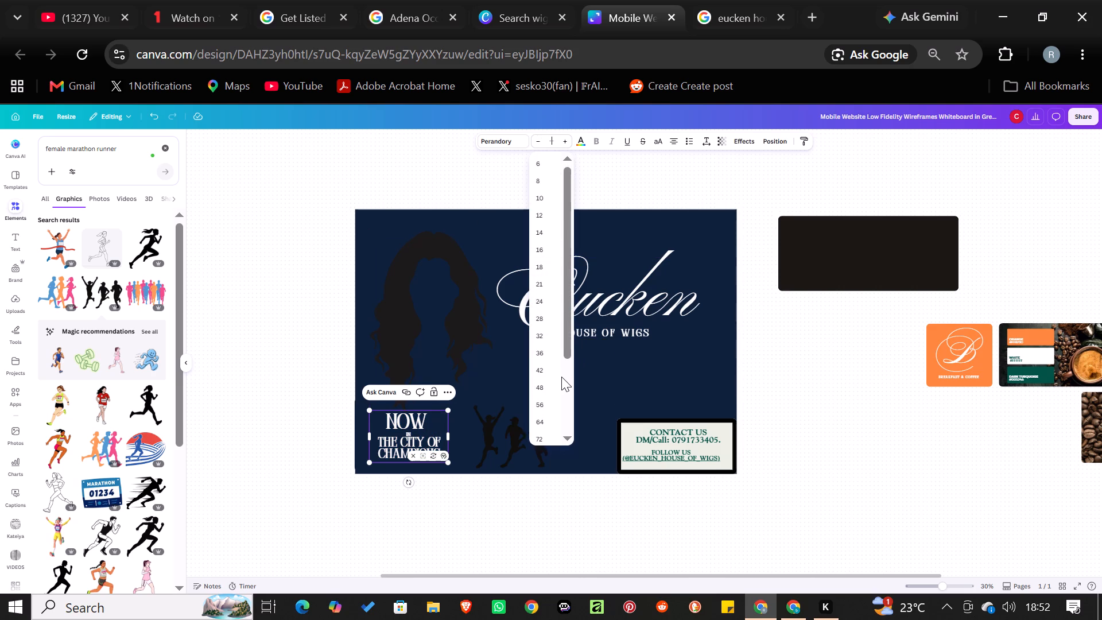
{"action": "key", "text": "8"}
{"action": "key", "text": "2"}
{"action": "key", "text": "Return"}
{"action": "left_click", "coordinate": [889, 355]}
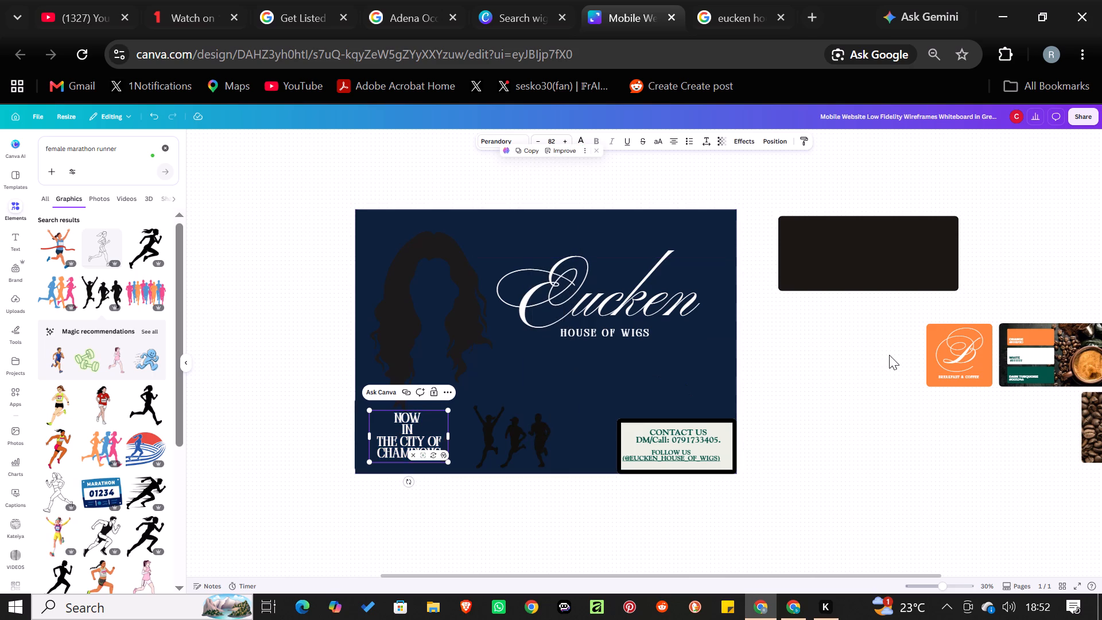
{"action": "left_click_drag", "start_coordinate": [432, 451], "coordinate": [431, 457]}
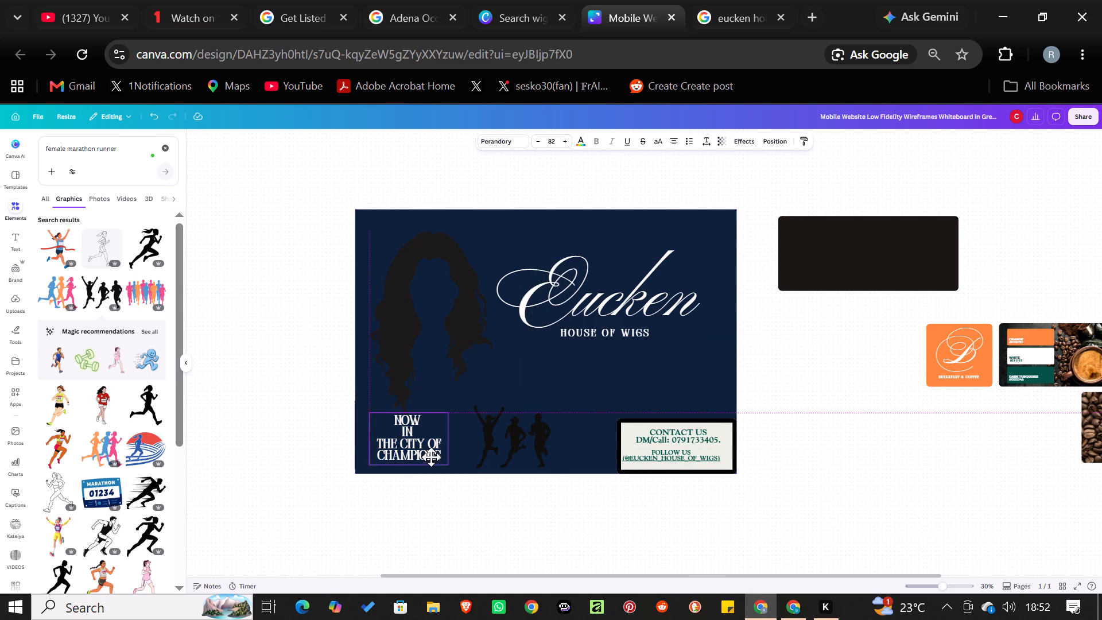
{"action": "left_click_drag", "start_coordinate": [431, 457], "coordinate": [431, 459]}
Place the three-runner silhouette directly beside the CITY OF CHAMPIONS text and shrink it to about three quarters of its size.
{"action": "left_click_drag", "start_coordinate": [509, 441], "coordinate": [494, 448]}
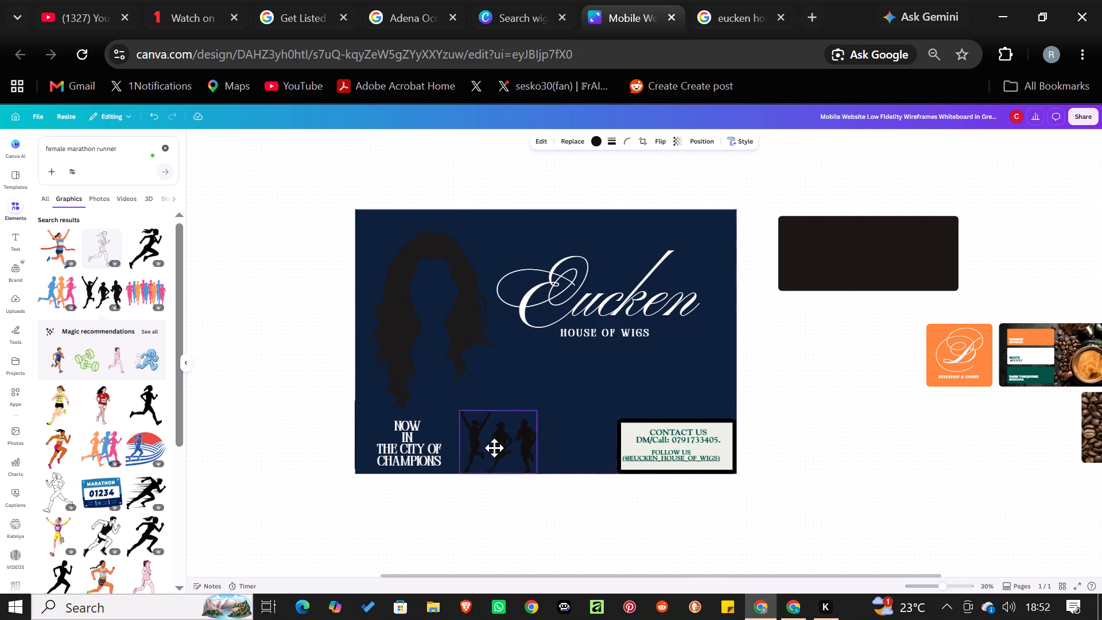
{"action": "left_click_drag", "start_coordinate": [494, 448], "coordinate": [478, 447]}
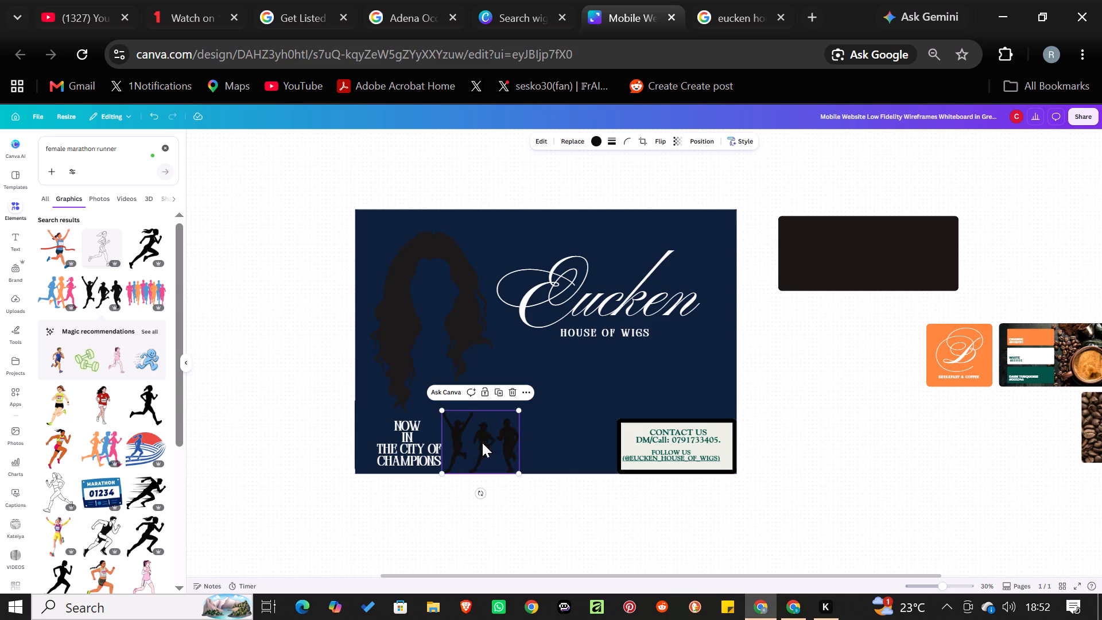
{"action": "left_click_drag", "start_coordinate": [517, 412], "coordinate": [507, 418]}
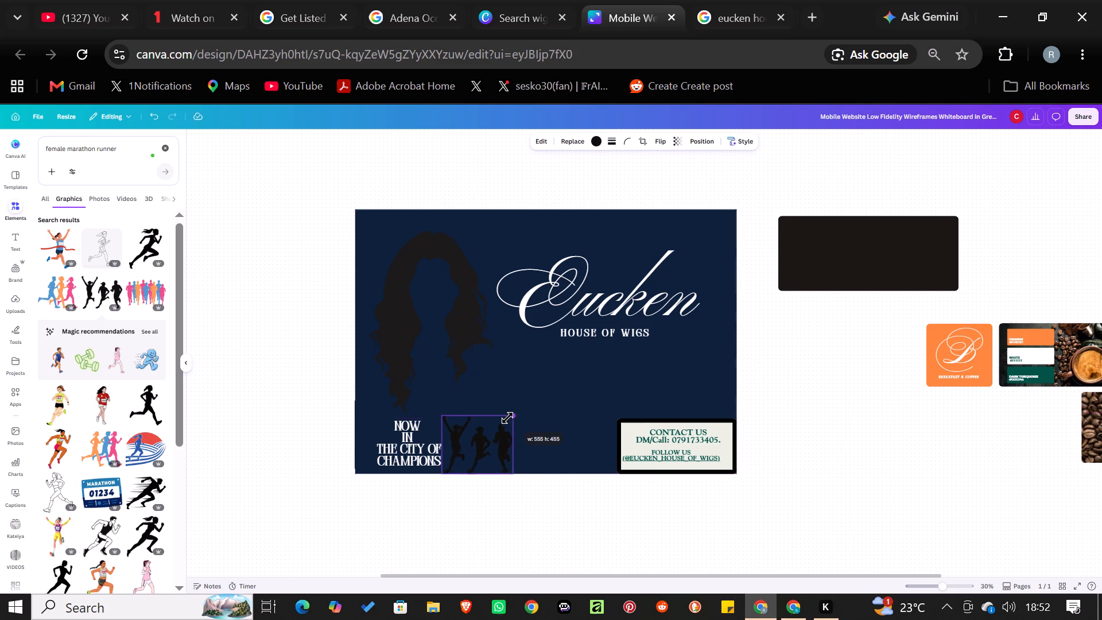
{"action": "left_click_drag", "start_coordinate": [507, 418], "coordinate": [495, 421]}
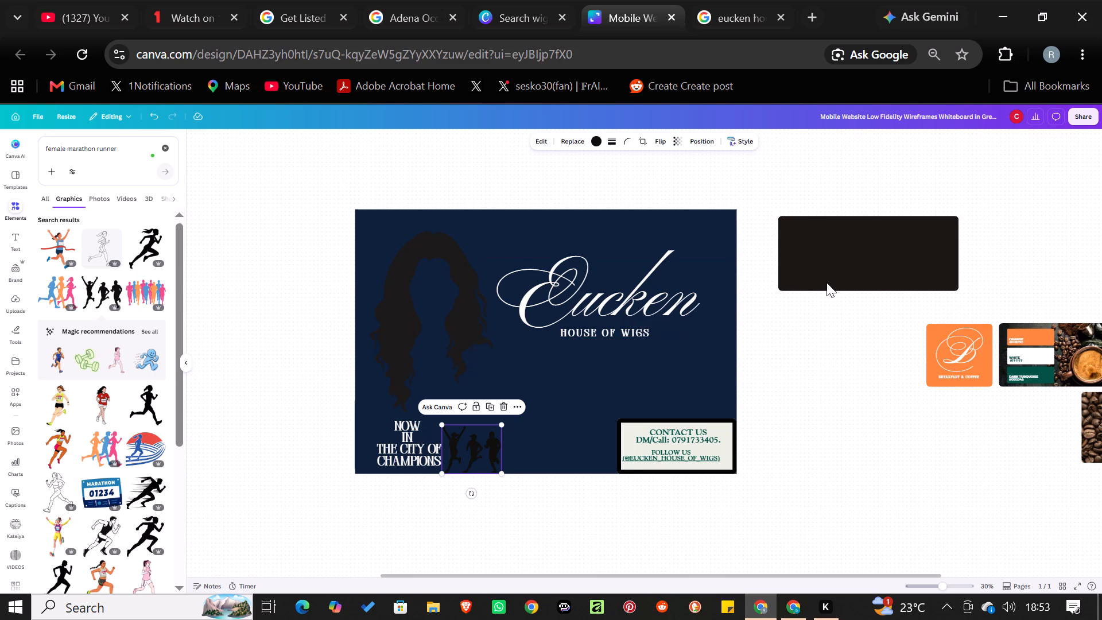
{"action": "left_click", "coordinate": [852, 435]}
{"action": "left_click", "coordinate": [999, 430]}
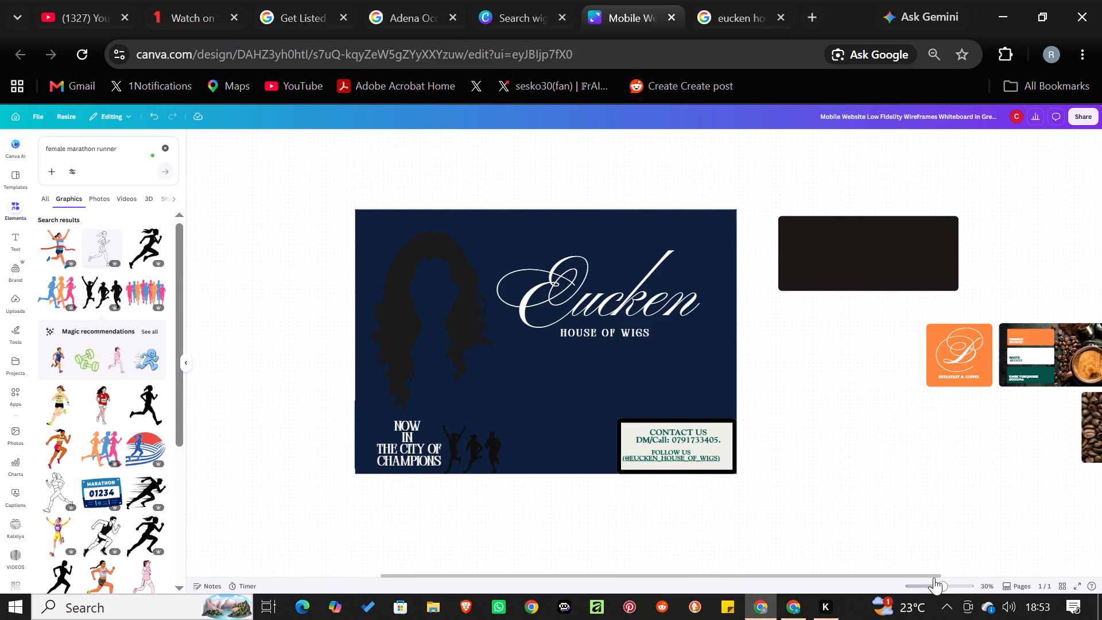
Move the photo of friends sharing drinks from the coffee template pieces onto the banner, between HOUSE OF WIGS and the contact box.
{"action": "left_click_drag", "start_coordinate": [929, 574], "coordinate": [953, 572]}
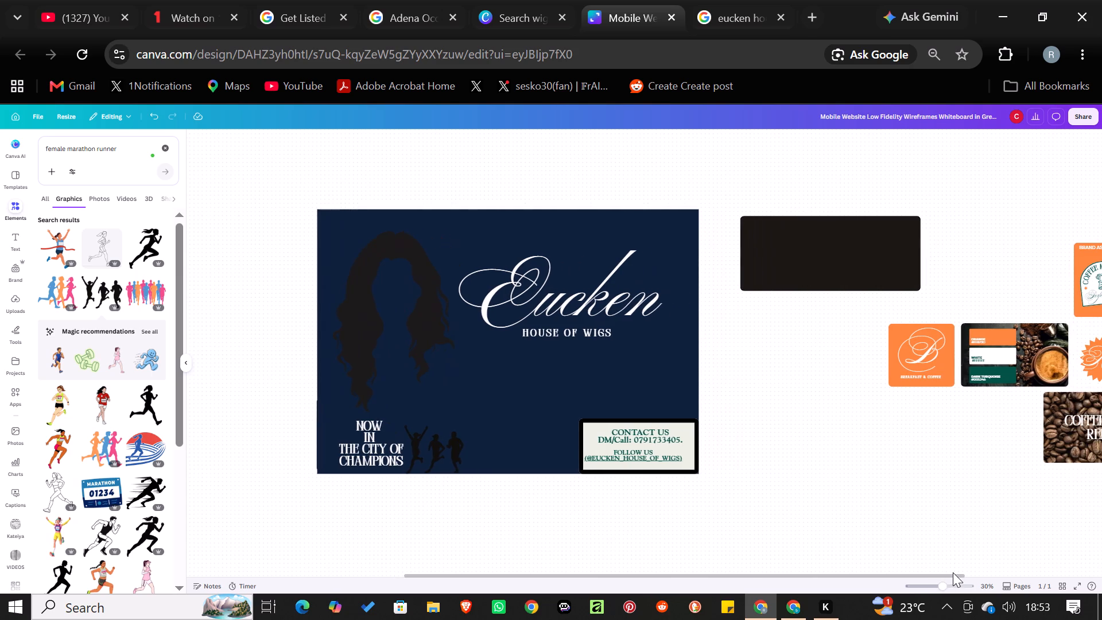
{"action": "left_click_drag", "start_coordinate": [953, 572], "coordinate": [1029, 552]}
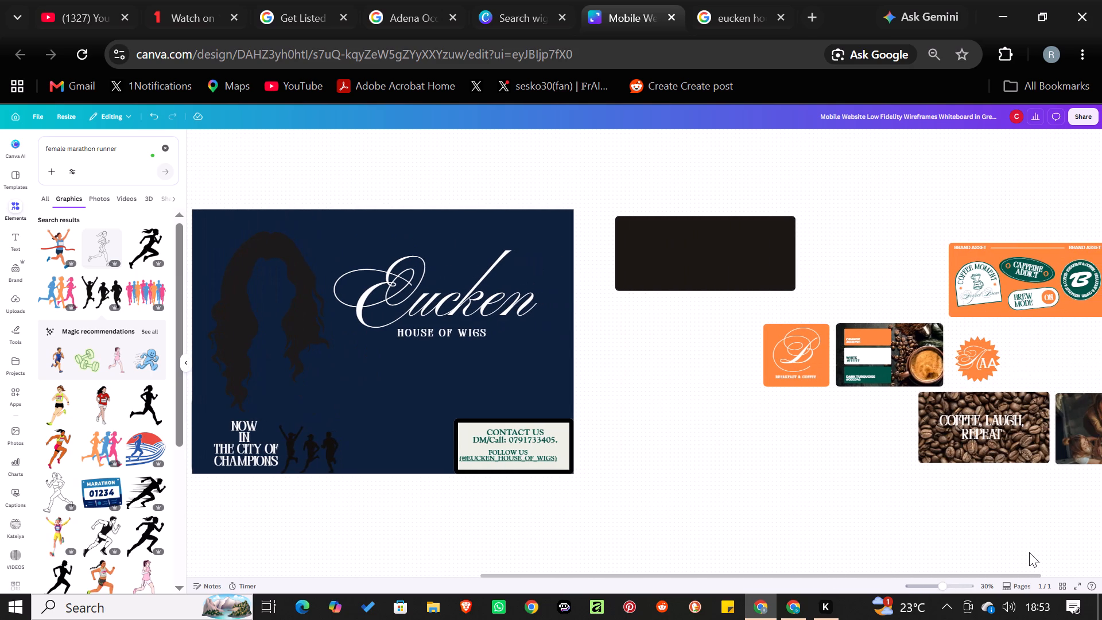
{"action": "left_click_drag", "start_coordinate": [1024, 576], "coordinate": [1058, 568]}
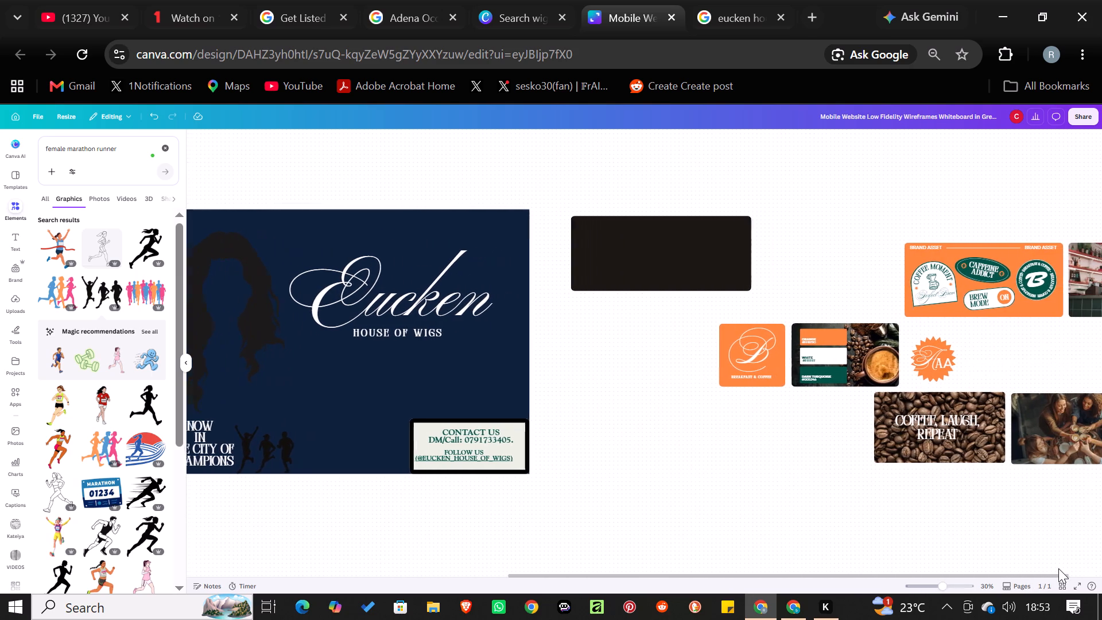
{"action": "left_click_drag", "start_coordinate": [1058, 568], "coordinate": [1101, 557]}
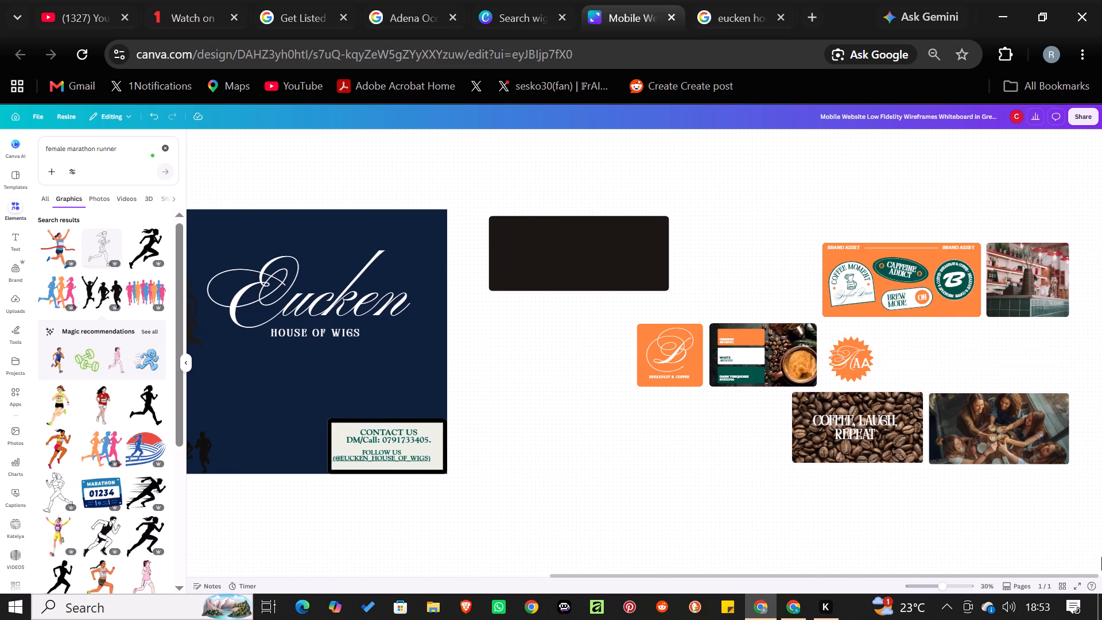
{"action": "left_click", "coordinate": [964, 305]}
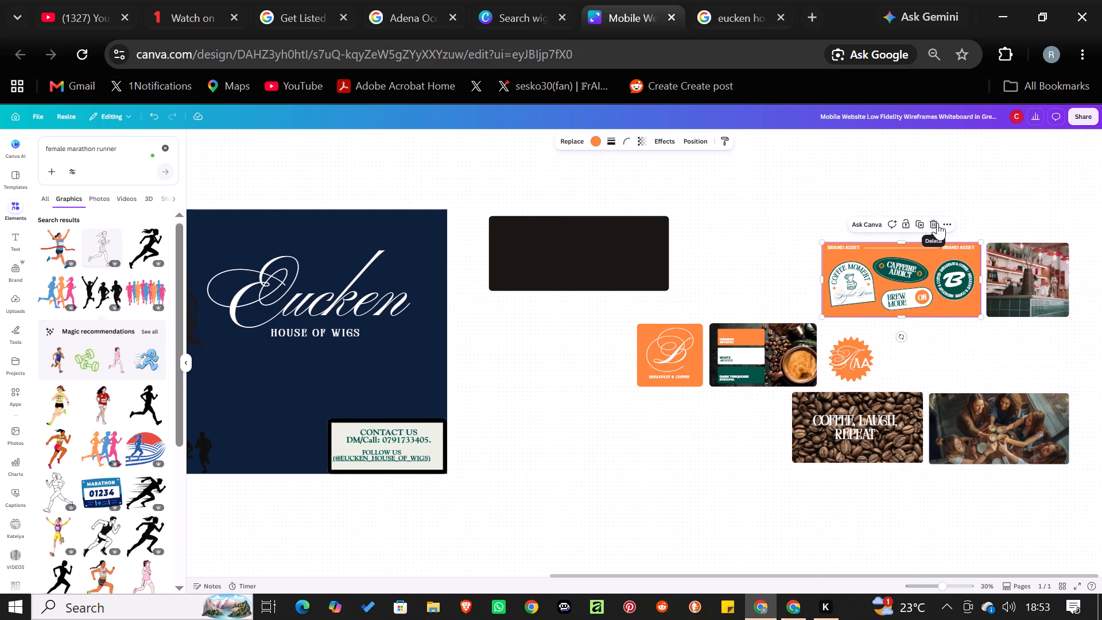
{"action": "left_click", "coordinate": [1010, 407]}
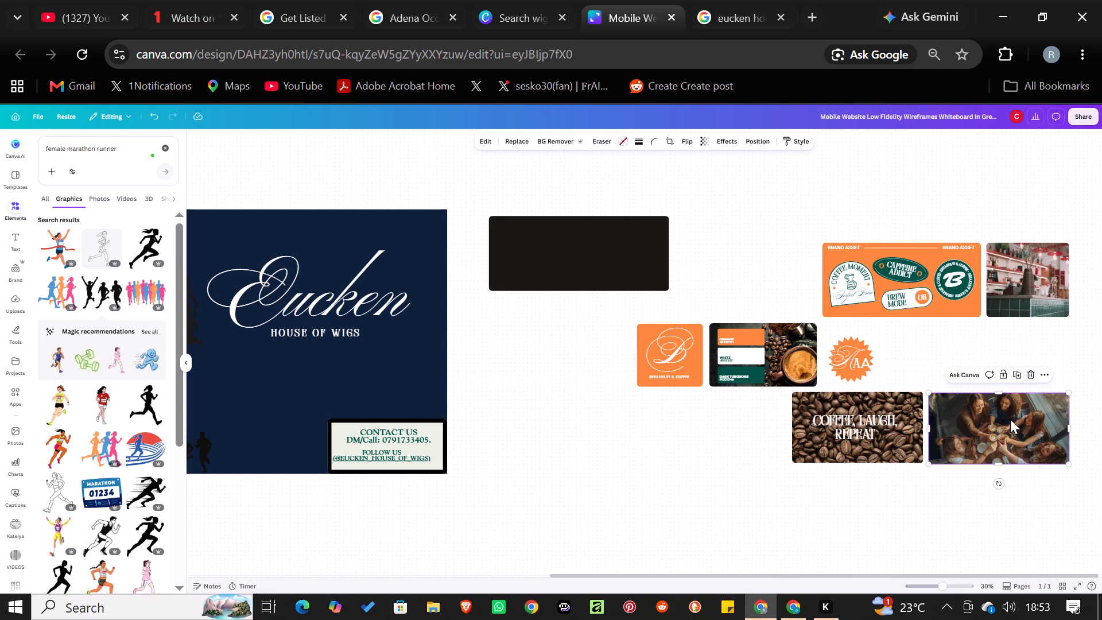
{"action": "left_click_drag", "start_coordinate": [1010, 423], "coordinate": [871, 447]}
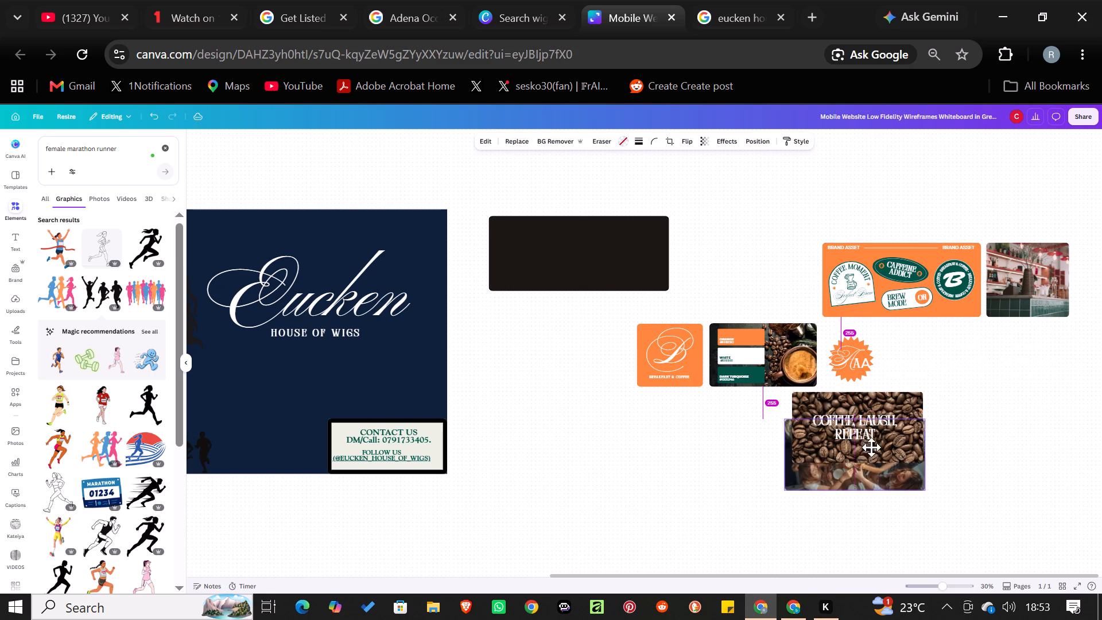
{"action": "left_click_drag", "start_coordinate": [871, 447], "coordinate": [346, 373]}
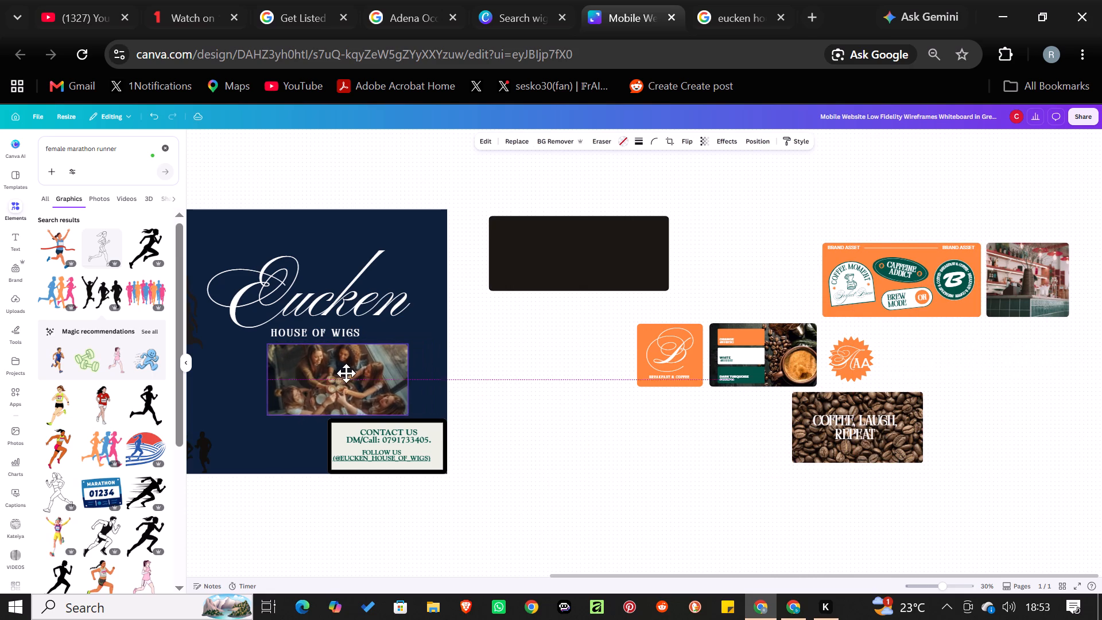
{"action": "left_click_drag", "start_coordinate": [346, 373], "coordinate": [336, 377]}
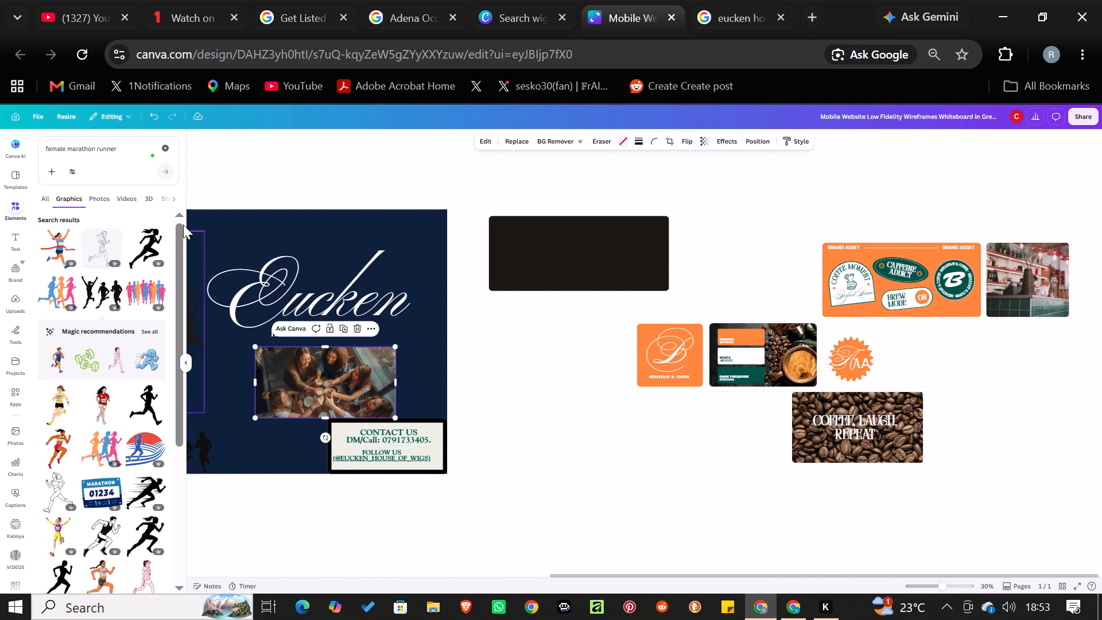
Search the elements for WIGS and show all of the photo results.
{"action": "left_click", "coordinate": [47, 196]}
{"action": "left_click", "coordinate": [114, 151]}
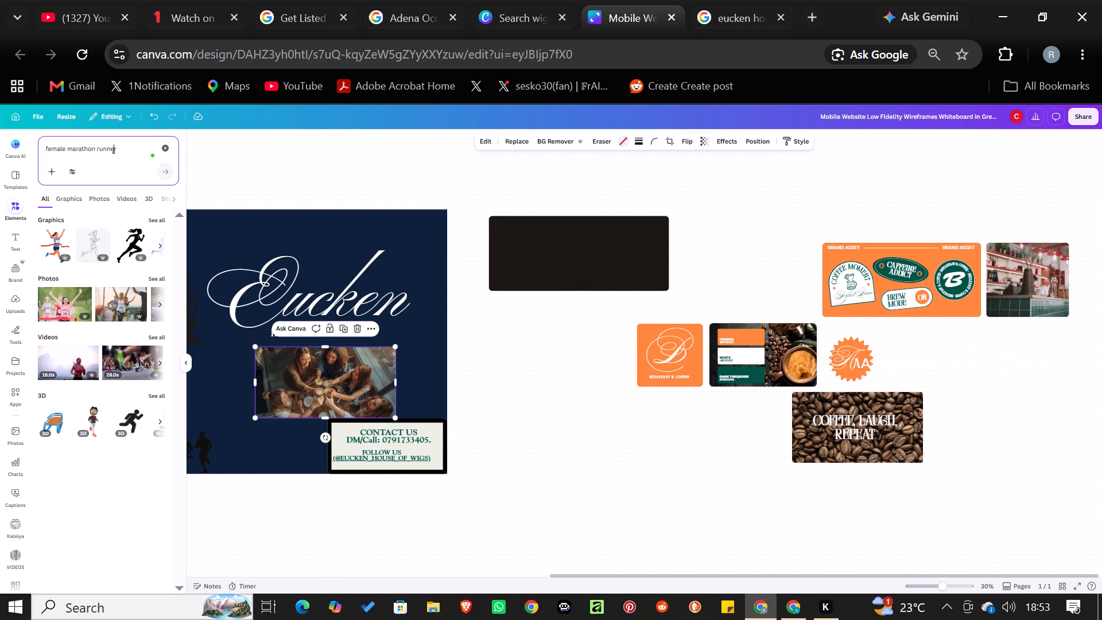
{"action": "left_click", "coordinate": [125, 150]}
{"action": "key", "text": "BackSpace"}
{"action": "key", "text": "BackSpace"}
{"action": "key", "text": "BackSpace"}
{"action": "key", "text": "BackSpace"}
{"action": "key", "text": "BackSpace"}
{"action": "key", "text": "BackSpace"}
{"action": "key", "text": "BackSpace"}
{"action": "key", "text": "BackSpace"}
{"action": "key", "text": "BackSpace"}
{"action": "key", "text": "BackSpace"}
{"action": "key", "text": "BackSpace"}
{"action": "key", "text": "BackSpace"}
{"action": "key", "text": "BackSpace"}
{"action": "key", "text": "BackSpace"}
{"action": "key", "text": "BackSpace"}
{"action": "key", "text": "BackSpace"}
{"action": "key", "text": "BackSpace"}
{"action": "key", "text": "BackSpace"}
{"action": "key", "text": "BackSpace"}
{"action": "key", "text": "BackSpace"}
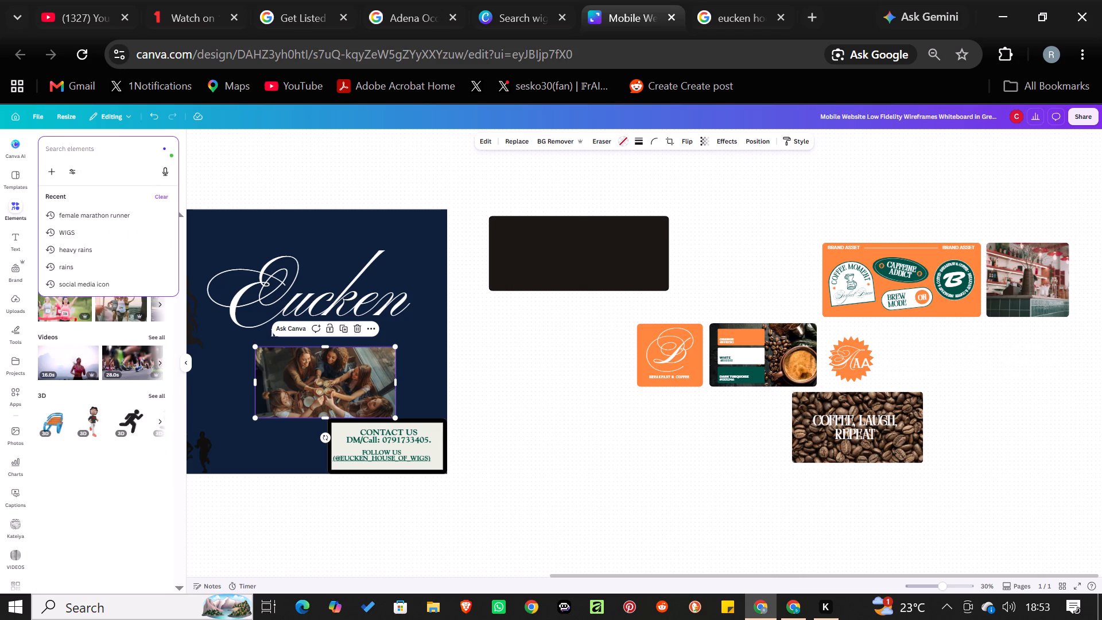
{"action": "type", "text": "wigs"}
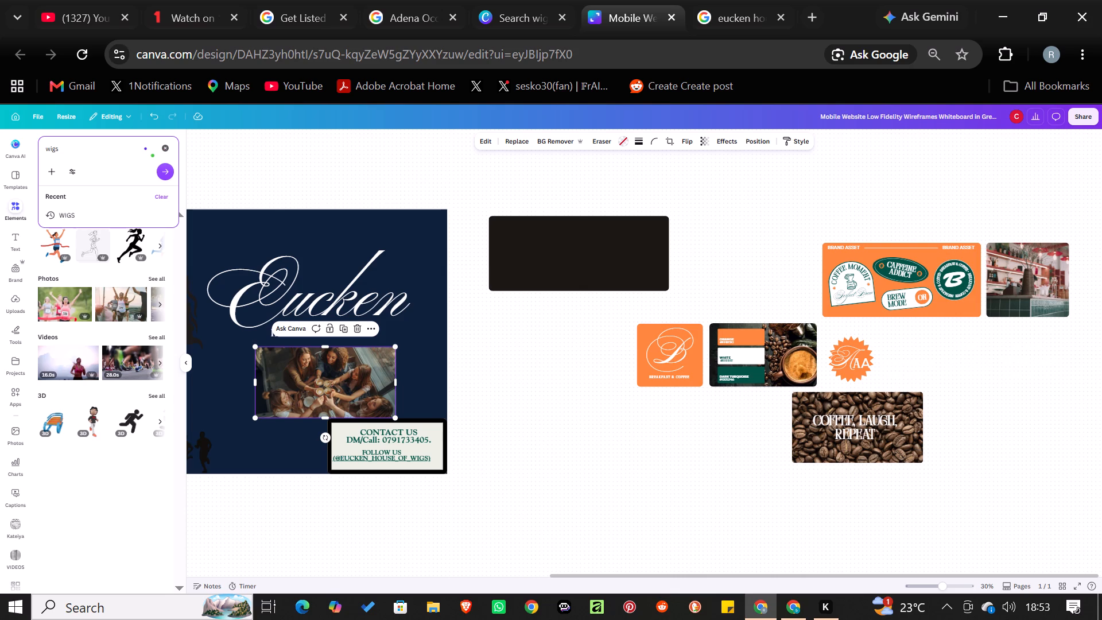
{"action": "left_click", "coordinate": [73, 212]}
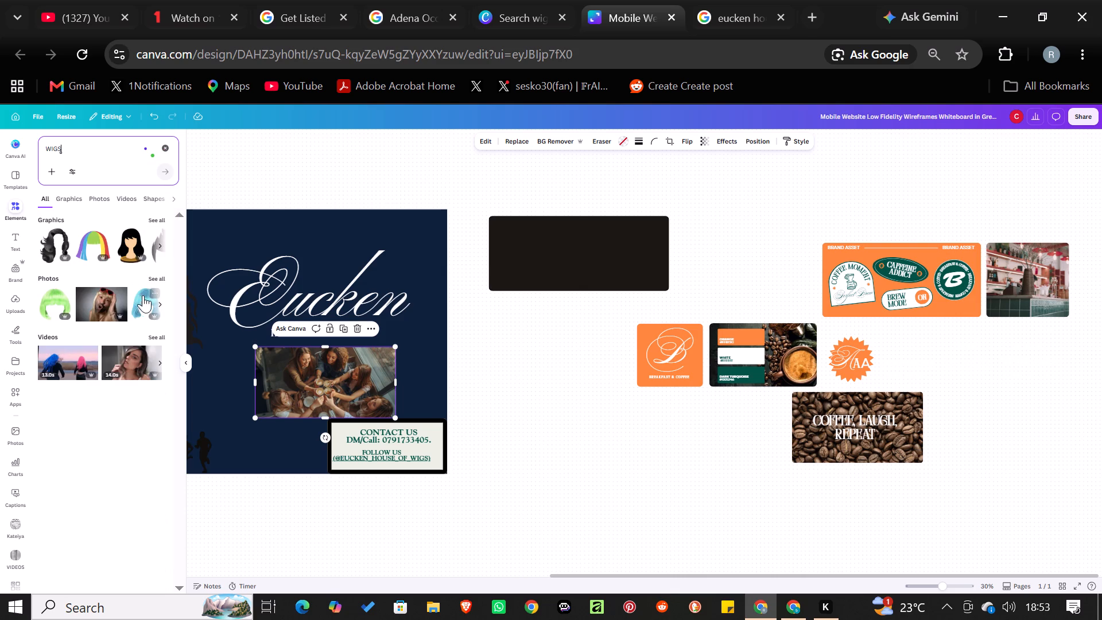
{"action": "left_click", "coordinate": [153, 275]}
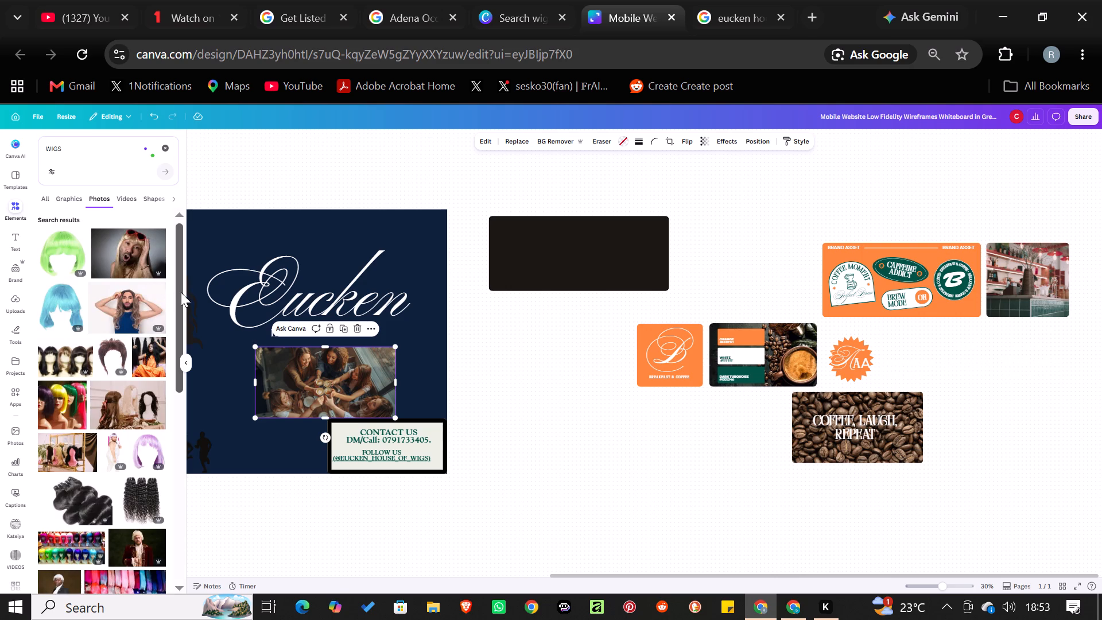
Replace the banner's photo of friends sharing drinks with the photo of long brown hair being combed beside hanging hair extensions.
{"action": "left_click_drag", "start_coordinate": [181, 292], "coordinate": [172, 378]}
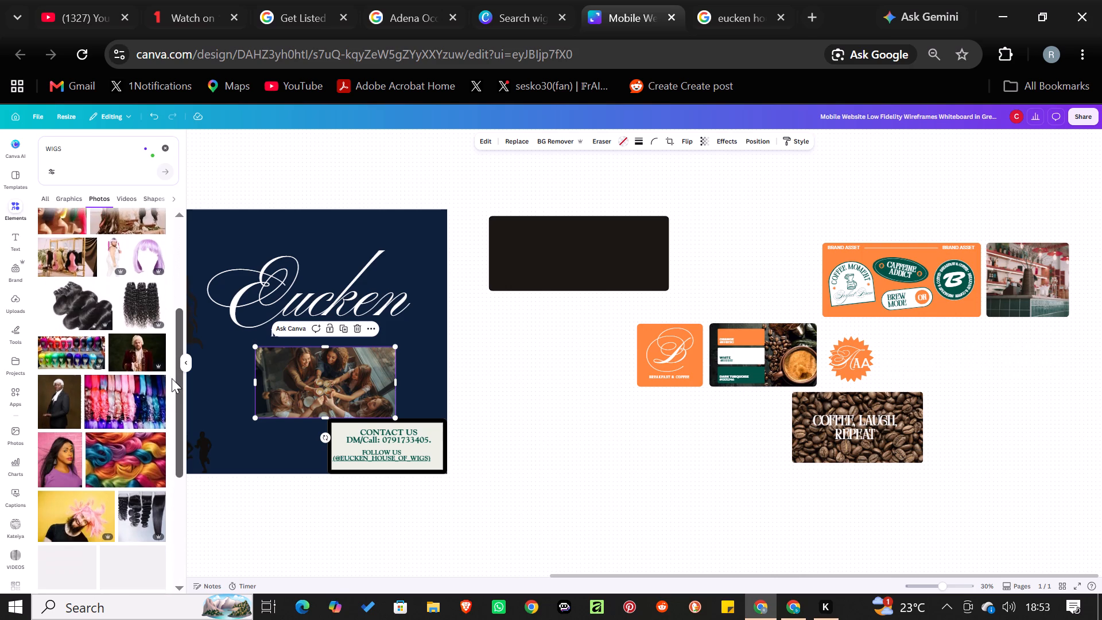
{"action": "left_click_drag", "start_coordinate": [172, 378], "coordinate": [169, 406]}
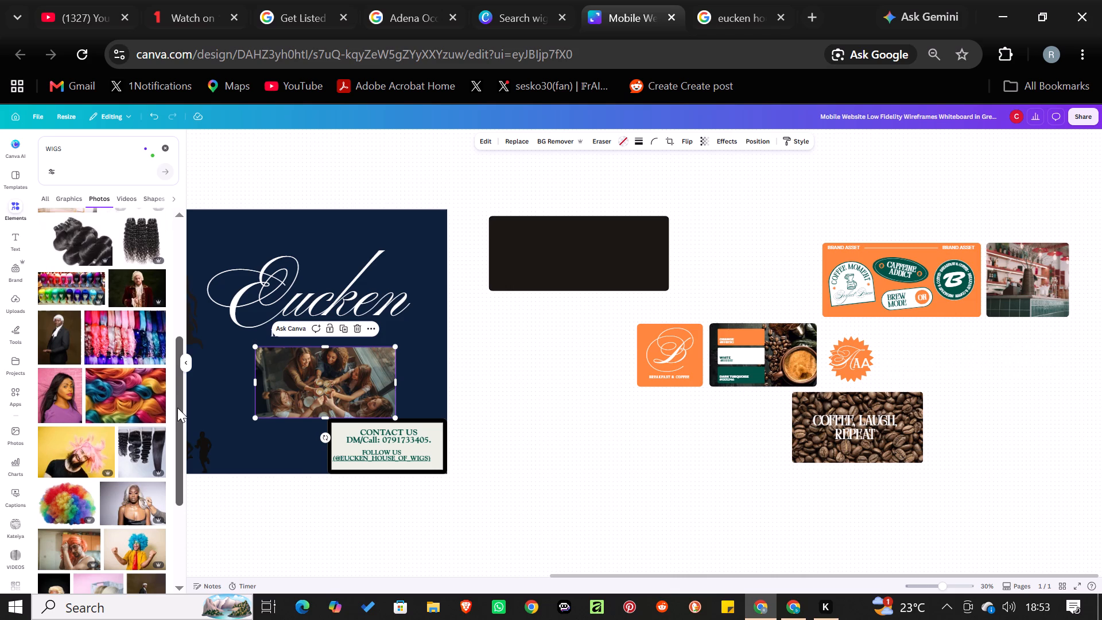
{"action": "left_click_drag", "start_coordinate": [177, 408], "coordinate": [176, 503]}
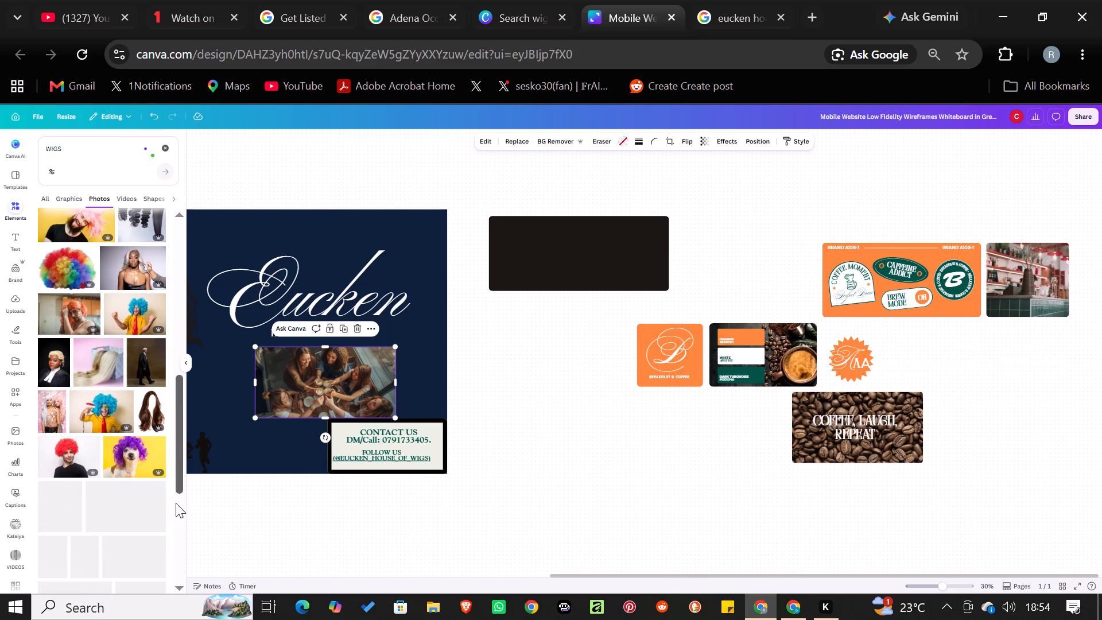
{"action": "left_click_drag", "start_coordinate": [178, 424], "coordinate": [180, 498]}
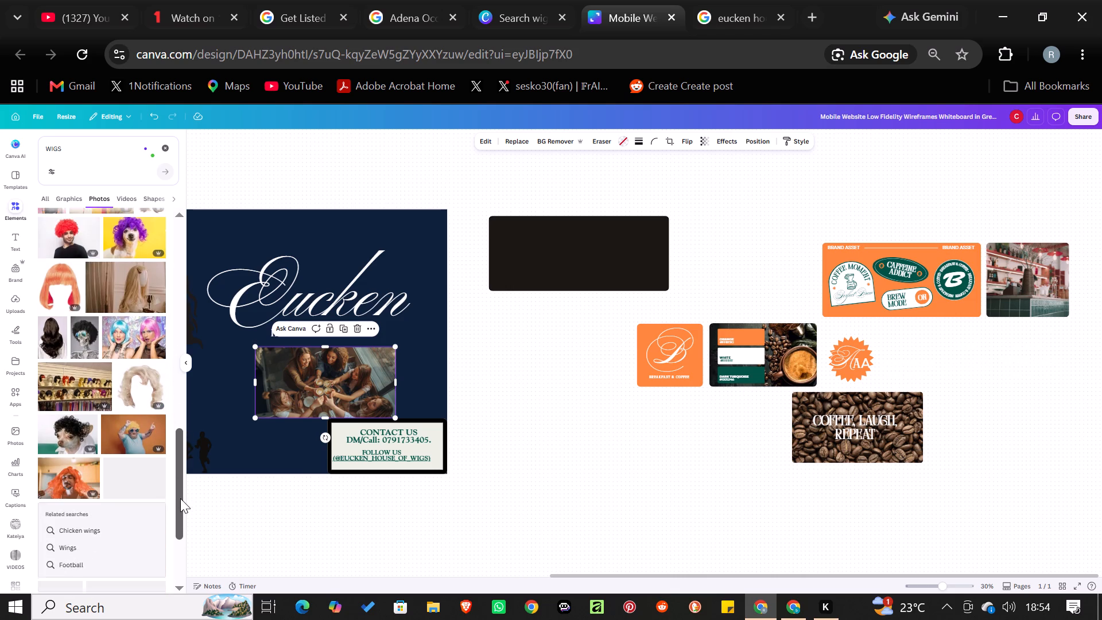
{"action": "left_click_drag", "start_coordinate": [180, 498], "coordinate": [177, 532]}
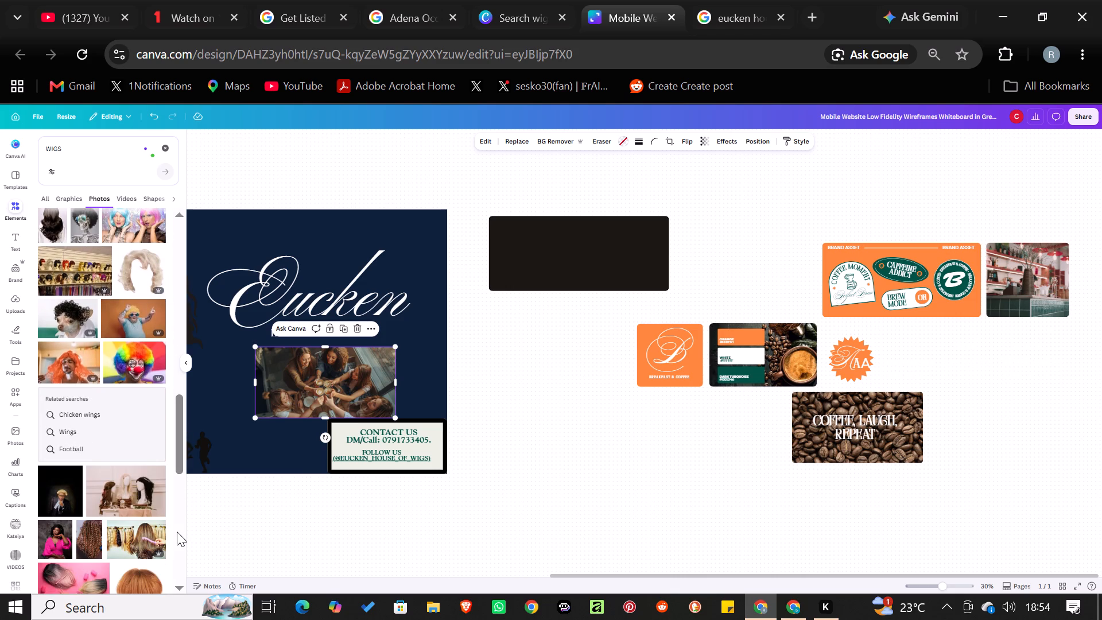
{"action": "left_click_drag", "start_coordinate": [177, 451], "coordinate": [176, 485]}
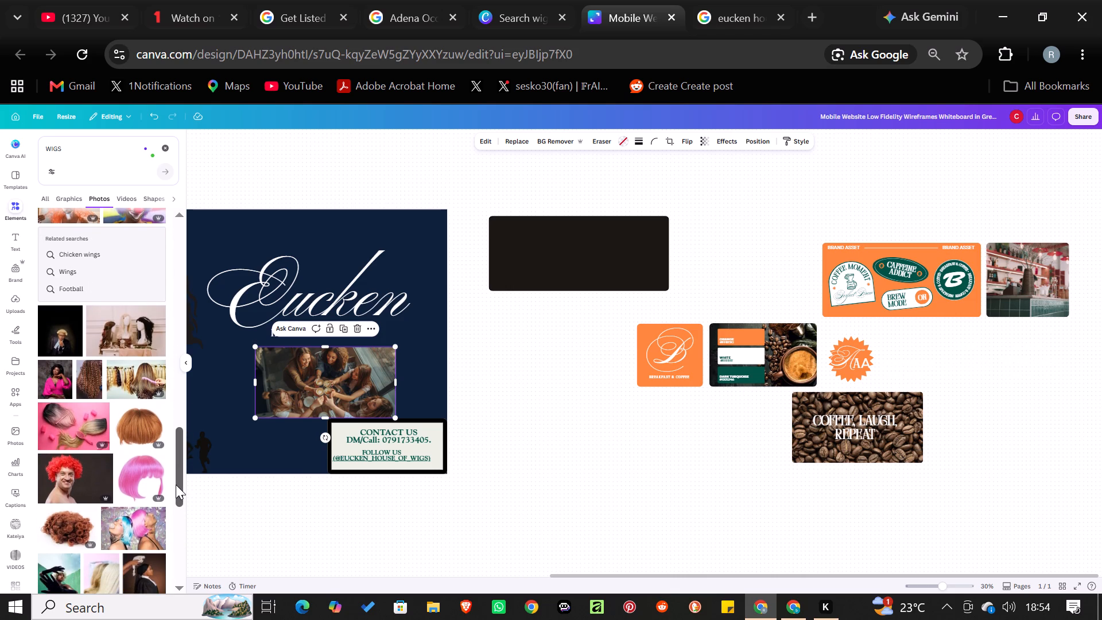
{"action": "left_click_drag", "start_coordinate": [176, 485], "coordinate": [175, 493]}
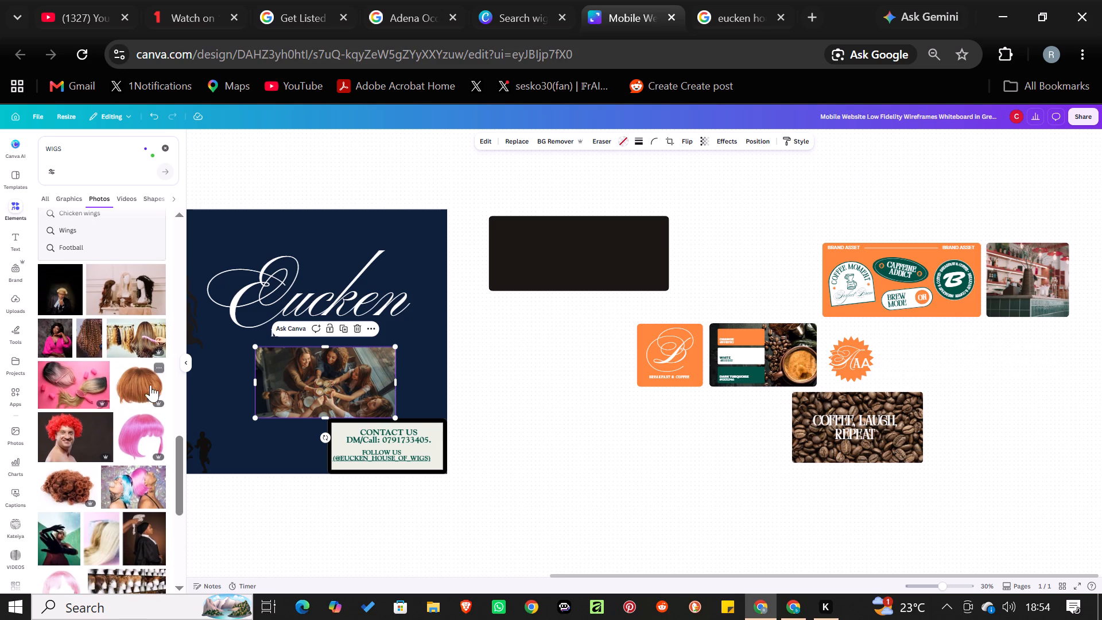
{"action": "left_click_drag", "start_coordinate": [128, 325], "coordinate": [160, 334]}
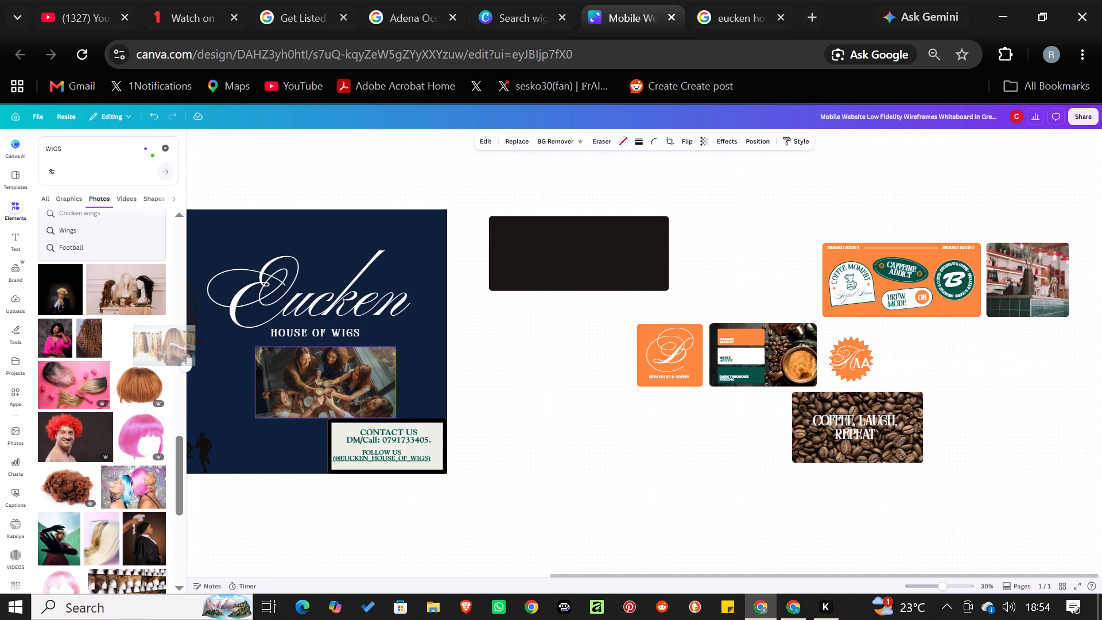
{"action": "left_click_drag", "start_coordinate": [160, 334], "coordinate": [335, 363]}
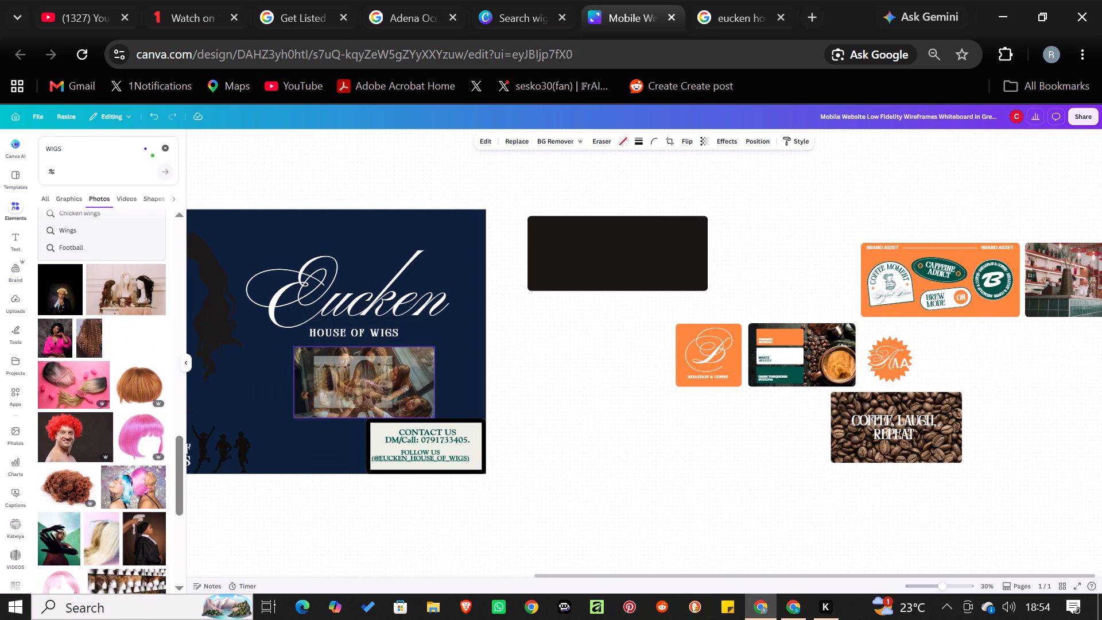
{"action": "left_click_drag", "start_coordinate": [335, 363], "coordinate": [309, 383]}
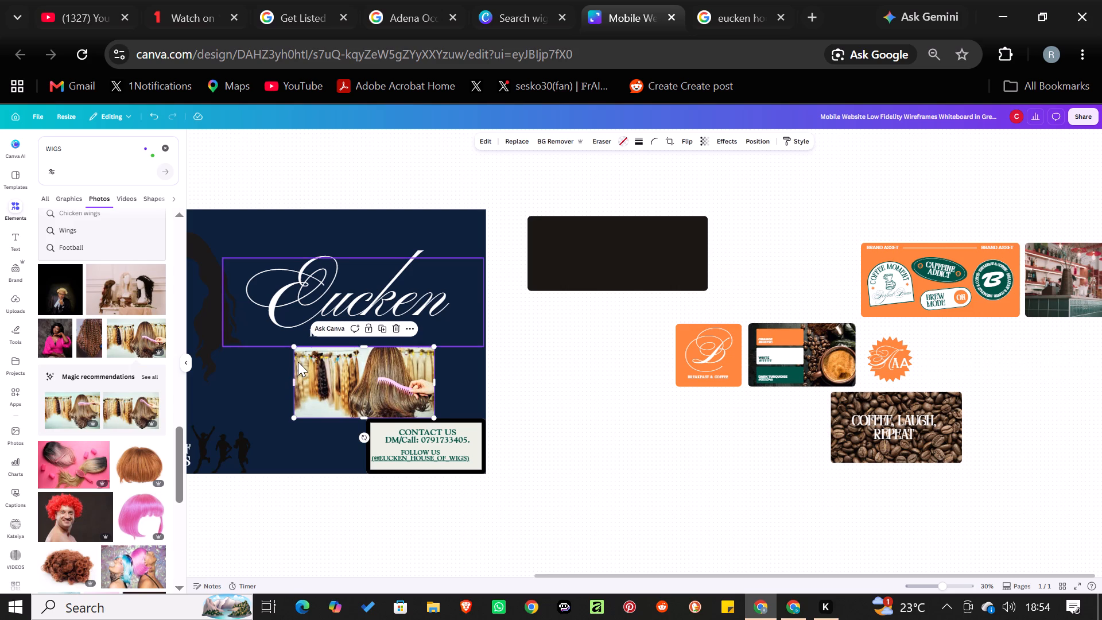
Widen the combed-hair photo by extending its left edge toward the wig silhouette.
{"action": "left_click", "coordinate": [298, 362]}
{"action": "left_click", "coordinate": [311, 377]}
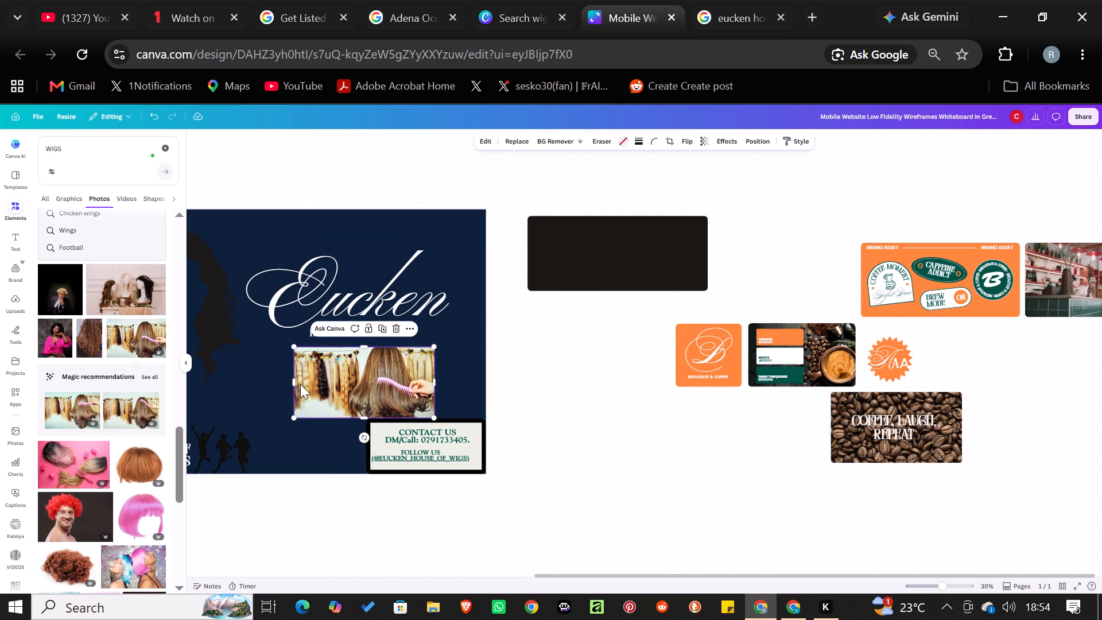
{"action": "left_click_drag", "start_coordinate": [295, 383], "coordinate": [269, 382]}
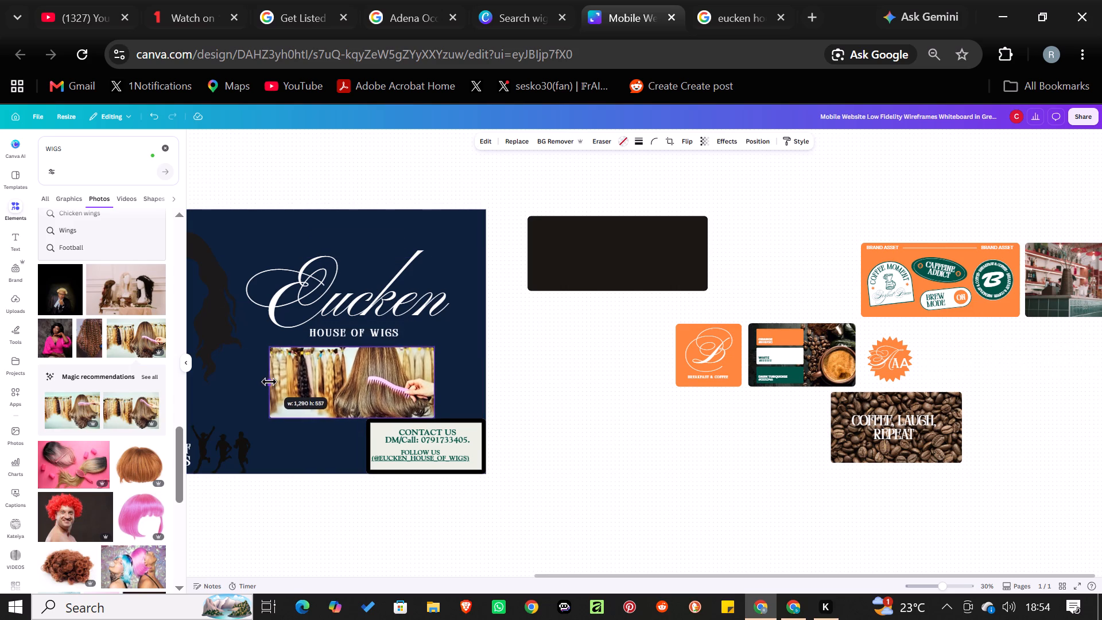
{"action": "left_click_drag", "start_coordinate": [269, 382], "coordinate": [246, 383]}
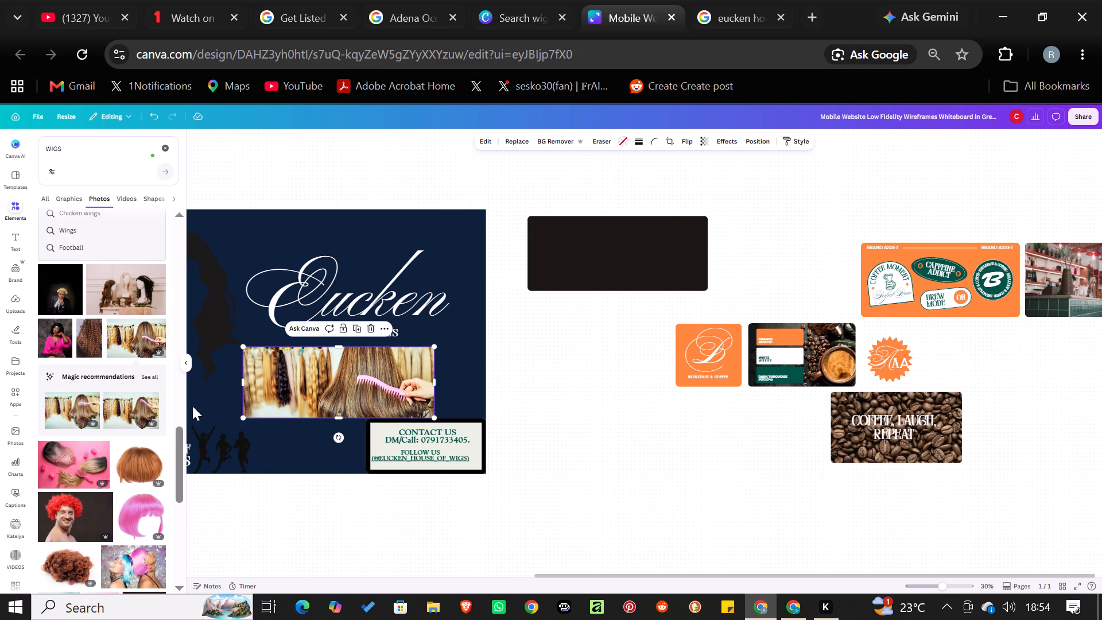
Change the photo search to african WIGS.
{"action": "left_click_drag", "start_coordinate": [180, 437], "coordinate": [186, 343]}
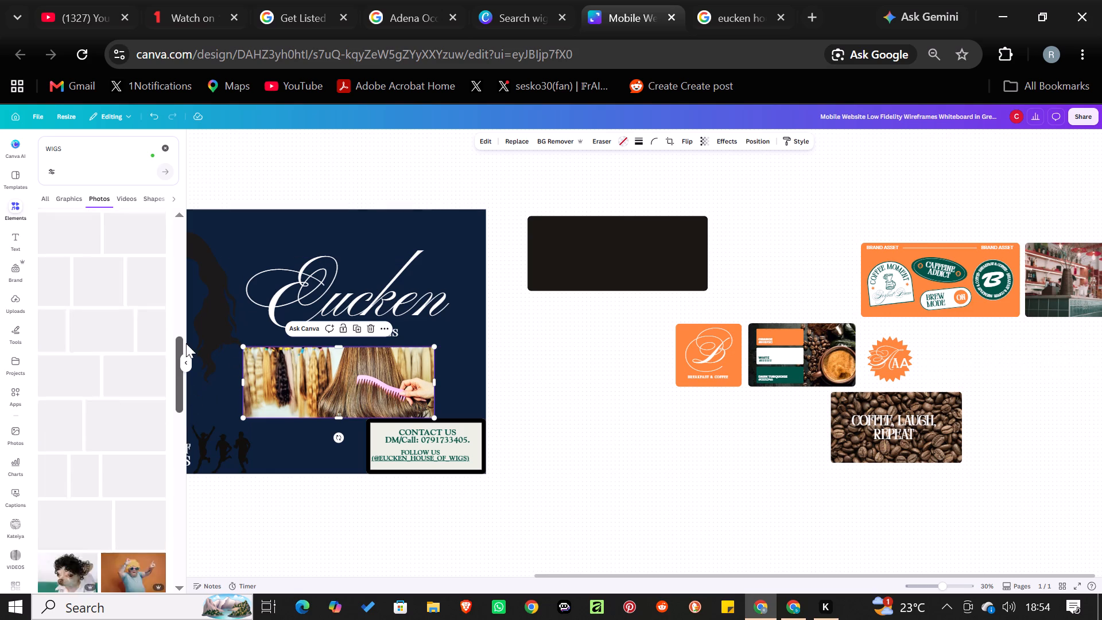
{"action": "left_click_drag", "start_coordinate": [186, 343], "coordinate": [186, 253]}
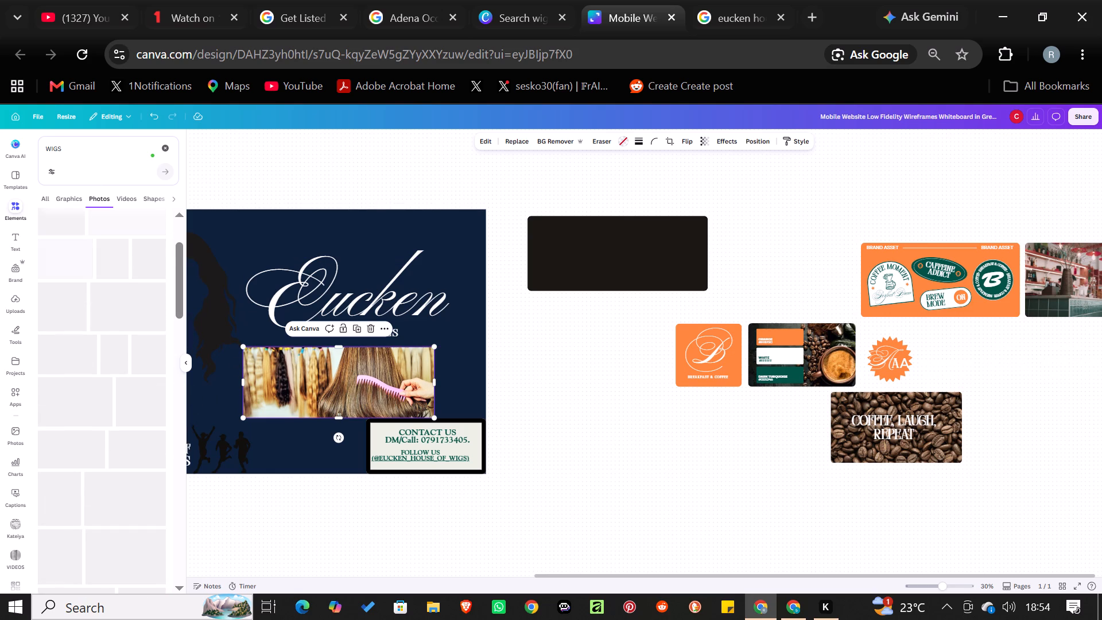
{"action": "left_click", "coordinate": [45, 148]}
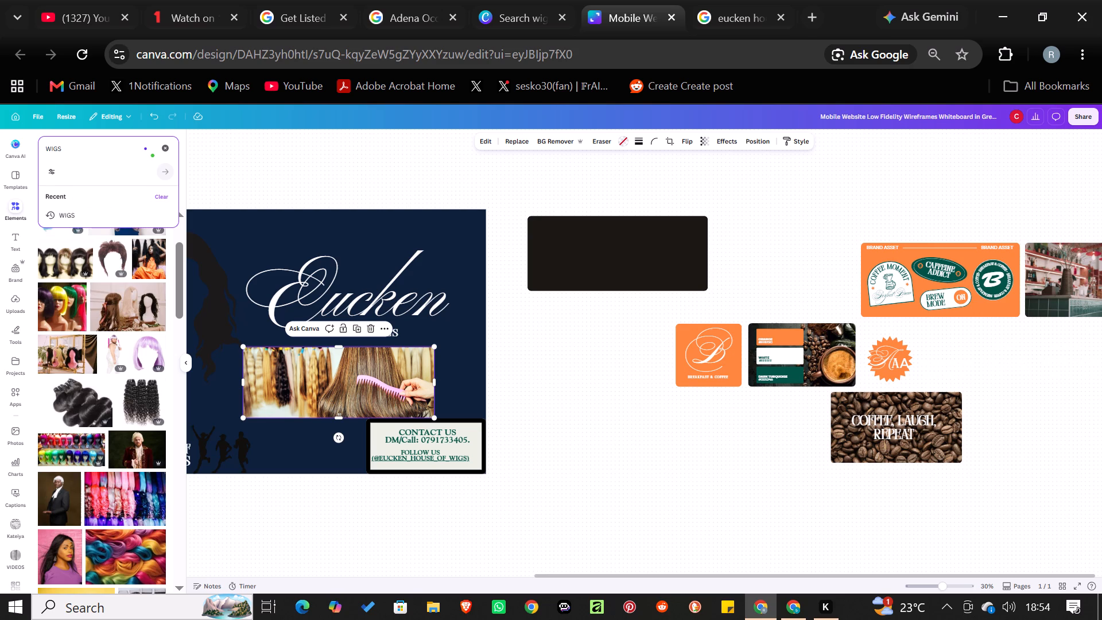
{"action": "type", "text": "af"}
{"action": "type", "text": "rican"}
{"action": "key", "text": "space"}
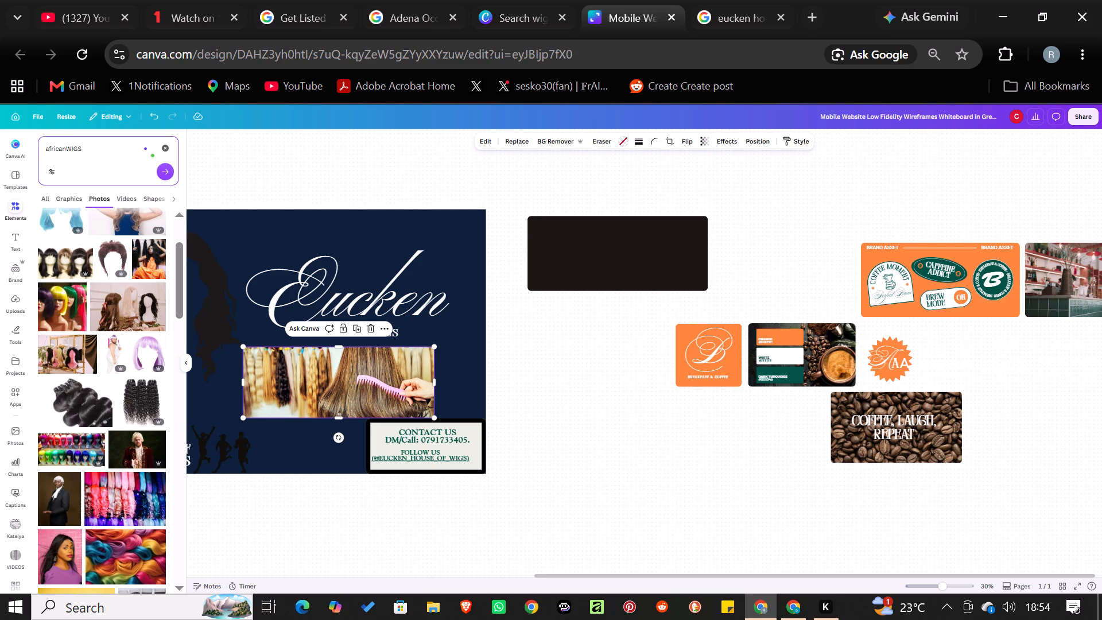
{"action": "key", "text": "Return"}
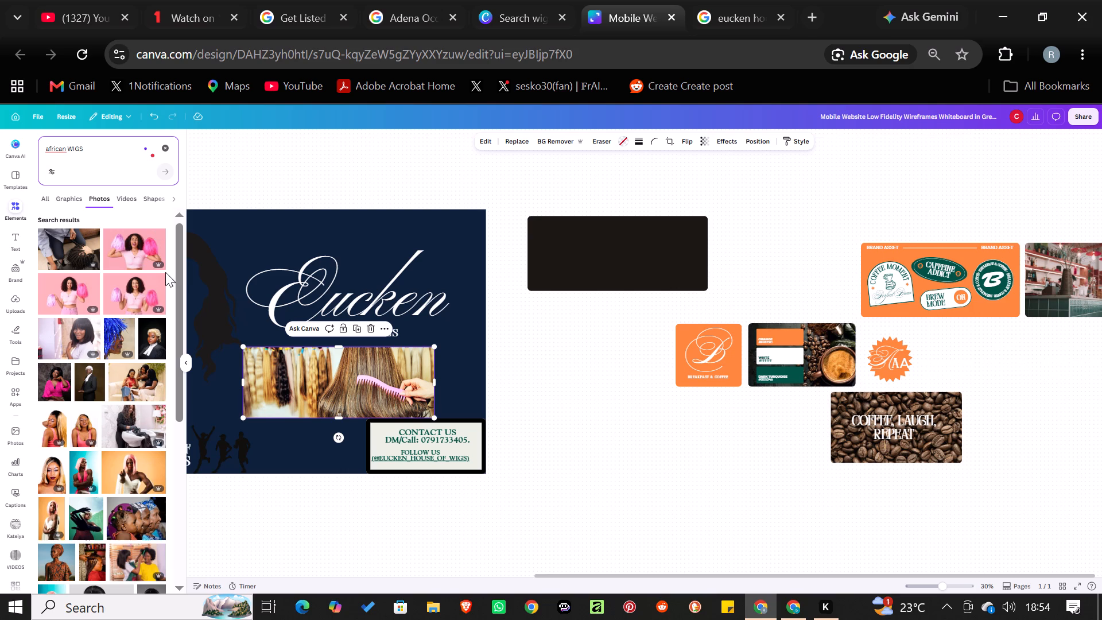
Add the colourful African diamond-pattern photo to the banner's upper-right corner, above the Eucken lettering, and hide the search results.
{"action": "left_click_drag", "start_coordinate": [178, 270], "coordinate": [173, 339]}
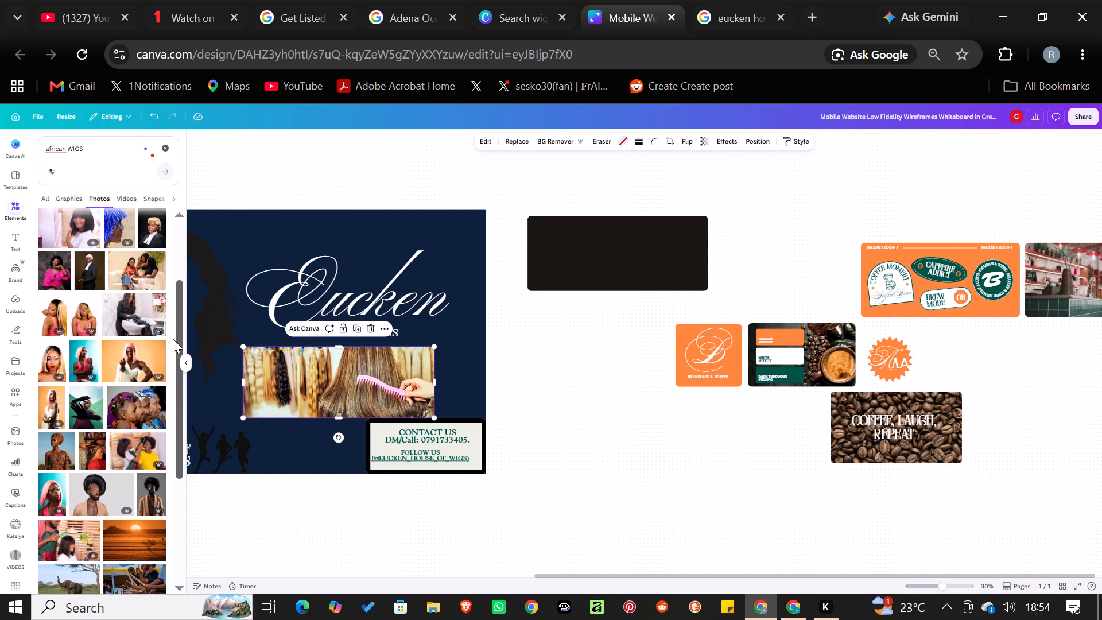
{"action": "left_click_drag", "start_coordinate": [173, 339], "coordinate": [169, 369]}
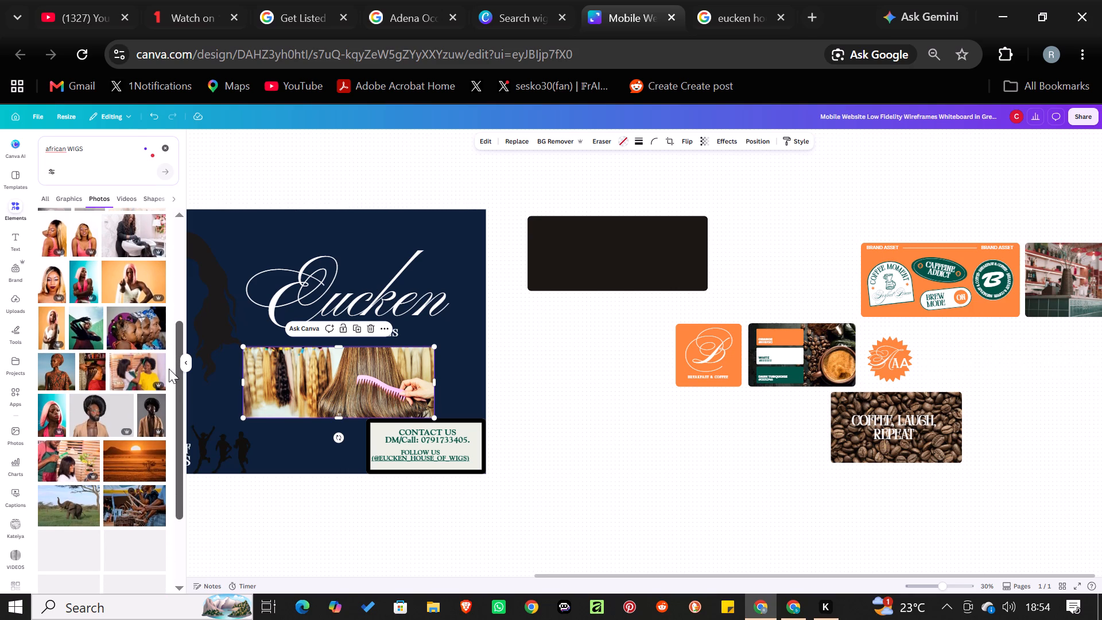
{"action": "left_click_drag", "start_coordinate": [169, 369], "coordinate": [168, 379]}
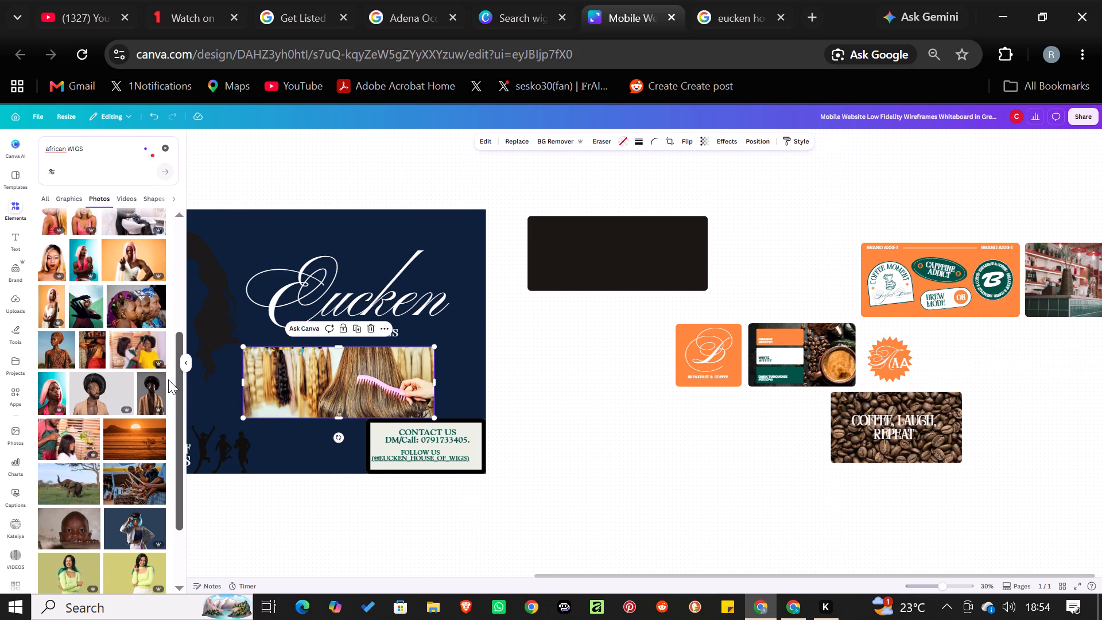
{"action": "left_click_drag", "start_coordinate": [168, 379], "coordinate": [173, 435]}
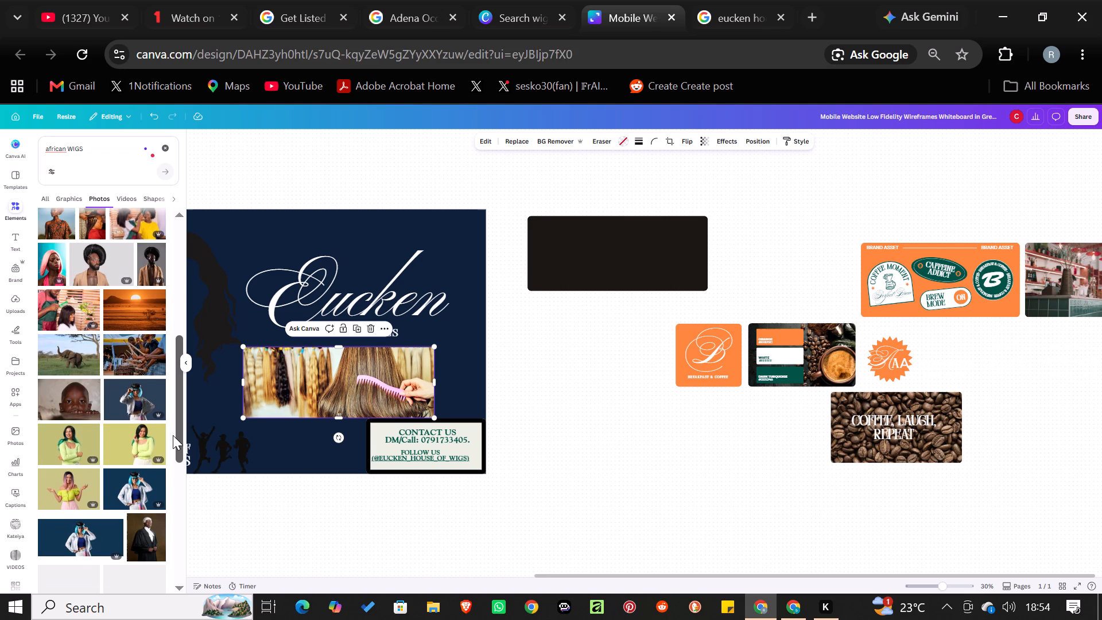
{"action": "left_click_drag", "start_coordinate": [173, 435], "coordinate": [174, 485]}
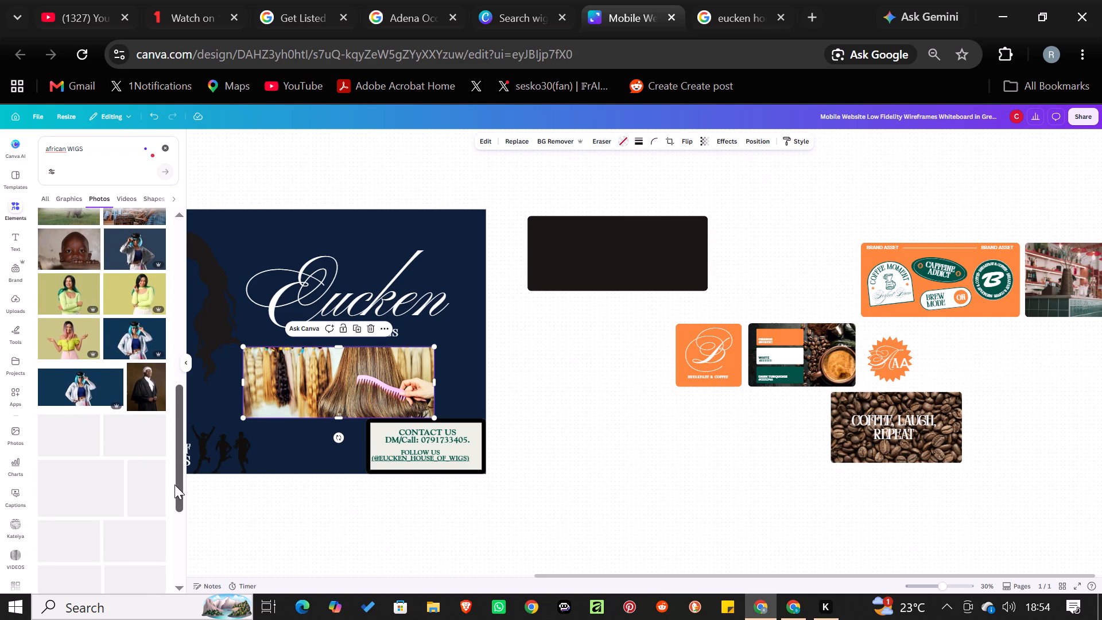
{"action": "left_click_drag", "start_coordinate": [174, 485], "coordinate": [177, 506]}
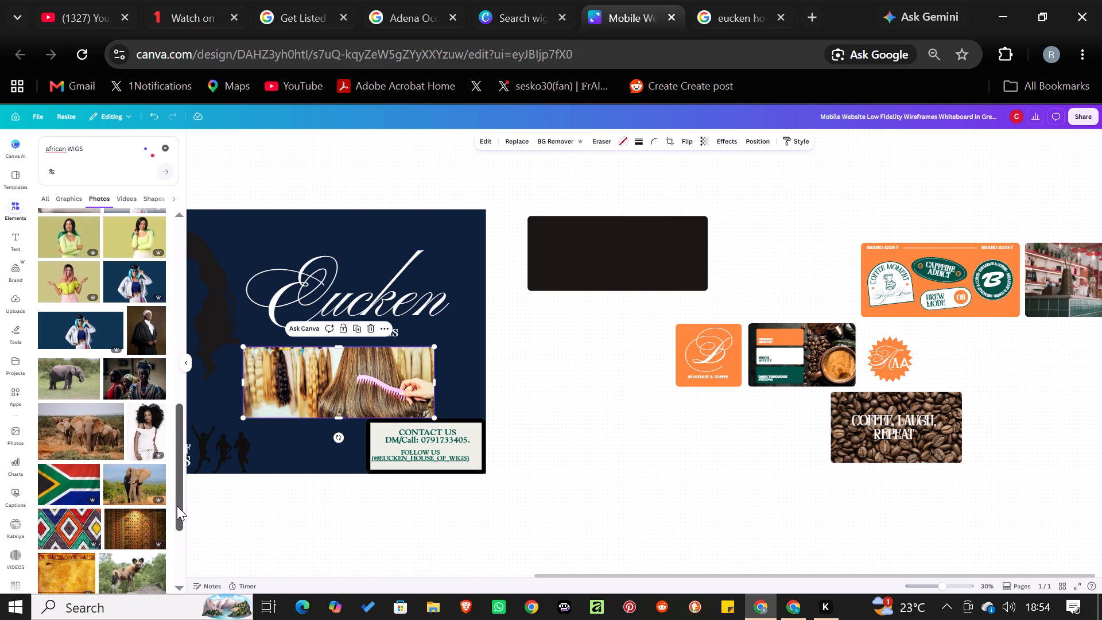
{"action": "left_click_drag", "start_coordinate": [177, 506], "coordinate": [175, 536]}
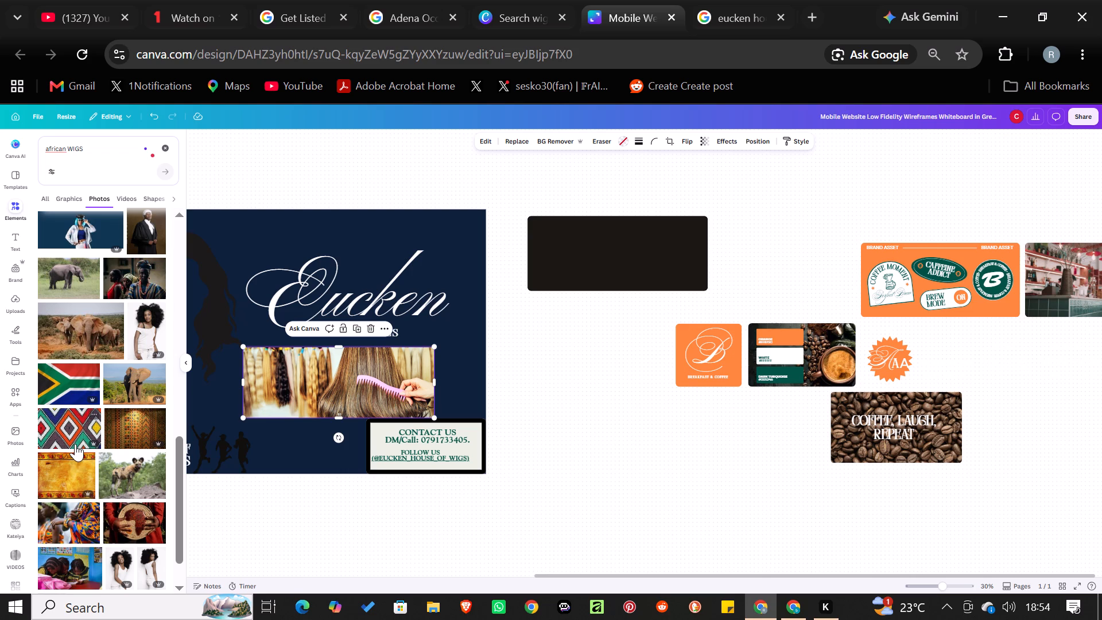
{"action": "left_click_drag", "start_coordinate": [63, 433], "coordinate": [269, 270]}
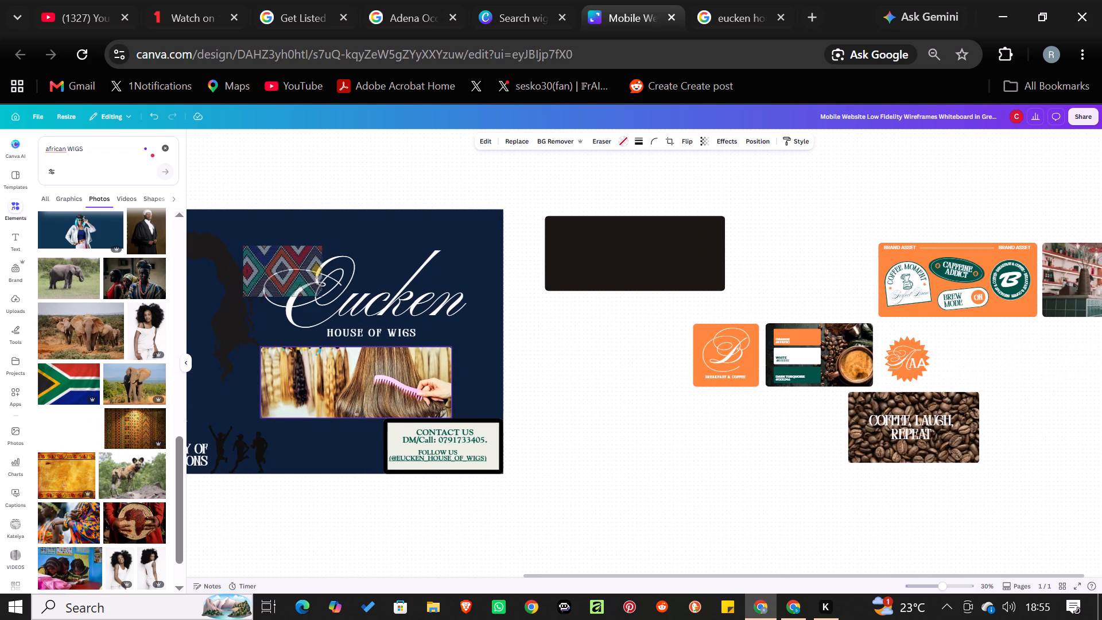
{"action": "left_click_drag", "start_coordinate": [269, 270], "coordinate": [447, 234]}
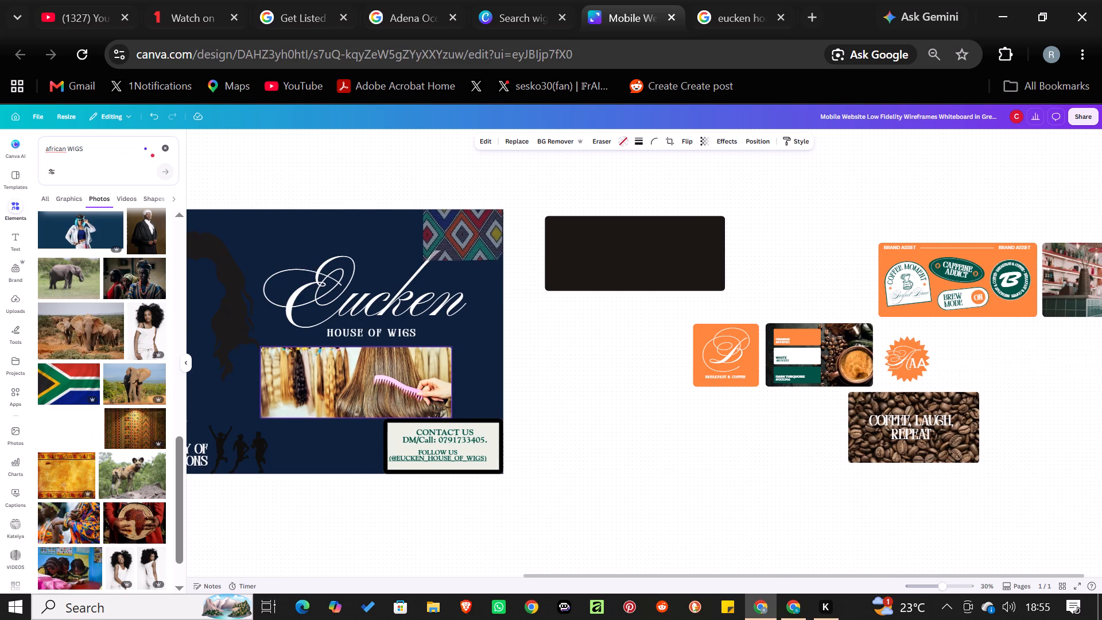
{"action": "left_click_drag", "start_coordinate": [447, 234], "coordinate": [445, 237]}
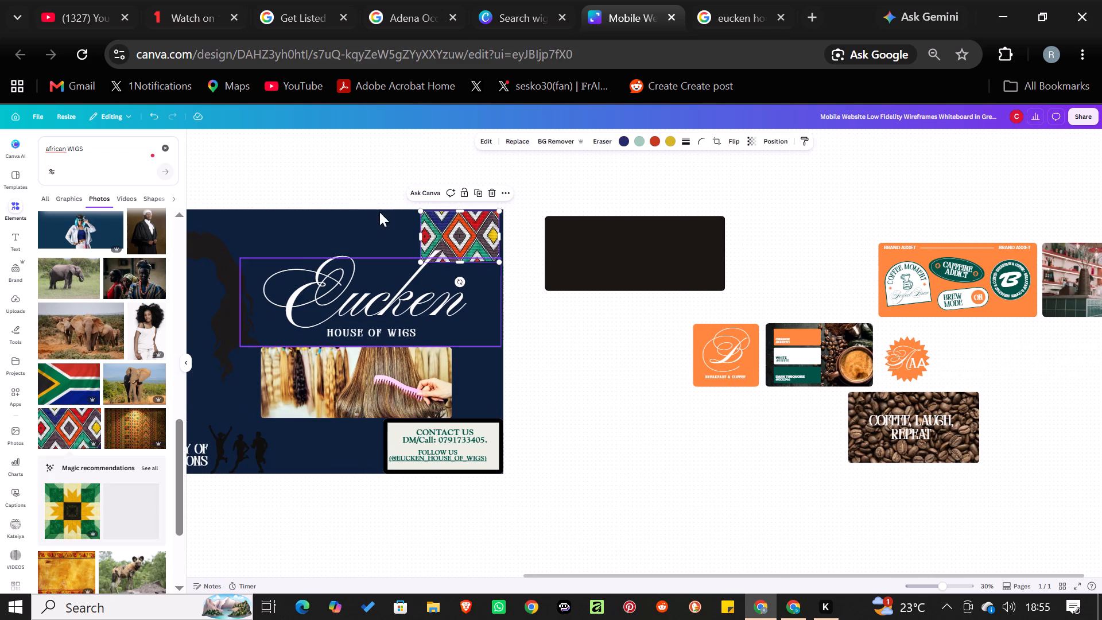
{"action": "left_click", "coordinate": [322, 159]}
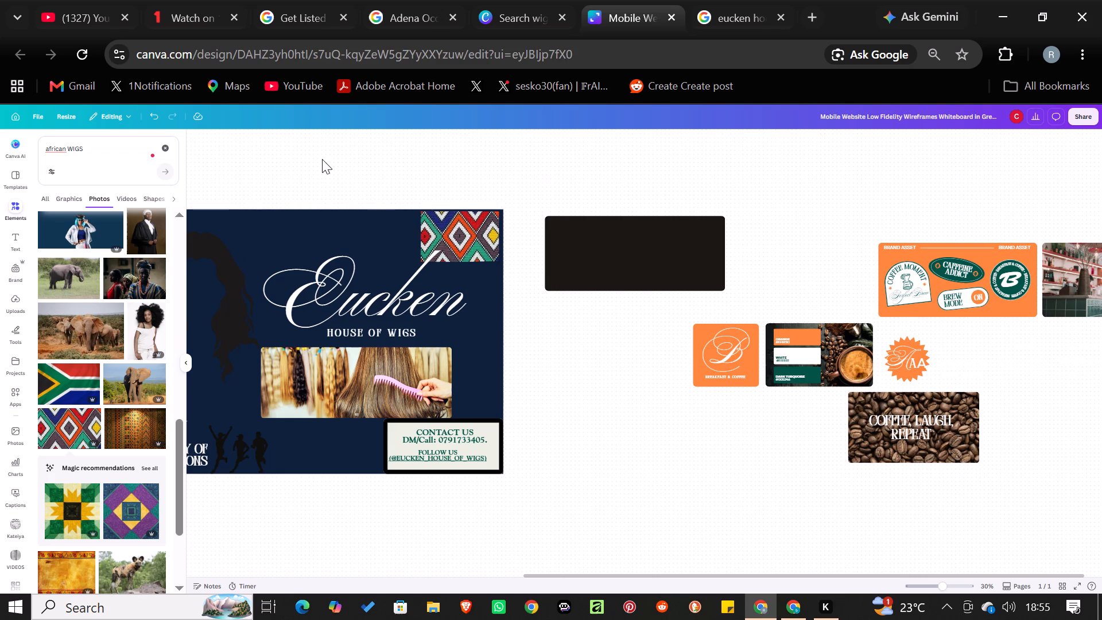
{"action": "left_click", "coordinate": [188, 356]}
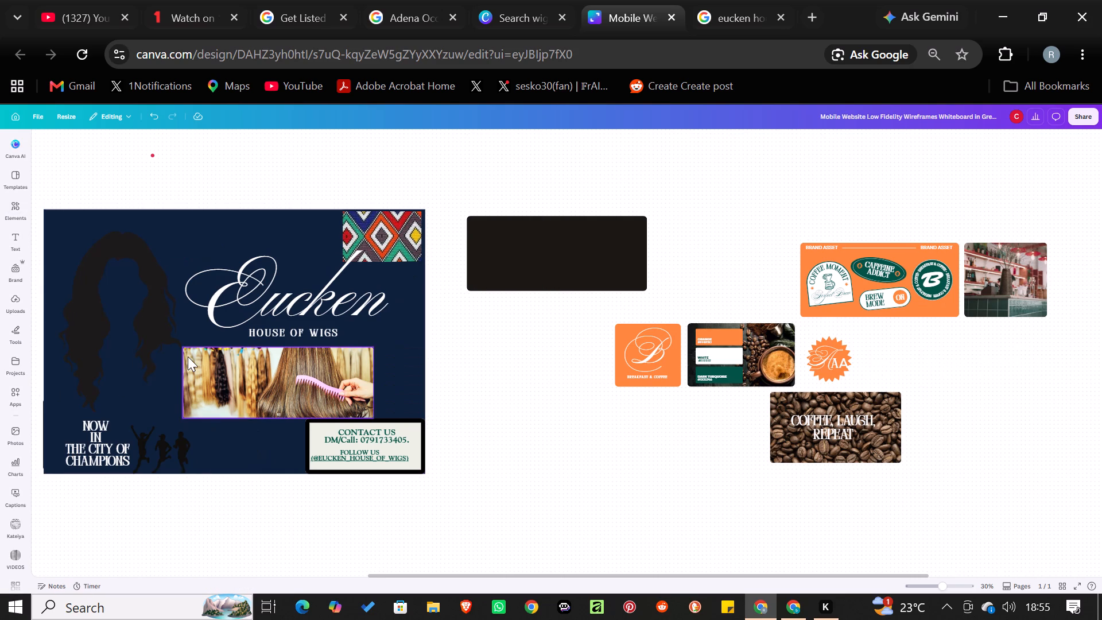
Enlarge the African diamond-pattern photo and extend its lower edge until it spans the banner's full width and height.
{"action": "left_click", "coordinate": [367, 244]}
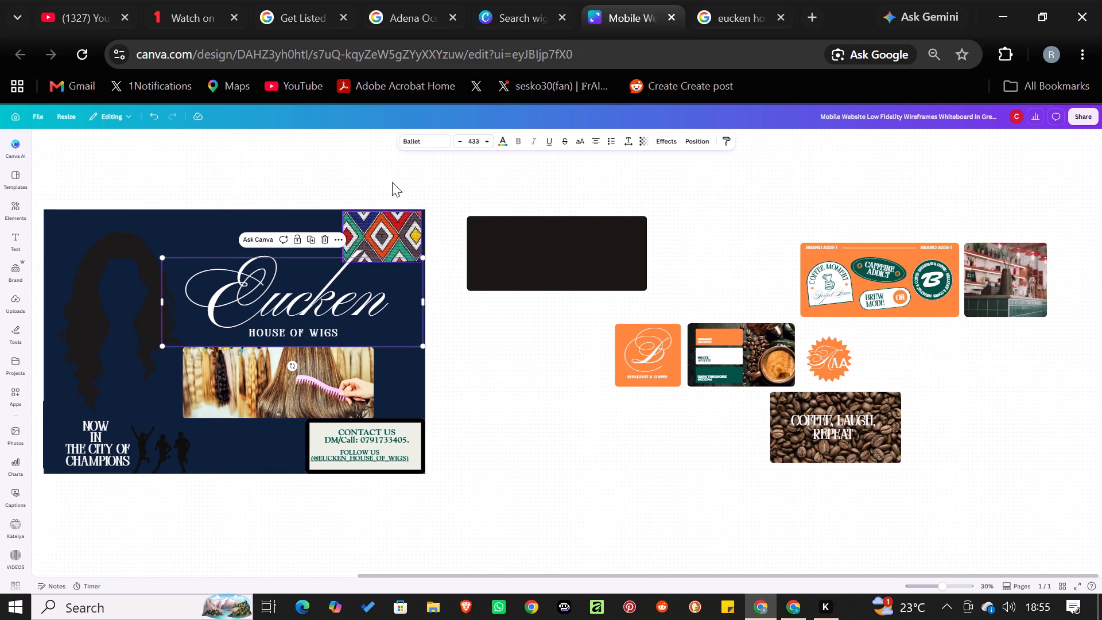
{"action": "left_click", "coordinate": [372, 223]}
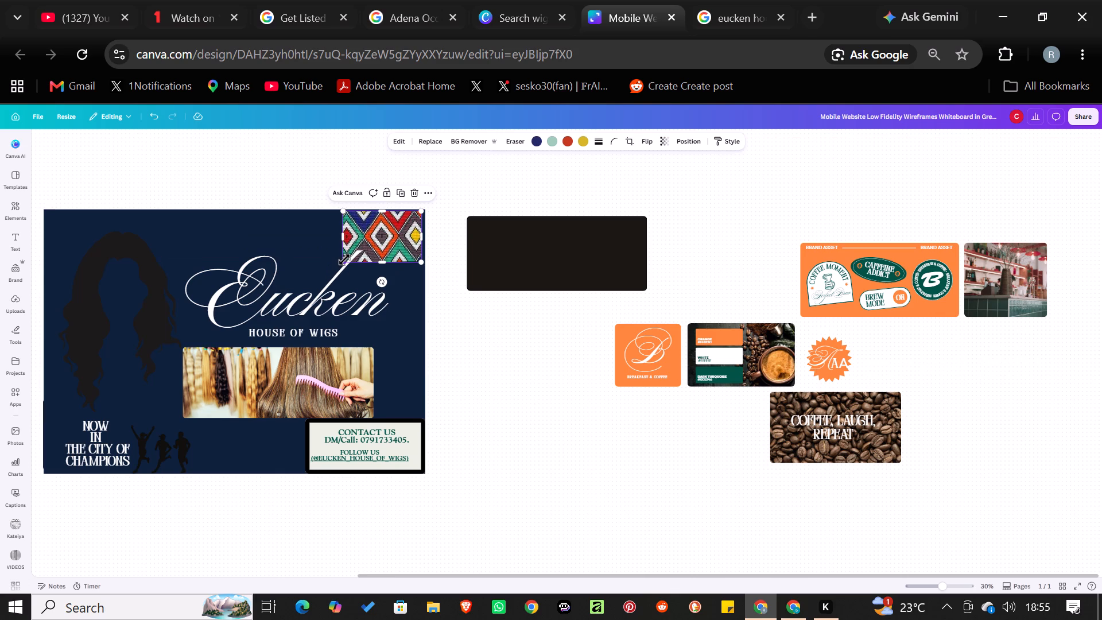
{"action": "left_click_drag", "start_coordinate": [344, 261], "coordinate": [33, 373]}
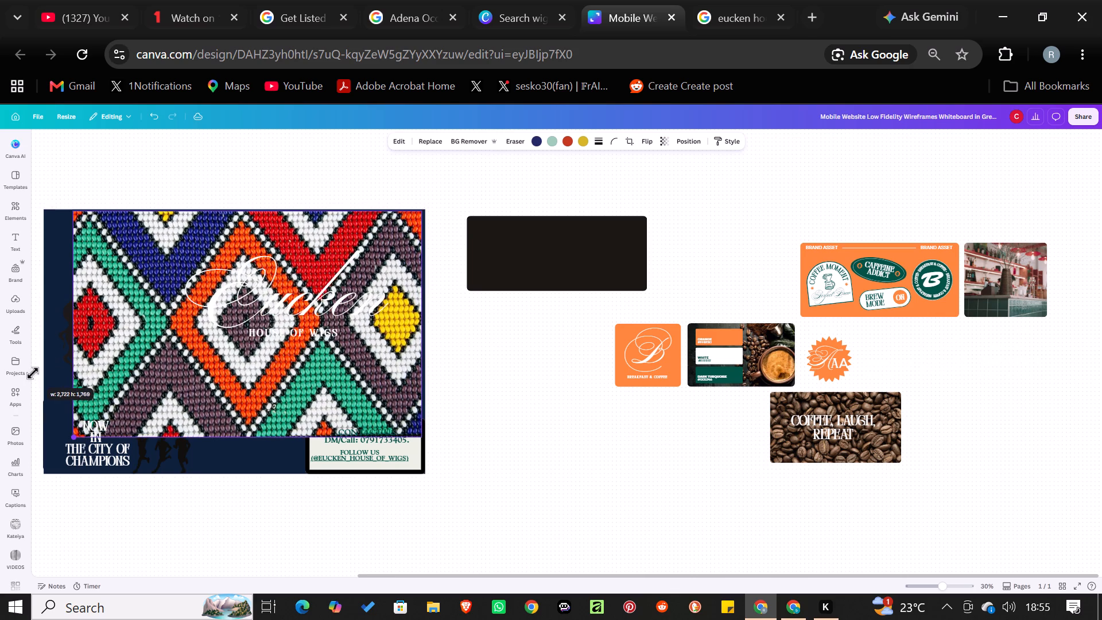
{"action": "left_click_drag", "start_coordinate": [33, 373], "coordinate": [18, 409]}
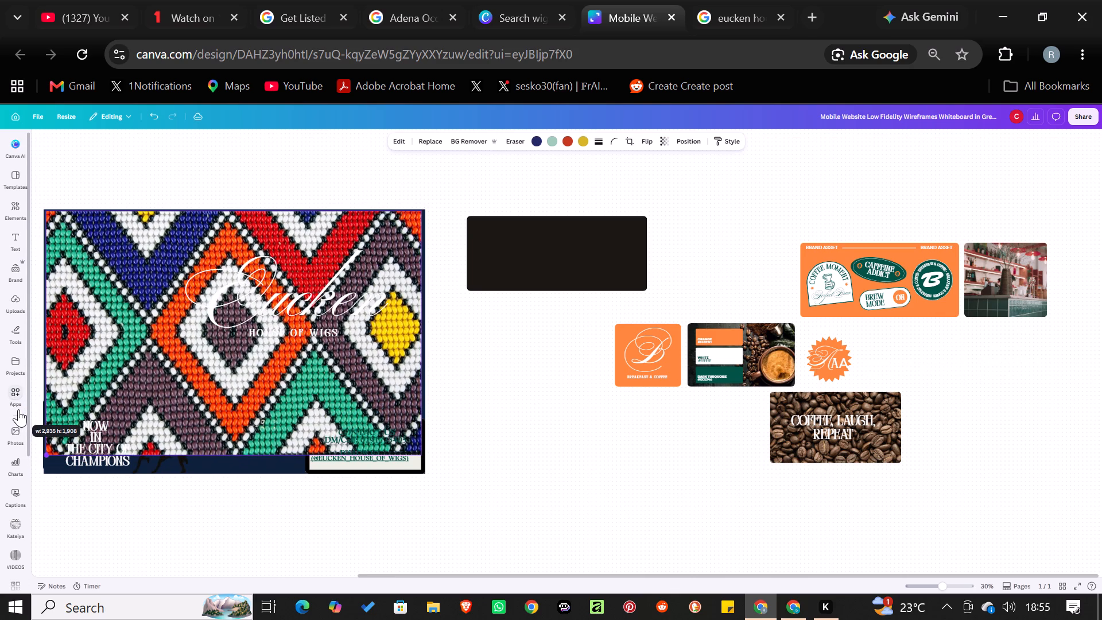
{"action": "left_click_drag", "start_coordinate": [18, 409], "coordinate": [18, 411]}
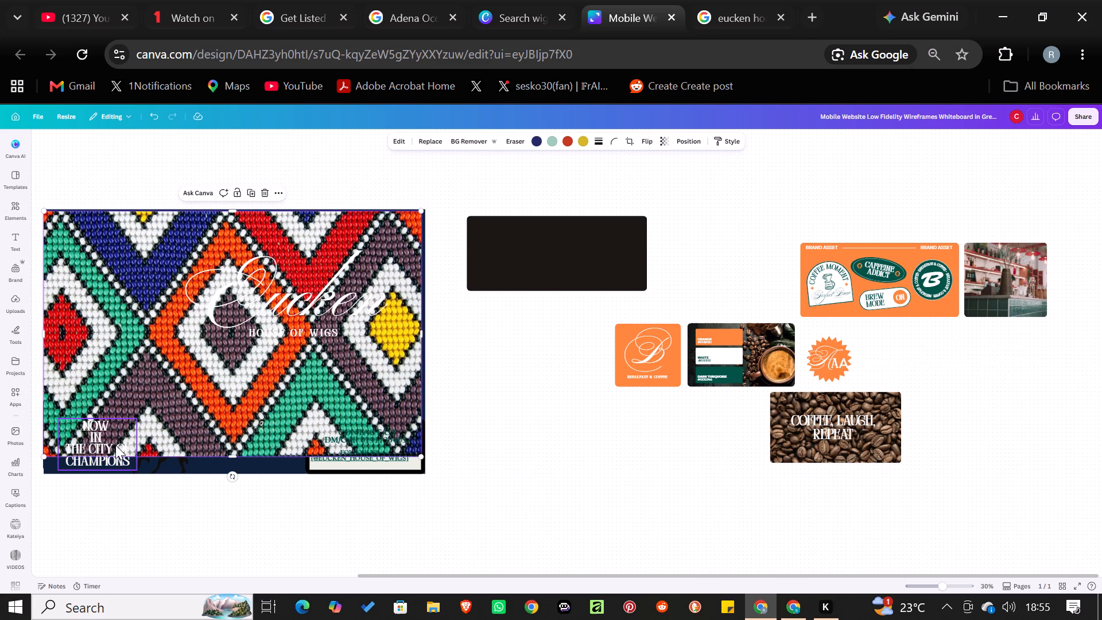
{"action": "left_click", "coordinate": [230, 455]}
{"action": "left_click_drag", "start_coordinate": [230, 455], "coordinate": [230, 464]}
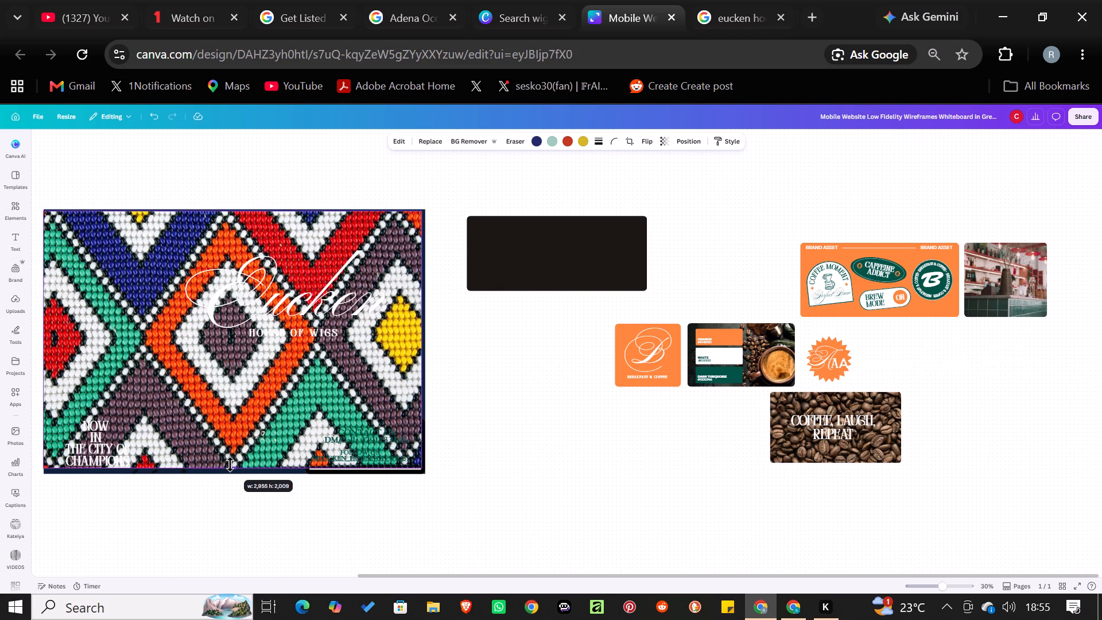
{"action": "left_click_drag", "start_coordinate": [230, 464], "coordinate": [231, 470]}
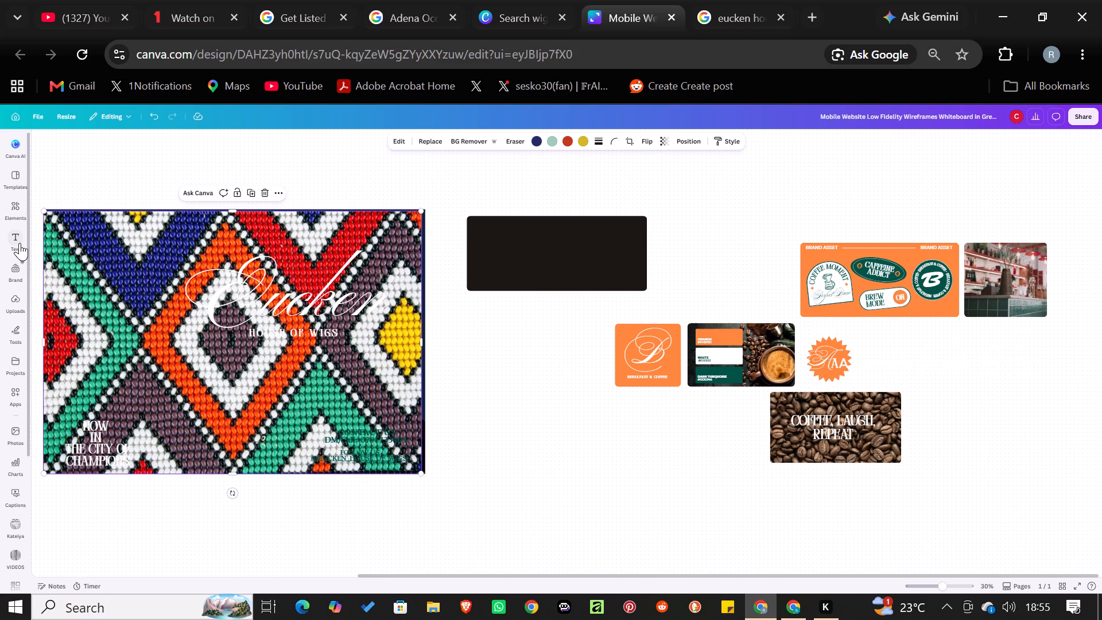
Browse the african WIGS photo results for another image for the banner.
{"action": "left_click", "coordinate": [14, 202]}
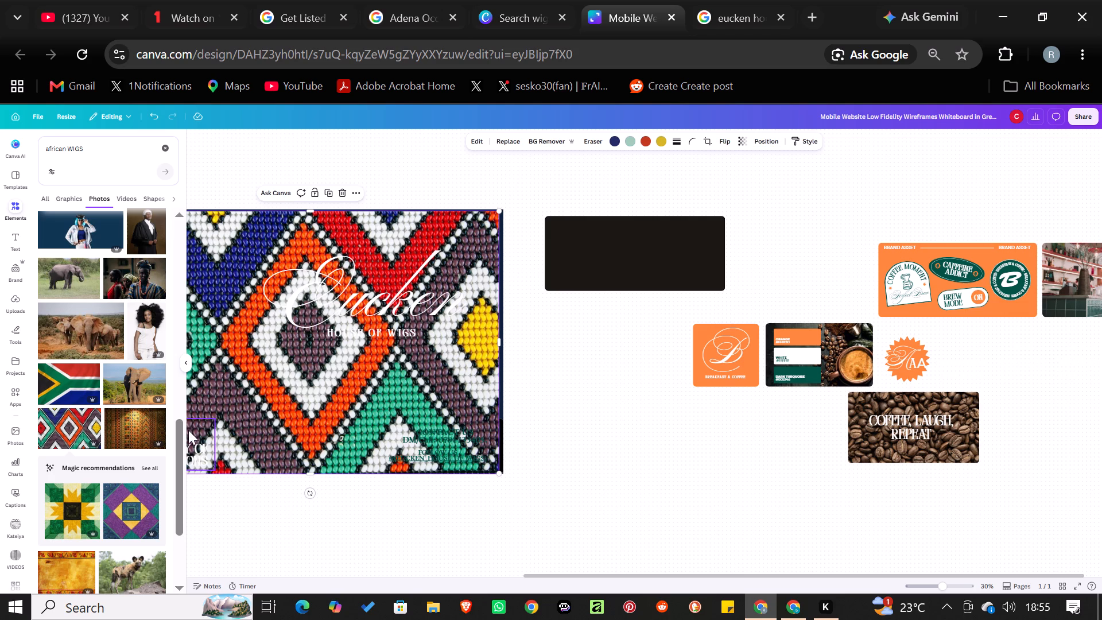
{"action": "left_click_drag", "start_coordinate": [180, 436], "coordinate": [166, 504]}
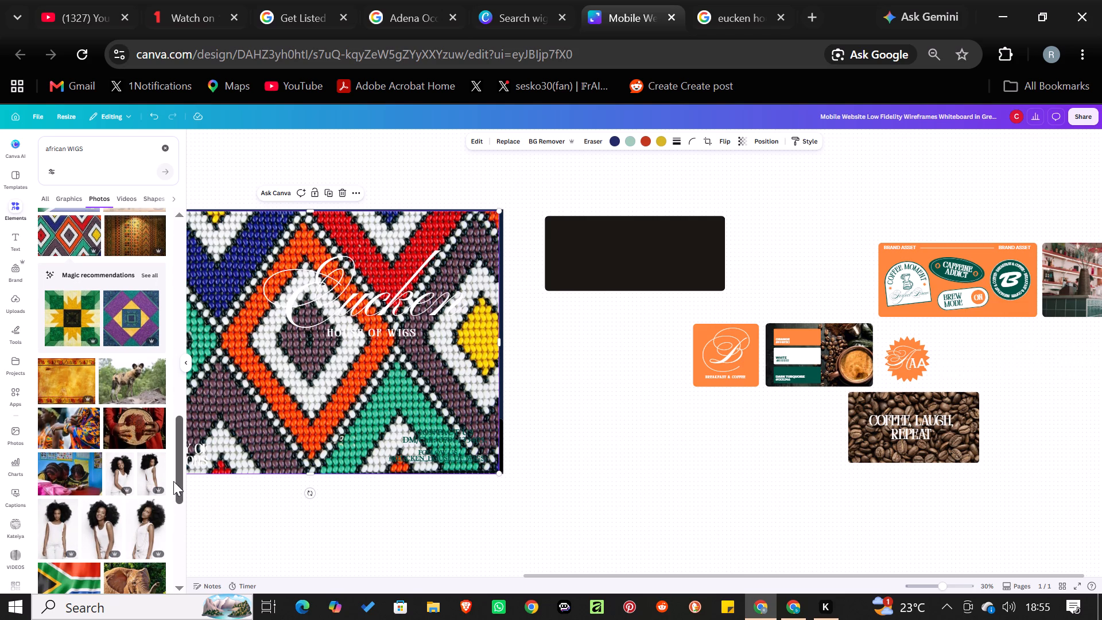
{"action": "left_click_drag", "start_coordinate": [174, 477], "coordinate": [173, 514]}
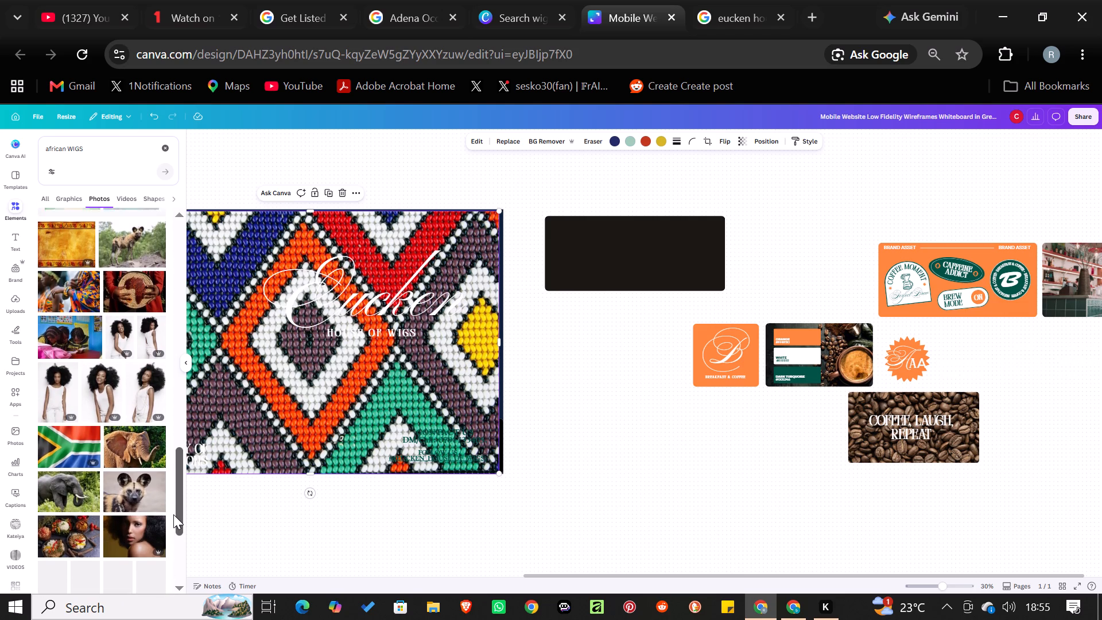
{"action": "left_click_drag", "start_coordinate": [173, 514], "coordinate": [174, 533]}
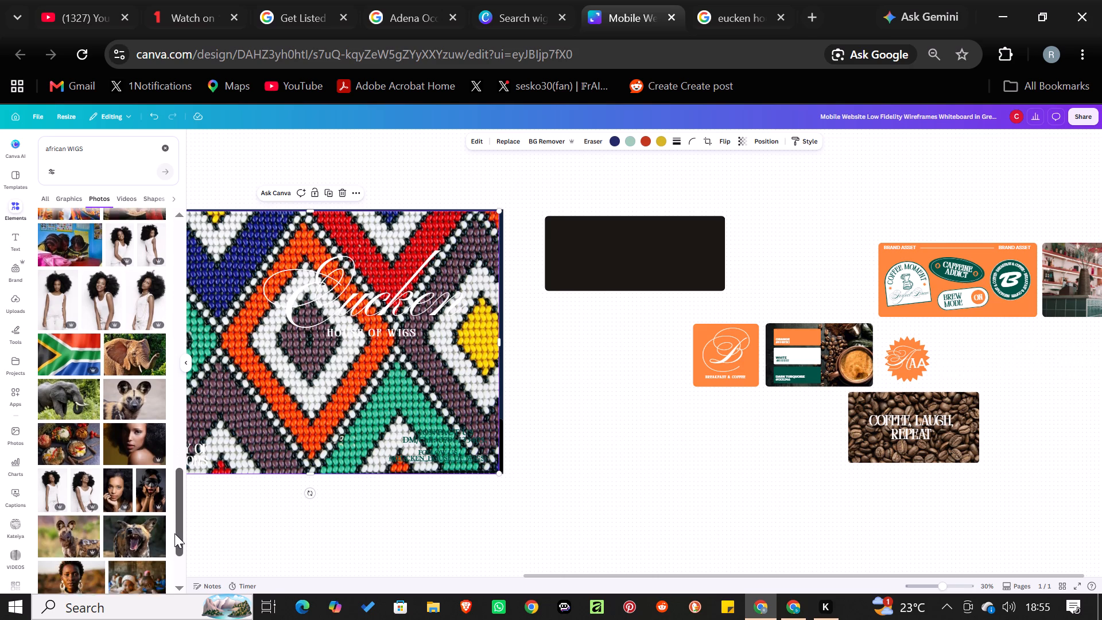
{"action": "left_click_drag", "start_coordinate": [174, 533], "coordinate": [200, 292]}
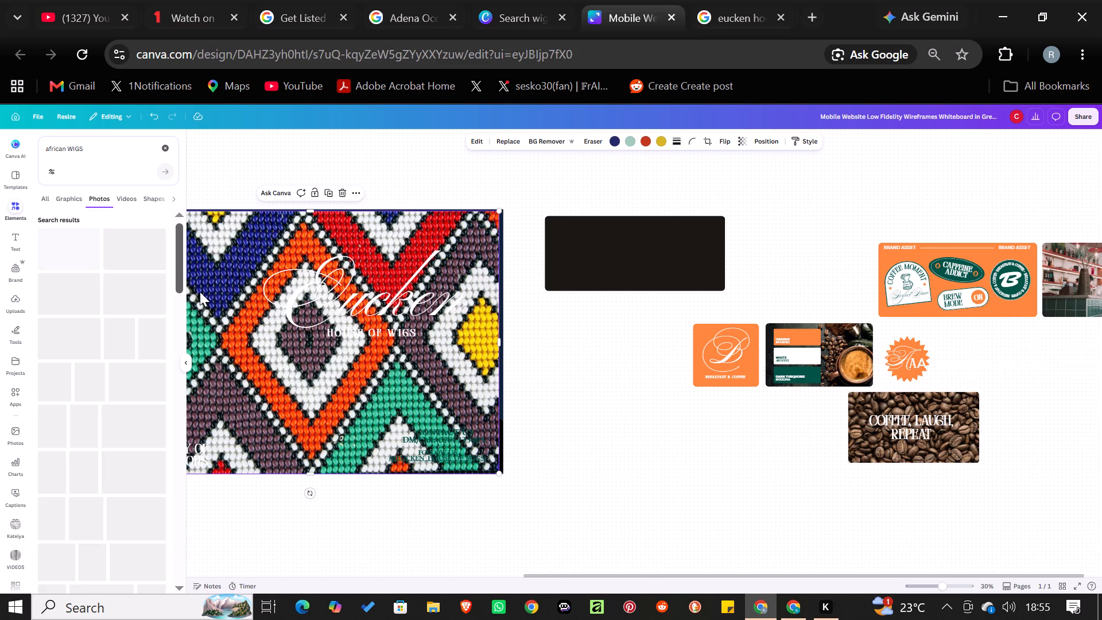
{"action": "left_click_drag", "start_coordinate": [200, 292], "coordinate": [198, 273]}
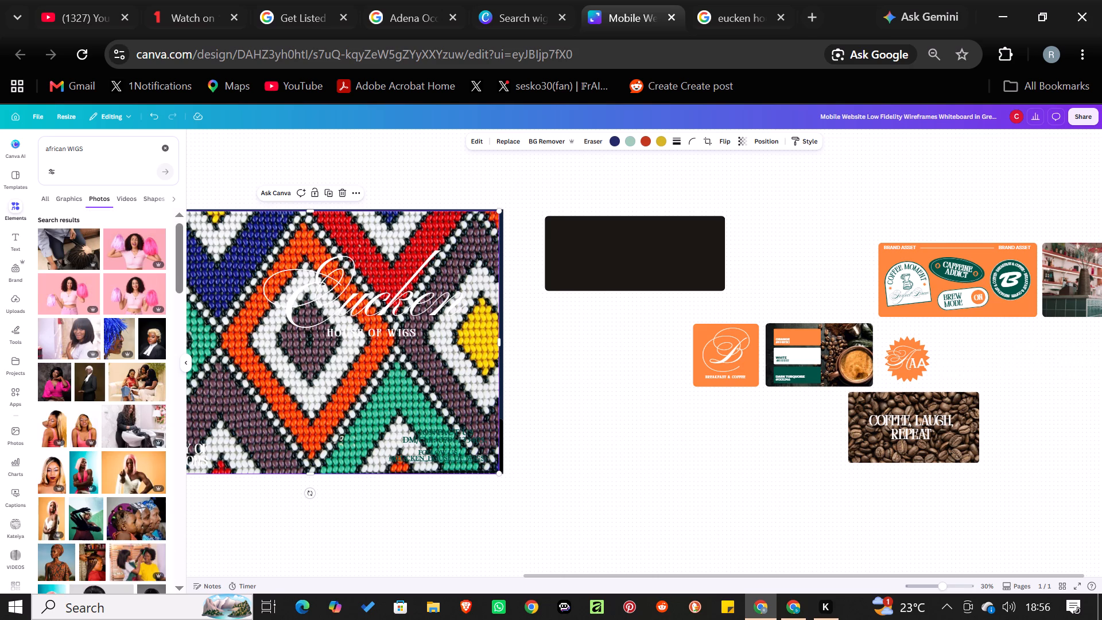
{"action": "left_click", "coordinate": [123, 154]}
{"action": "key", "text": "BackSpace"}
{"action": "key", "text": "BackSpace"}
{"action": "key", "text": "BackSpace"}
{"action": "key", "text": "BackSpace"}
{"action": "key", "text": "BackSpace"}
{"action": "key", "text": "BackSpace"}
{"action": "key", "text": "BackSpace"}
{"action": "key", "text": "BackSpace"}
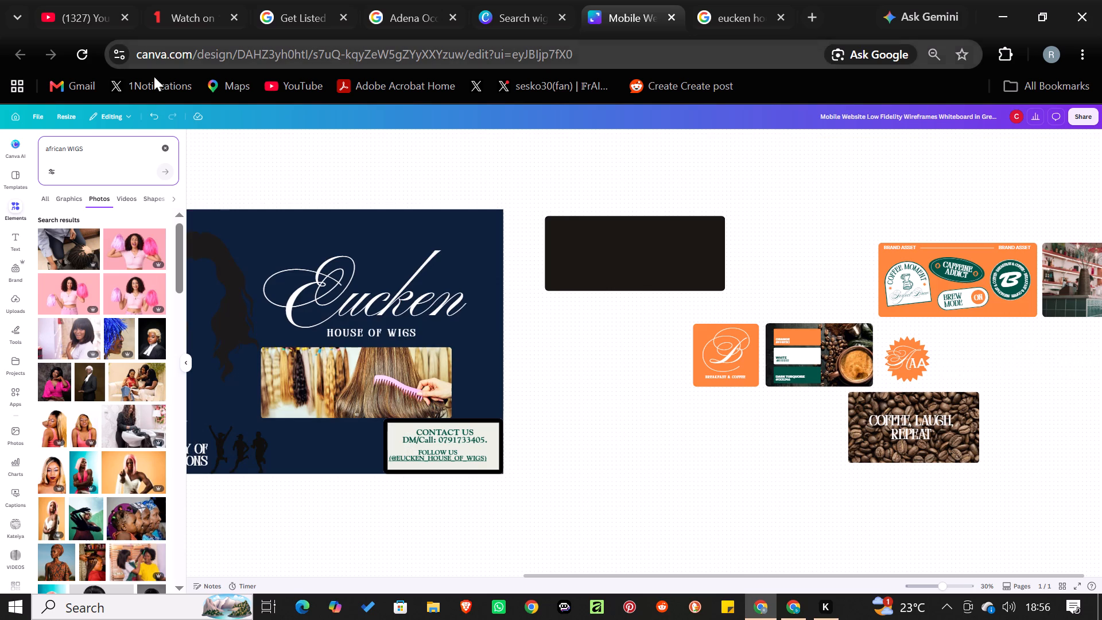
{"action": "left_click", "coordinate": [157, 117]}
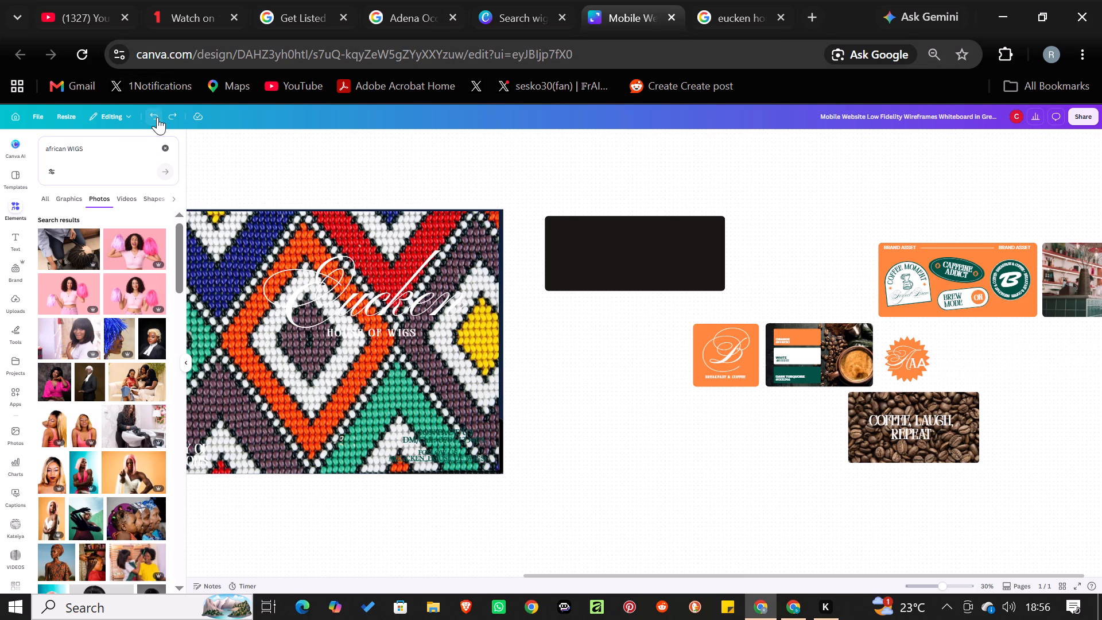
Change the photo search from african WIGS to the recent search WIGS.
{"action": "left_click", "coordinate": [222, 171]}
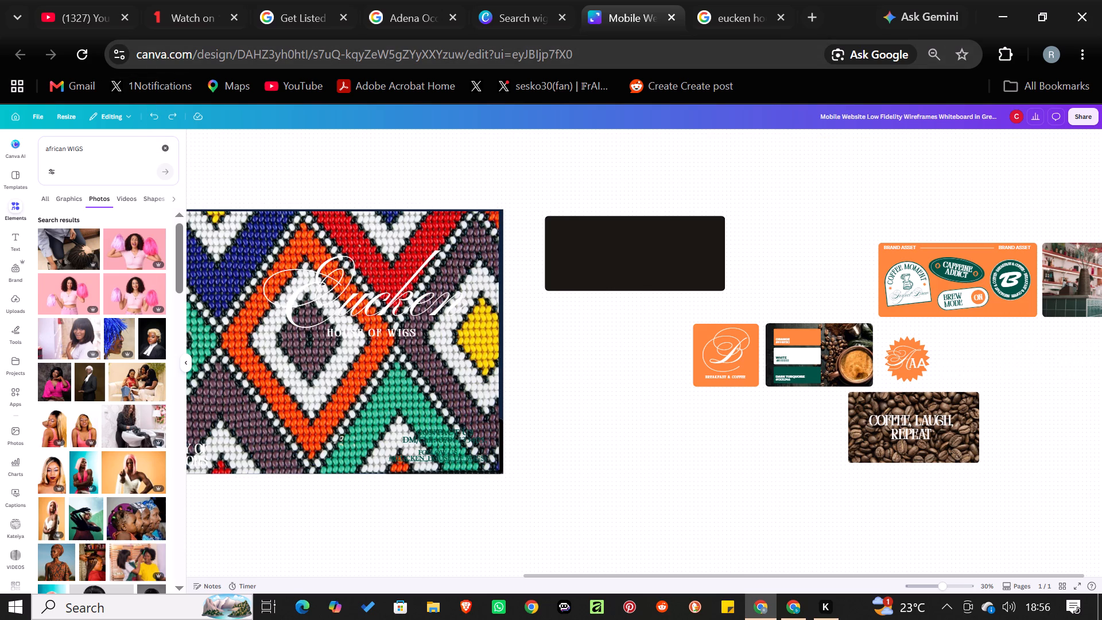
{"action": "left_click", "coordinate": [108, 145]}
{"action": "key", "text": "BackSpace"}
{"action": "key", "text": "BackSpace"}
{"action": "key", "text": "BackSpace"}
{"action": "key", "text": "BackSpace"}
{"action": "key", "text": "BackSpace"}
{"action": "key", "text": "BackSpace"}
{"action": "key", "text": "BackSpace"}
{"action": "key", "text": "BackSpace"}
{"action": "key", "text": "BackSpace"}
{"action": "key", "text": "BackSpace"}
{"action": "key", "text": "BackSpace"}
{"action": "key", "text": "BackSpace"}
{"action": "key", "text": "BackSpace"}
{"action": "key", "text": "BackSpace"}
{"action": "key", "text": "BackSpace"}
{"action": "key", "text": "BackSpace"}
{"action": "key", "text": "BackSpace"}
{"action": "key", "text": "BackSpace"}
{"action": "key", "text": "BackSpace"}
{"action": "key", "text": "BackSpace"}
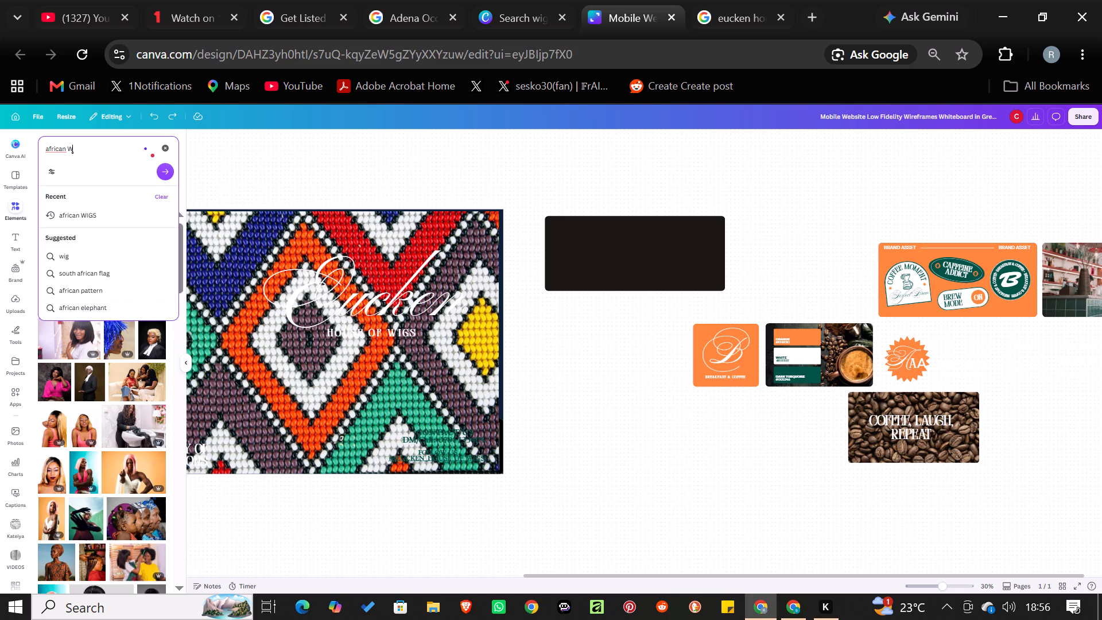
{"action": "key", "text": "BackSpace"}
{"action": "key", "text": "BackSpace"}
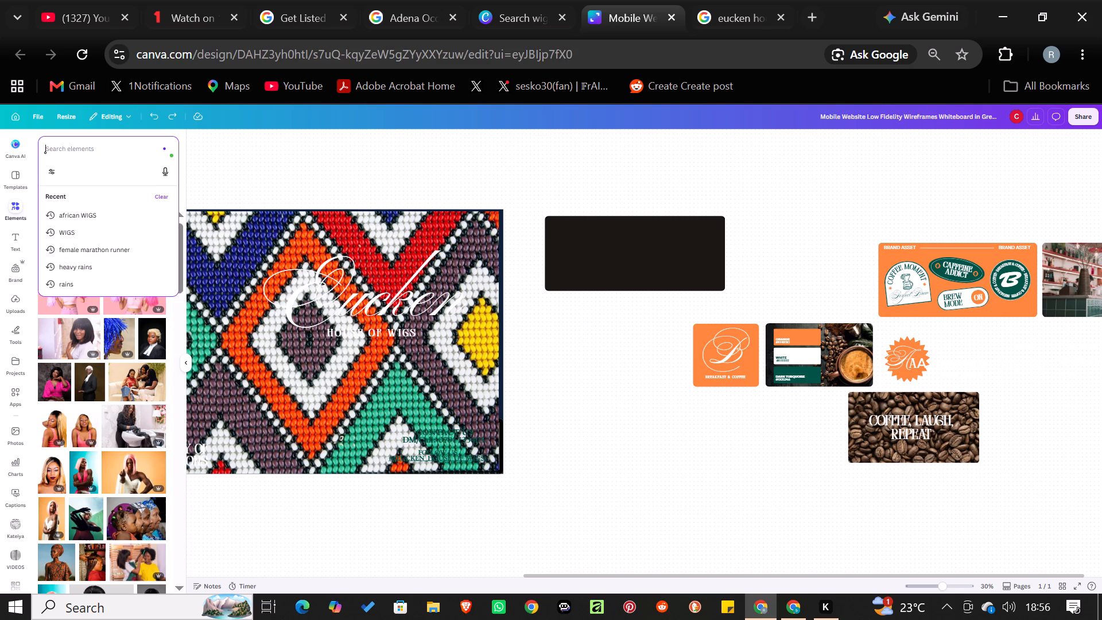
{"action": "left_click", "coordinate": [106, 232]}
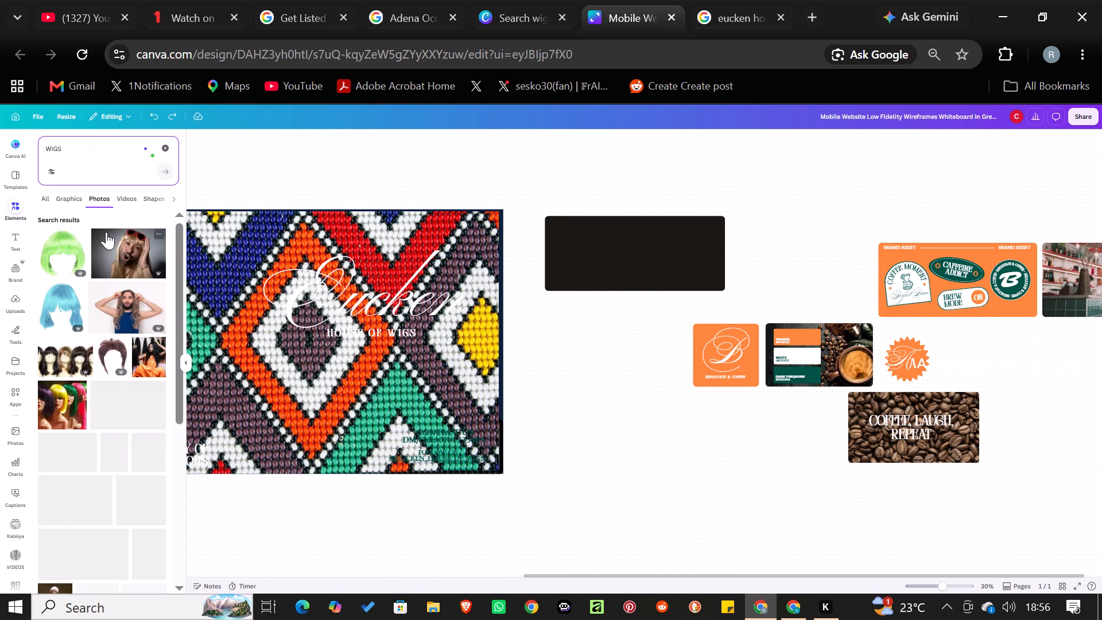
Replace the banner's full-size African pattern with the photo of black wavy and straight hair bundles.
{"action": "left_click_drag", "start_coordinate": [179, 314], "coordinate": [171, 397]}
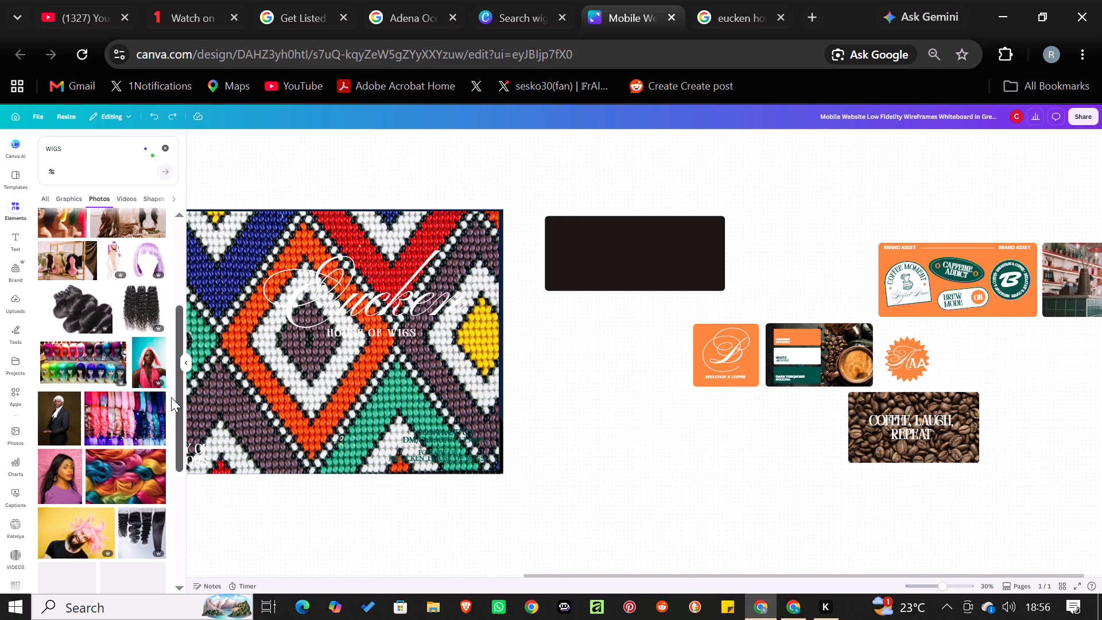
{"action": "left_click_drag", "start_coordinate": [171, 397], "coordinate": [169, 441]}
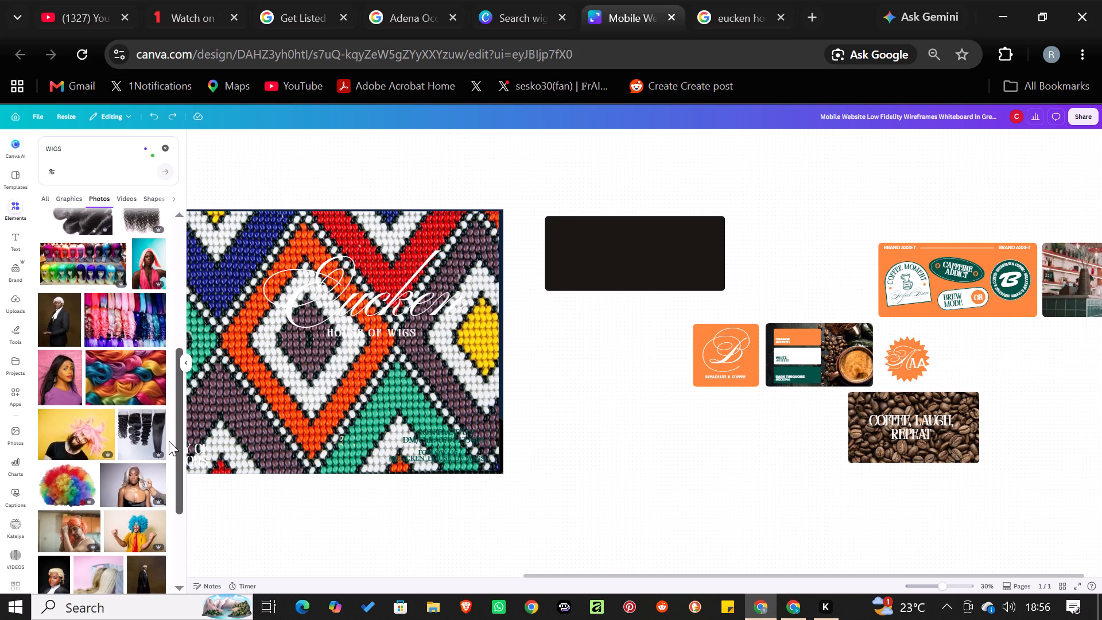
{"action": "left_click_drag", "start_coordinate": [169, 441], "coordinate": [166, 460]}
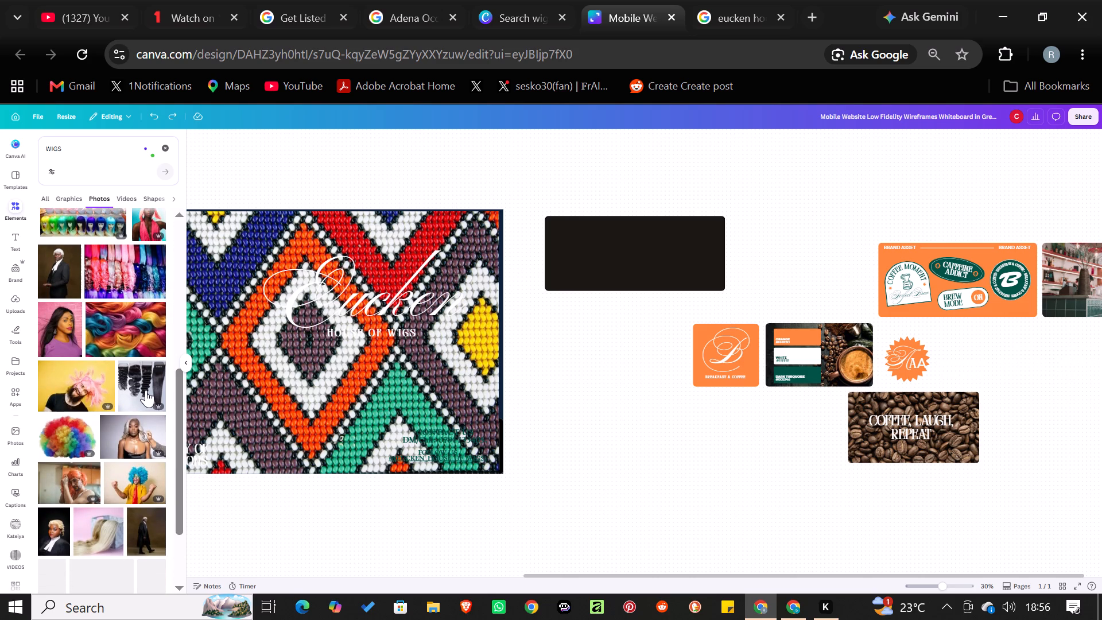
{"action": "left_click_drag", "start_coordinate": [141, 388], "coordinate": [248, 354]}
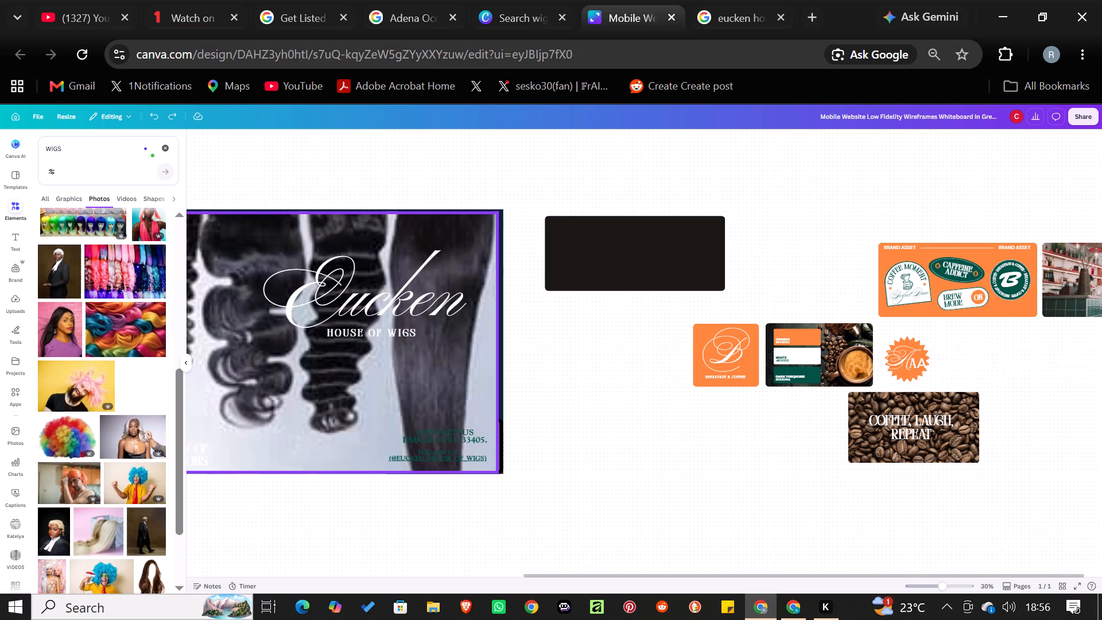
{"action": "left_click_drag", "start_coordinate": [248, 354], "coordinate": [246, 354]}
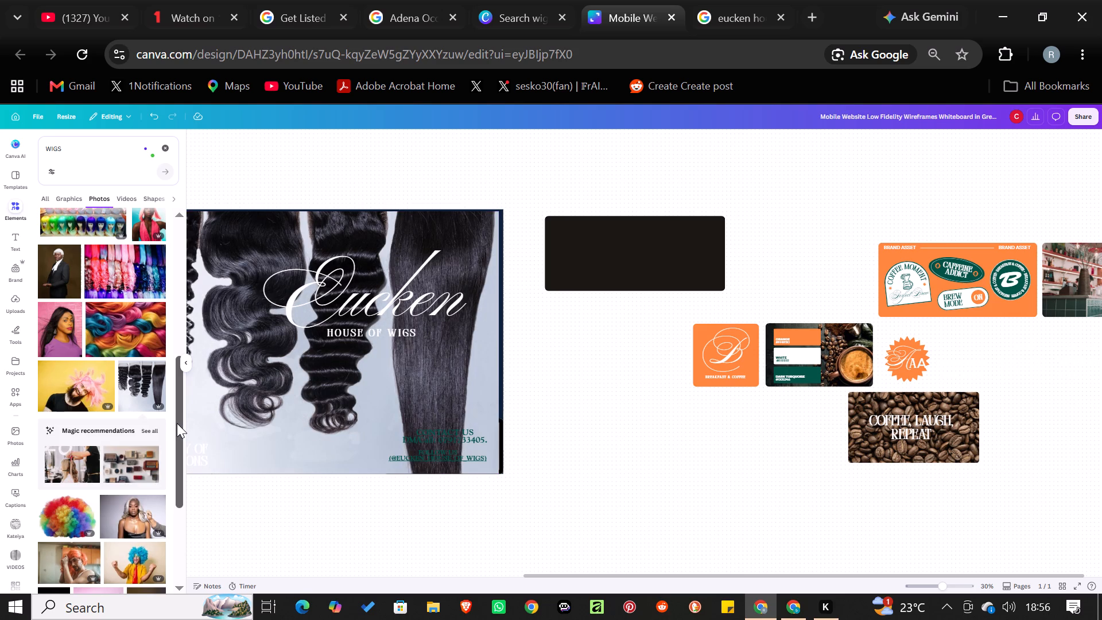
Replace the banner's full-size hair-bundles photo with the WIGS search photo of brown wigs on rows of white mannequin heads.
{"action": "left_click_drag", "start_coordinate": [177, 423], "coordinate": [174, 440]}
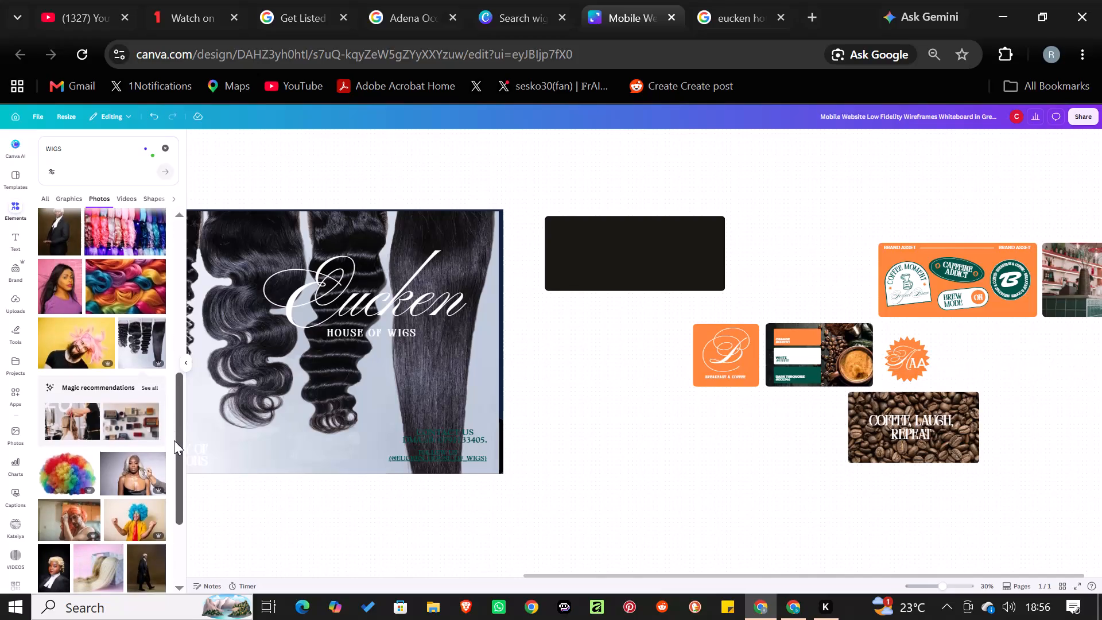
{"action": "left_click_drag", "start_coordinate": [174, 440], "coordinate": [169, 487]}
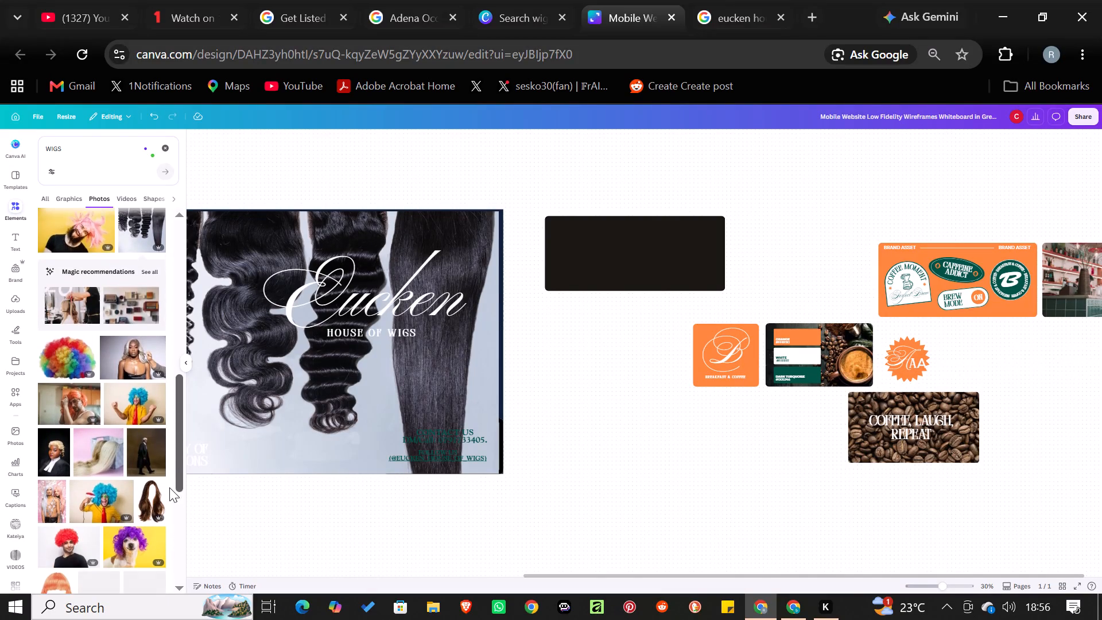
{"action": "left_click_drag", "start_coordinate": [169, 487], "coordinate": [169, 530]}
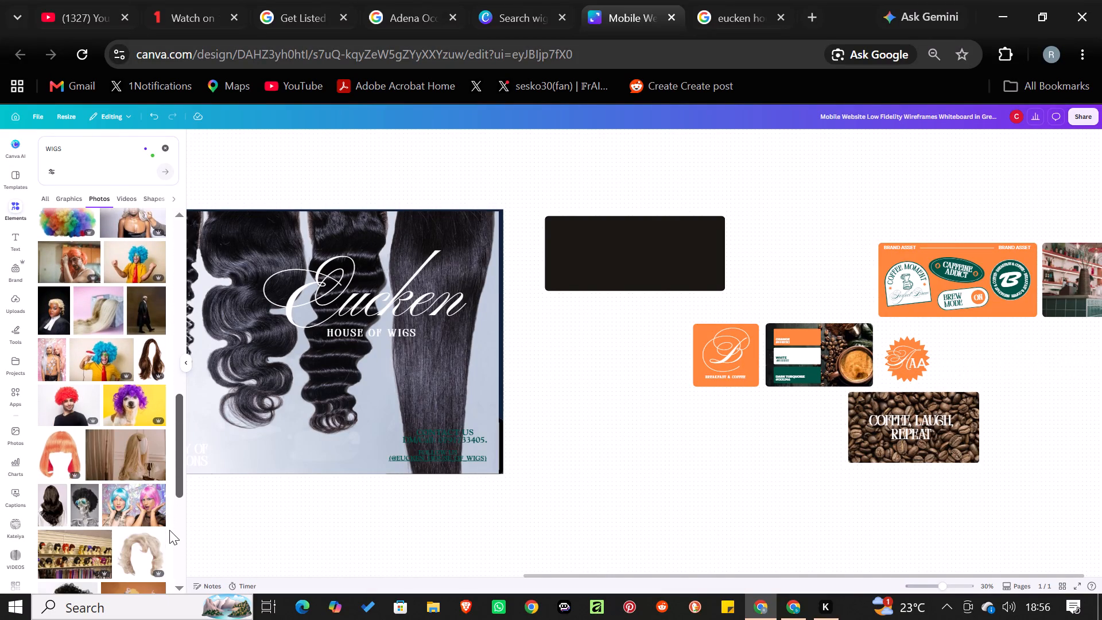
{"action": "left_click_drag", "start_coordinate": [169, 530], "coordinate": [166, 564]}
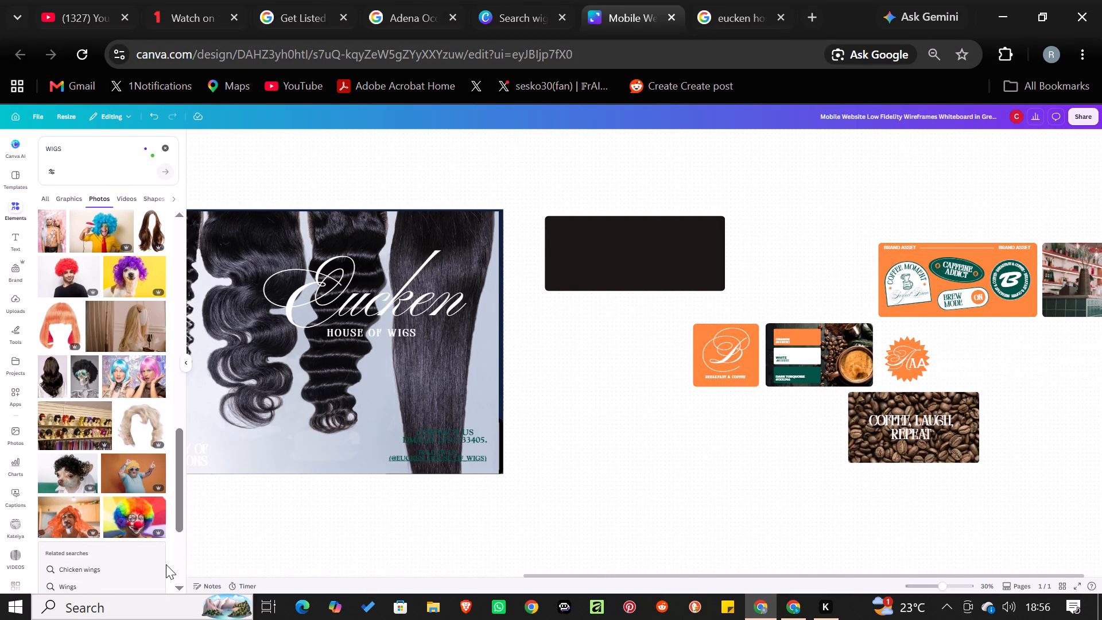
{"action": "left_click", "coordinate": [382, 172]}
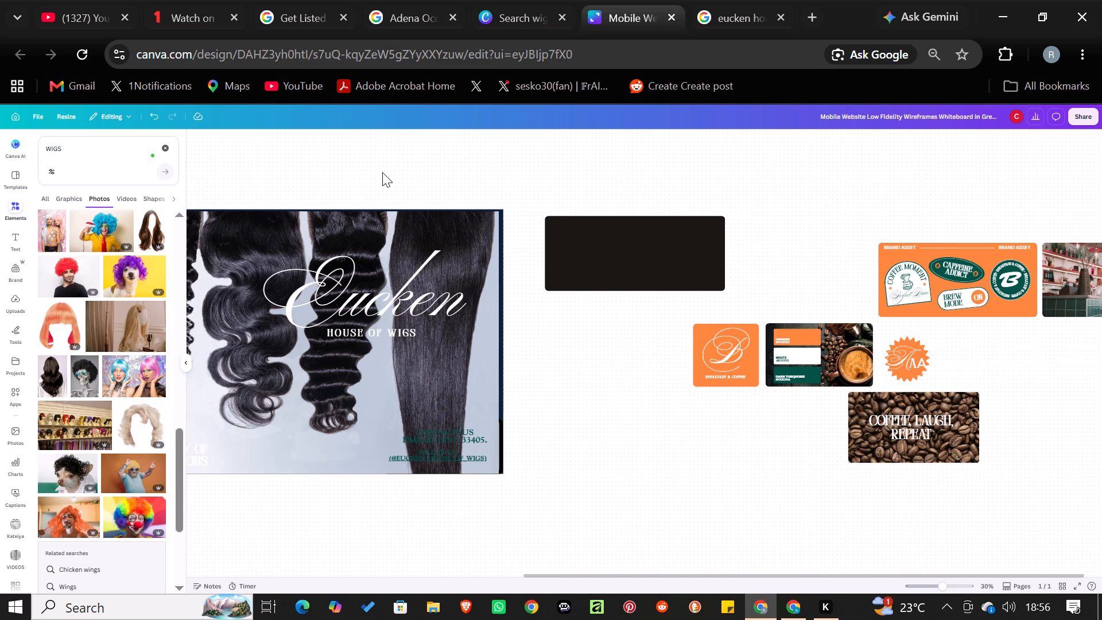
{"action": "left_click_drag", "start_coordinate": [177, 463], "coordinate": [173, 483]}
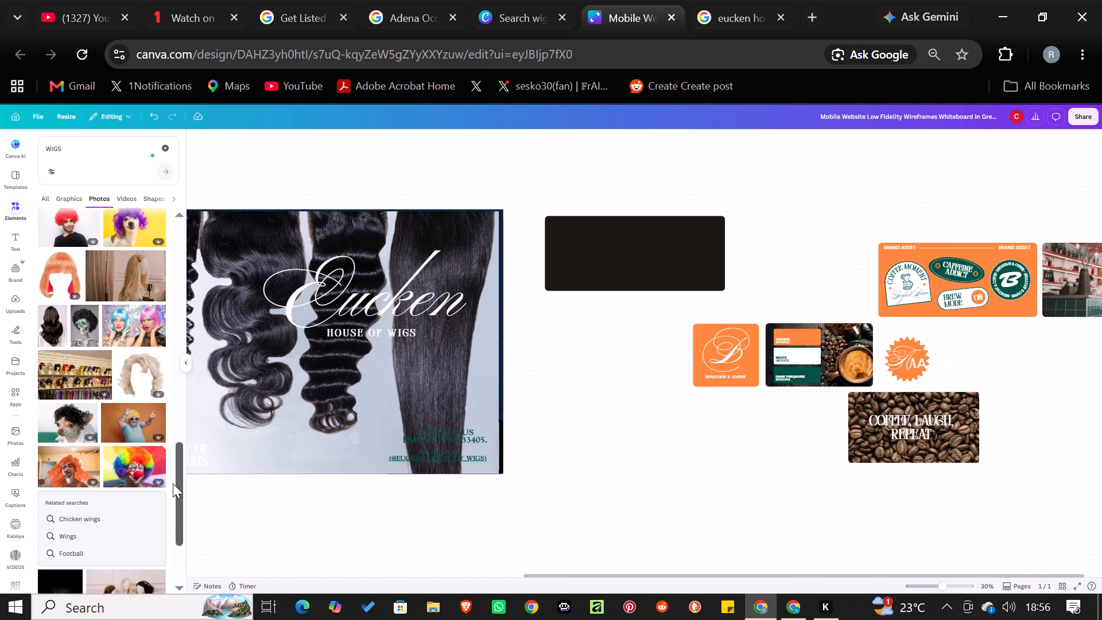
{"action": "left_click_drag", "start_coordinate": [173, 483], "coordinate": [166, 525]}
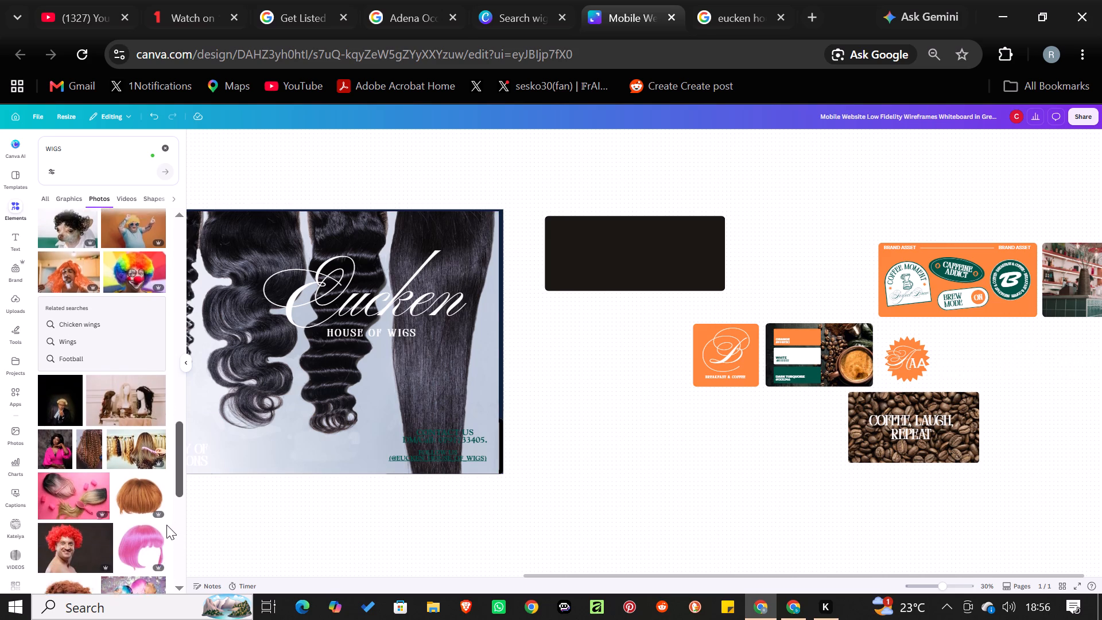
{"action": "left_click_drag", "start_coordinate": [166, 525], "coordinate": [159, 549]}
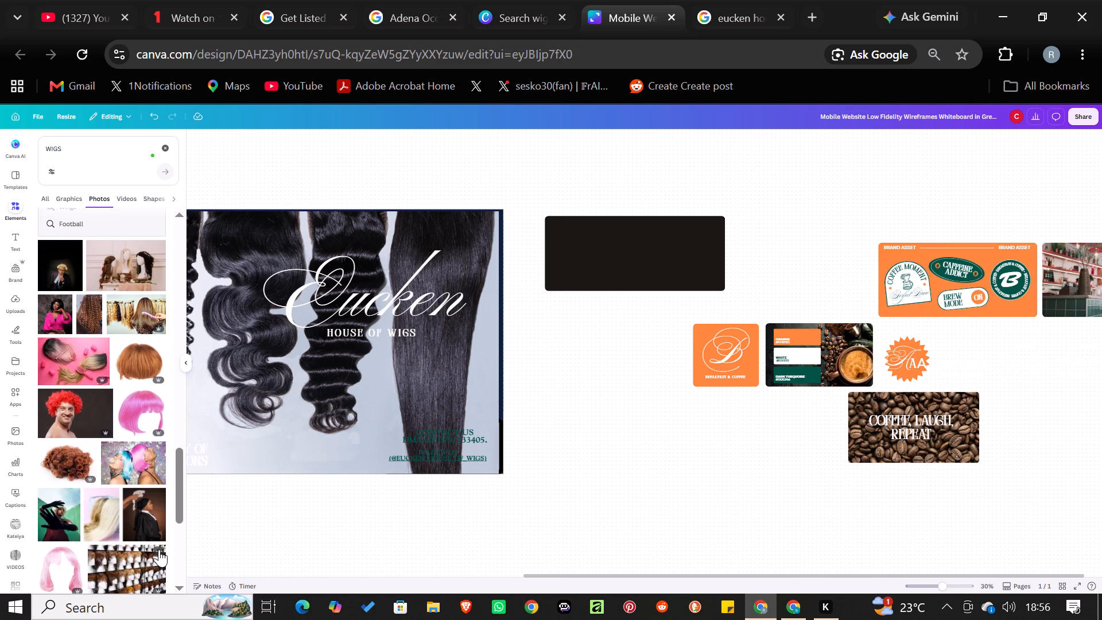
{"action": "left_click_drag", "start_coordinate": [176, 501], "coordinate": [170, 543]}
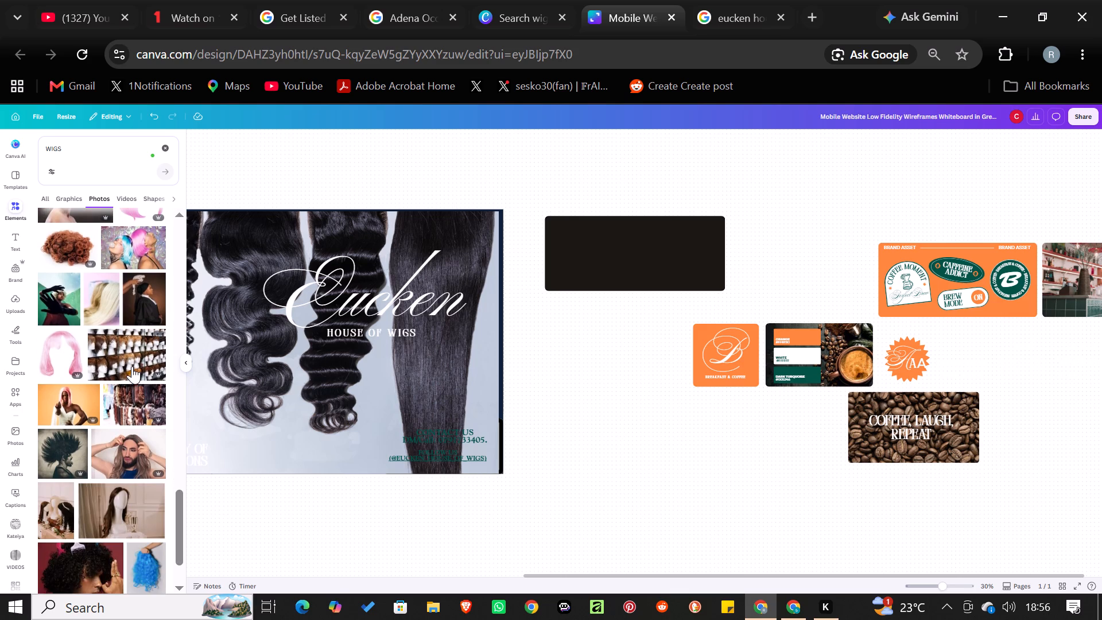
{"action": "left_click_drag", "start_coordinate": [132, 366], "coordinate": [347, 312]}
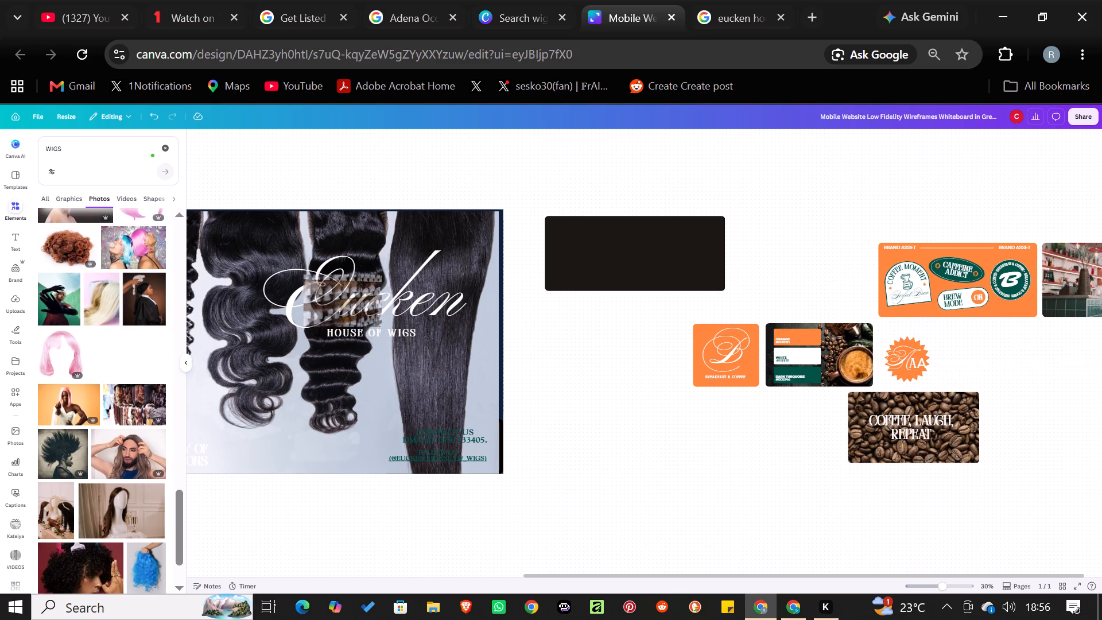
{"action": "left_click_drag", "start_coordinate": [347, 312], "coordinate": [477, 254]}
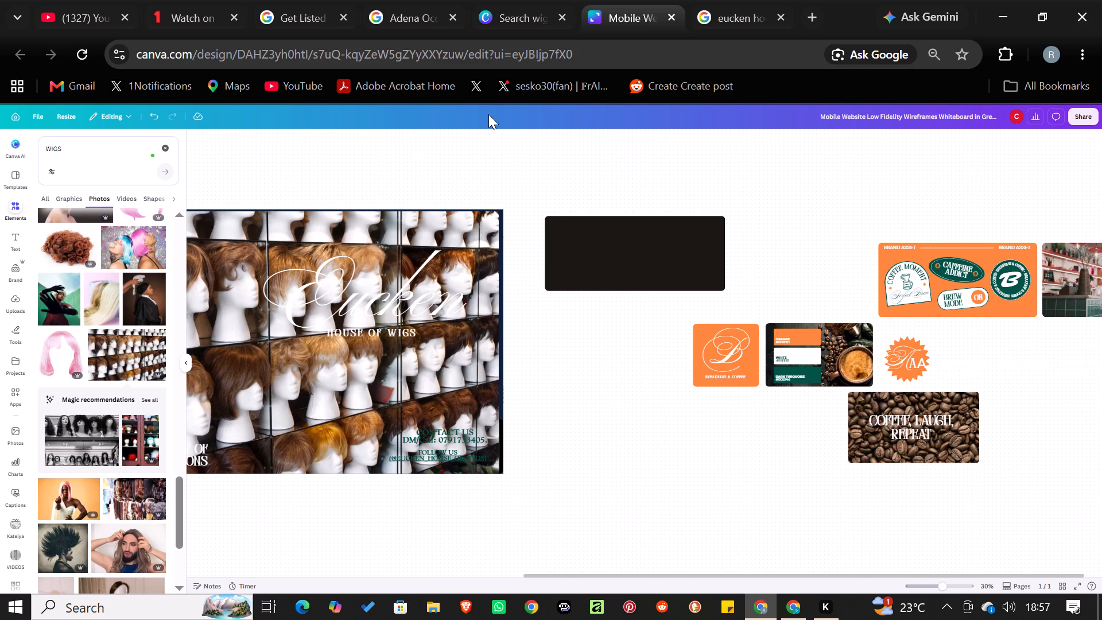
{"action": "left_click", "coordinate": [488, 114]}
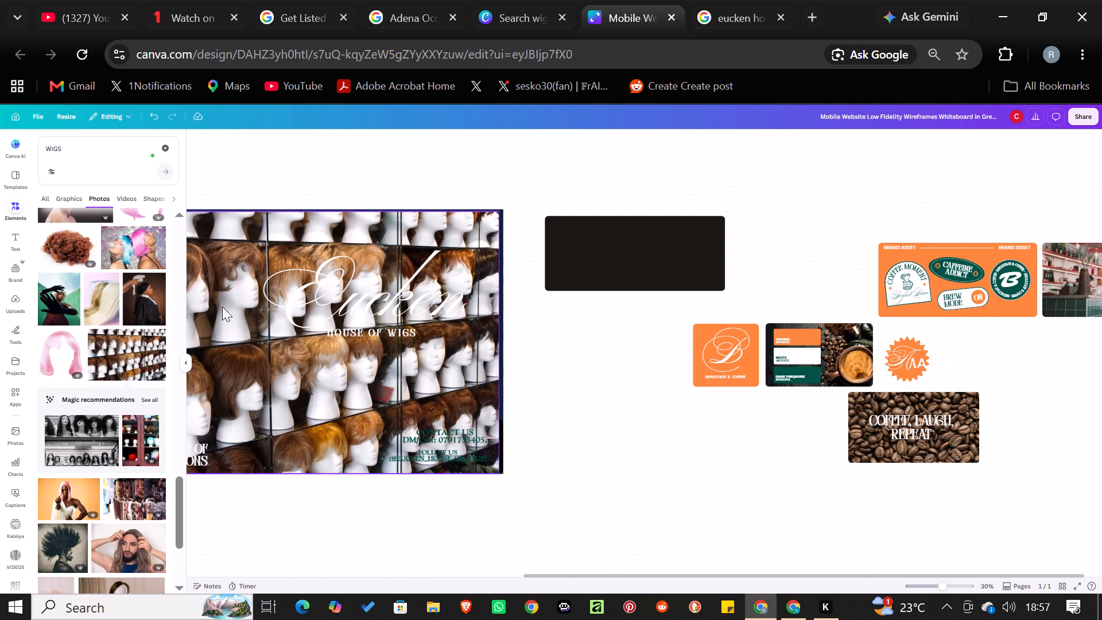
Extend the mannequin-heads photo's right and top edges until it fully covers the navy banner background.
{"action": "left_click", "coordinate": [185, 362]}
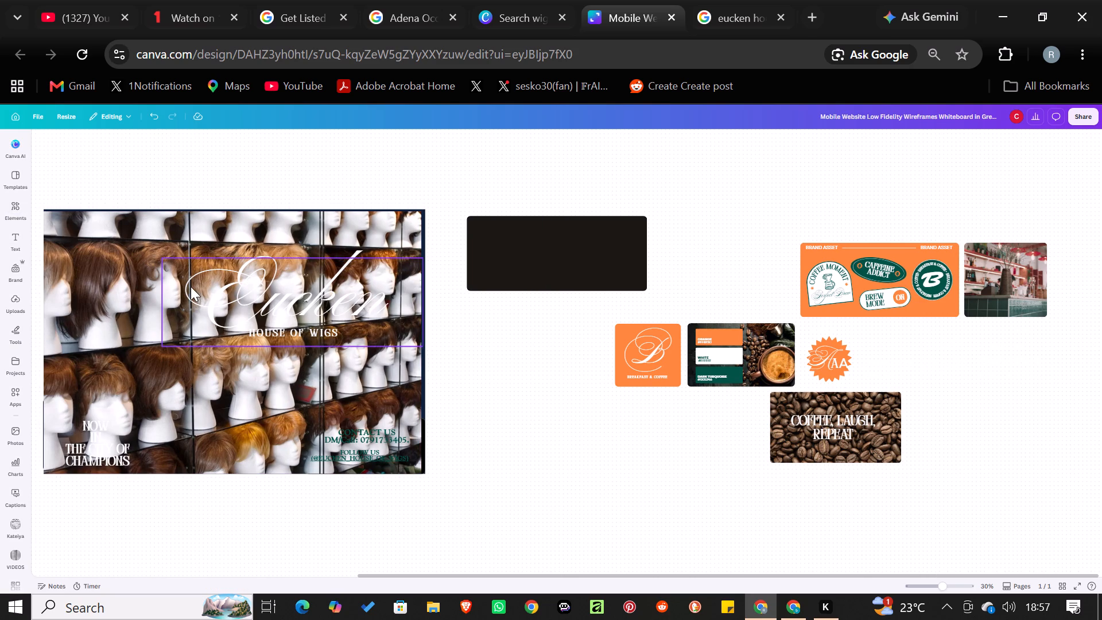
{"action": "left_click", "coordinate": [125, 258]}
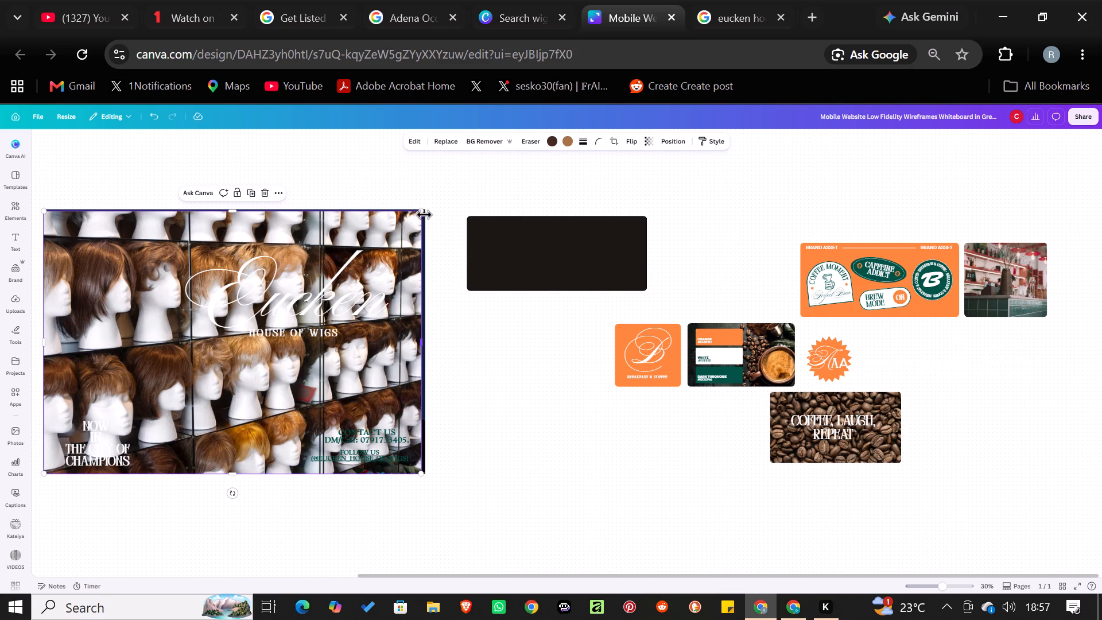
{"action": "left_click", "coordinate": [420, 342]}
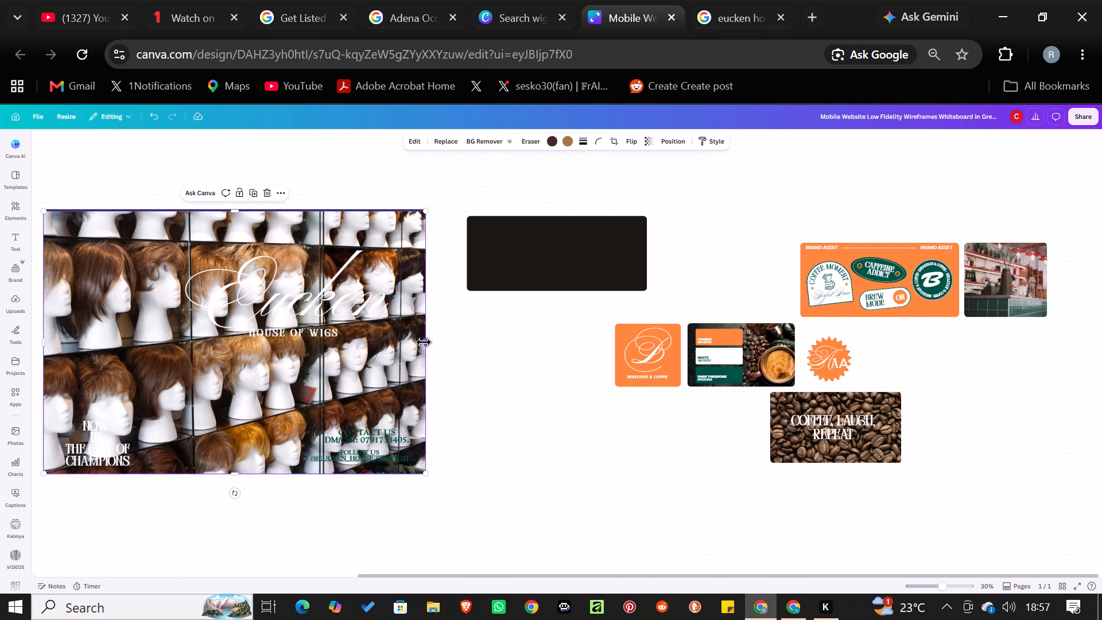
{"action": "left_click", "coordinate": [236, 210]}
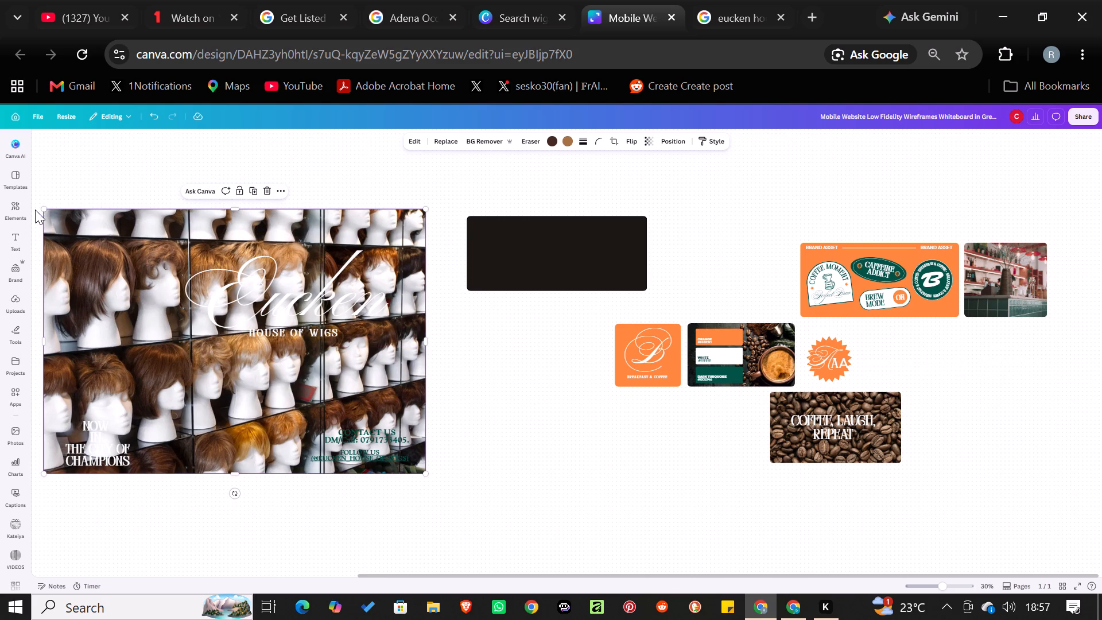
Send the mannequin-heads photo to the back, and bring it forward one level so it sits just above the navy background.
{"action": "left_click", "coordinate": [672, 139]}
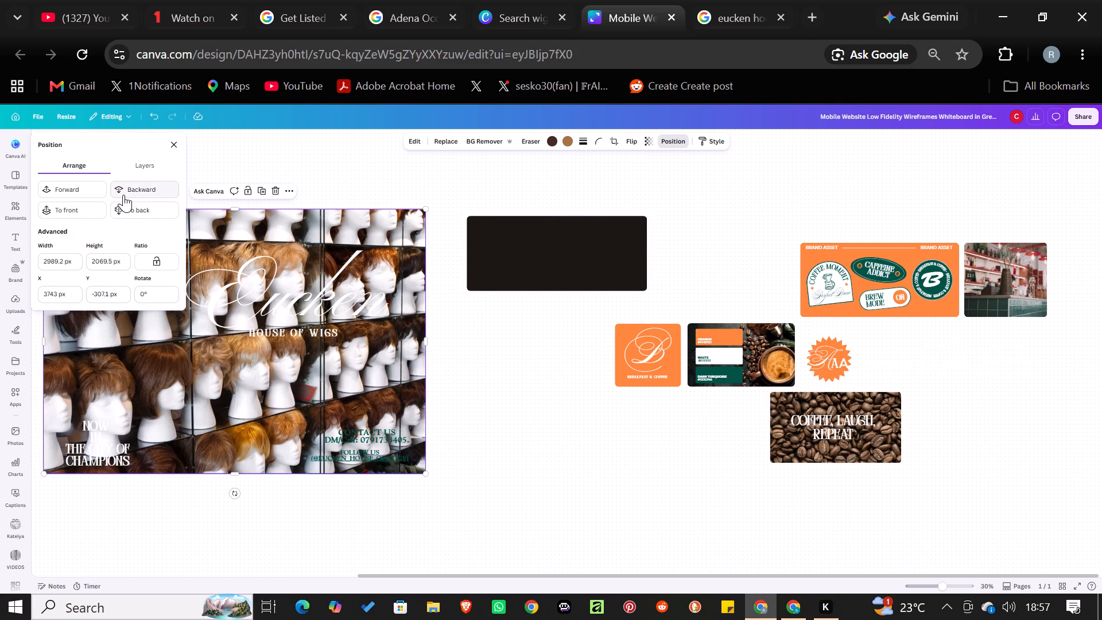
{"action": "left_click", "coordinate": [124, 207]}
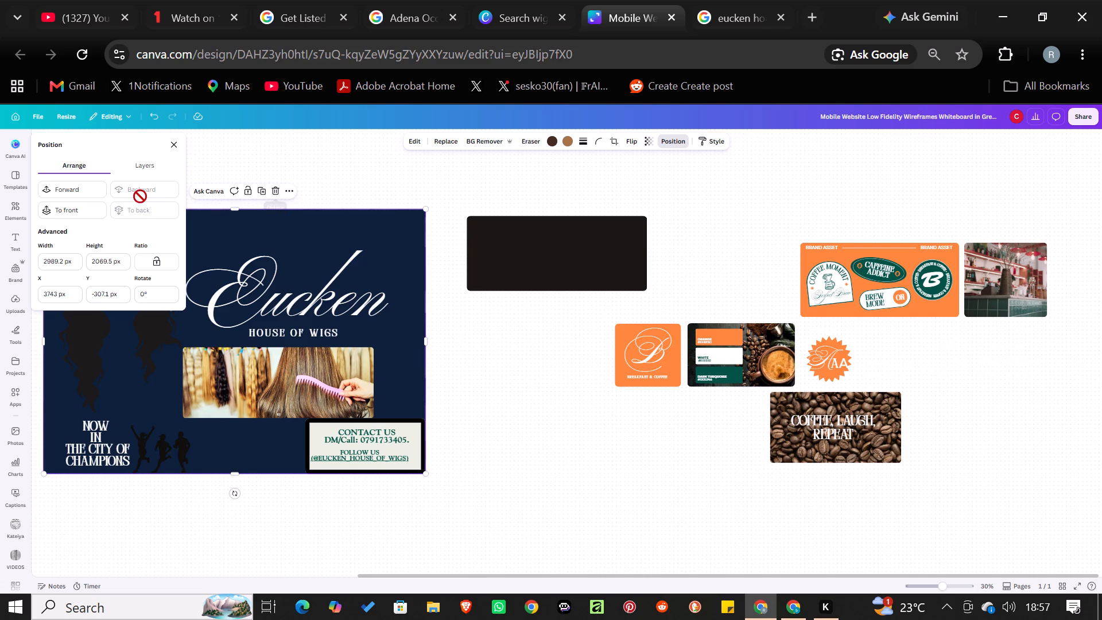
{"action": "left_click", "coordinate": [75, 188]}
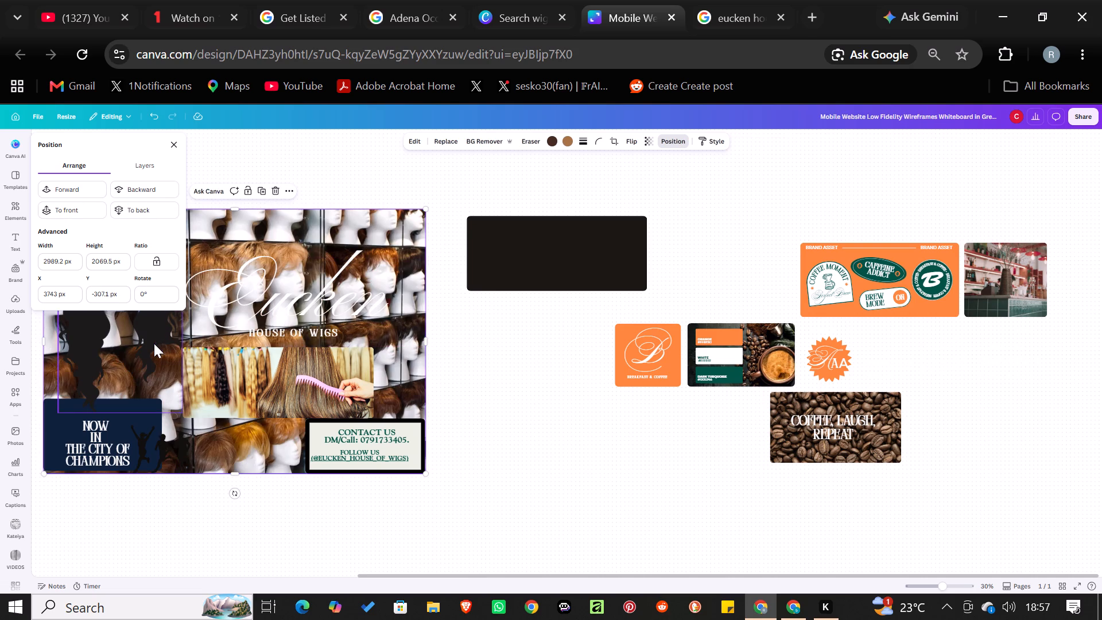
{"action": "left_click", "coordinate": [146, 344]}
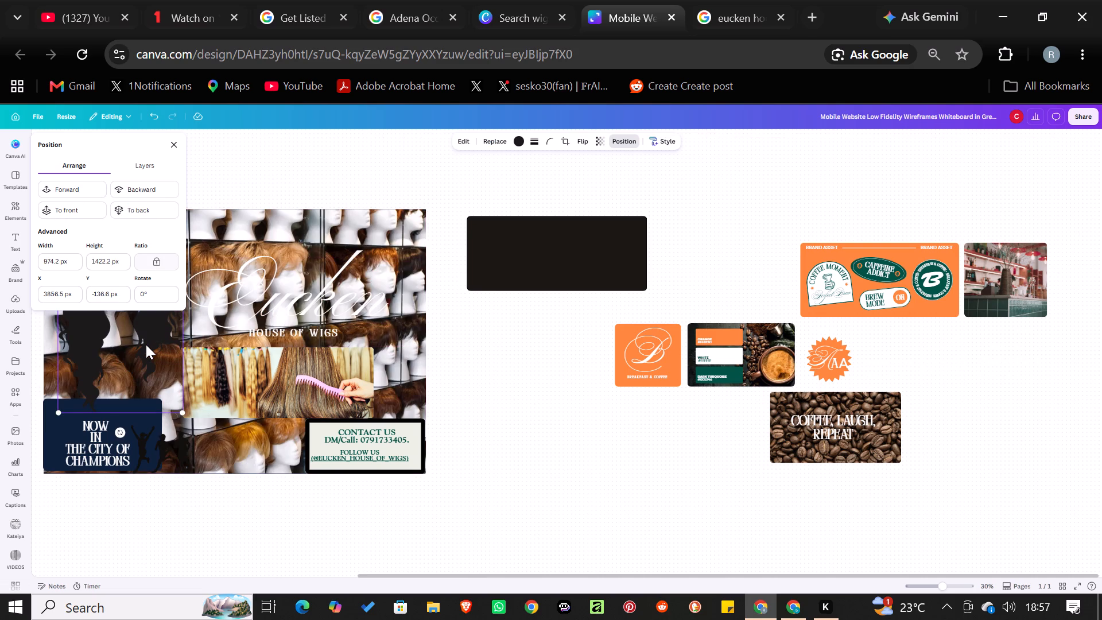
Set the mannequin-heads background photo's transparency to 46.
{"action": "left_click", "coordinate": [300, 225]}
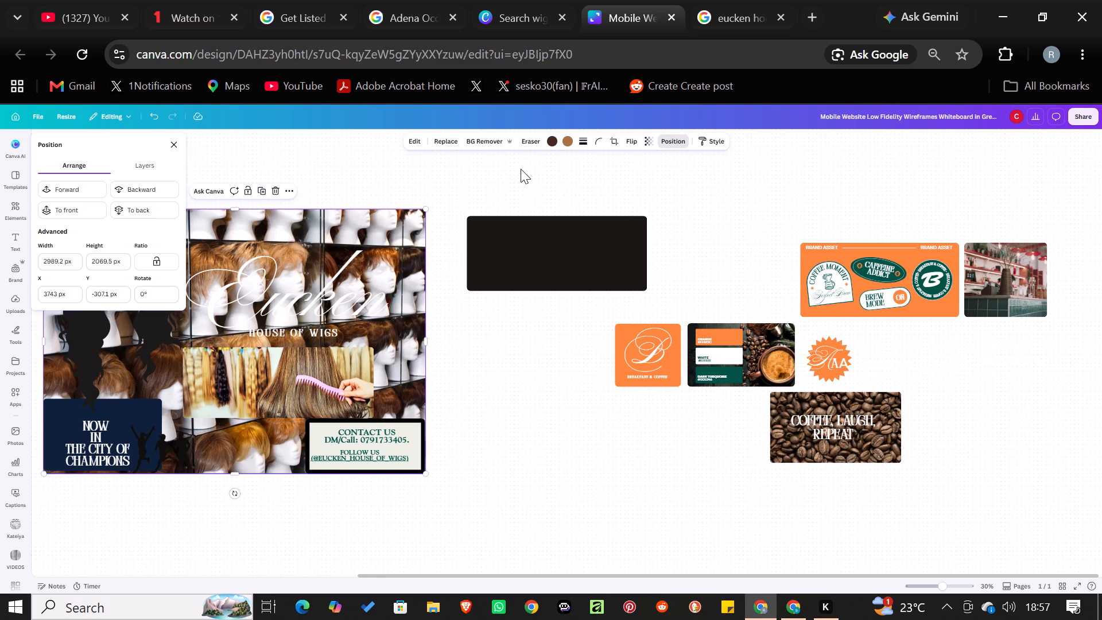
{"action": "left_click", "coordinate": [646, 138]}
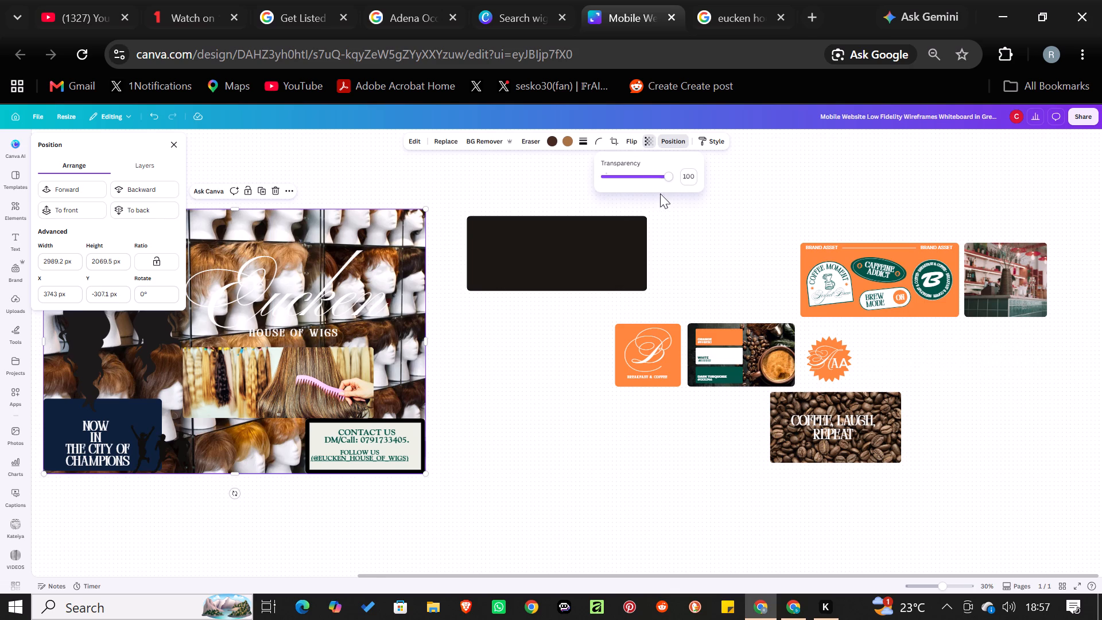
{"action": "left_click_drag", "start_coordinate": [661, 173], "coordinate": [616, 192]}
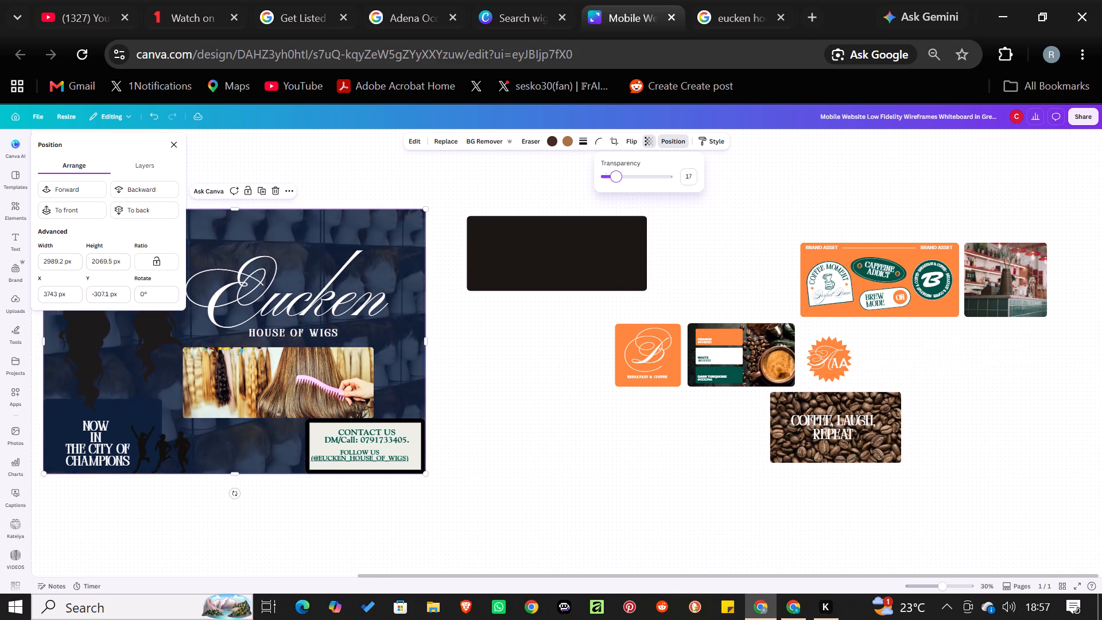
{"action": "left_click_drag", "start_coordinate": [616, 192], "coordinate": [634, 193]}
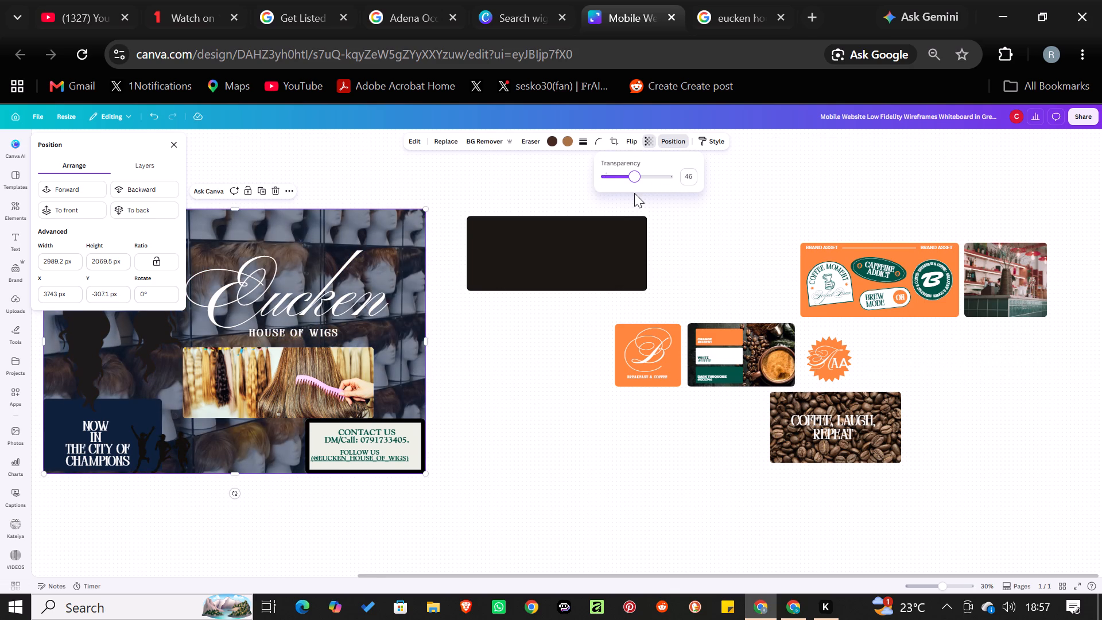
{"action": "left_click", "coordinate": [312, 141]}
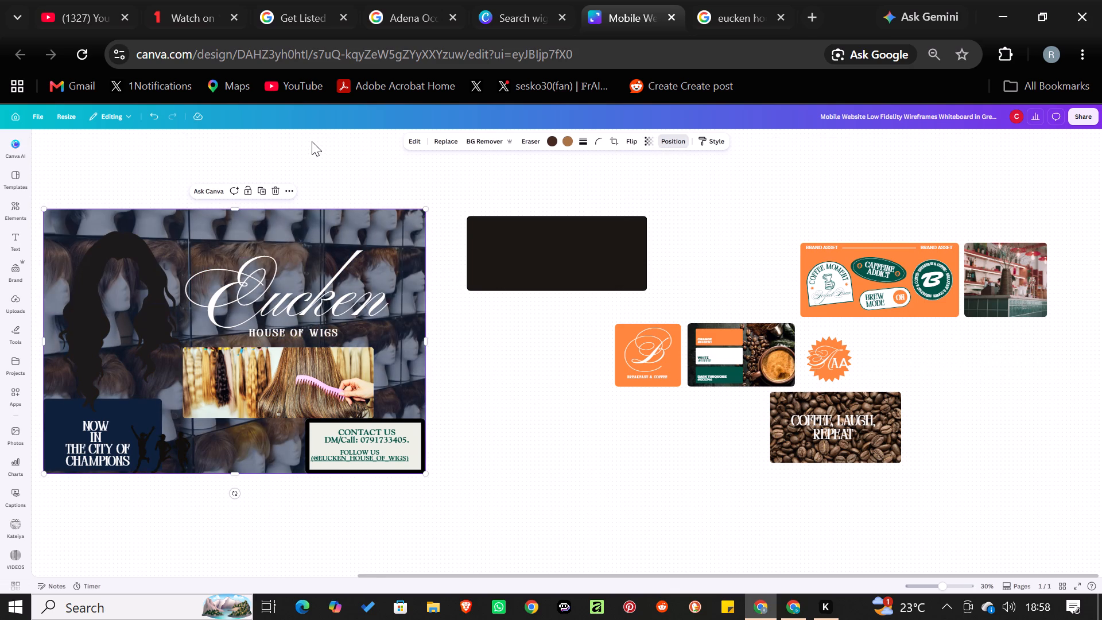
Delete the framed photo of hair being combed below HOUSE OF WIGS, including its frame.
{"action": "left_click", "coordinate": [123, 257]}
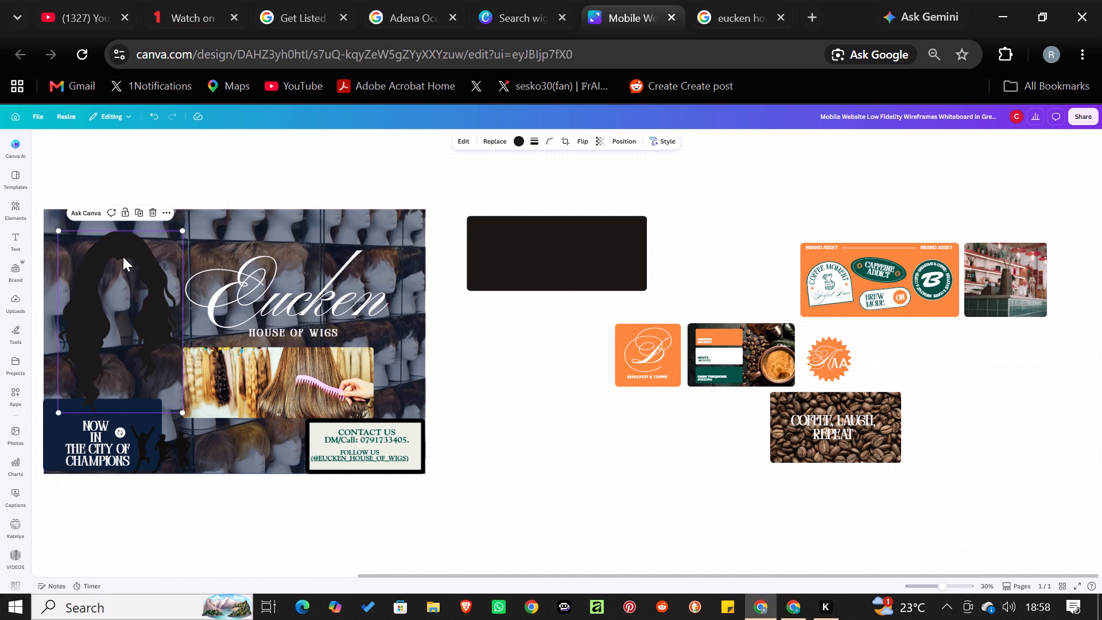
{"action": "left_click", "coordinate": [261, 373]}
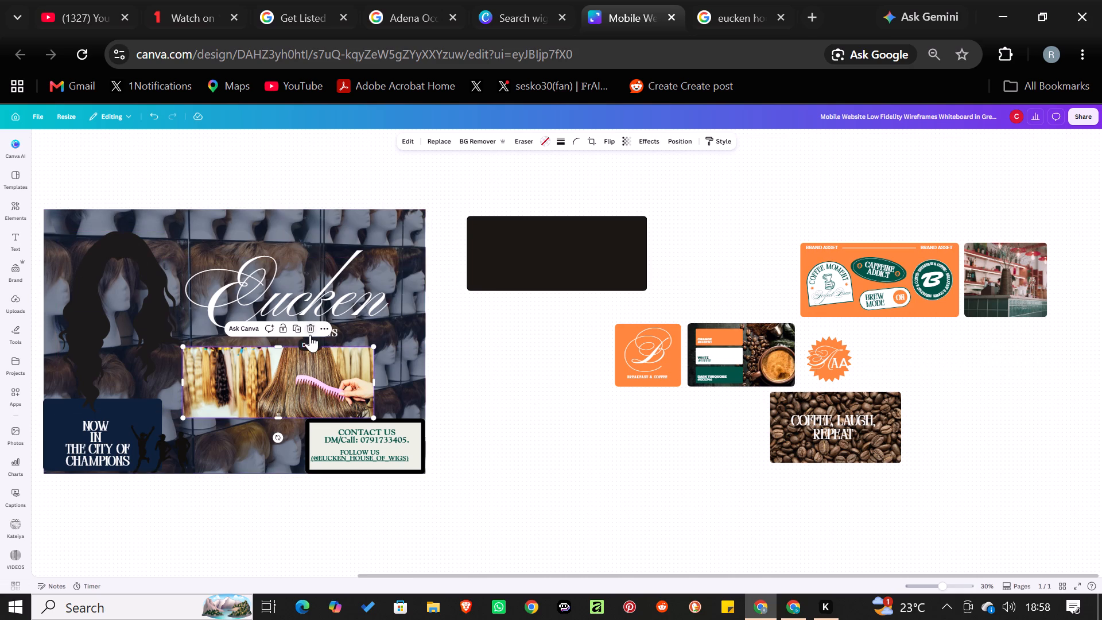
{"action": "left_click", "coordinate": [310, 332]}
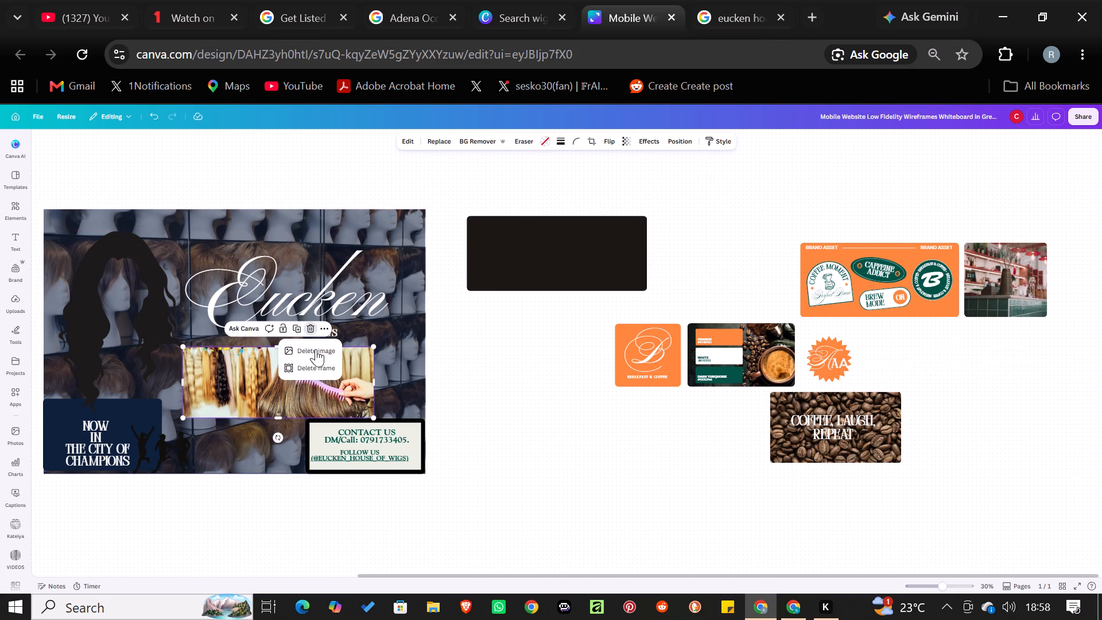
{"action": "left_click", "coordinate": [312, 367]}
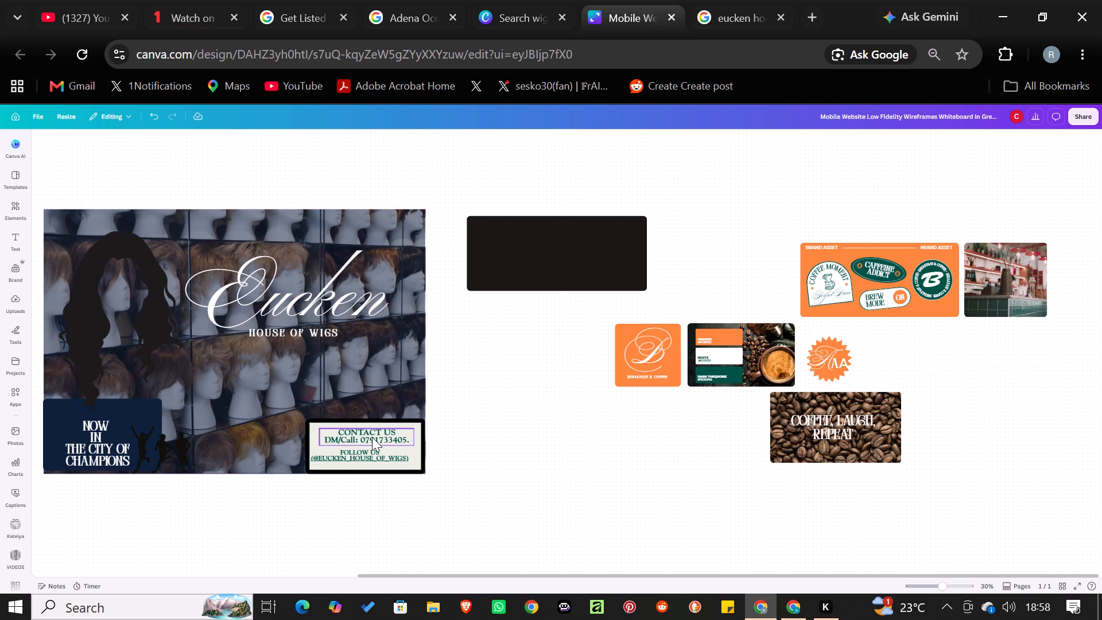
Move the wig silhouette behind the Eucken lettering and shrink it proportionally so it fits inside the banner.
{"action": "left_click", "coordinate": [161, 342]}
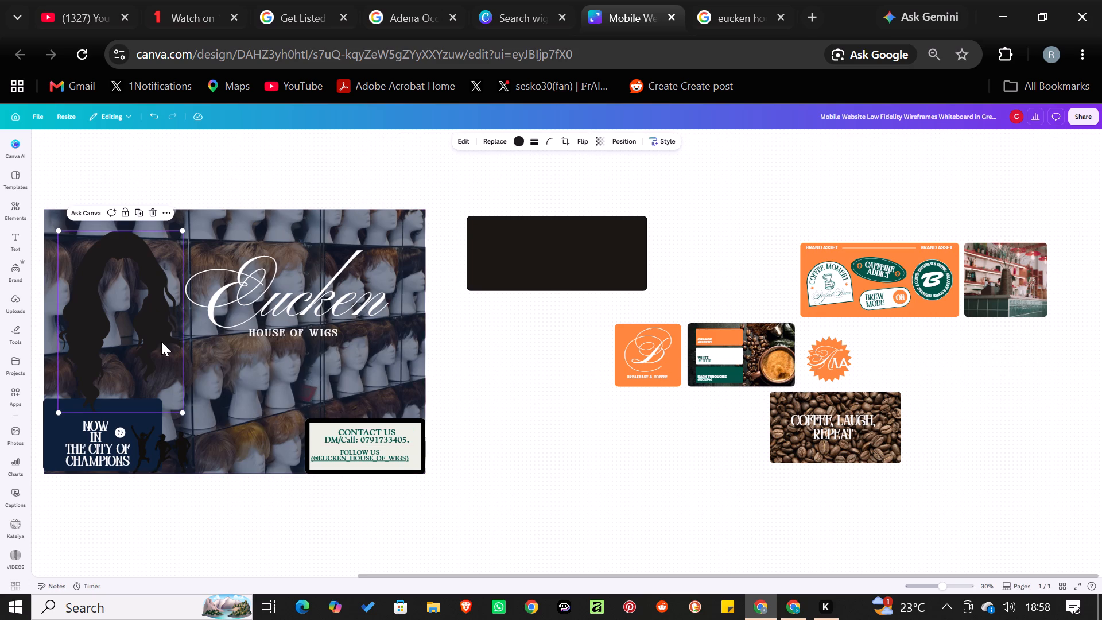
{"action": "left_click_drag", "start_coordinate": [161, 342], "coordinate": [335, 383]}
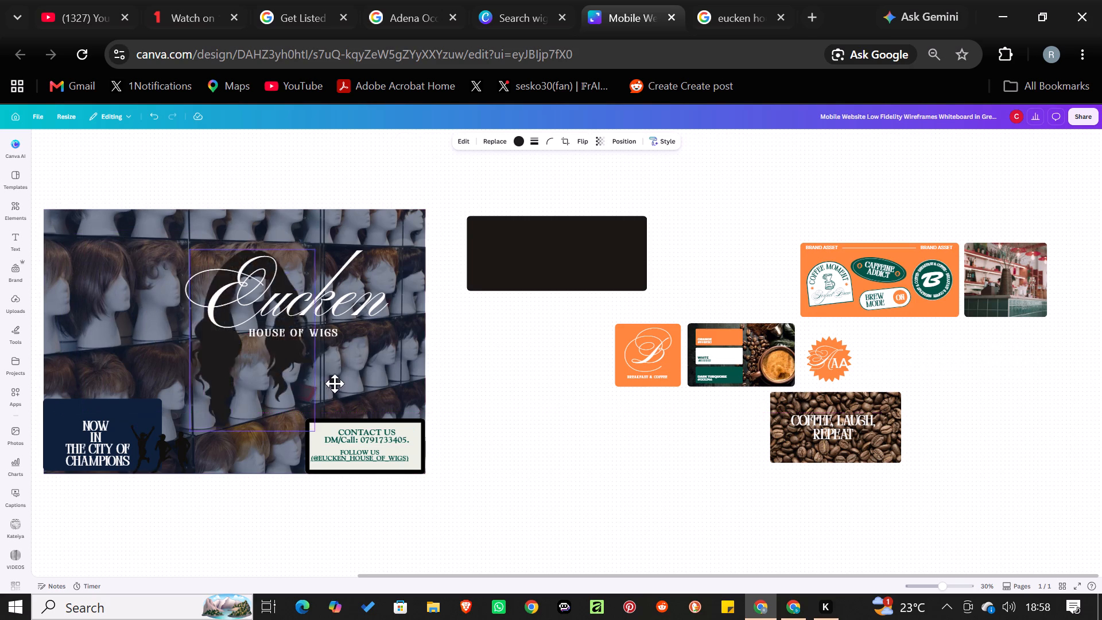
{"action": "left_click_drag", "start_coordinate": [335, 383], "coordinate": [374, 282]}
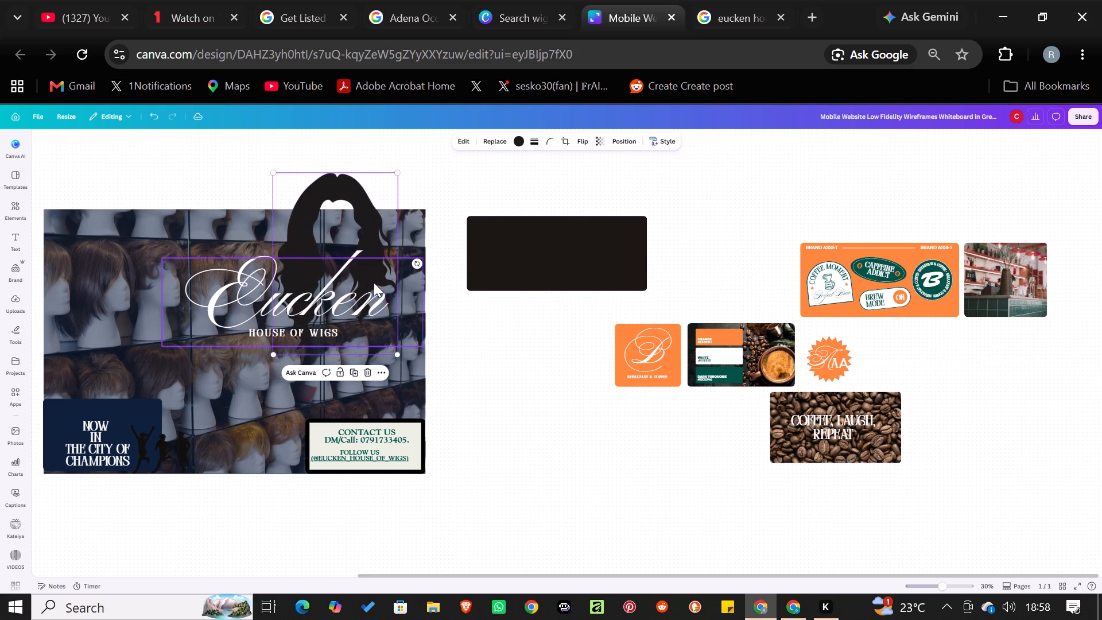
{"action": "left_click_drag", "start_coordinate": [393, 176], "coordinate": [388, 181]}
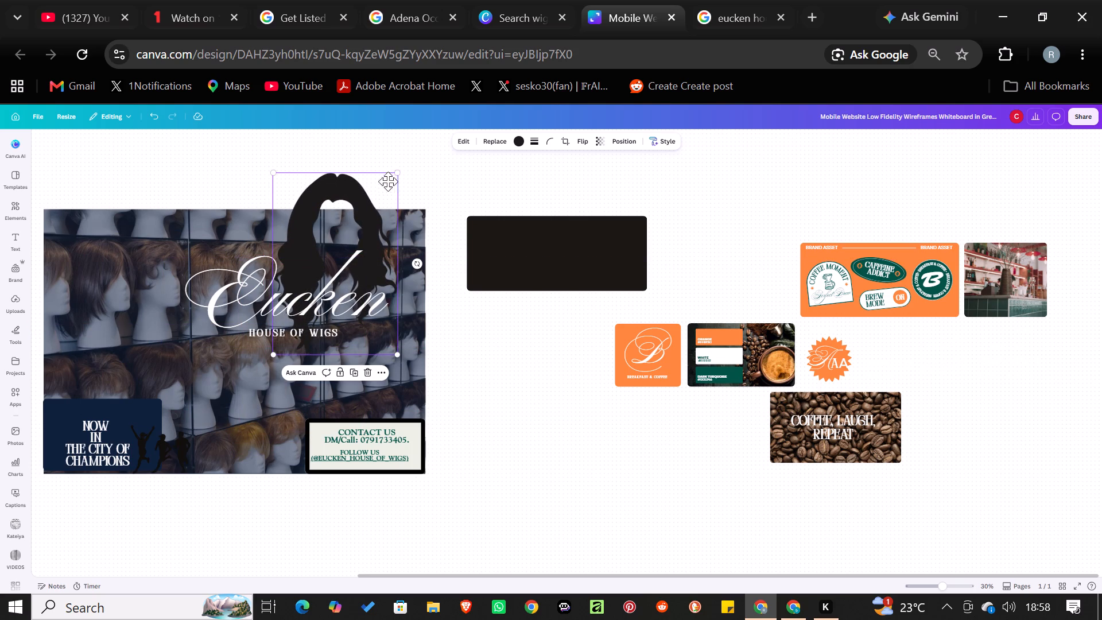
{"action": "left_click_drag", "start_coordinate": [388, 181], "coordinate": [377, 194]}
{"action": "left_click", "coordinate": [383, 185]}
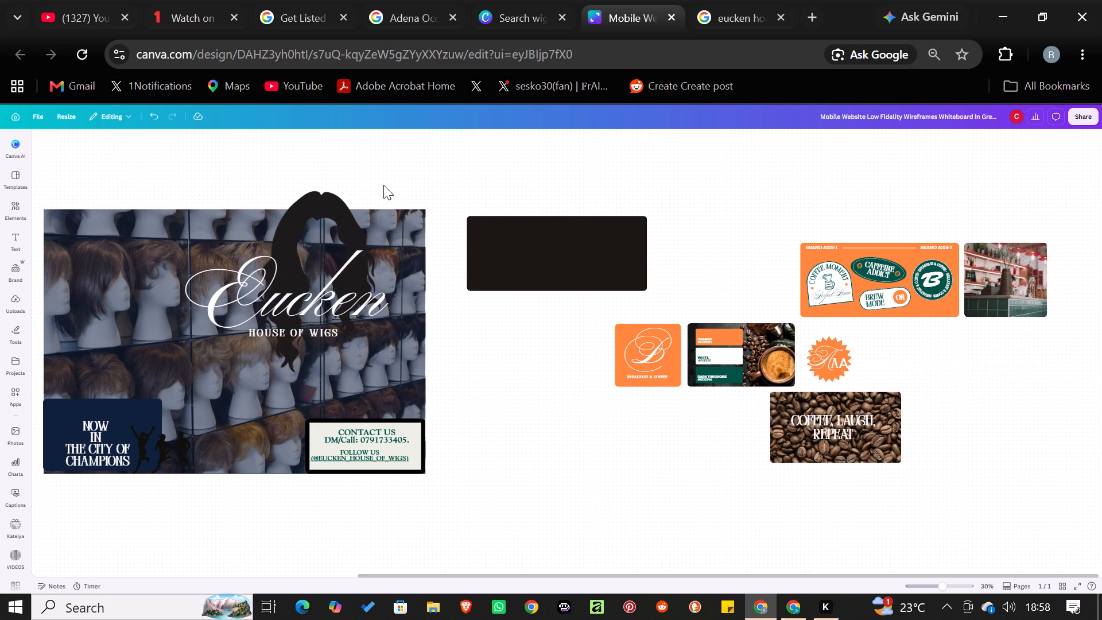
{"action": "left_click", "coordinate": [377, 194]}
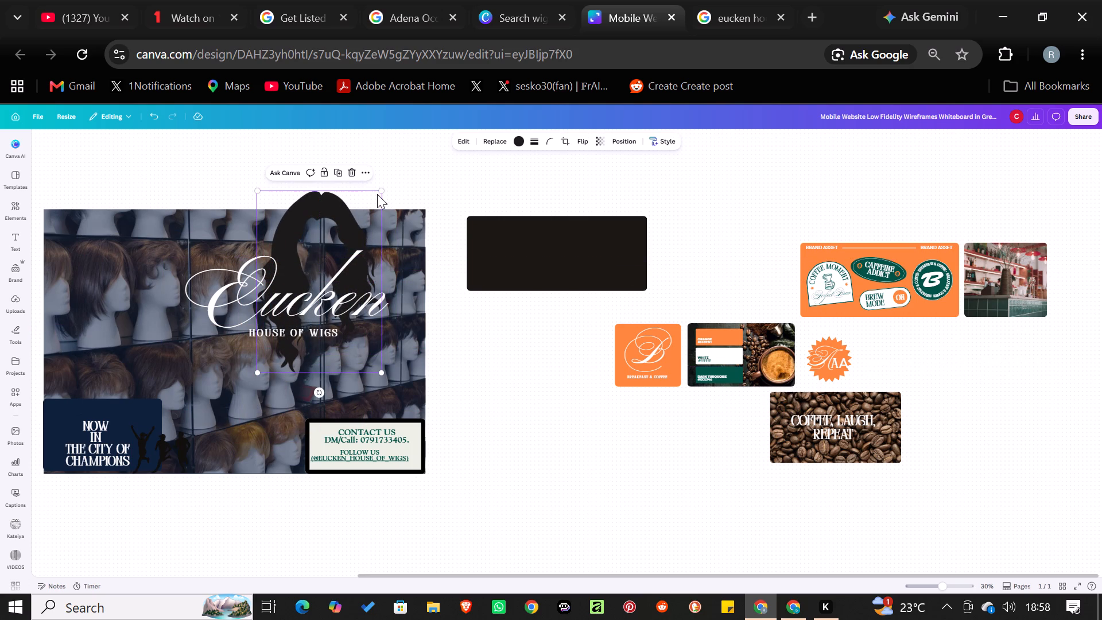
{"action": "left_click_drag", "start_coordinate": [383, 188], "coordinate": [350, 231]}
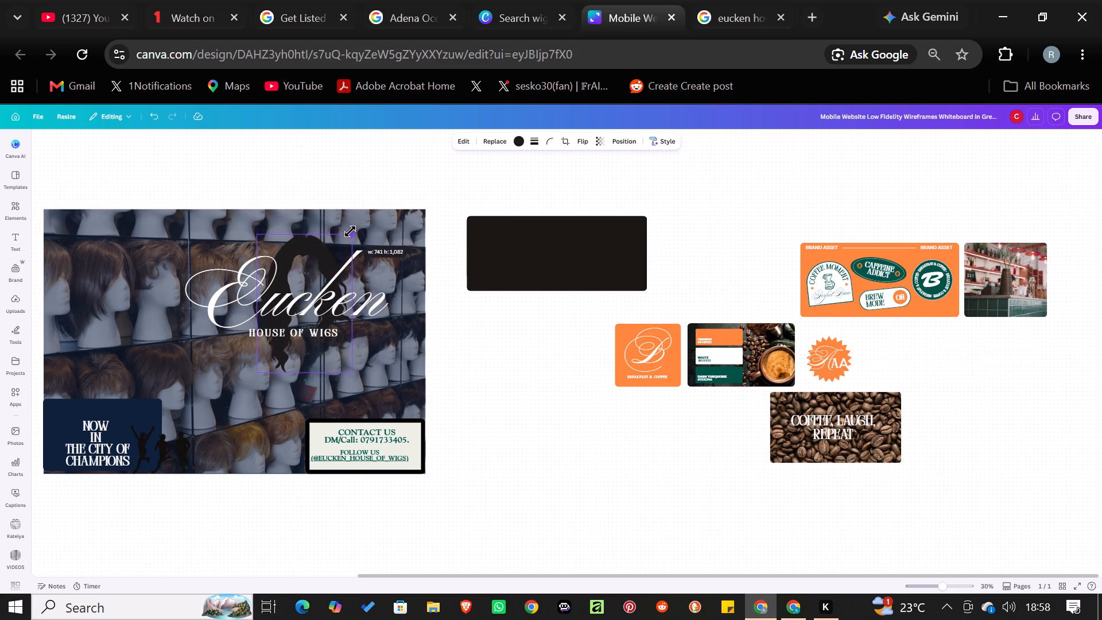
{"action": "left_click_drag", "start_coordinate": [350, 231], "coordinate": [345, 242]}
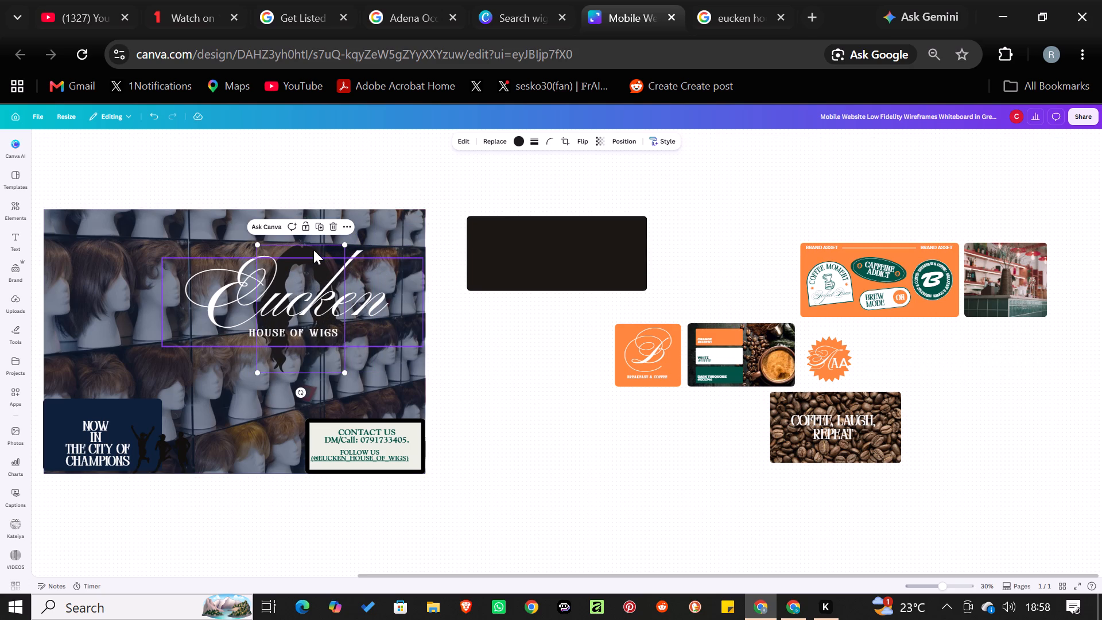
{"action": "left_click_drag", "start_coordinate": [312, 245], "coordinate": [313, 227]}
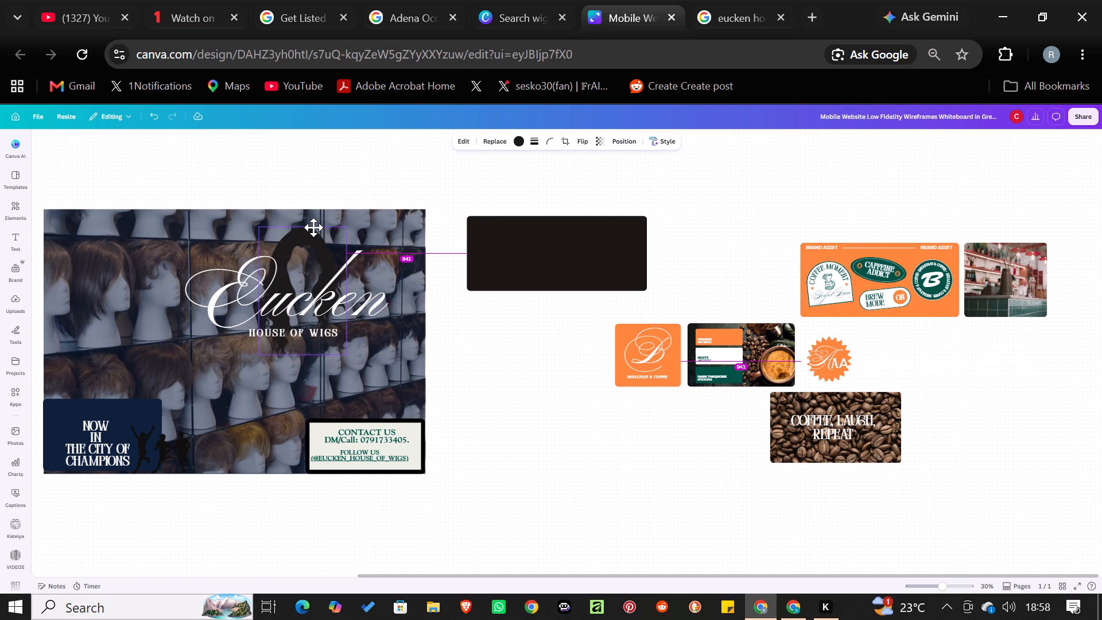
{"action": "left_click_drag", "start_coordinate": [313, 227], "coordinate": [312, 226]}
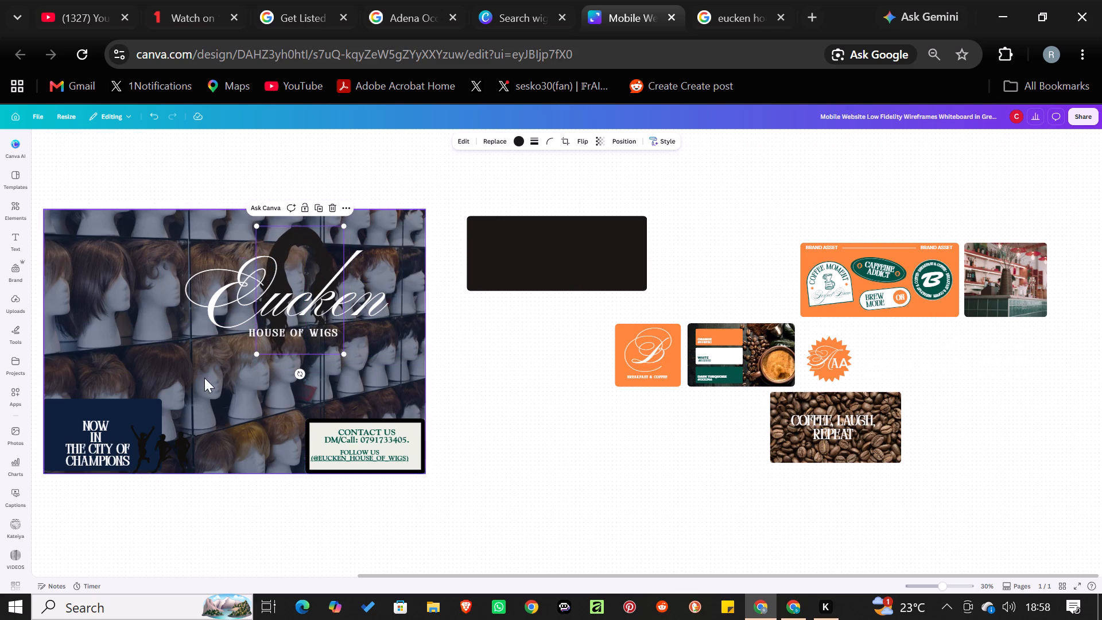
Lower the top edge of the navy CITY OF CHAMPIONS box and widen it to the right to span all the runners.
{"action": "left_click", "coordinate": [107, 405]}
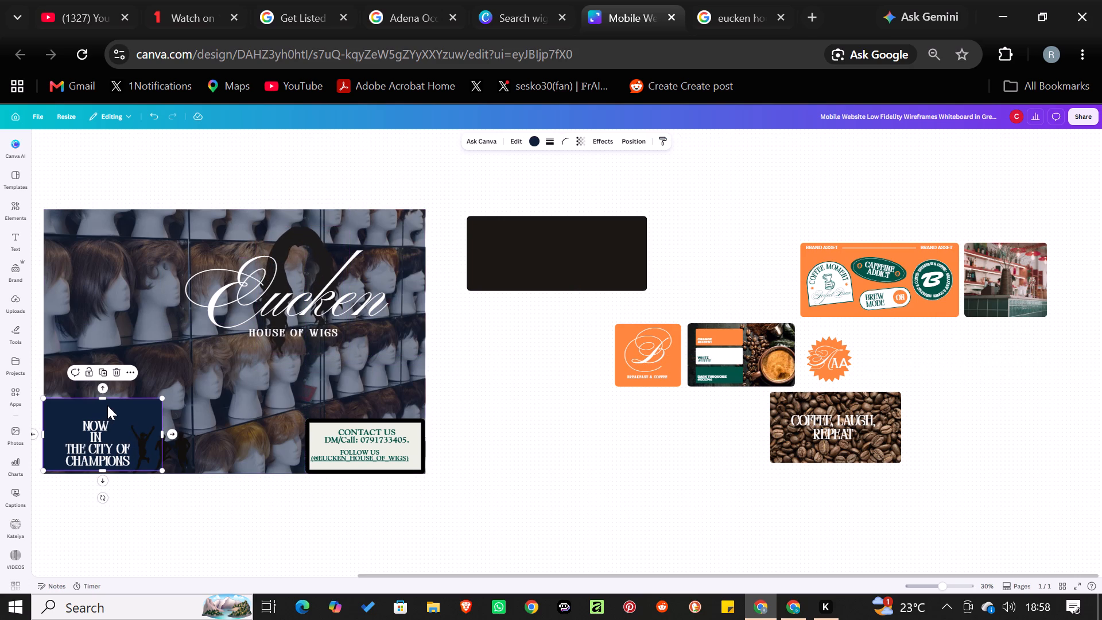
{"action": "left_click_drag", "start_coordinate": [101, 396], "coordinate": [97, 408]}
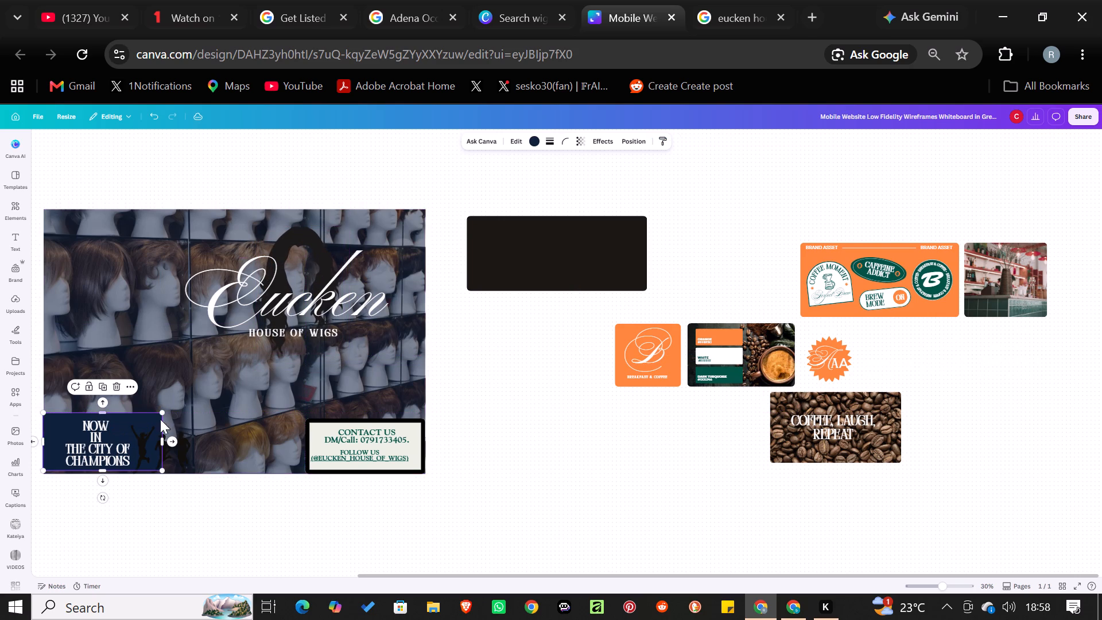
{"action": "left_click_drag", "start_coordinate": [164, 444], "coordinate": [180, 444]}
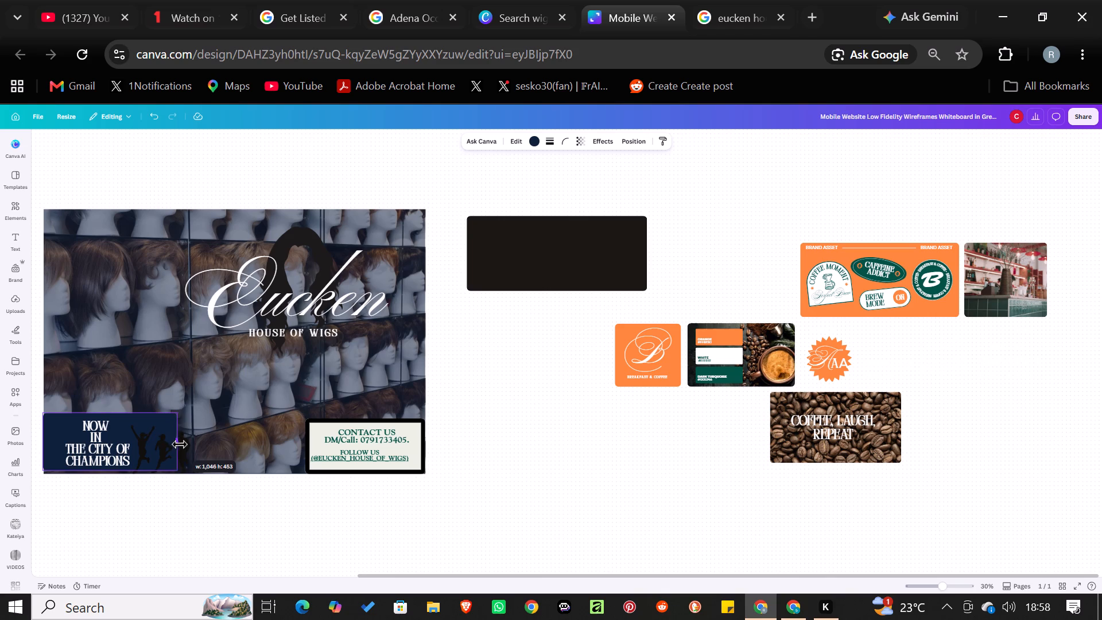
{"action": "left_click_drag", "start_coordinate": [180, 444], "coordinate": [197, 445]}
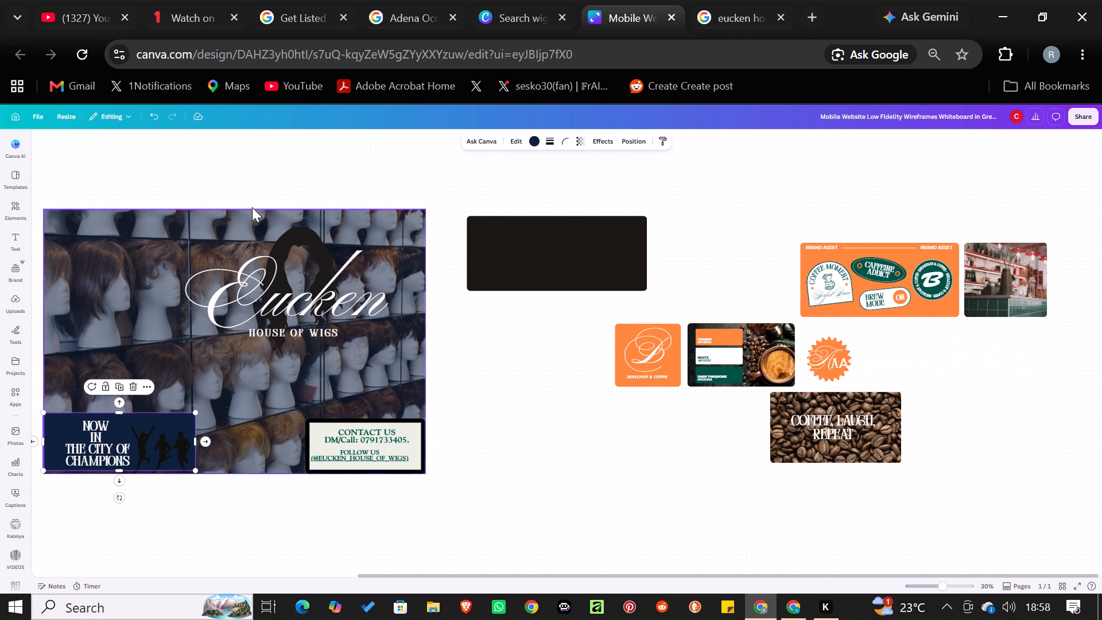
{"action": "left_click", "coordinate": [280, 185]}
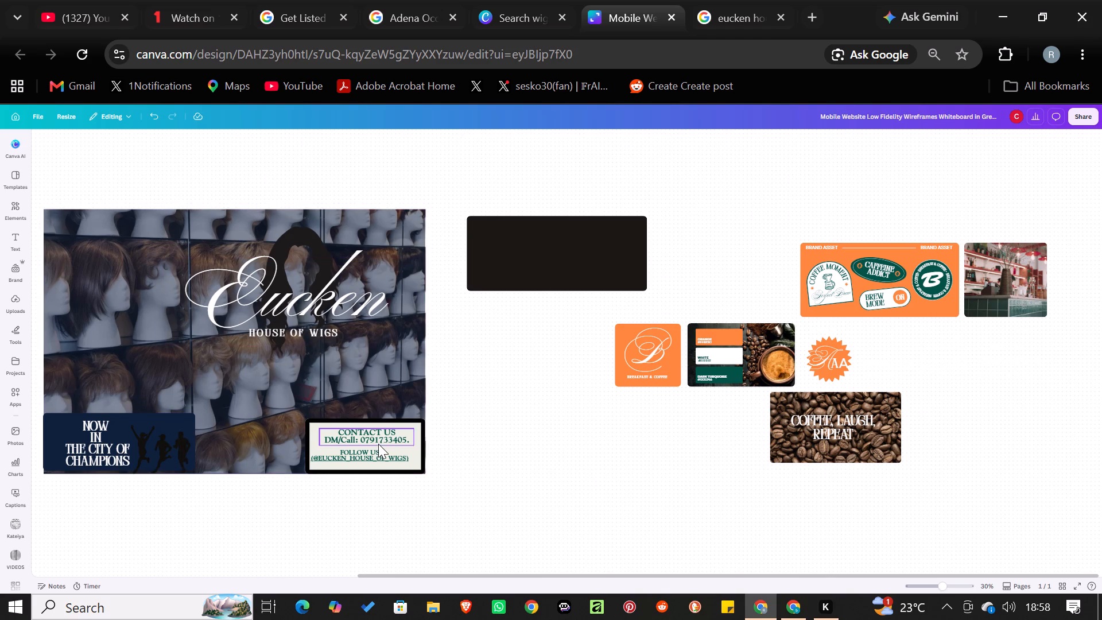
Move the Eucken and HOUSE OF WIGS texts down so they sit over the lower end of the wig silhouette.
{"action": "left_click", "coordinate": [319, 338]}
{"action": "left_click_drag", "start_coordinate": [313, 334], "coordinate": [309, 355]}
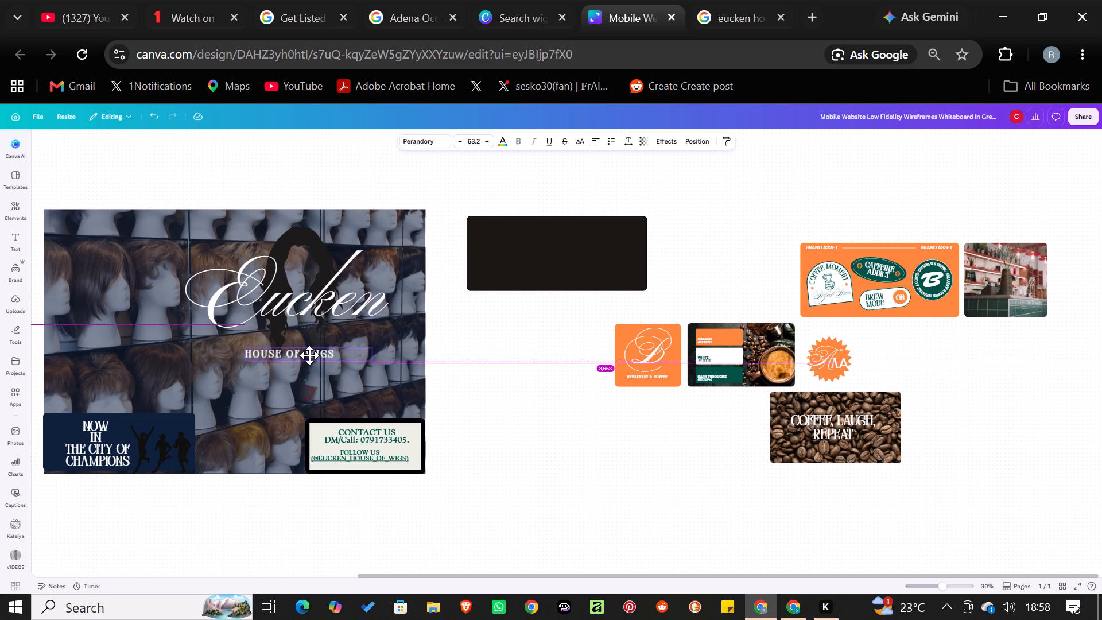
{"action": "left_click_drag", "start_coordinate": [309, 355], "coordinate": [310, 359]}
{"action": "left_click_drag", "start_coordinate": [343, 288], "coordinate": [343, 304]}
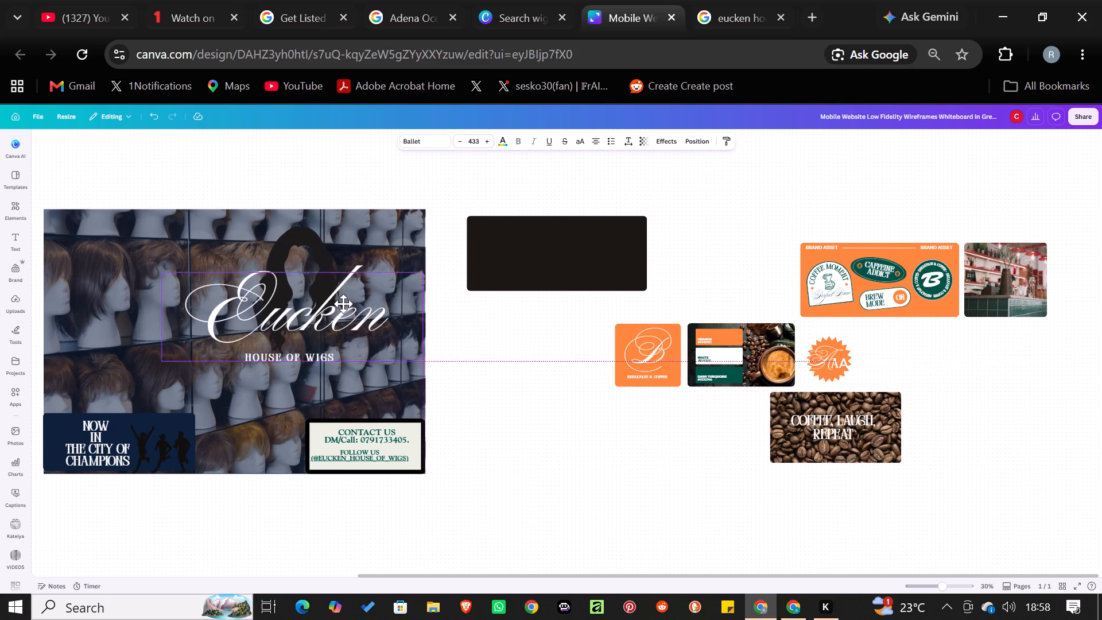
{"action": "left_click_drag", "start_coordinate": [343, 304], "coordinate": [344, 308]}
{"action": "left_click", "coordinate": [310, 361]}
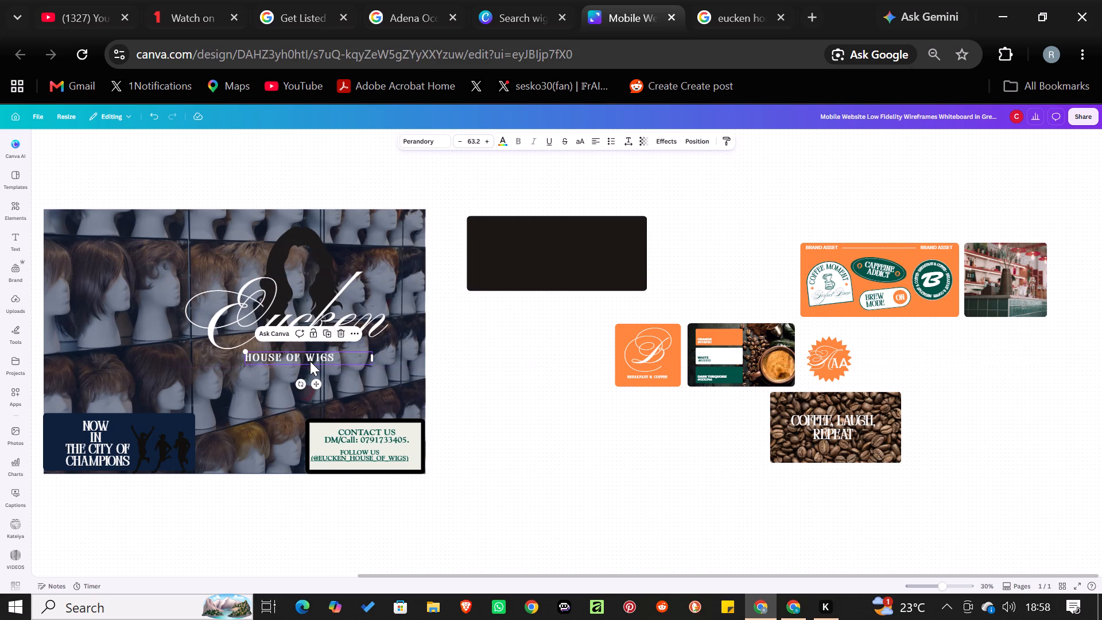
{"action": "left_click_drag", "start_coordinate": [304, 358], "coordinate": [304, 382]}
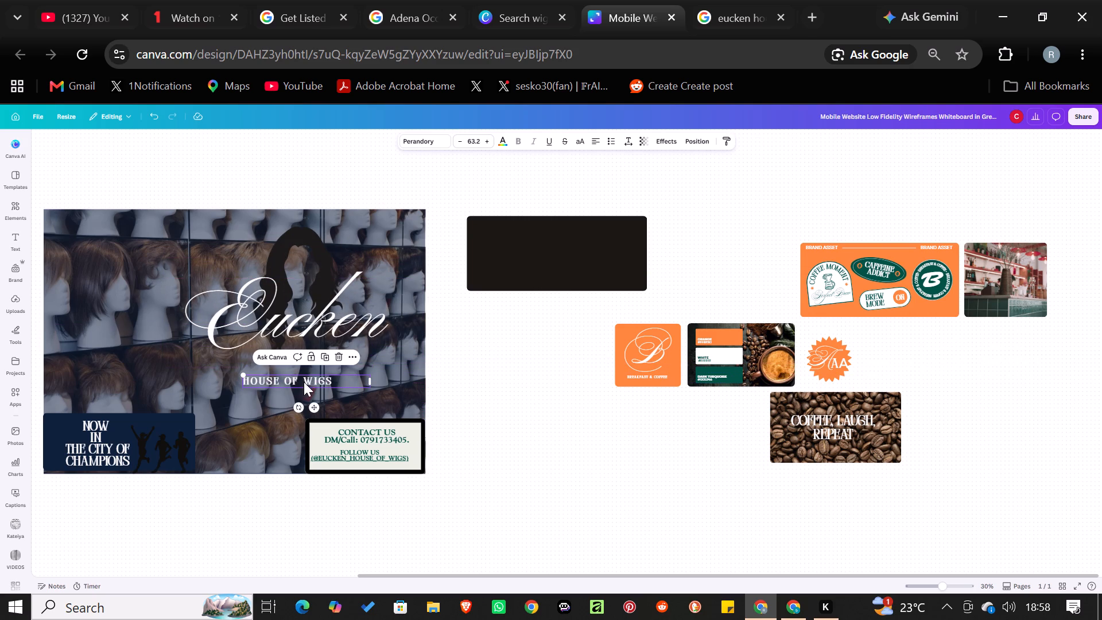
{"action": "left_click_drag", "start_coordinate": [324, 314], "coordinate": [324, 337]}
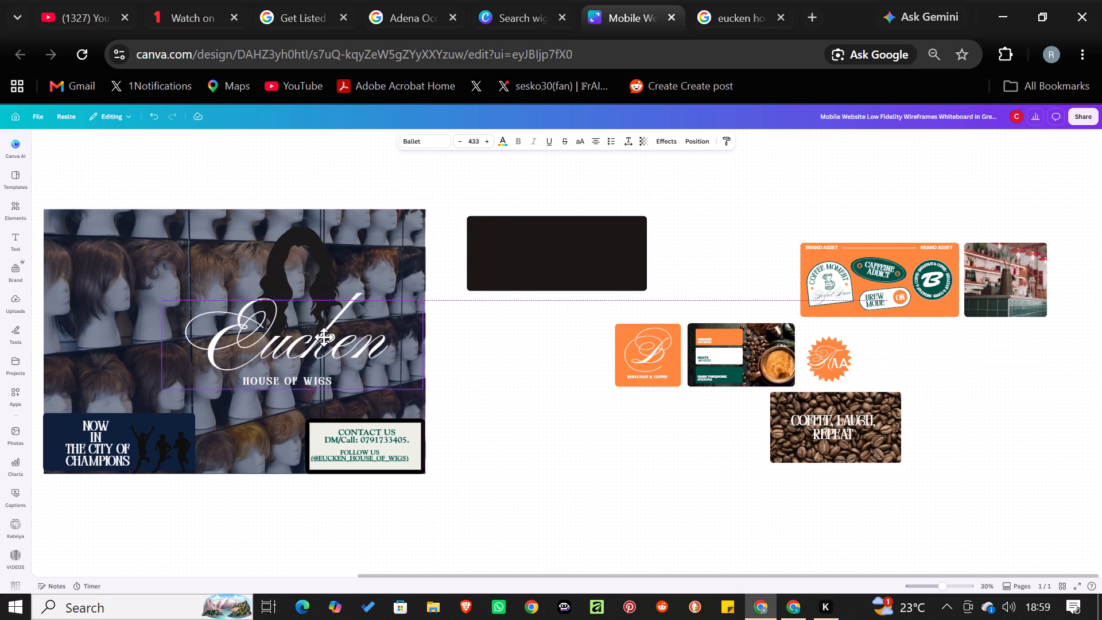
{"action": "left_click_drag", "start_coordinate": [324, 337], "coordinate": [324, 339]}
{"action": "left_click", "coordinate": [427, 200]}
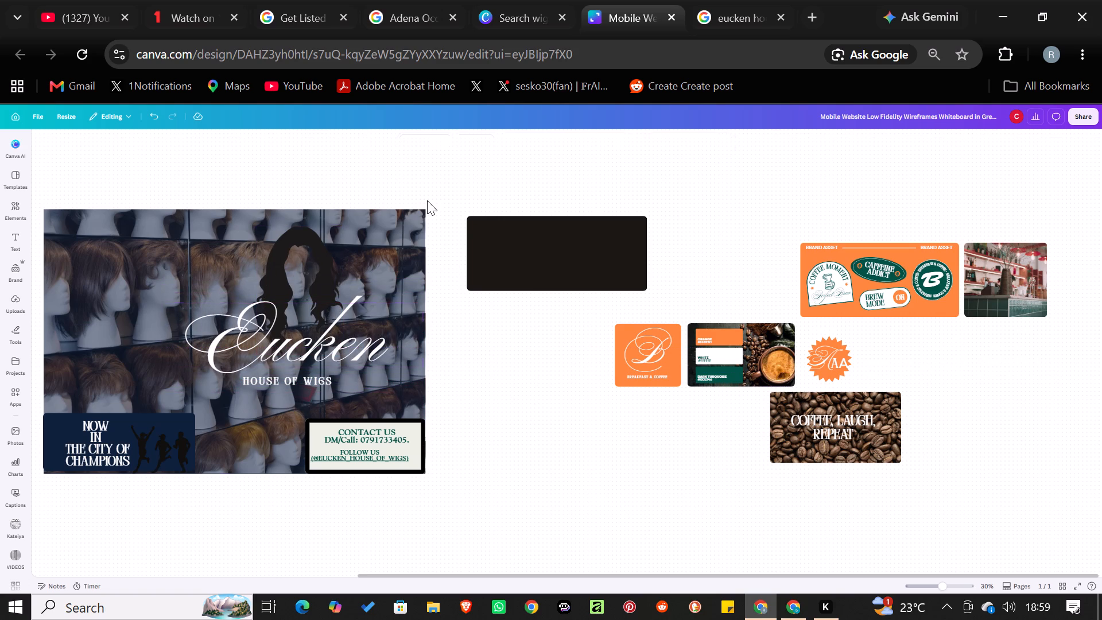
Set the wig silhouette's transparency to 87.
{"action": "left_click", "coordinate": [308, 269]}
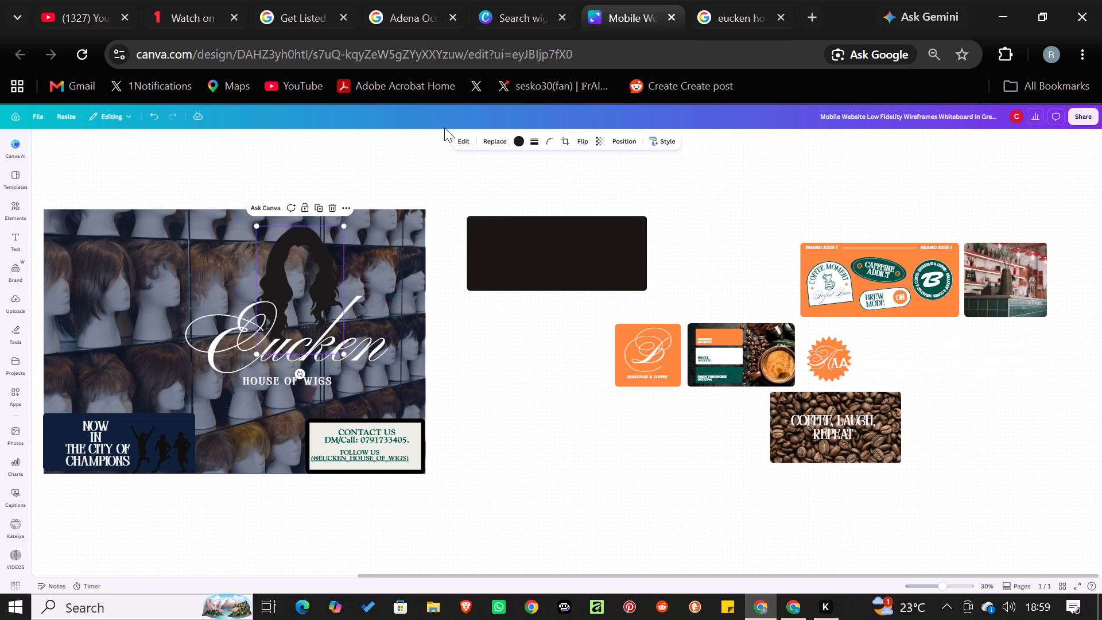
{"action": "left_click", "coordinate": [594, 142]}
{"action": "left_click", "coordinate": [591, 180]}
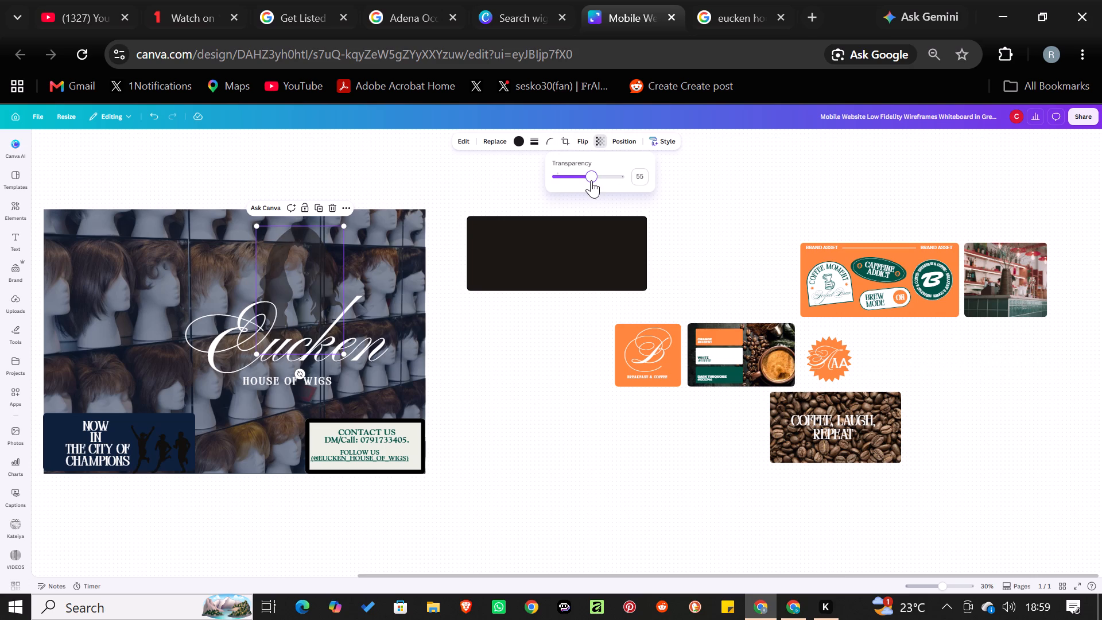
{"action": "left_click", "coordinate": [603, 183]}
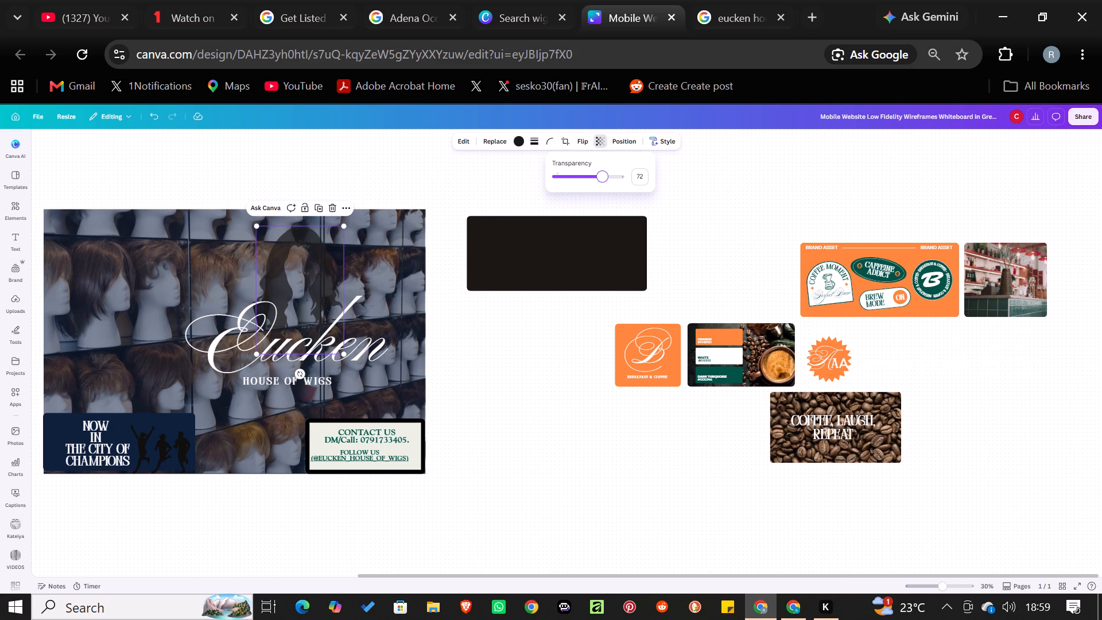
{"action": "left_click", "coordinate": [612, 180]}
{"action": "left_click", "coordinate": [421, 433]}
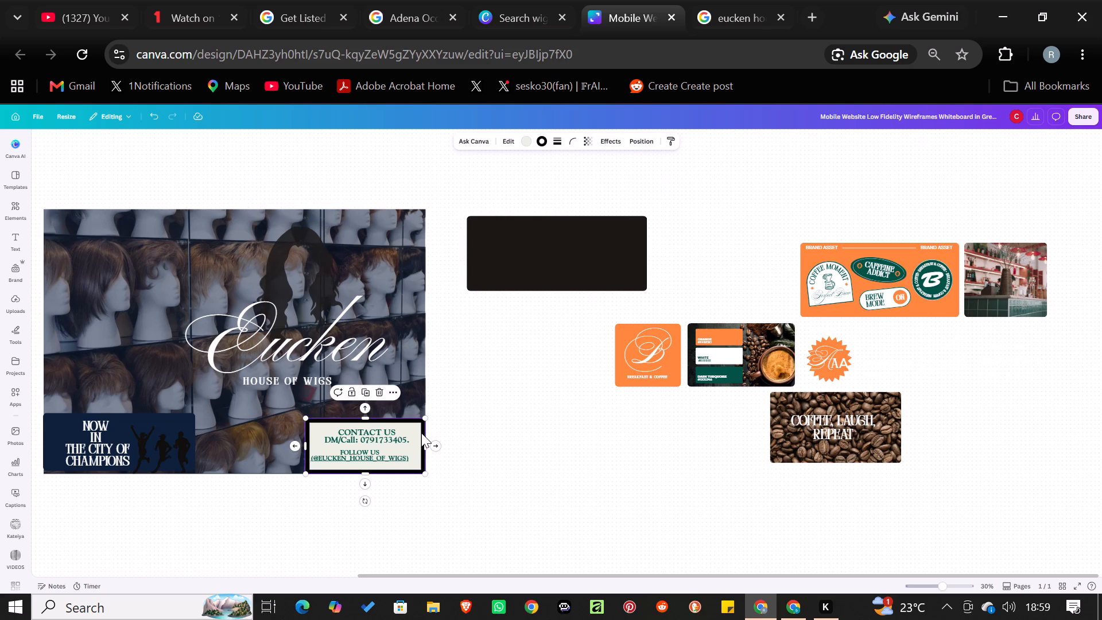
{"action": "left_click", "coordinate": [749, 365]}
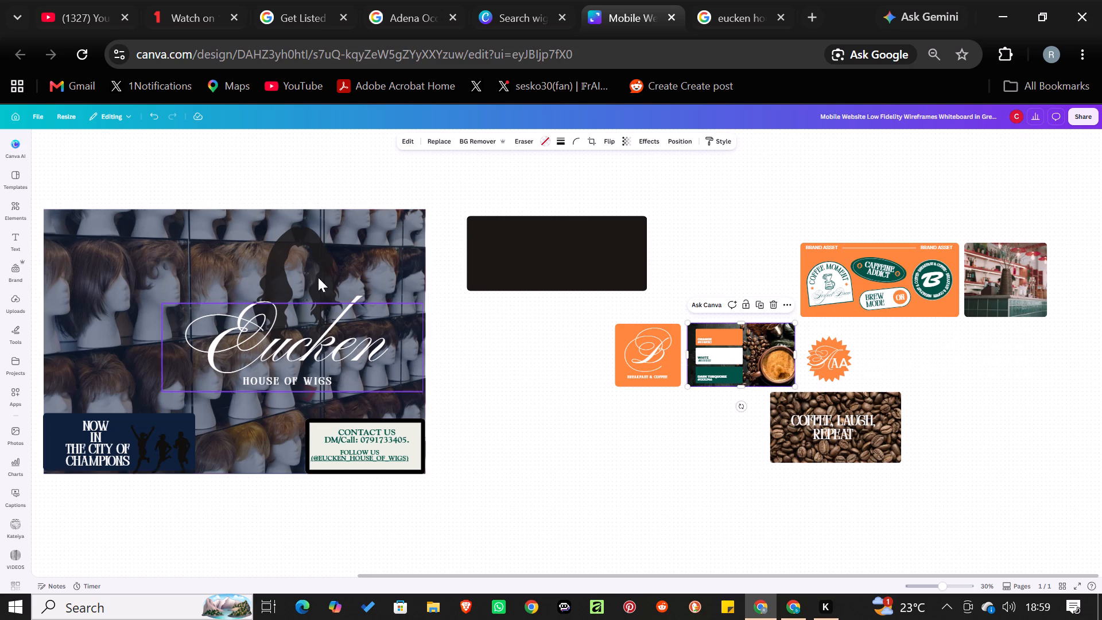
Regroup the wig silhouette, Eucken and HOUSE OF WIGS on the banner's left side above the CITY OF CHAMPIONS box, with HOUSE OF WIGS beneath Eucken.
{"action": "left_click_drag", "start_coordinate": [306, 274], "coordinate": [121, 268]}
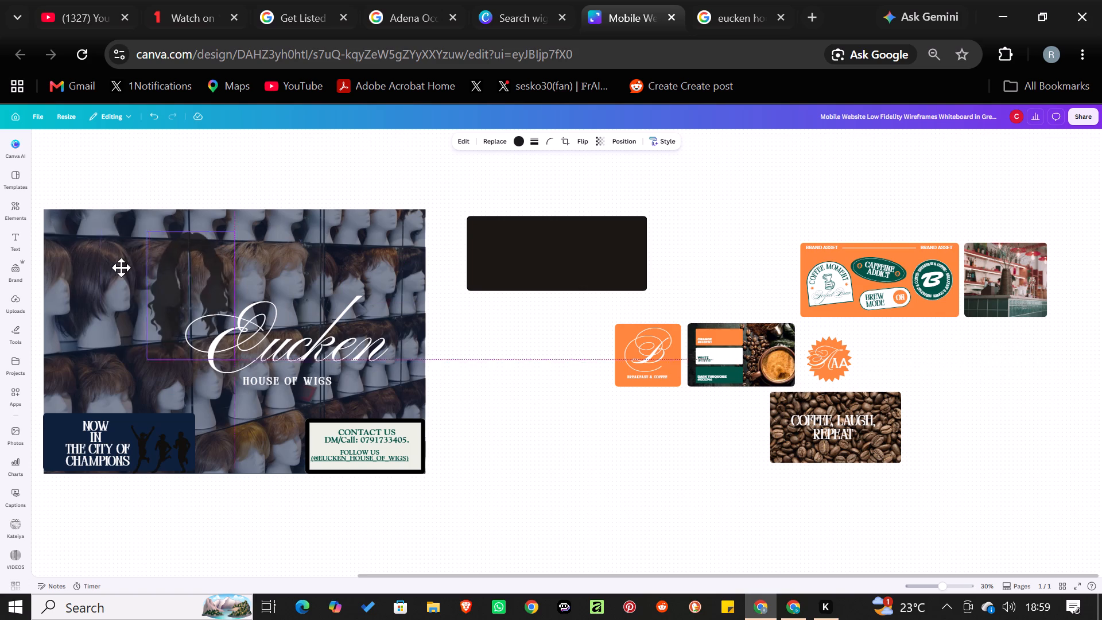
{"action": "left_click_drag", "start_coordinate": [121, 268], "coordinate": [118, 267]}
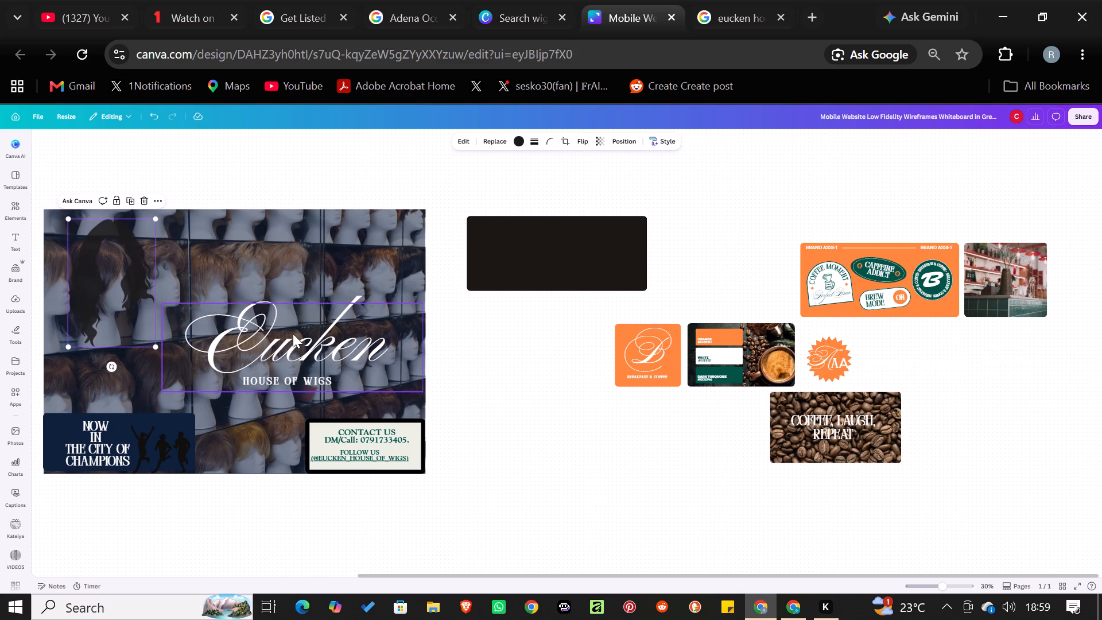
{"action": "left_click_drag", "start_coordinate": [293, 334], "coordinate": [136, 334]}
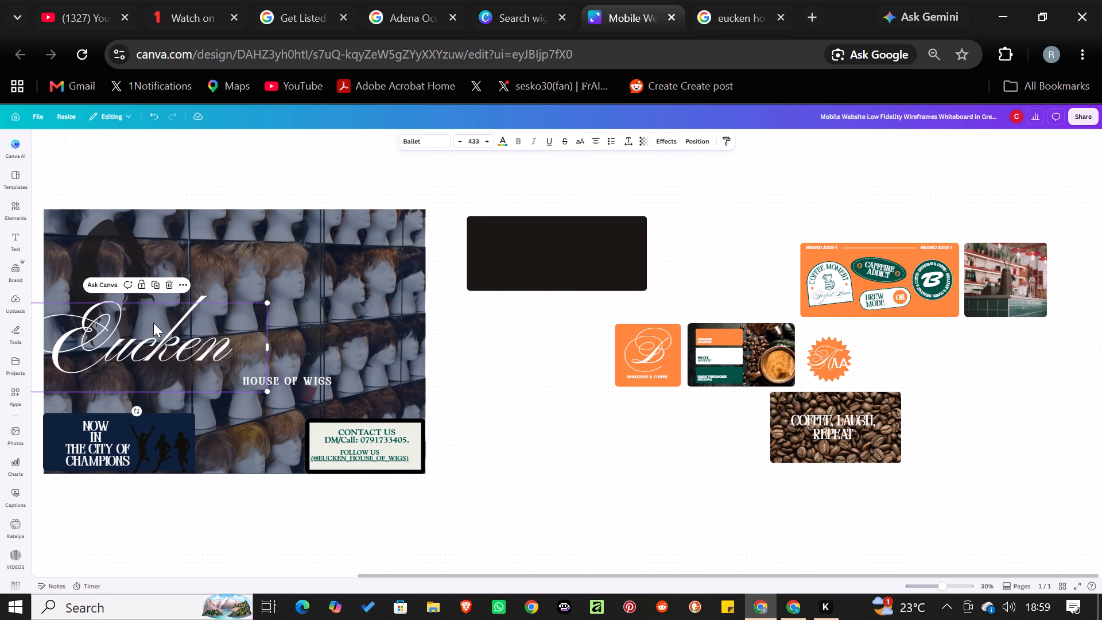
{"action": "left_click_drag", "start_coordinate": [153, 328], "coordinate": [148, 305]}
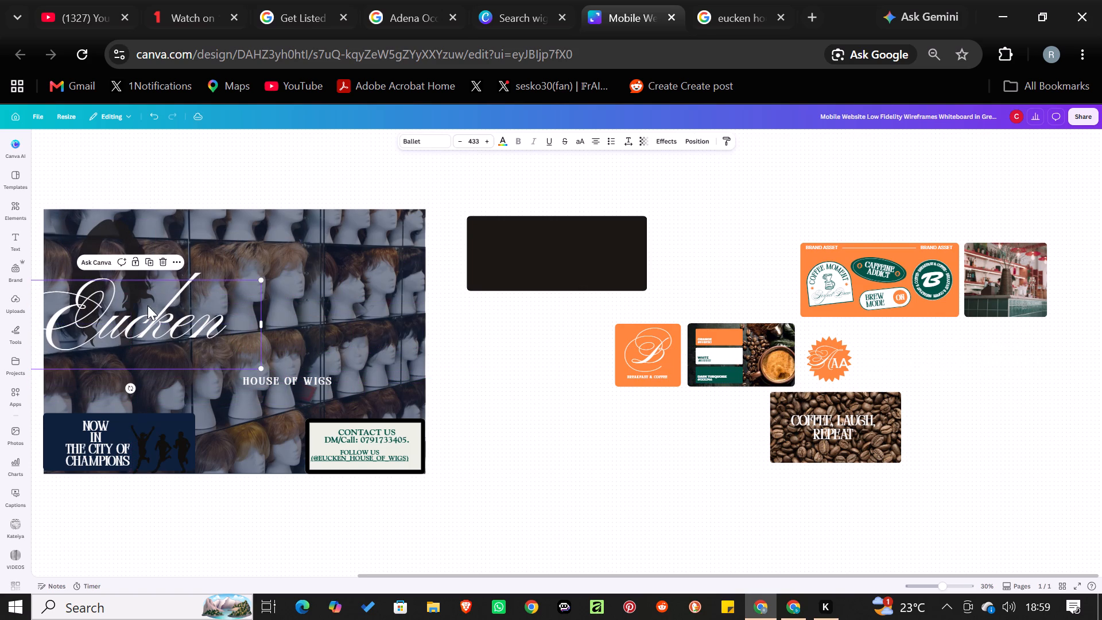
{"action": "left_click_drag", "start_coordinate": [284, 378], "coordinate": [126, 357]}
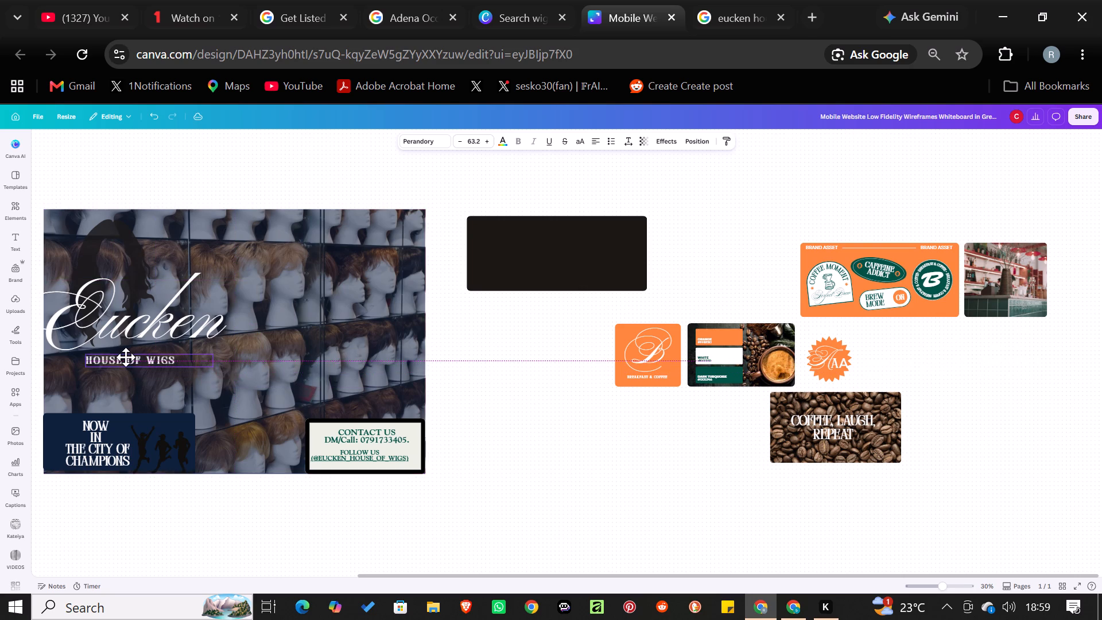
{"action": "left_click_drag", "start_coordinate": [126, 357], "coordinate": [146, 357]}
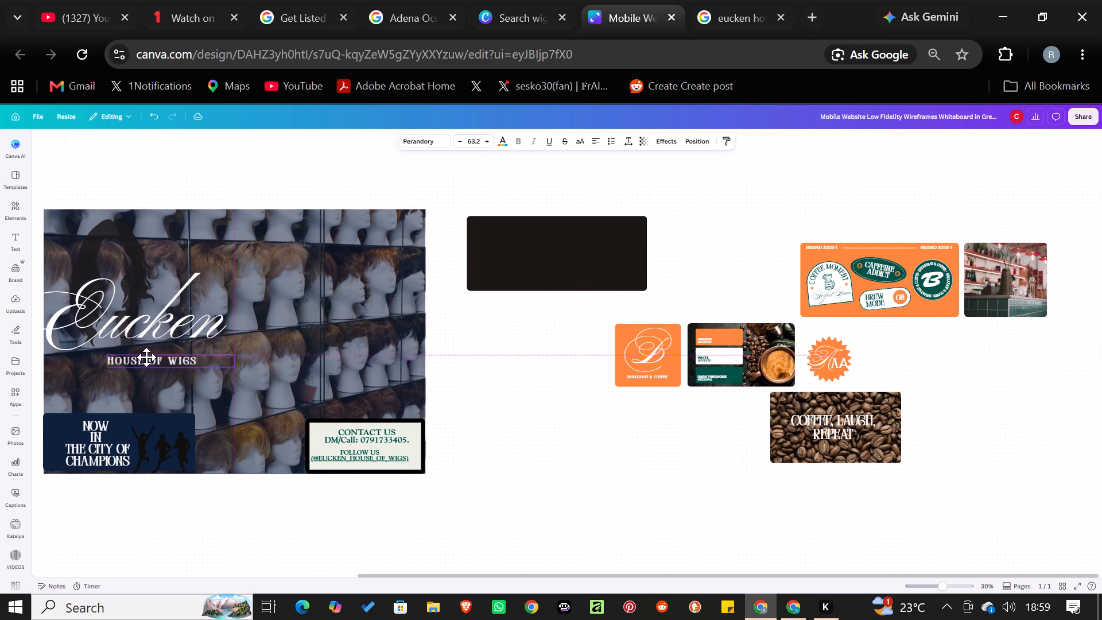
{"action": "left_click_drag", "start_coordinate": [146, 357], "coordinate": [146, 352]}
{"action": "left_click", "coordinate": [537, 356]}
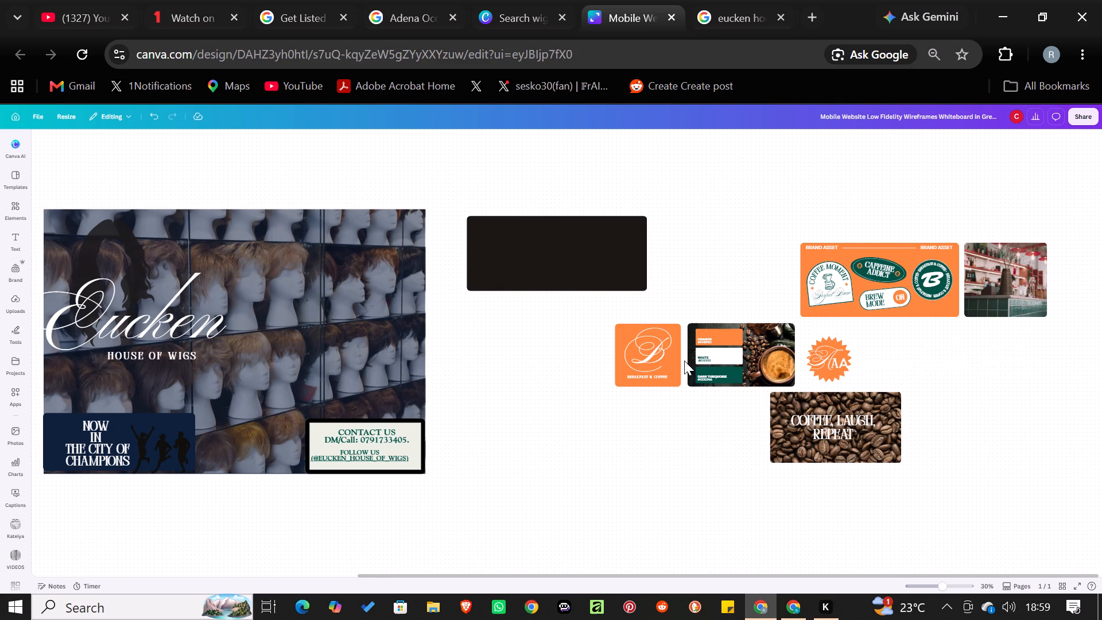
Move the coffee cup photo out from behind the orange, white and green bars into the empty space below them.
{"action": "left_click", "coordinate": [762, 347]}
{"action": "left_click_drag", "start_coordinate": [762, 347], "coordinate": [758, 348]}
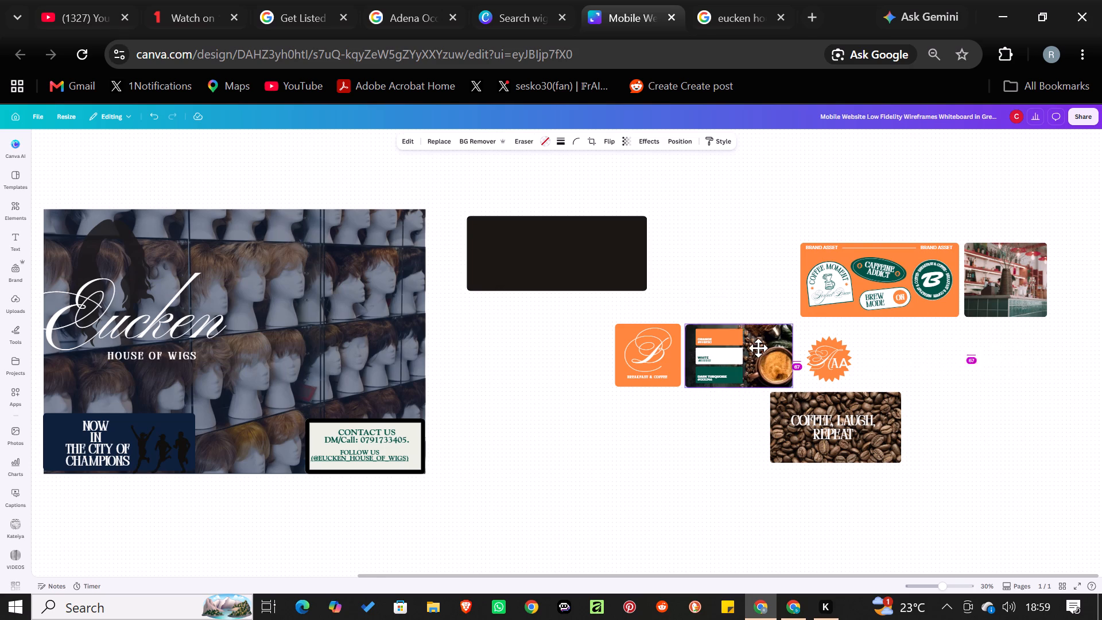
{"action": "left_click_drag", "start_coordinate": [758, 348], "coordinate": [529, 366]}
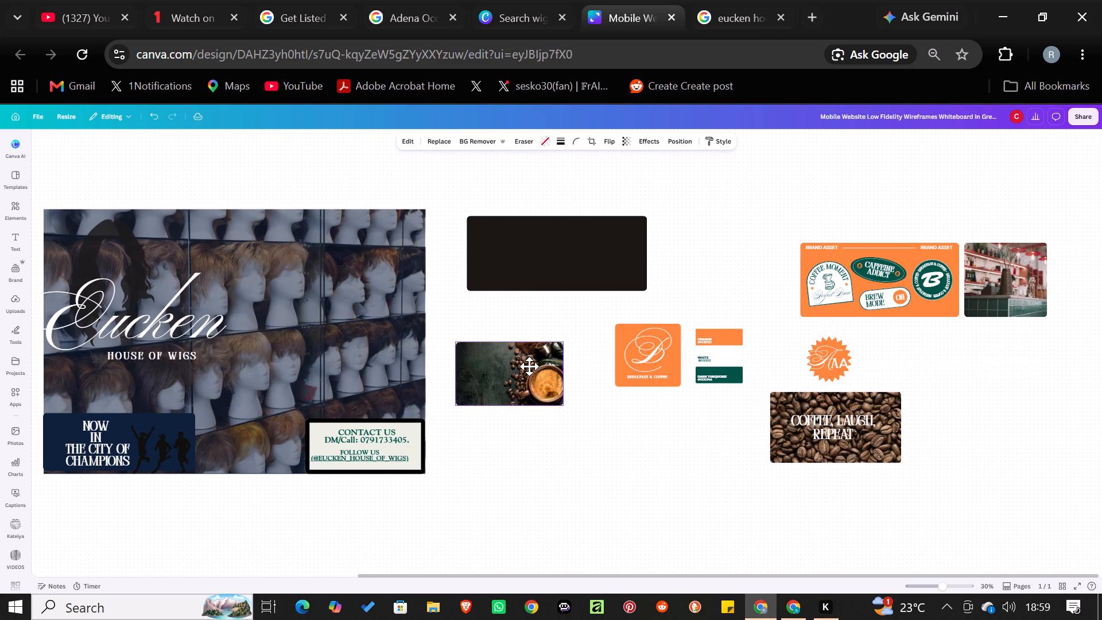
{"action": "left_click_drag", "start_coordinate": [529, 366], "coordinate": [369, 332]}
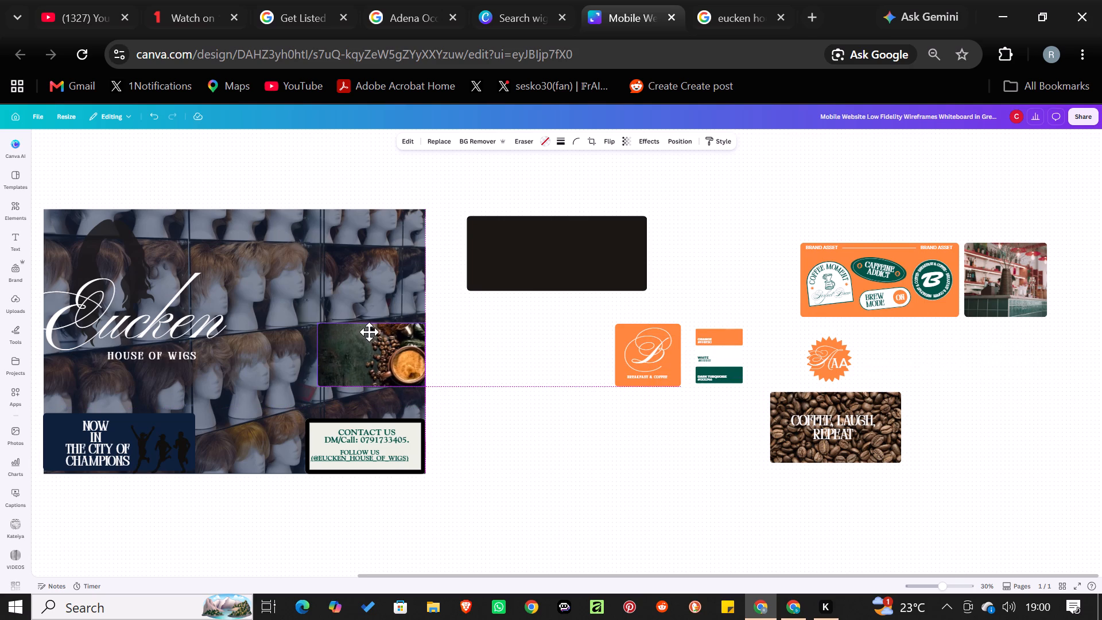
{"action": "left_click_drag", "start_coordinate": [369, 332], "coordinate": [397, 335]}
{"action": "left_click_drag", "start_coordinate": [397, 335], "coordinate": [616, 444]}
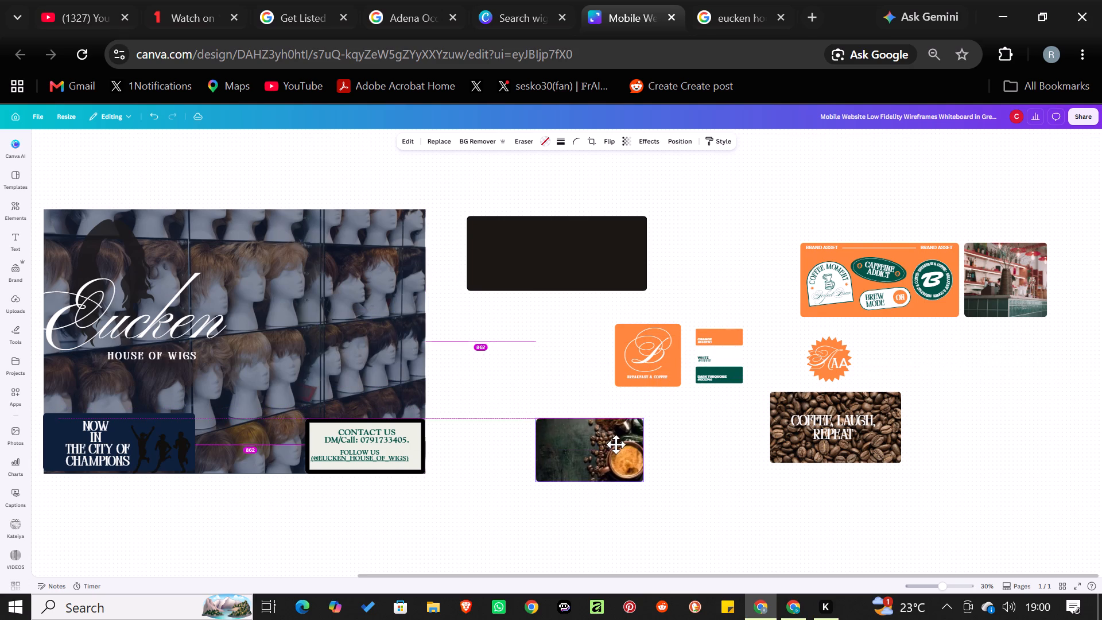
{"action": "left_click_drag", "start_coordinate": [616, 444], "coordinate": [706, 440]}
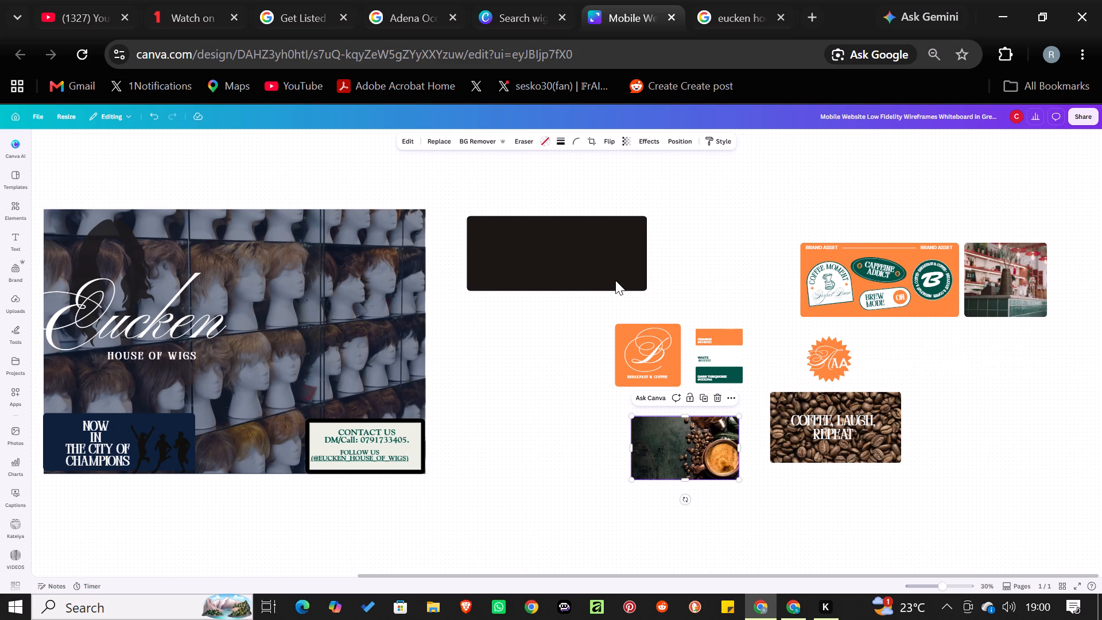
Move the black rounded rectangle onto the banner, just right of Eucken and above the contact box.
{"action": "left_click_drag", "start_coordinate": [615, 280], "coordinate": [394, 361]}
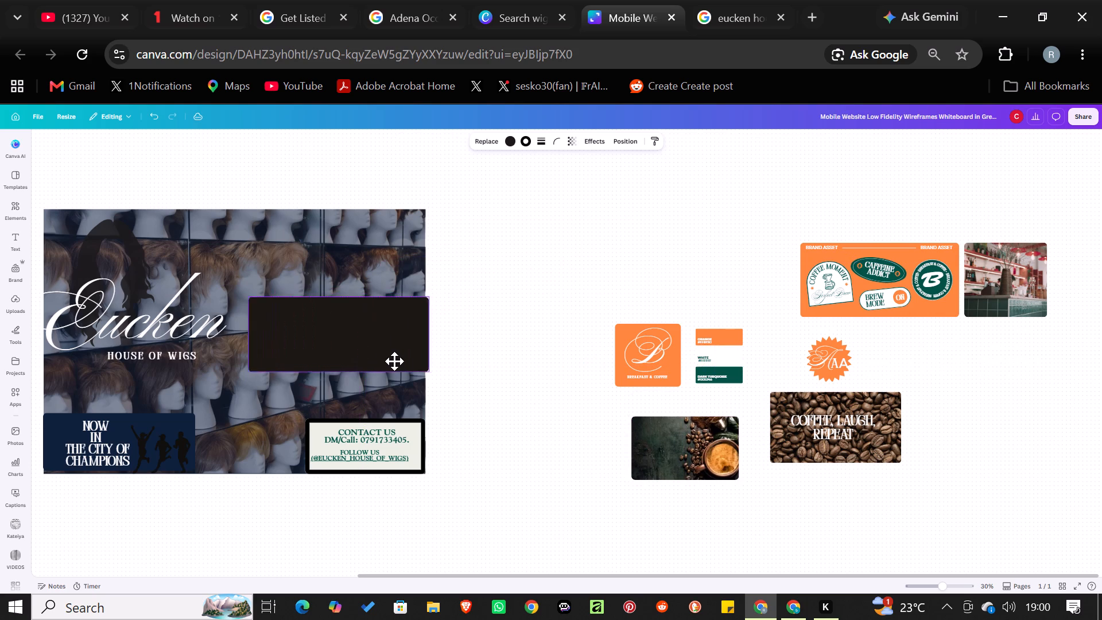
{"action": "left_click_drag", "start_coordinate": [394, 361], "coordinate": [378, 354]}
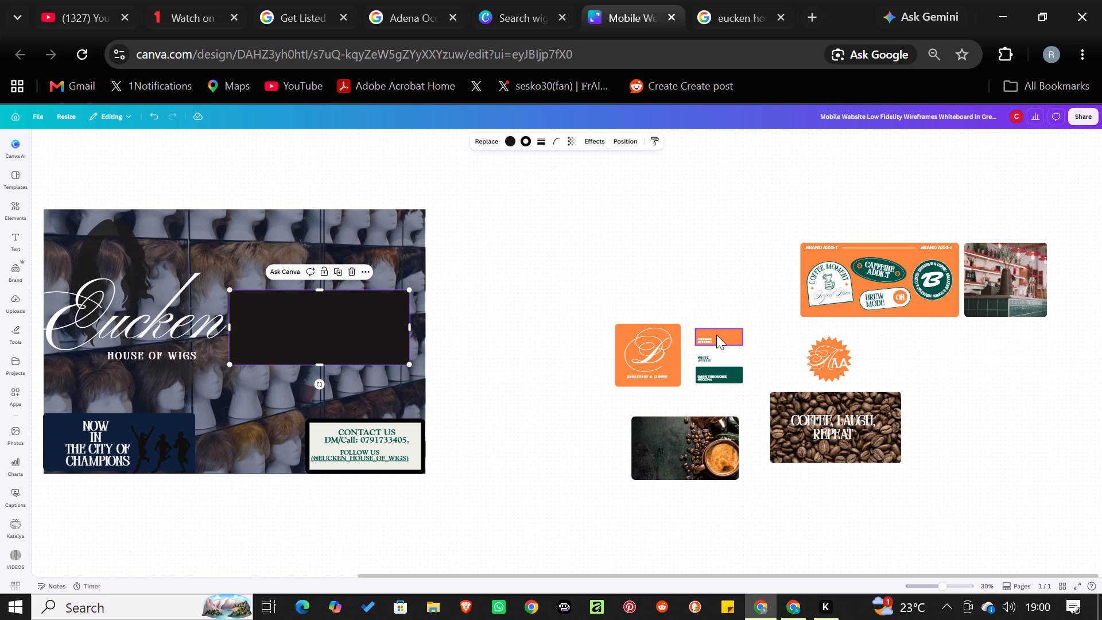
Place the orange bar near the top of the black rectangle and stretch it rightward across most of the rectangle's width.
{"action": "left_click_drag", "start_coordinate": [716, 335], "coordinate": [298, 329]}
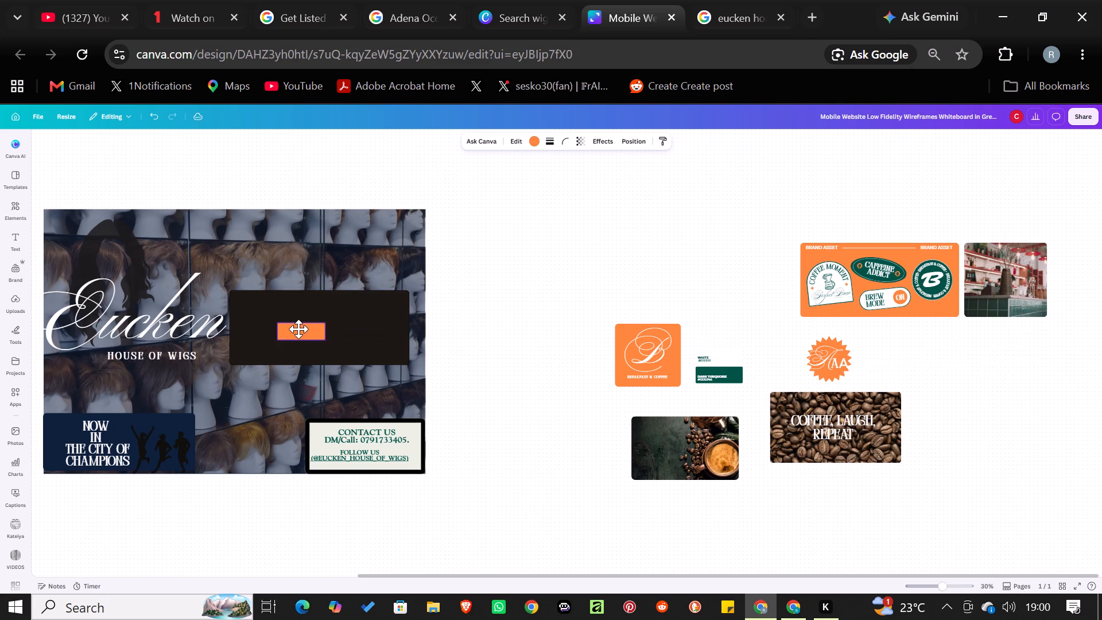
{"action": "left_click_drag", "start_coordinate": [298, 329], "coordinate": [261, 306]}
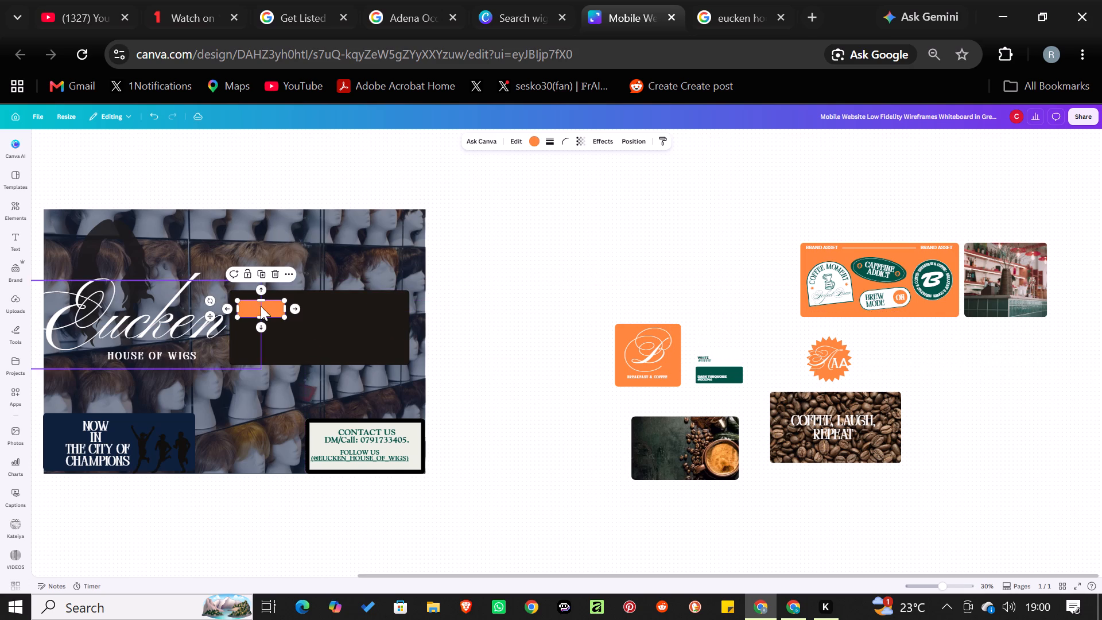
{"action": "left_click_drag", "start_coordinate": [286, 309], "coordinate": [382, 307]}
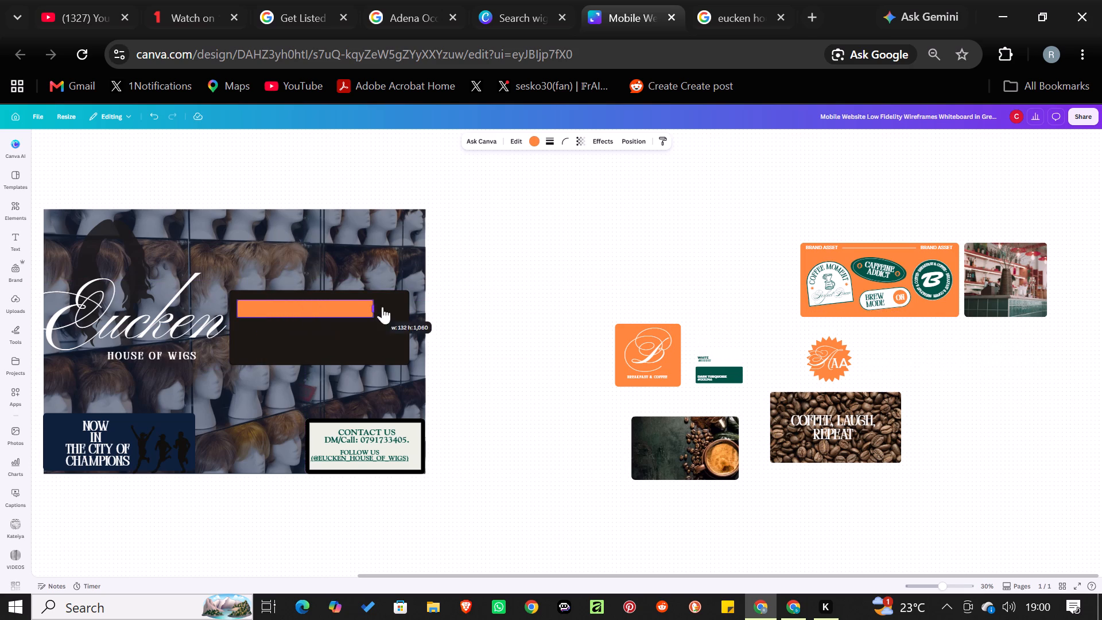
{"action": "left_click_drag", "start_coordinate": [382, 307], "coordinate": [395, 309]}
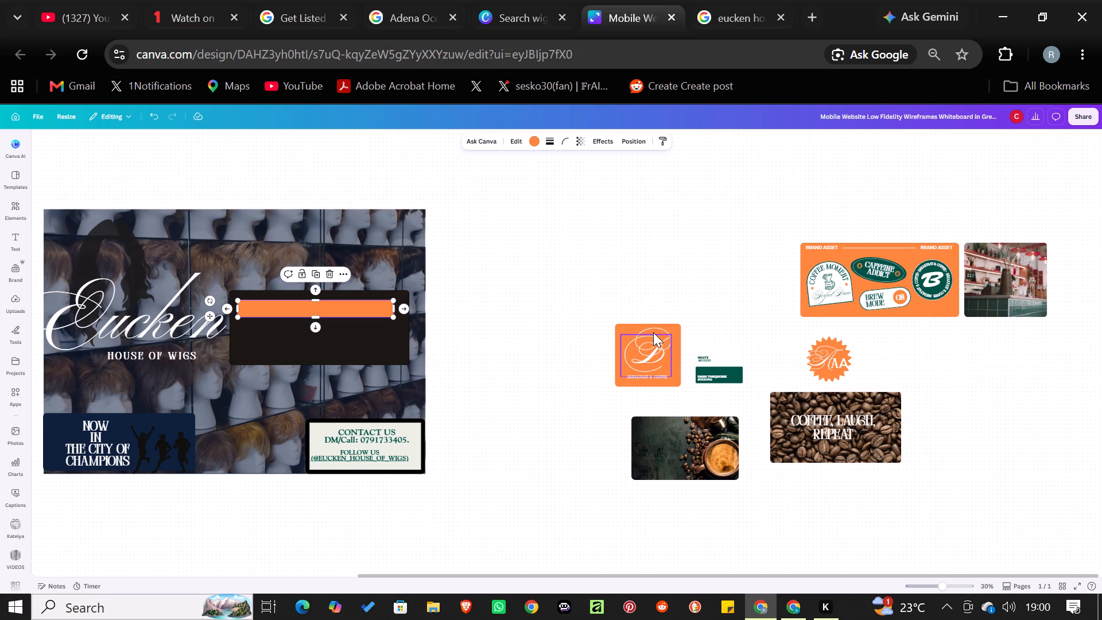
Place the white bar directly below the orange bar on the black rectangle and stretch it to the same length.
{"action": "left_click", "coordinate": [719, 359]}
{"action": "left_click_drag", "start_coordinate": [719, 359], "coordinate": [551, 373]}
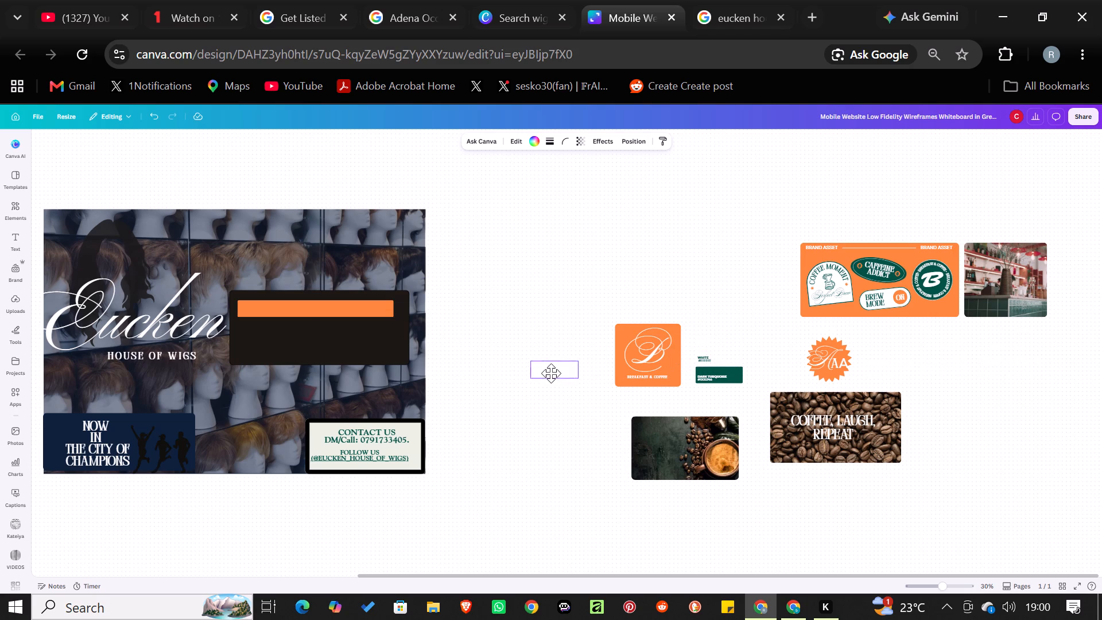
{"action": "left_click_drag", "start_coordinate": [551, 373], "coordinate": [258, 332]}
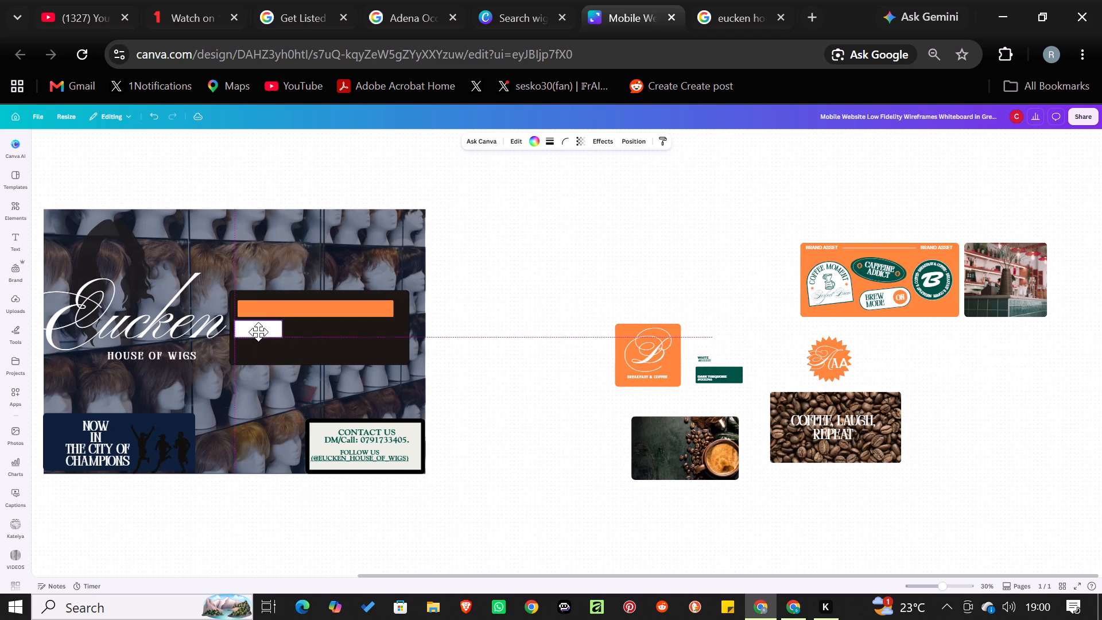
{"action": "left_click_drag", "start_coordinate": [258, 332], "coordinate": [260, 332]}
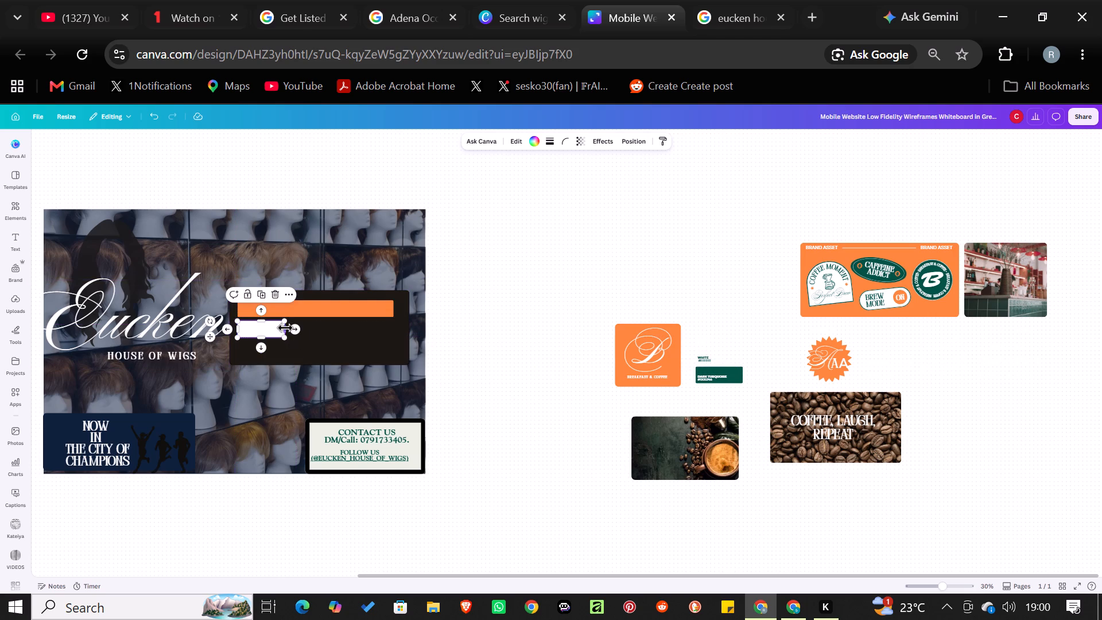
{"action": "left_click_drag", "start_coordinate": [284, 327], "coordinate": [396, 321]}
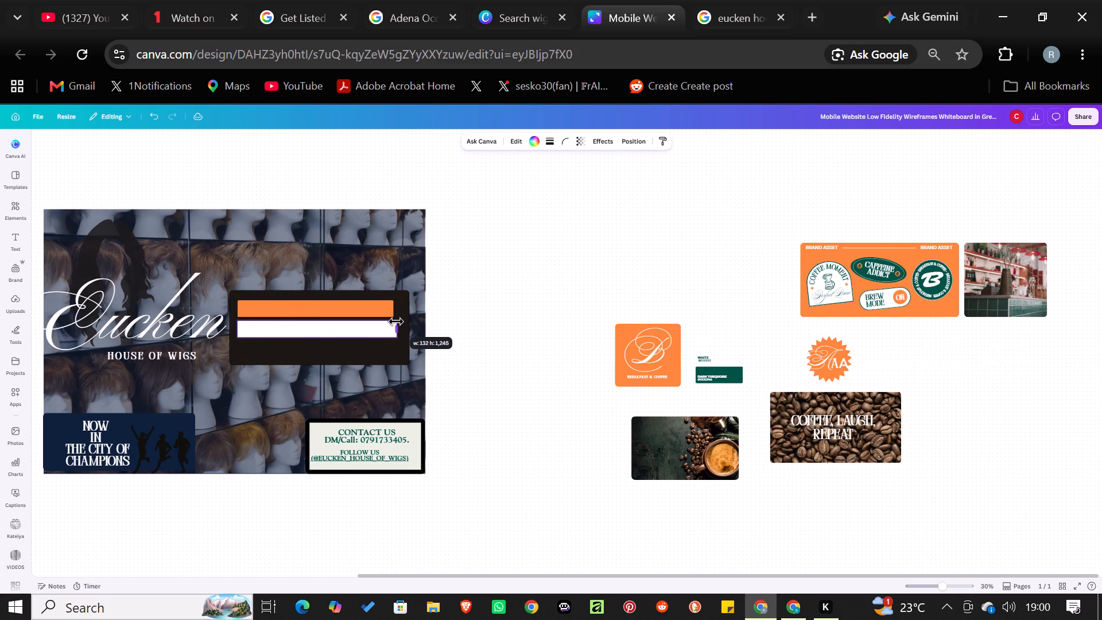
{"action": "left_click_drag", "start_coordinate": [396, 321], "coordinate": [391, 324]}
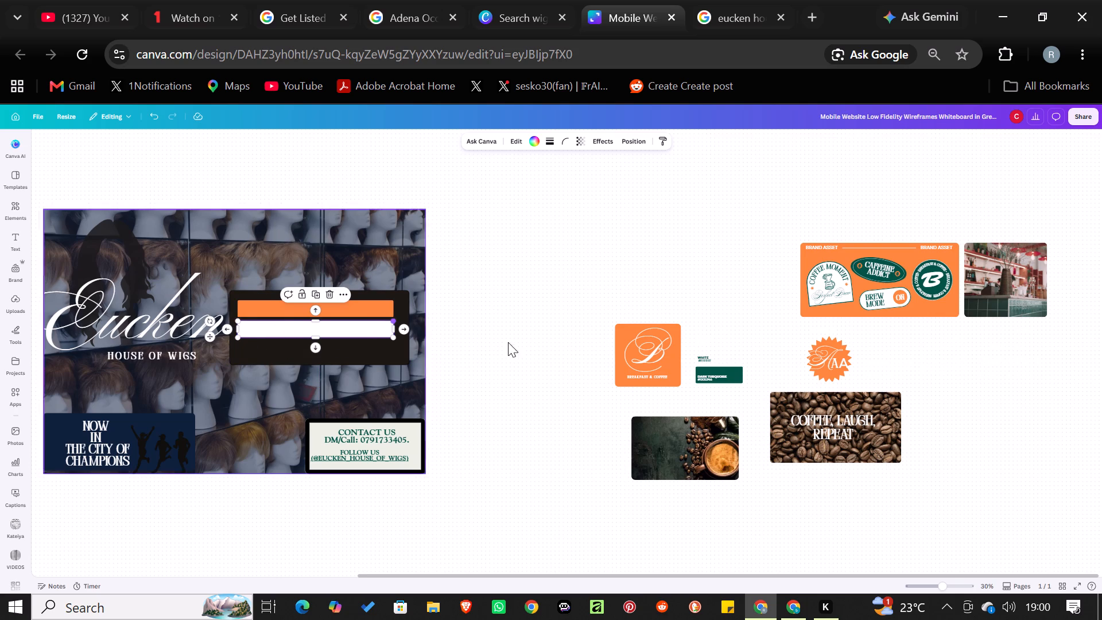
Place the green bar below the white bar on the black rectangle and stretch it to match, about 1,221 long.
{"action": "left_click", "coordinate": [736, 370]}
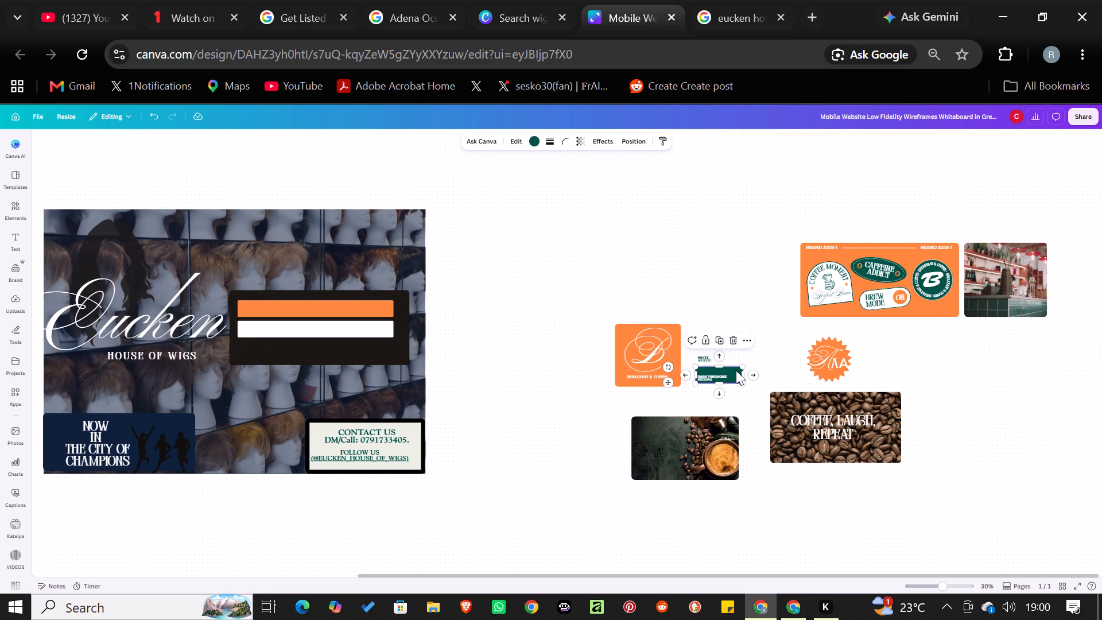
{"action": "left_click_drag", "start_coordinate": [736, 371], "coordinate": [284, 356]}
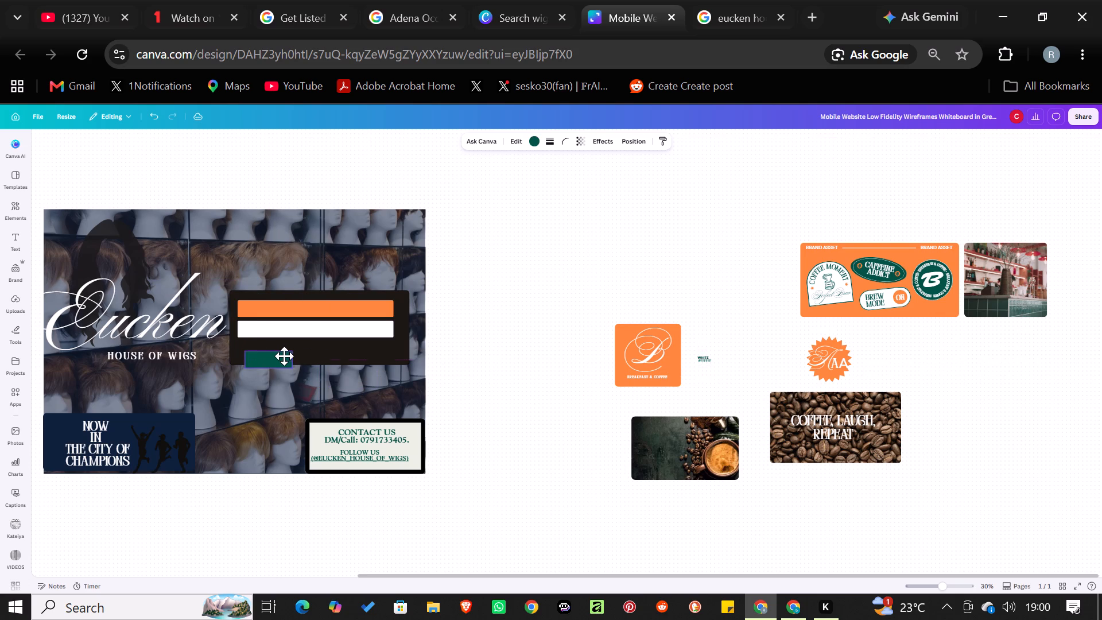
{"action": "left_click_drag", "start_coordinate": [284, 356], "coordinate": [278, 348]}
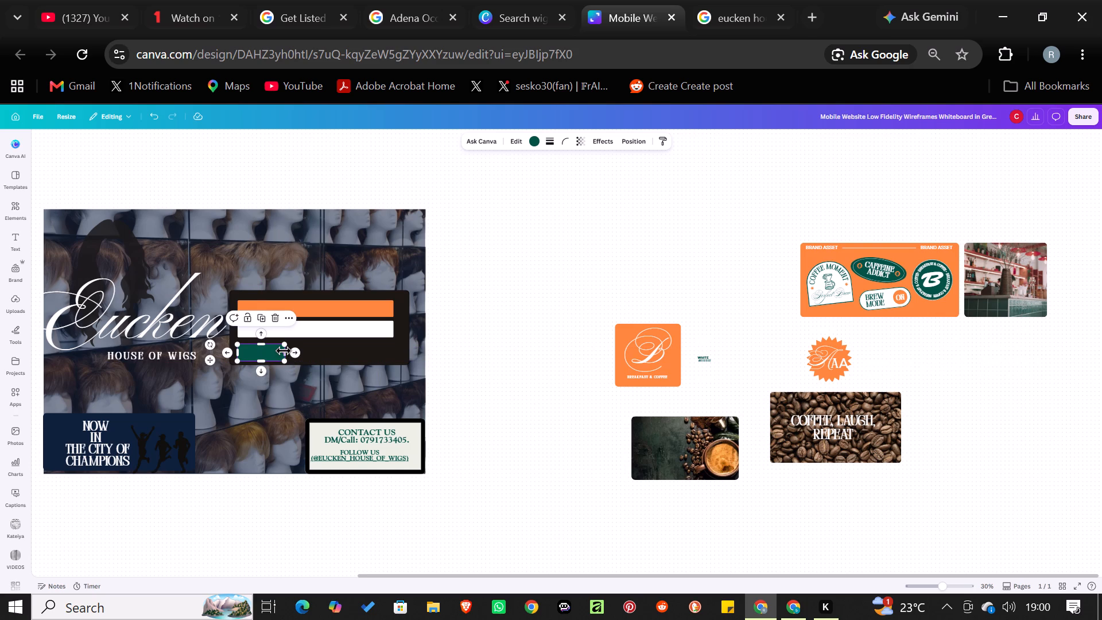
{"action": "left_click_drag", "start_coordinate": [288, 353], "coordinate": [390, 346]}
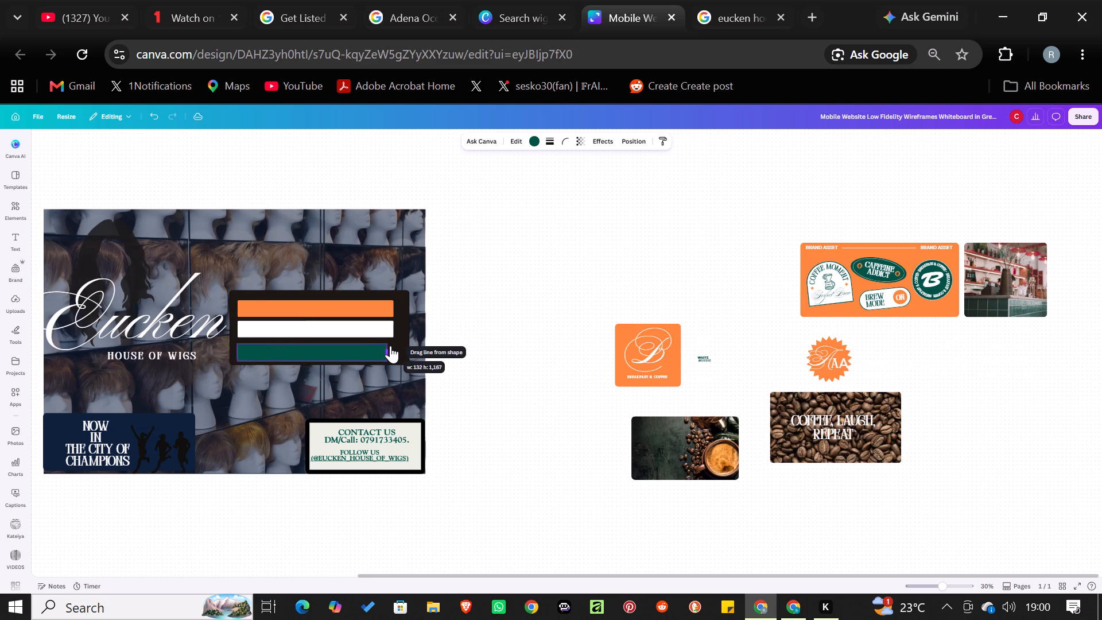
{"action": "left_click_drag", "start_coordinate": [390, 346], "coordinate": [394, 346]}
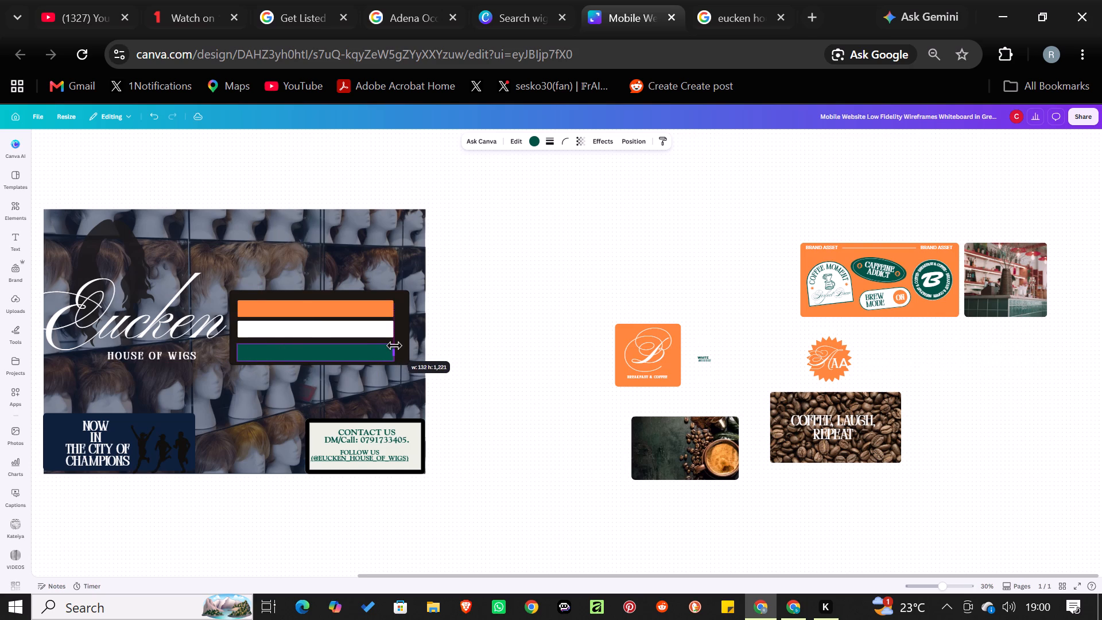
{"action": "left_click_drag", "start_coordinate": [394, 346], "coordinate": [395, 346]}
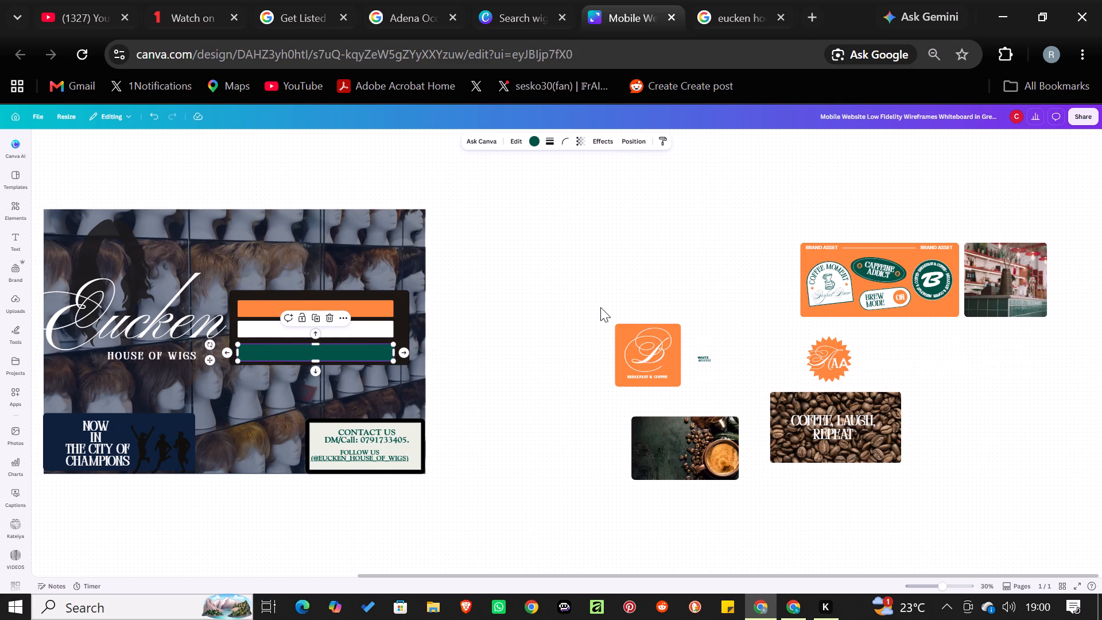
{"action": "left_click", "coordinate": [600, 307]}
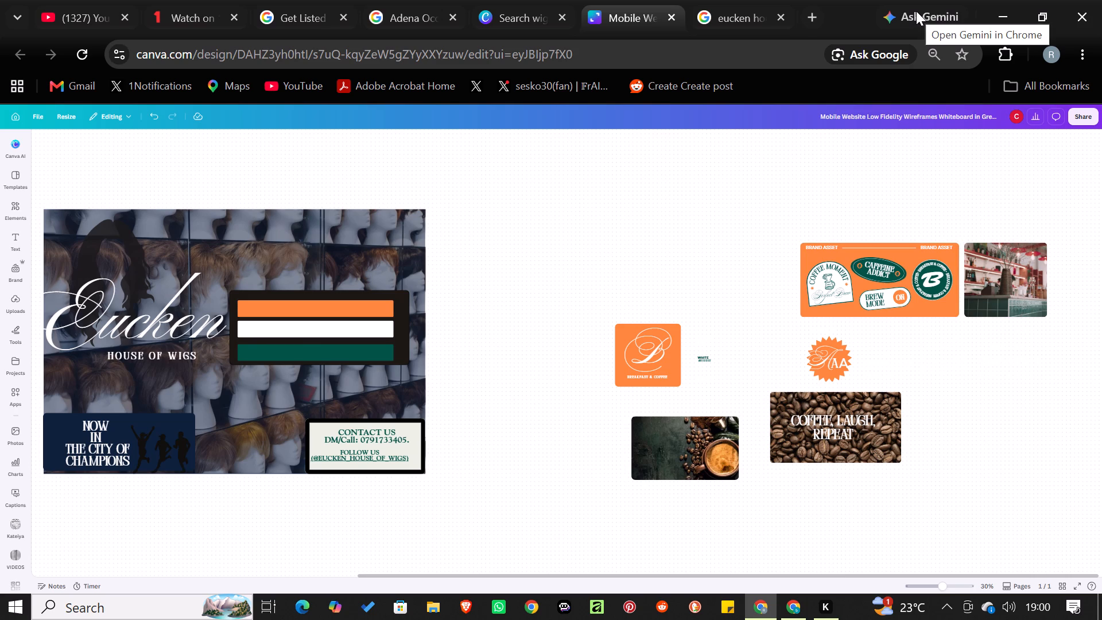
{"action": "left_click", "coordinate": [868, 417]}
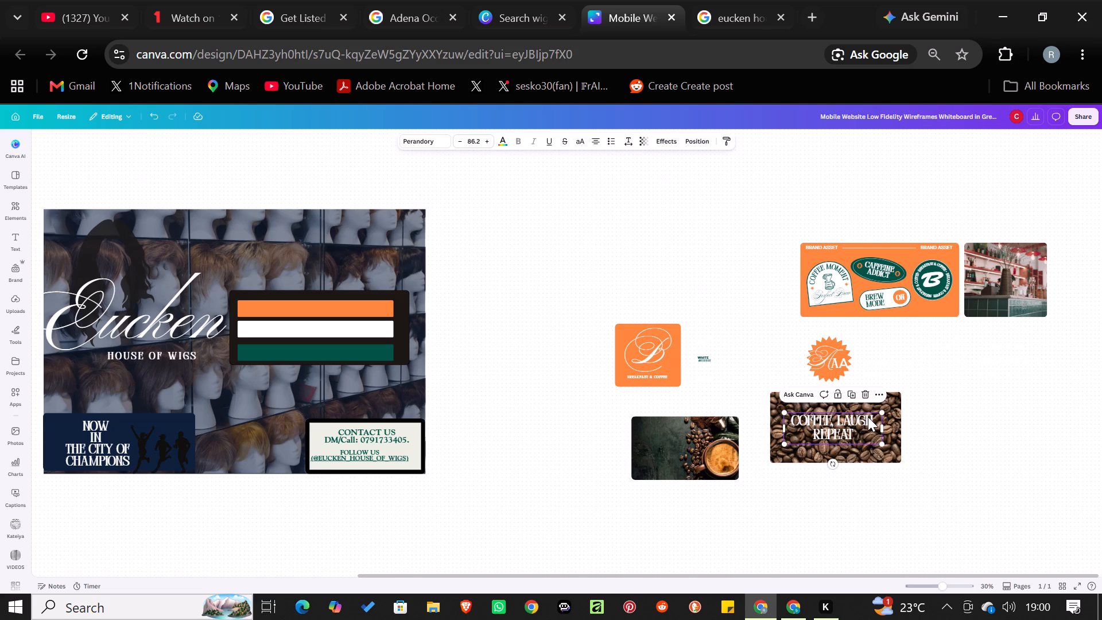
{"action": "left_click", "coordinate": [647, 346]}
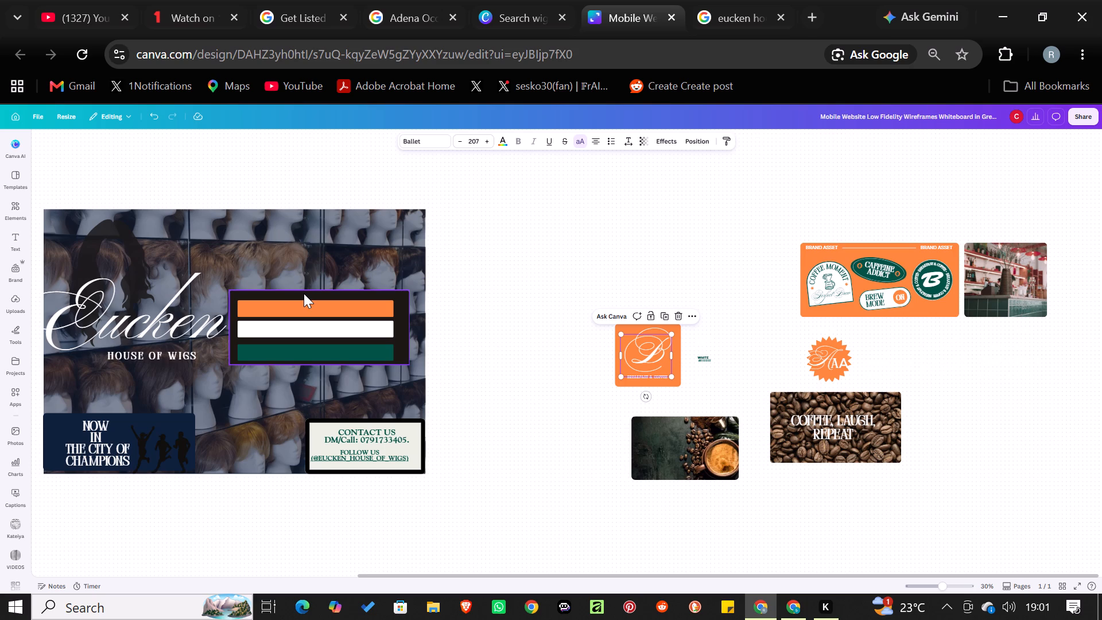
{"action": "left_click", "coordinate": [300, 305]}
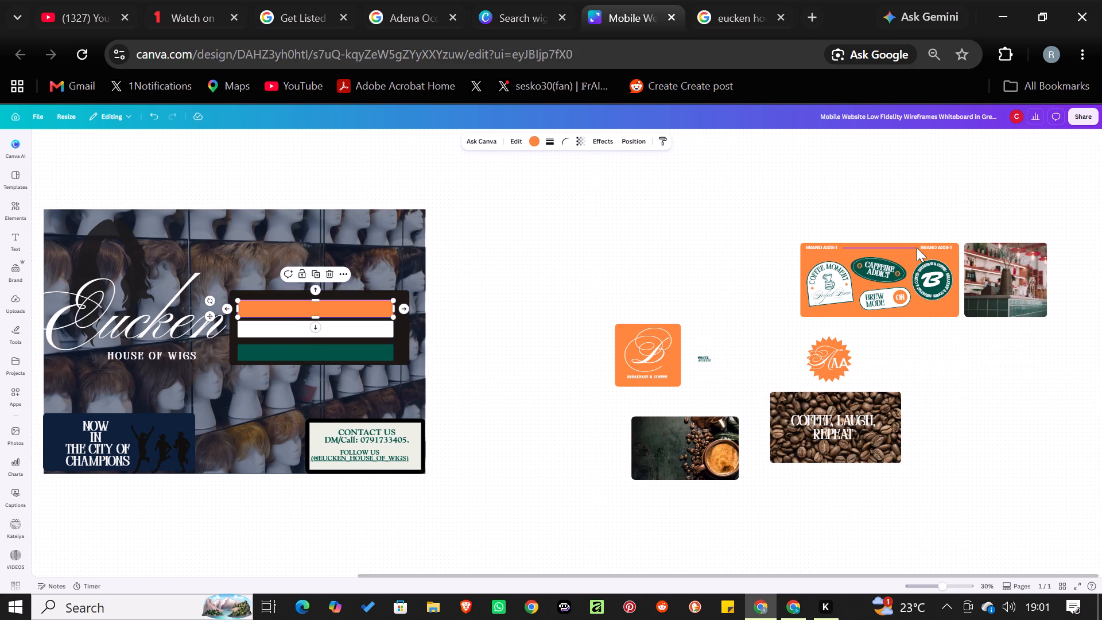
Delete the circular text and the B logo from the green round badge on the BRAND ASSET card.
{"action": "left_click", "coordinate": [923, 264]}
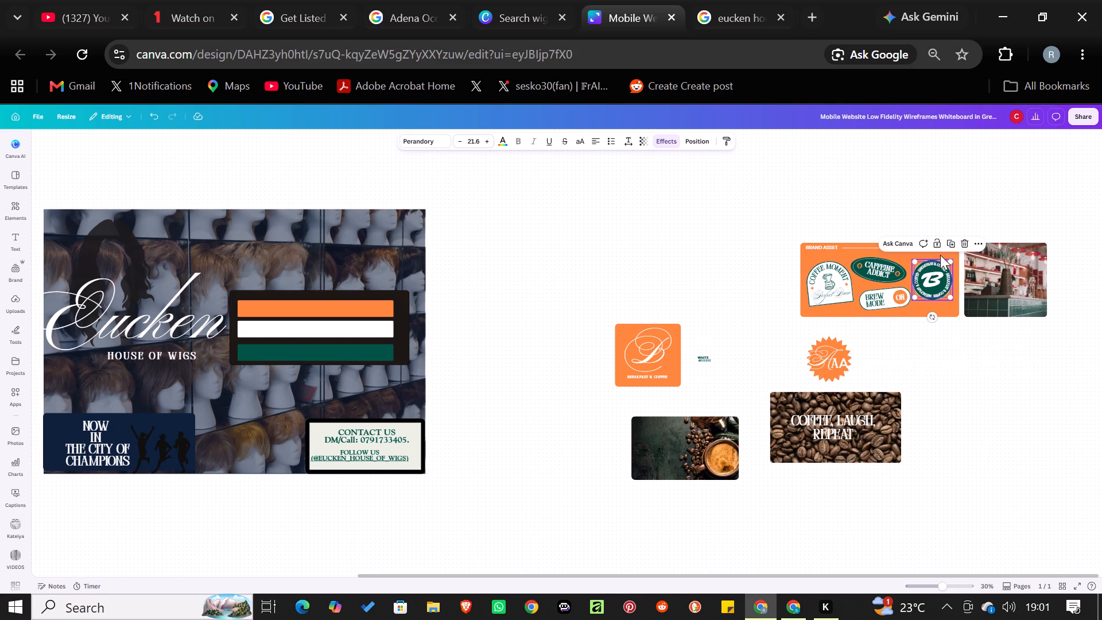
{"action": "left_click", "coordinate": [965, 241]}
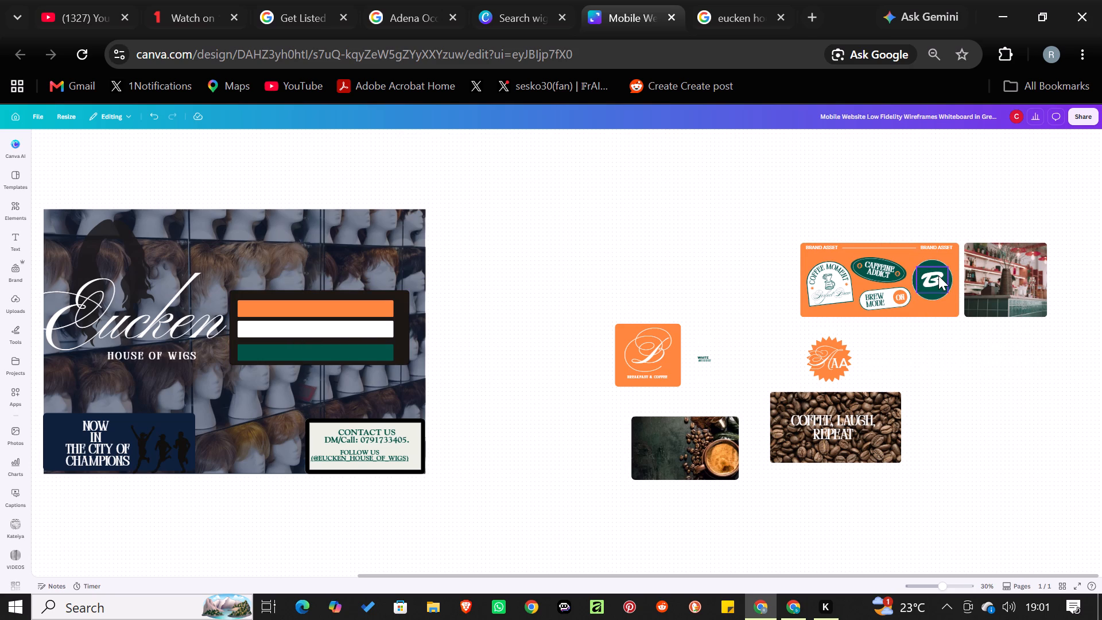
{"action": "left_click", "coordinate": [938, 276]}
{"action": "left_click", "coordinate": [965, 248]}
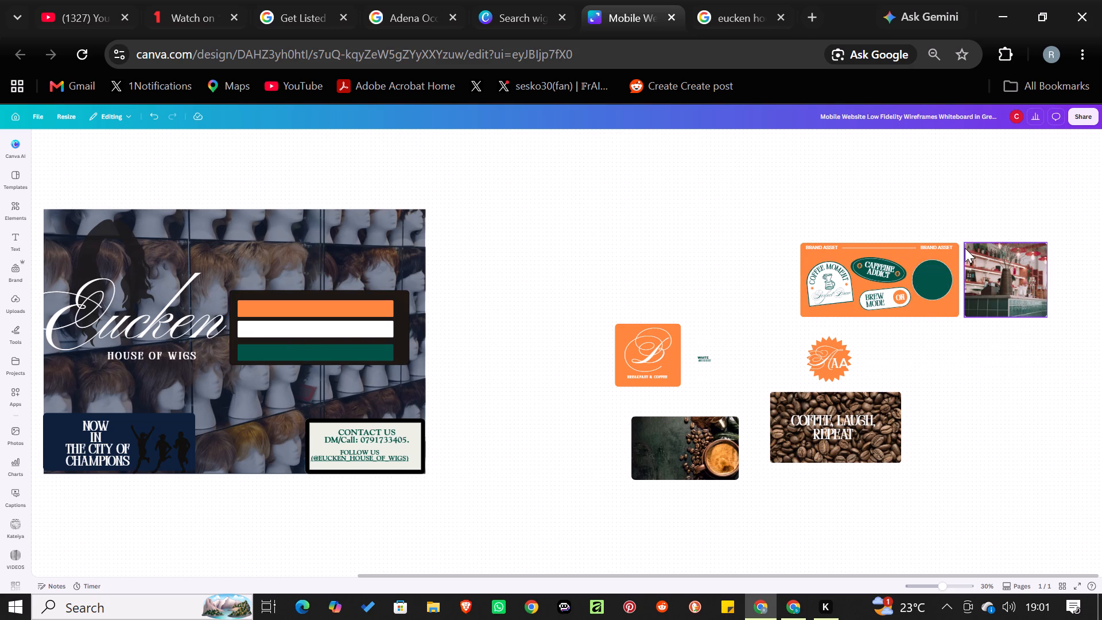
Delete the café interior photo beside the BRAND ASSET card.
{"action": "left_click", "coordinate": [990, 262]}
{"action": "left_click", "coordinate": [1037, 222]}
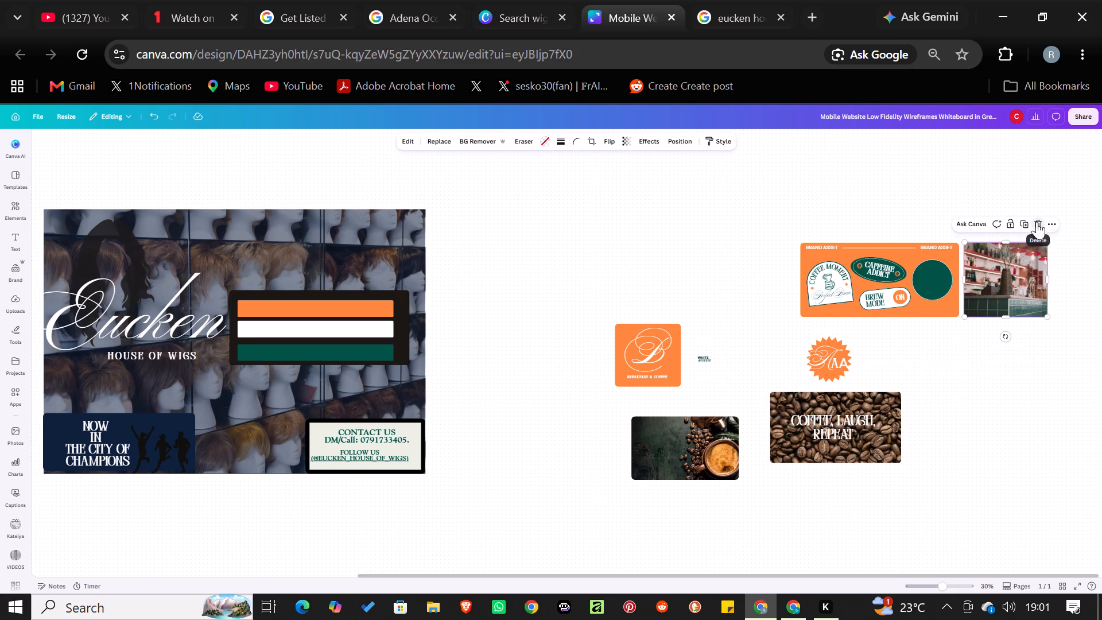
{"action": "left_click", "coordinate": [1023, 258]}
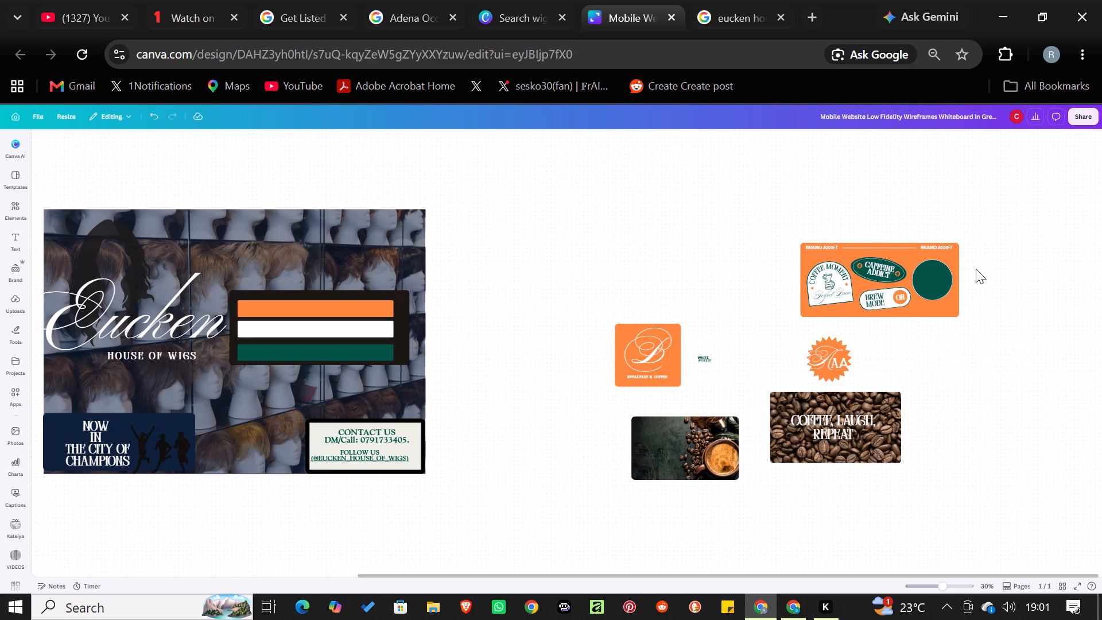
Delete the orange background of the BRAND ASSET card.
{"action": "left_click", "coordinate": [939, 257]}
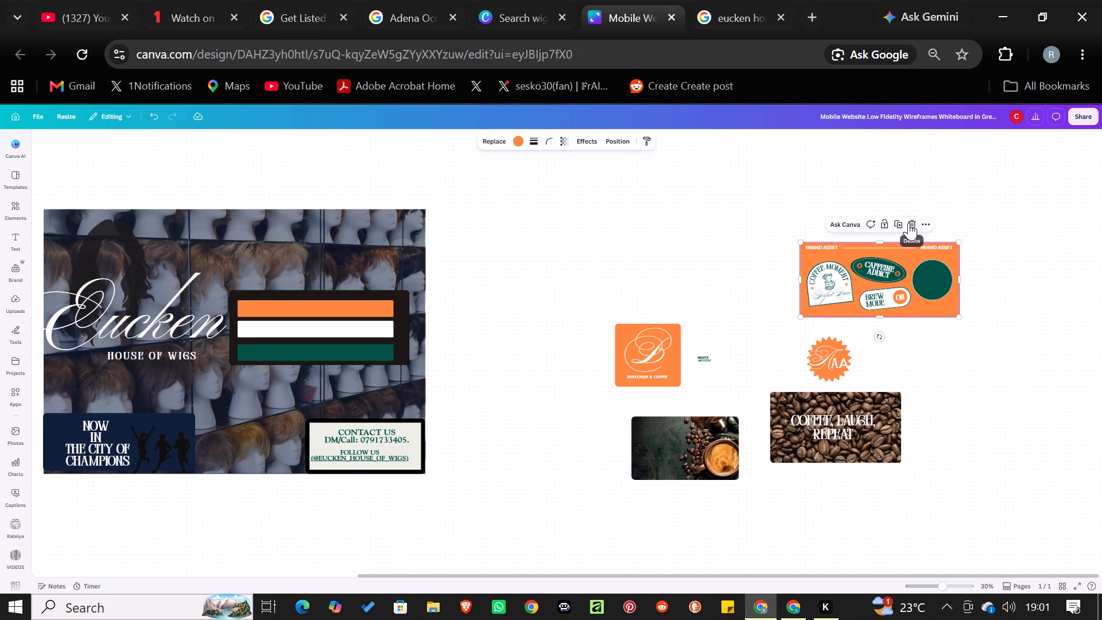
{"action": "left_click", "coordinate": [909, 223]}
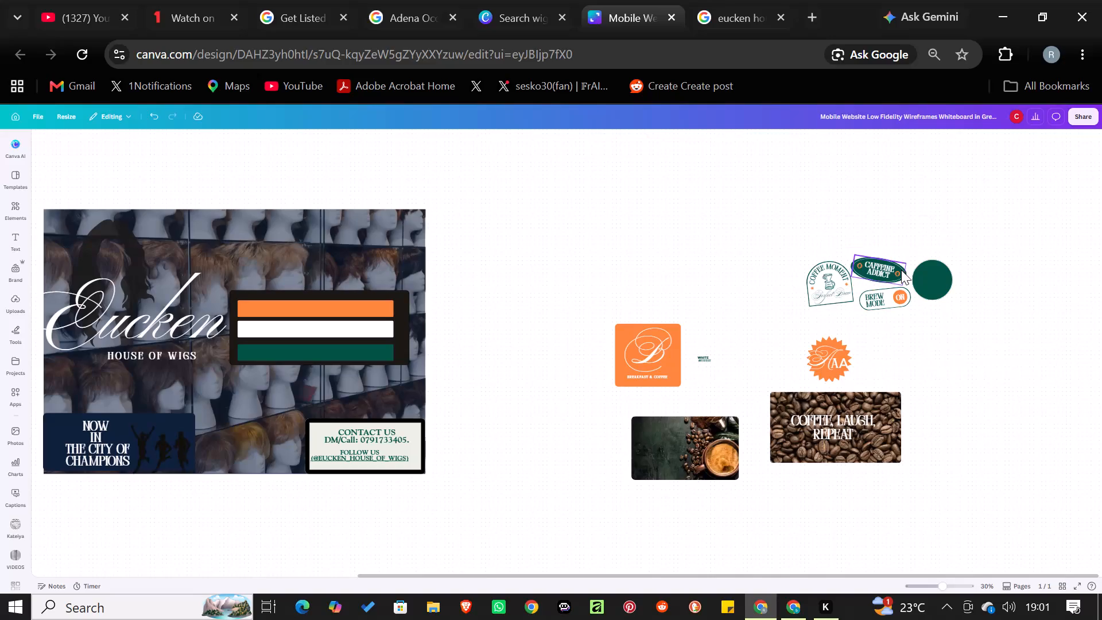
Delete the outline shape around the CAFFEINE ADDICT badge.
{"action": "left_click", "coordinate": [901, 270]}
{"action": "left_click", "coordinate": [891, 231]}
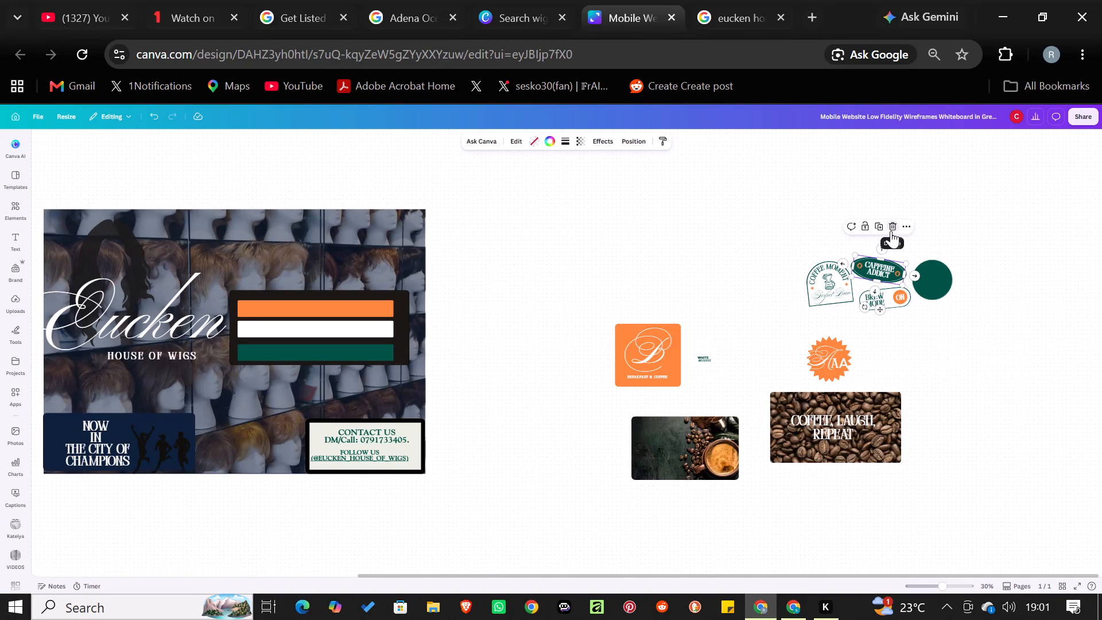
Delete the solid green circle beside the coffee sticker badges.
{"action": "left_click", "coordinate": [927, 274]}
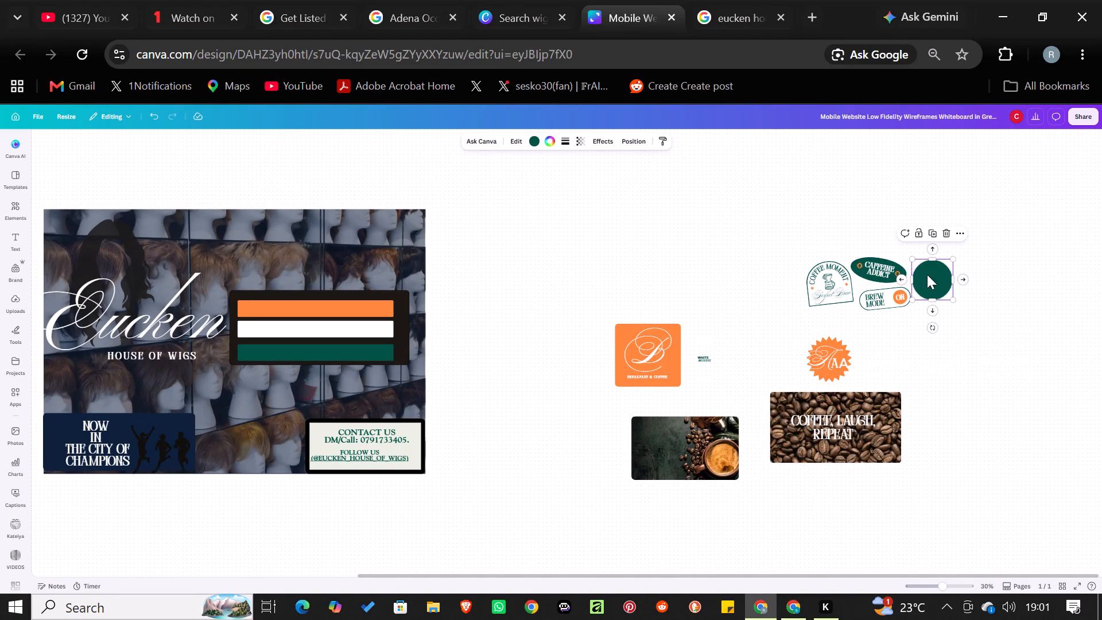
{"action": "left_click", "coordinate": [946, 234]}
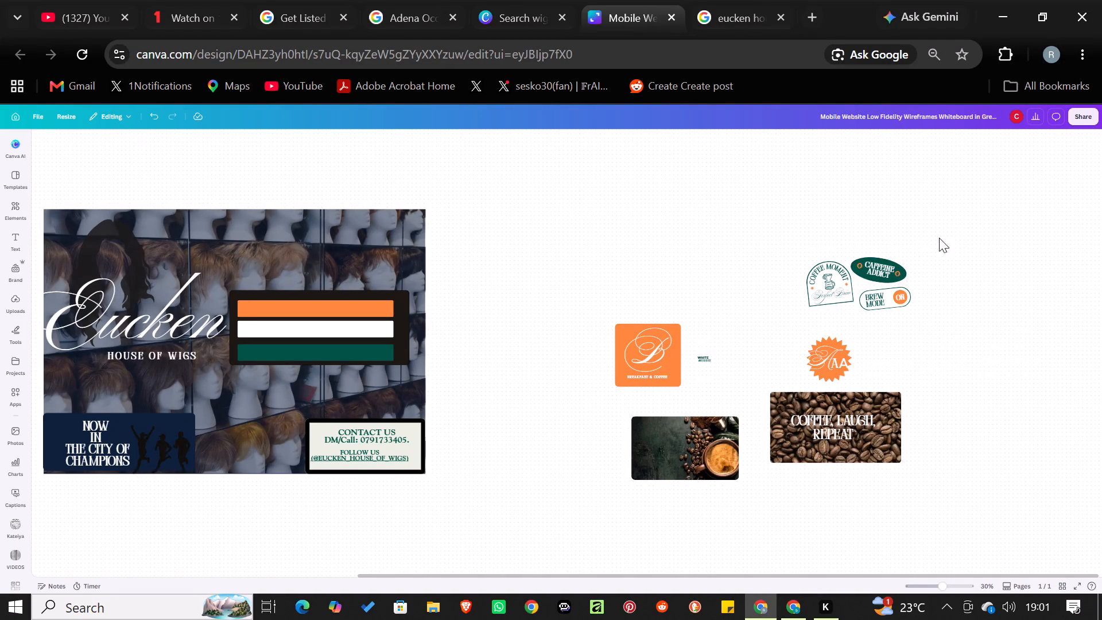
Delete the CAFFEINE ADDICT text from the green oval badge.
{"action": "left_click", "coordinate": [891, 267]}
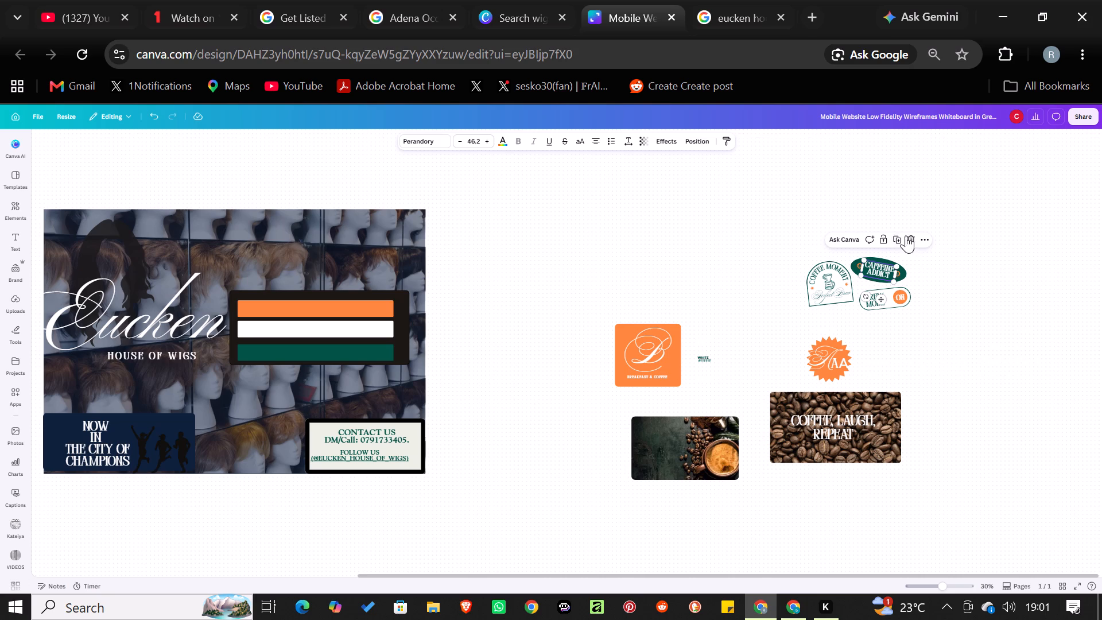
{"action": "left_click", "coordinate": [911, 238]}
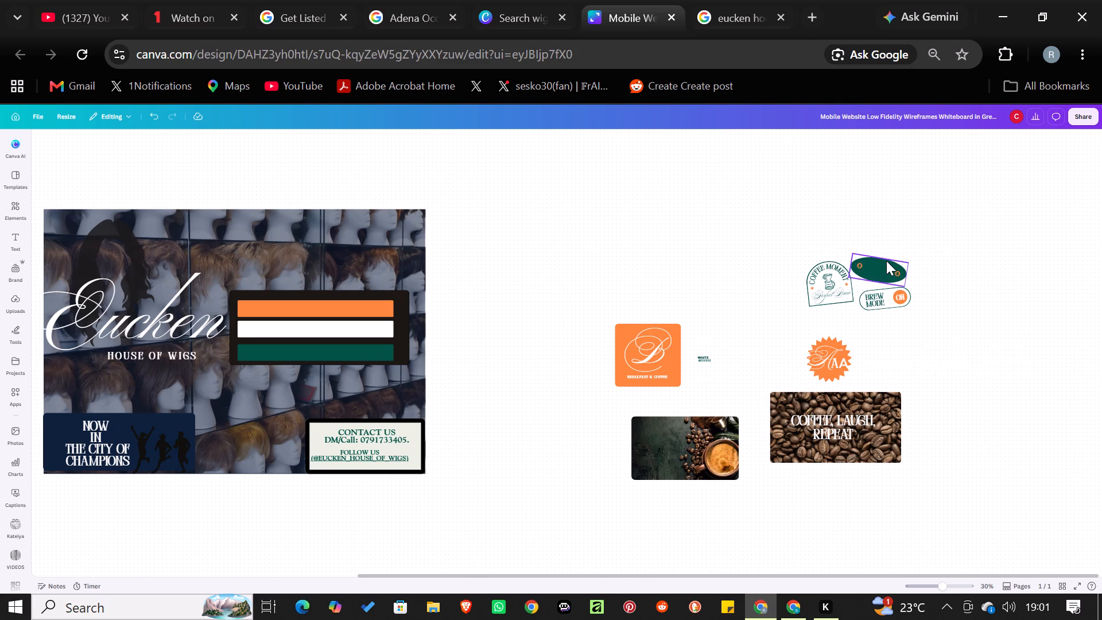
Select all the remaining coffee template elements beside the wig banner together and delete them.
{"action": "left_click", "coordinate": [886, 261]}
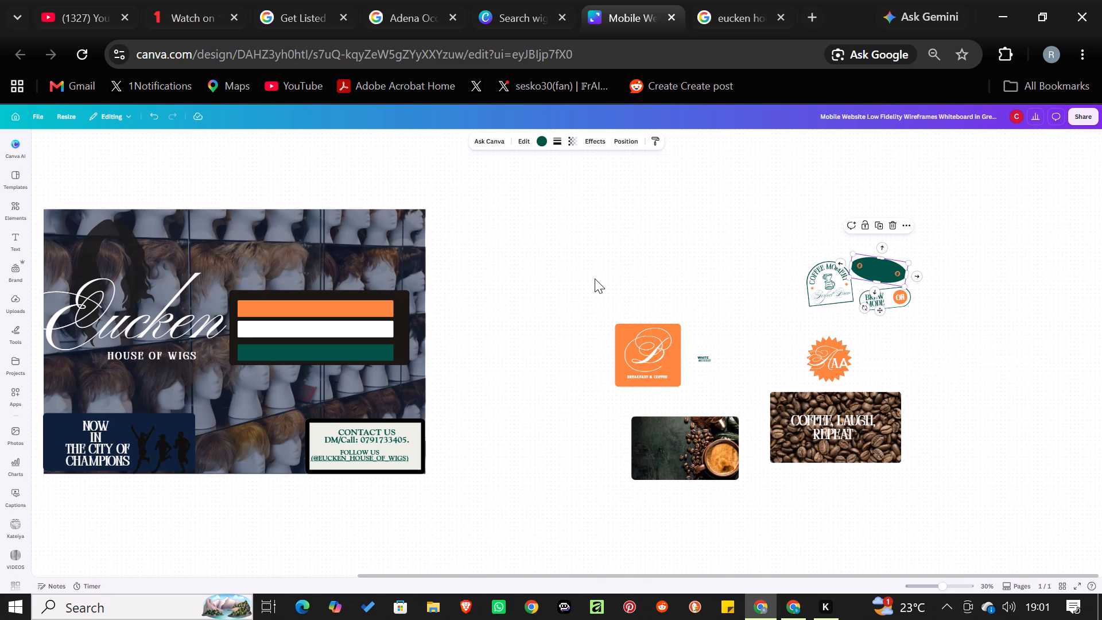
{"action": "left_click_drag", "start_coordinate": [553, 293], "coordinate": [943, 355]}
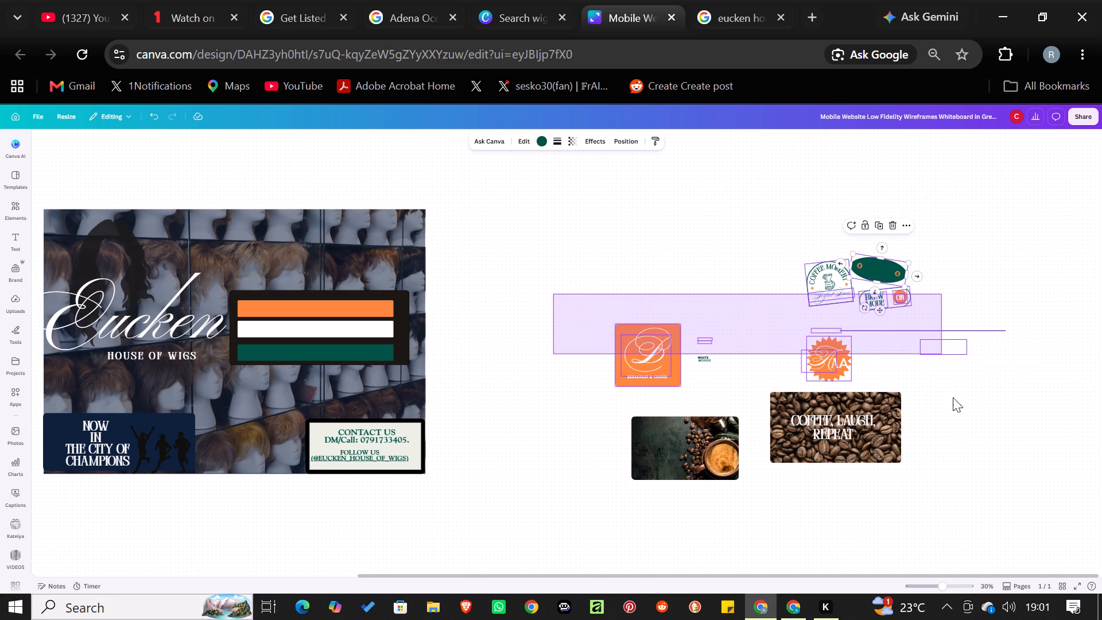
{"action": "left_click", "coordinate": [967, 551]}
{"action": "left_click_drag", "start_coordinate": [957, 521], "coordinate": [886, 522]}
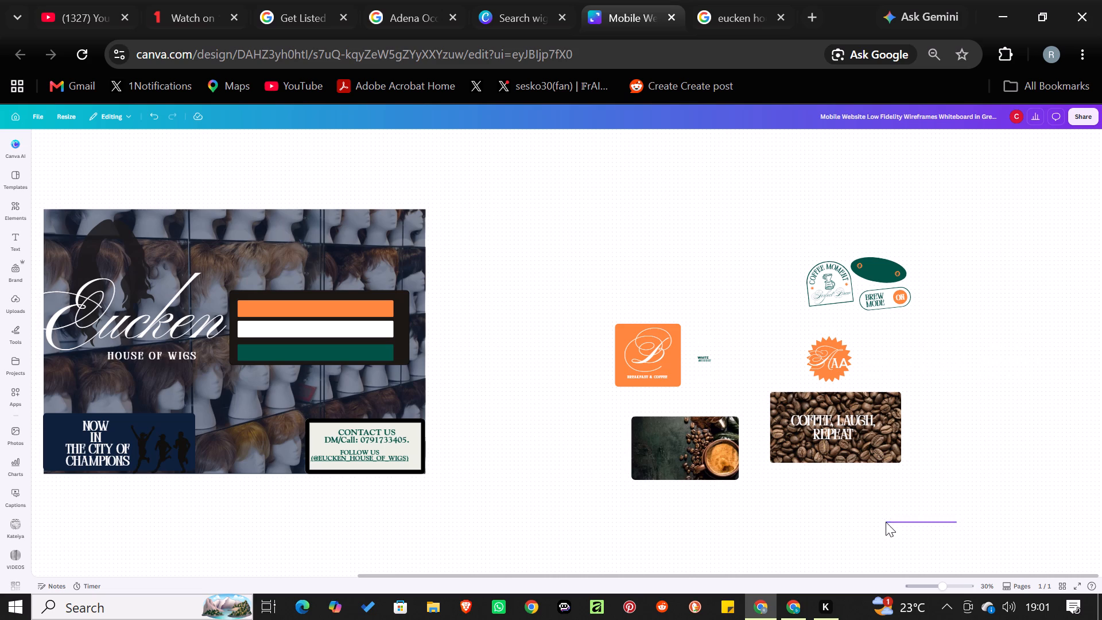
{"action": "left_click_drag", "start_coordinate": [886, 522], "coordinate": [619, 222]}
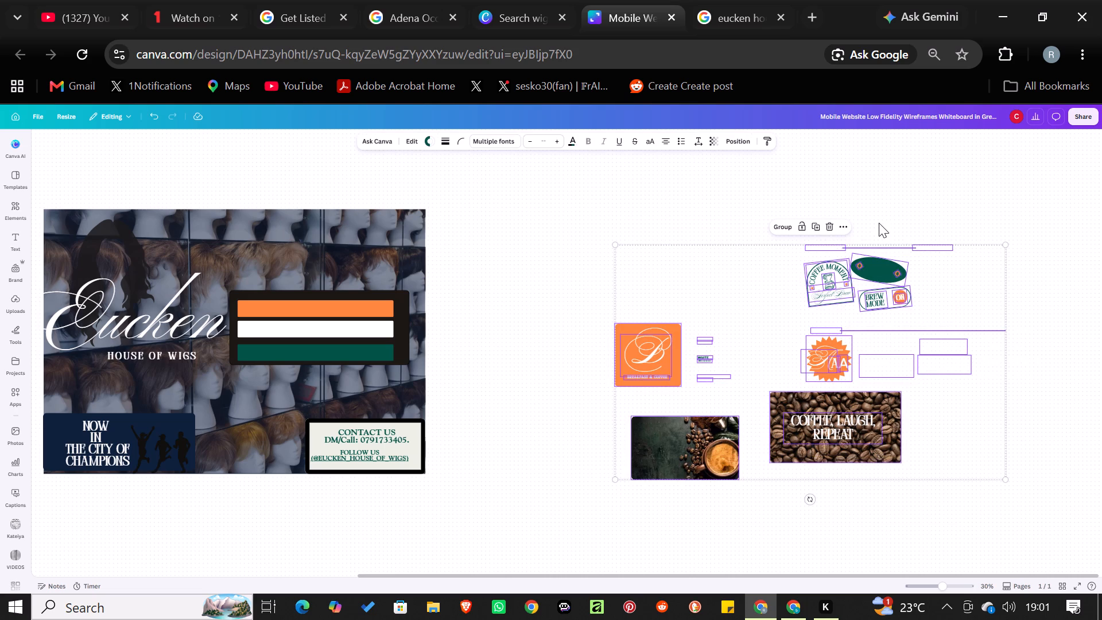
{"action": "left_click", "coordinate": [828, 231]}
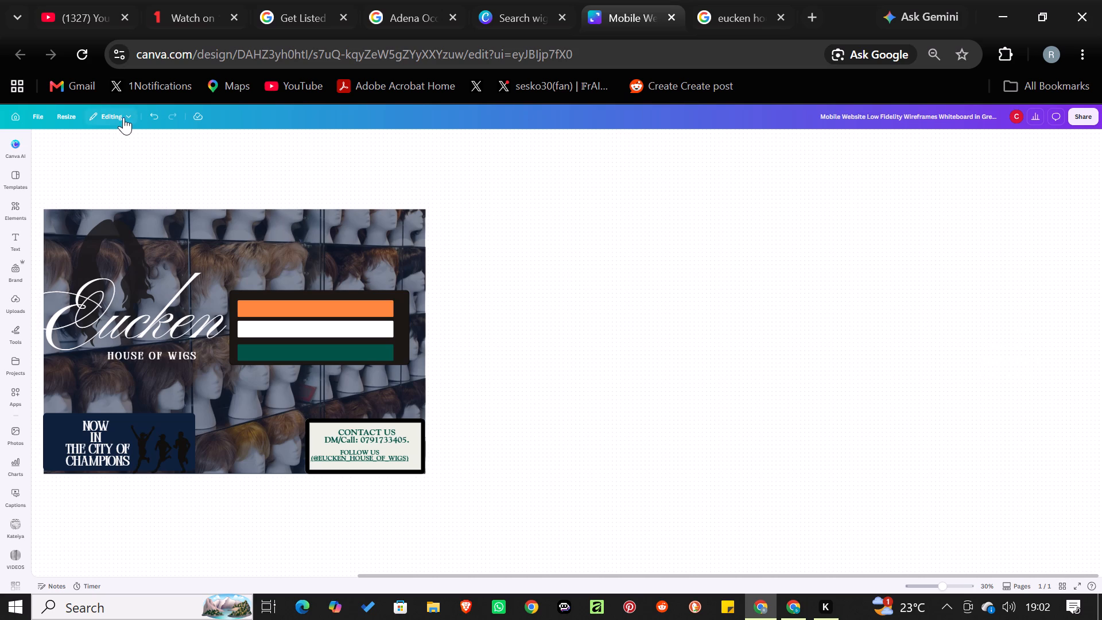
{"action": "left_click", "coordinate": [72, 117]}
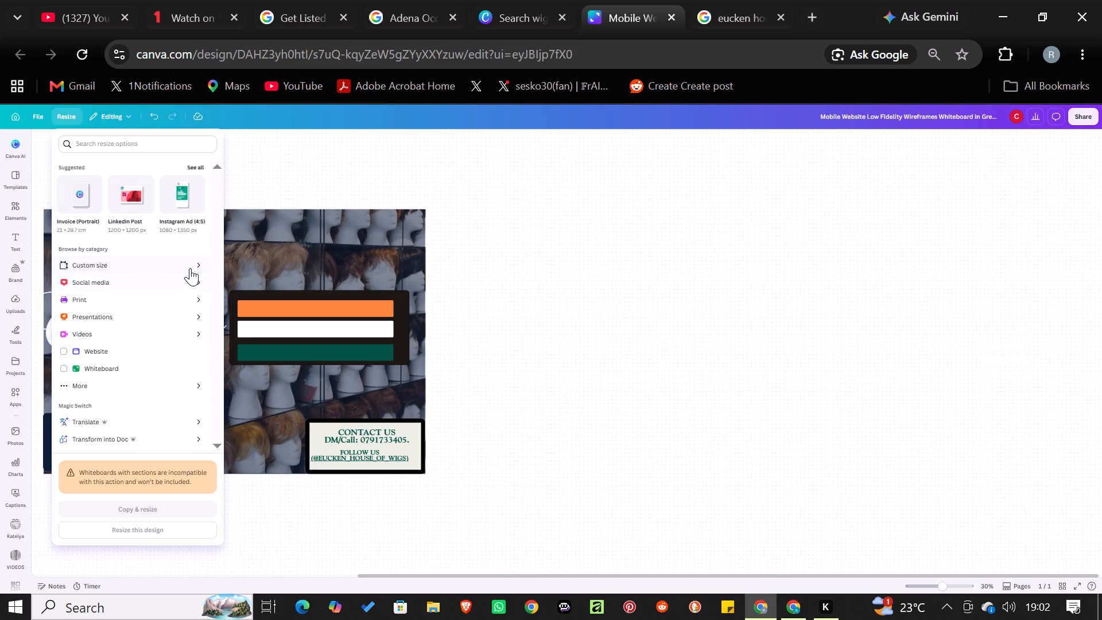
With the wig background photo selected, choose the saved custom size of 42 × 59.4 cm for resizing the design.
{"action": "left_click", "coordinate": [193, 259]}
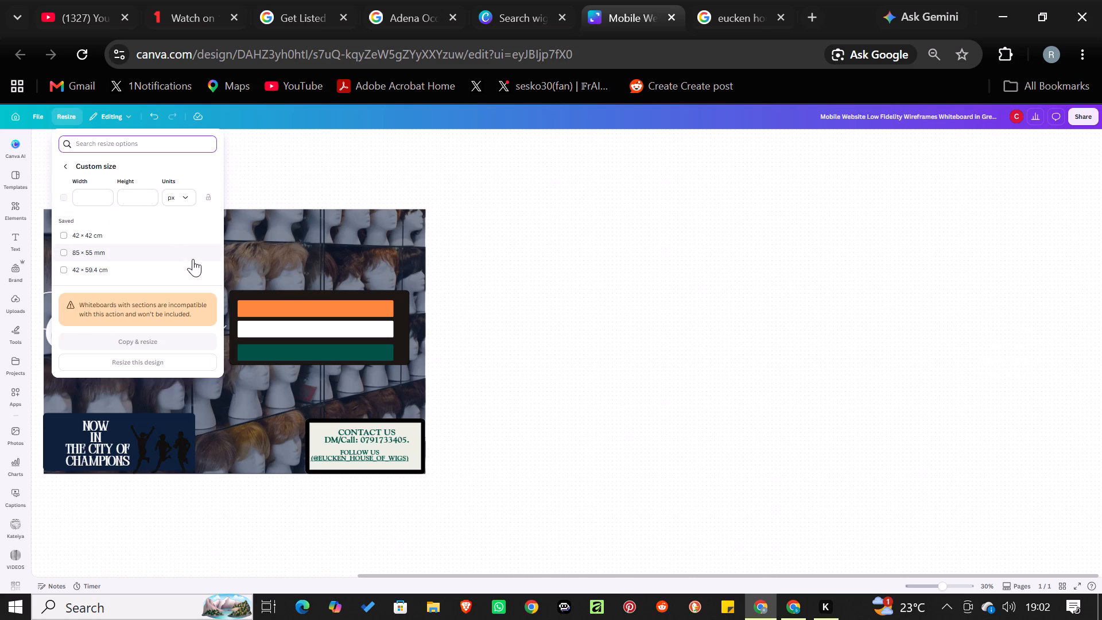
{"action": "left_click", "coordinate": [397, 146]}
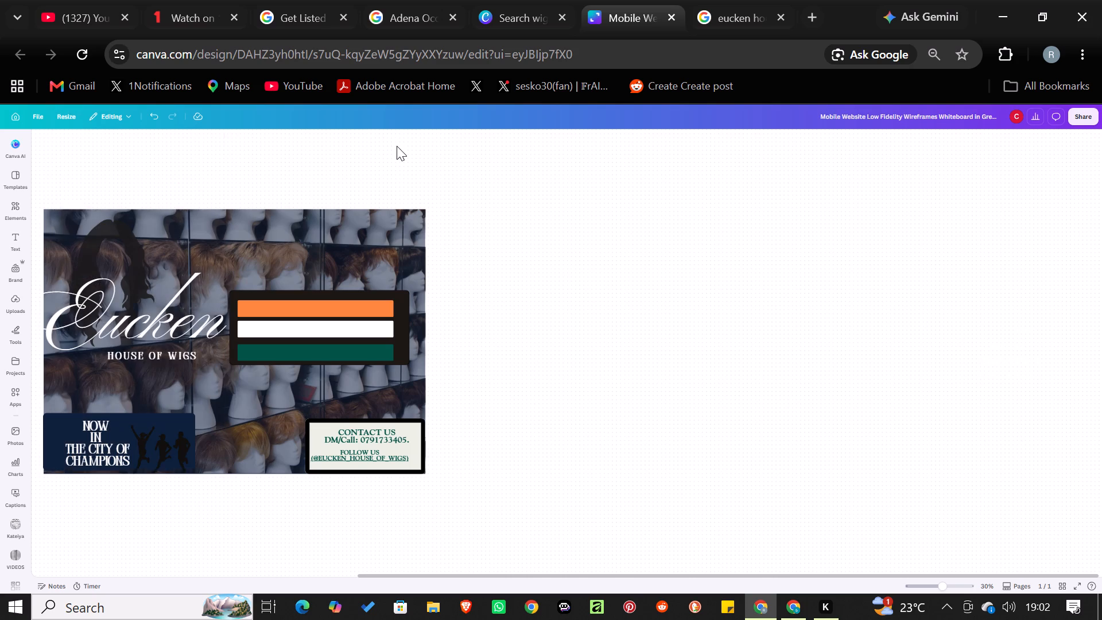
{"action": "left_click", "coordinate": [411, 253]}
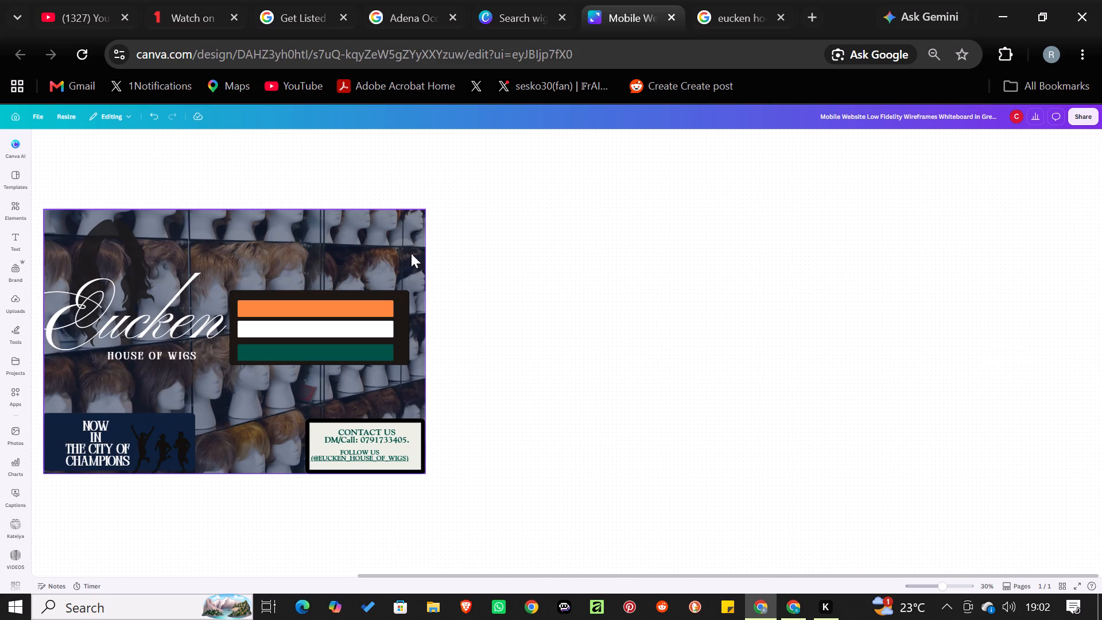
{"action": "left_click", "coordinate": [63, 110]}
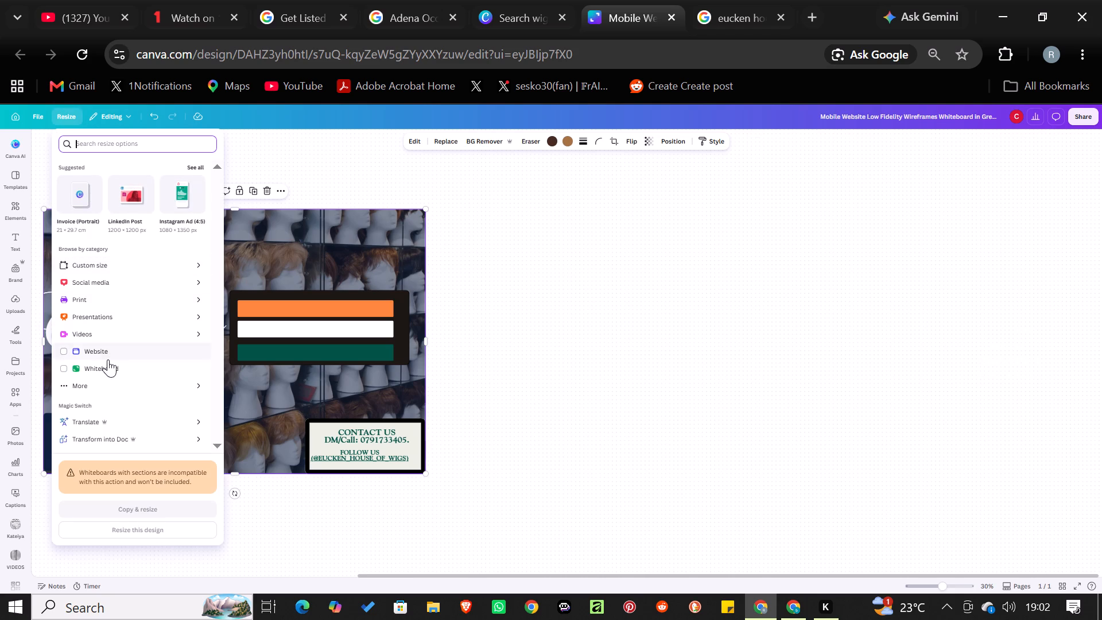
{"action": "left_click", "coordinate": [115, 259]}
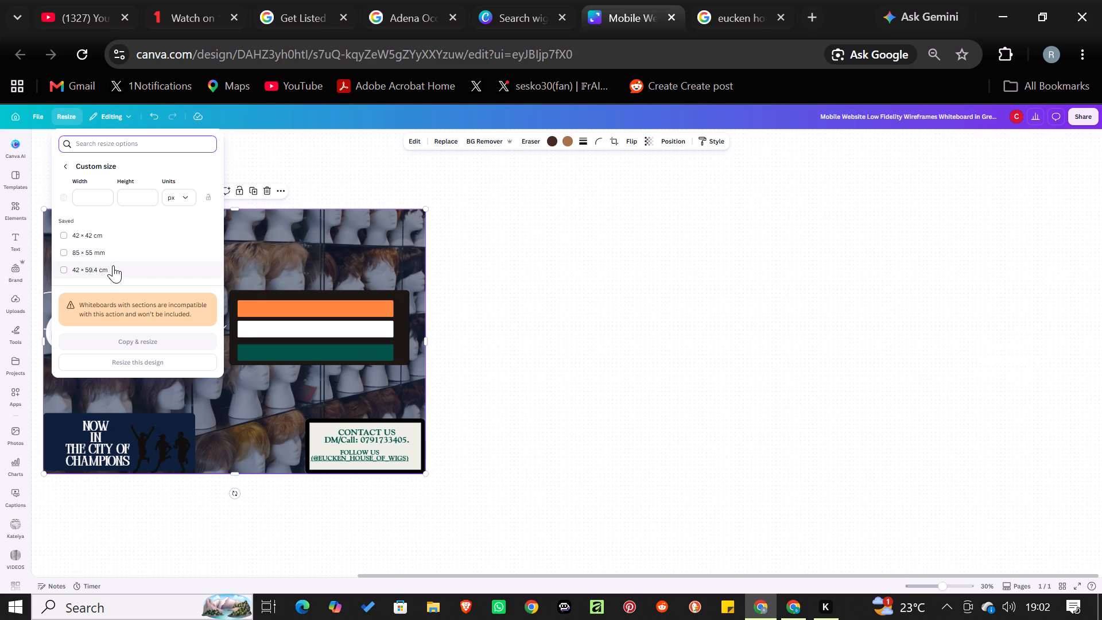
{"action": "left_click", "coordinate": [113, 265]}
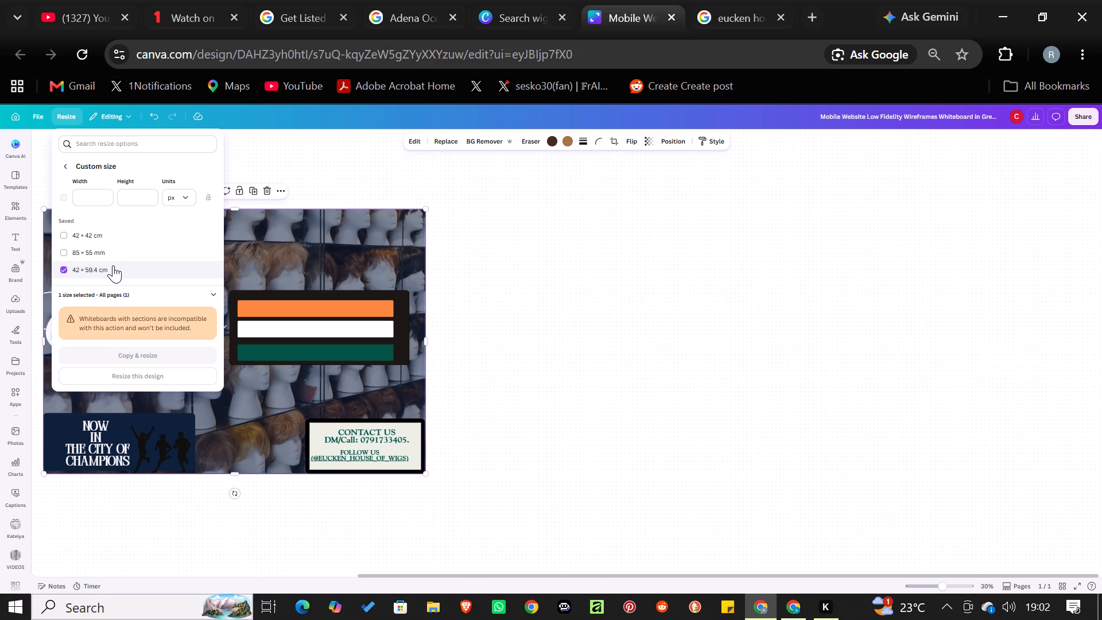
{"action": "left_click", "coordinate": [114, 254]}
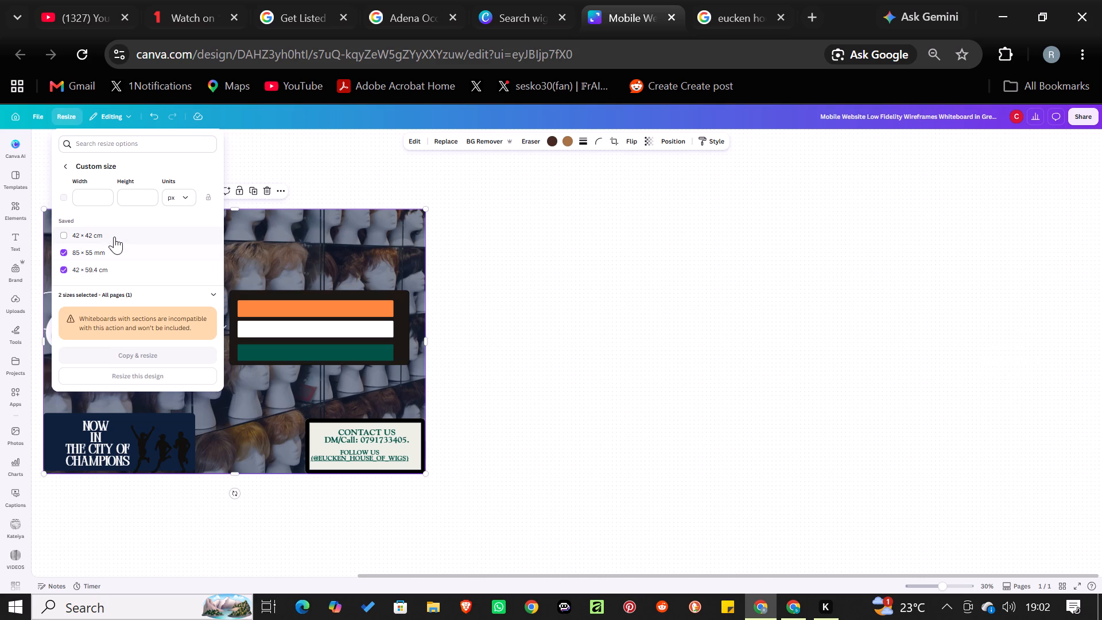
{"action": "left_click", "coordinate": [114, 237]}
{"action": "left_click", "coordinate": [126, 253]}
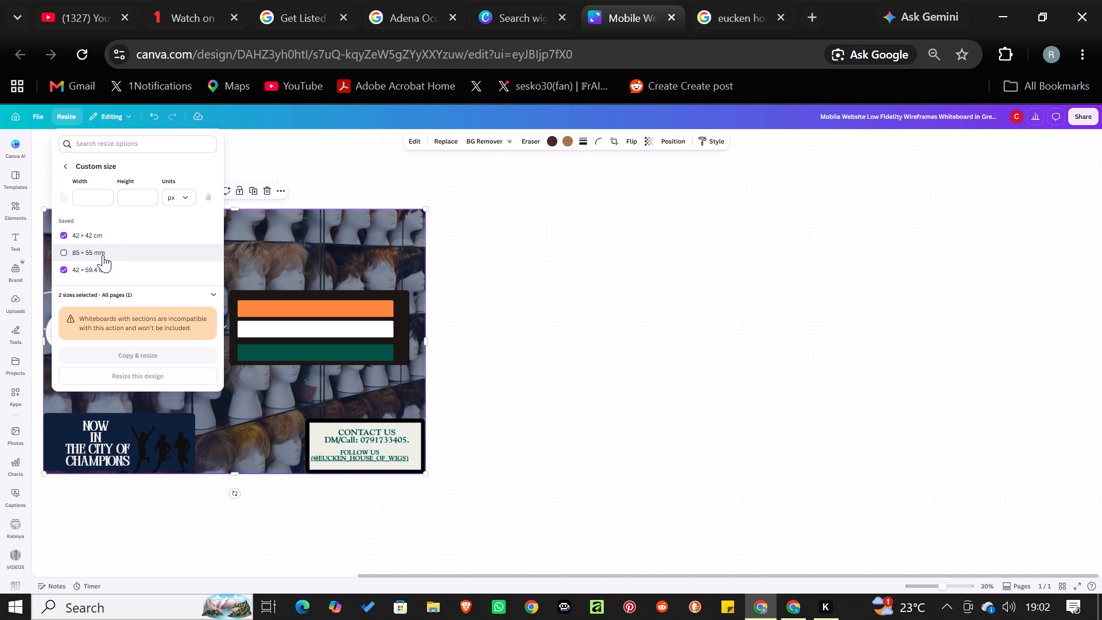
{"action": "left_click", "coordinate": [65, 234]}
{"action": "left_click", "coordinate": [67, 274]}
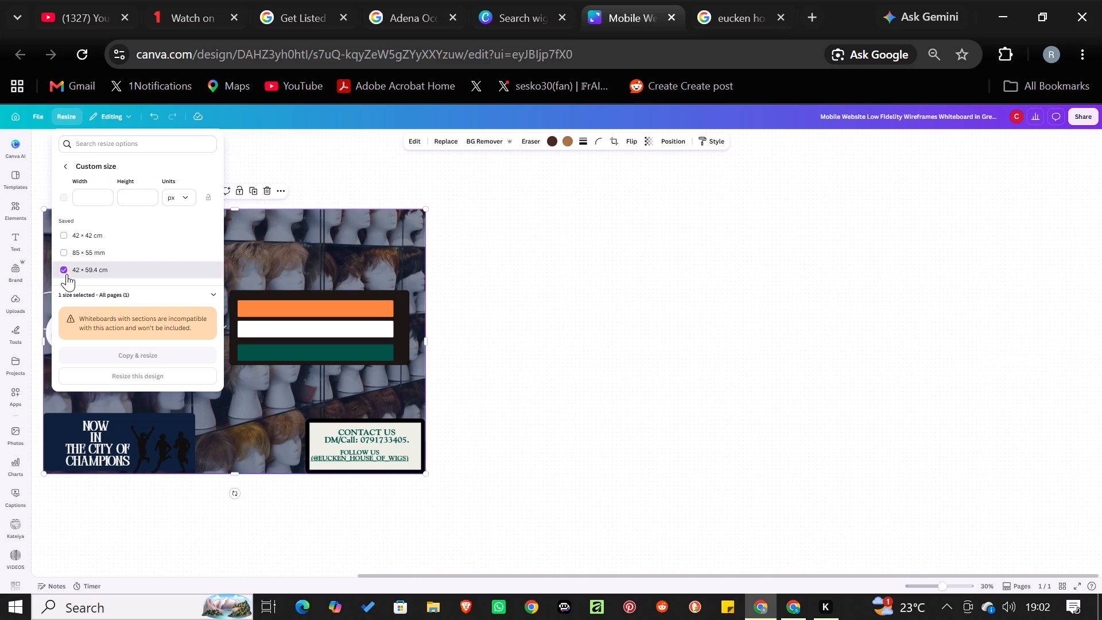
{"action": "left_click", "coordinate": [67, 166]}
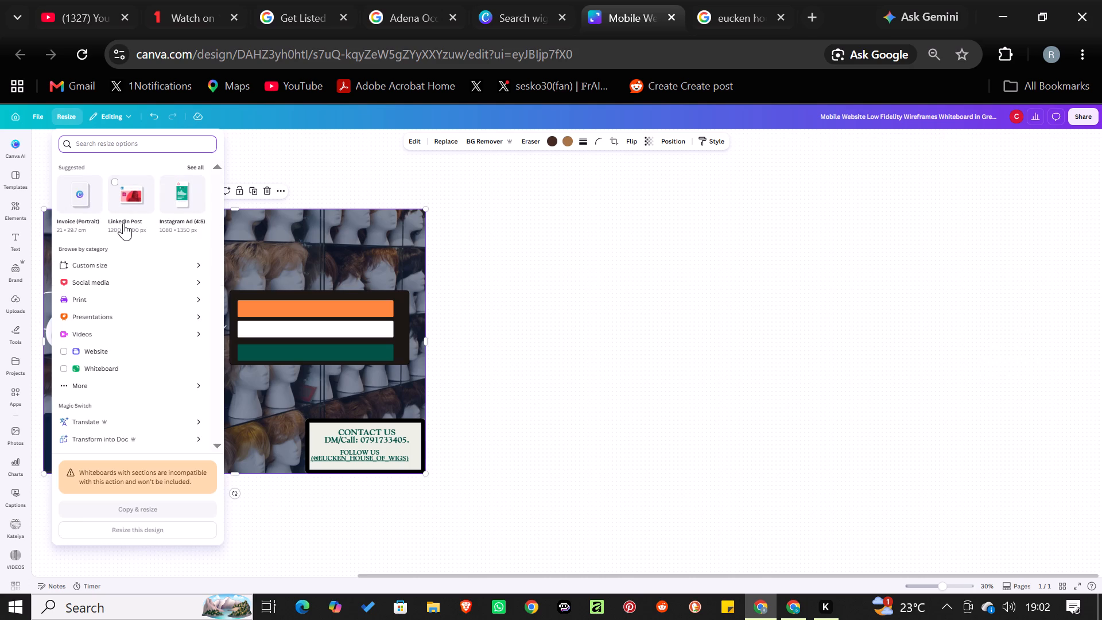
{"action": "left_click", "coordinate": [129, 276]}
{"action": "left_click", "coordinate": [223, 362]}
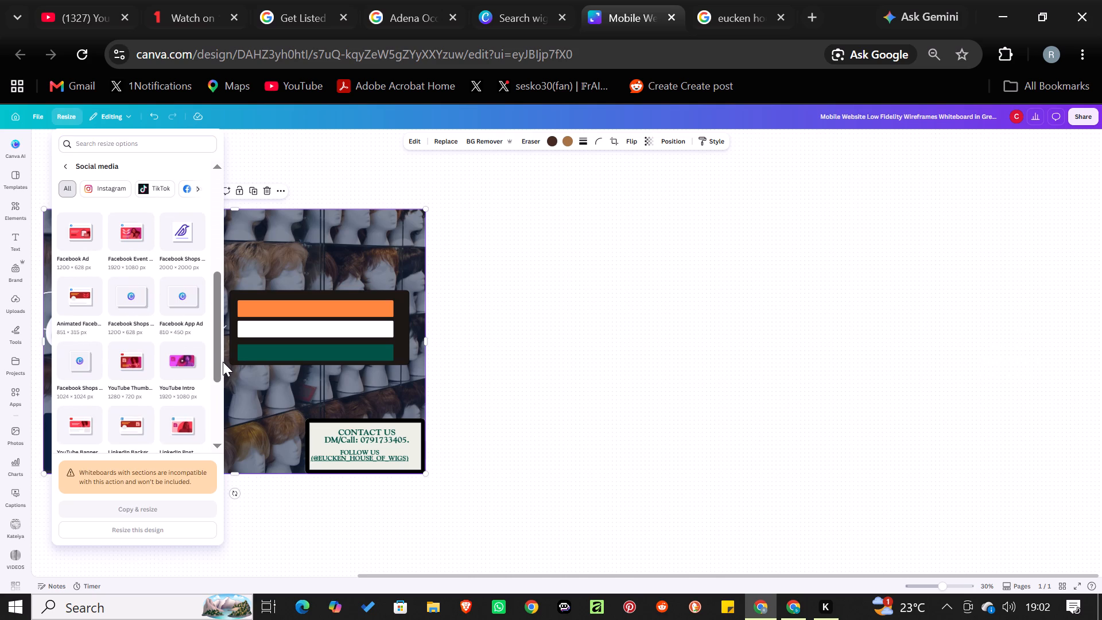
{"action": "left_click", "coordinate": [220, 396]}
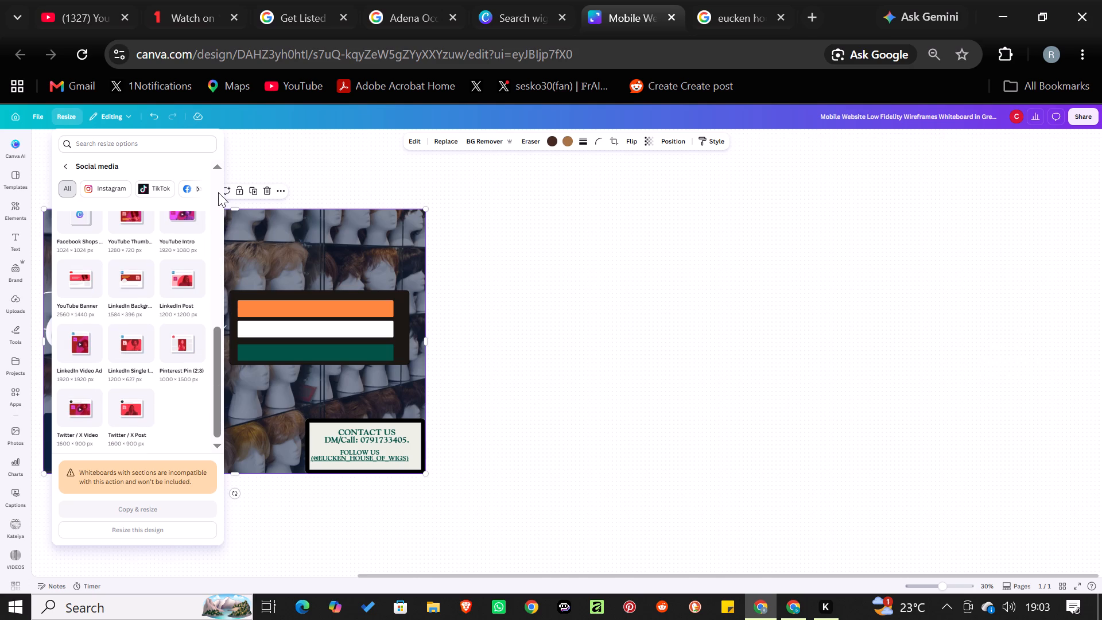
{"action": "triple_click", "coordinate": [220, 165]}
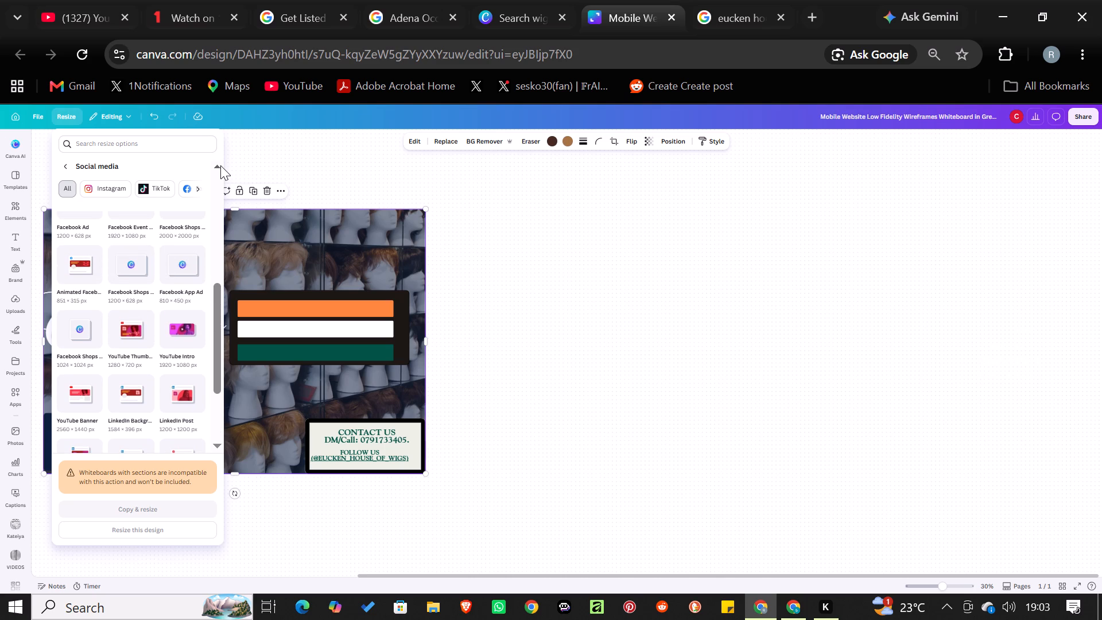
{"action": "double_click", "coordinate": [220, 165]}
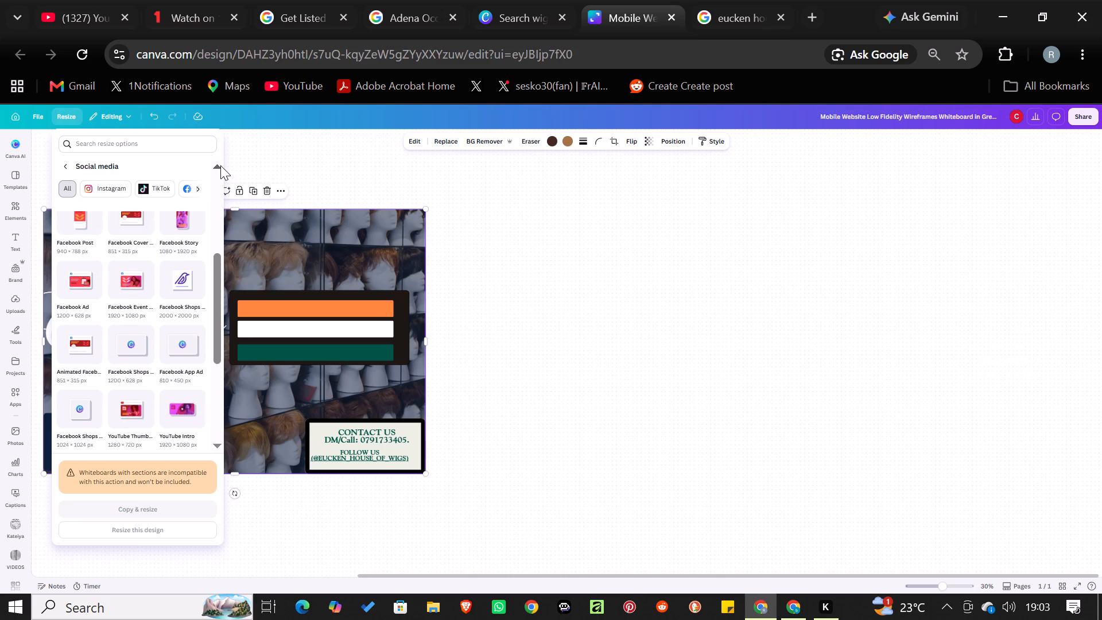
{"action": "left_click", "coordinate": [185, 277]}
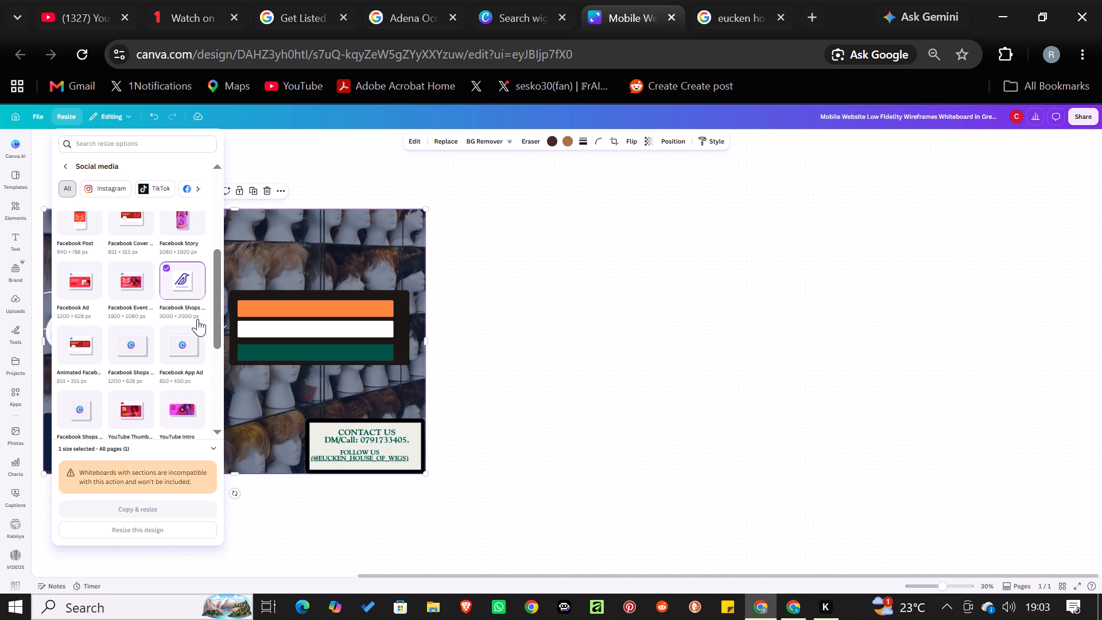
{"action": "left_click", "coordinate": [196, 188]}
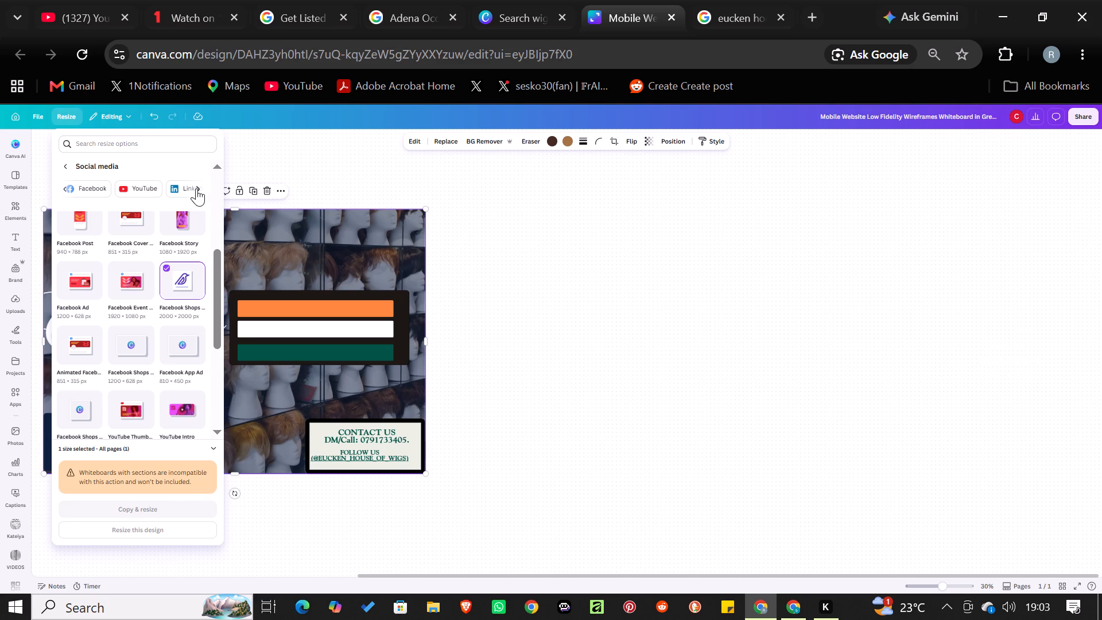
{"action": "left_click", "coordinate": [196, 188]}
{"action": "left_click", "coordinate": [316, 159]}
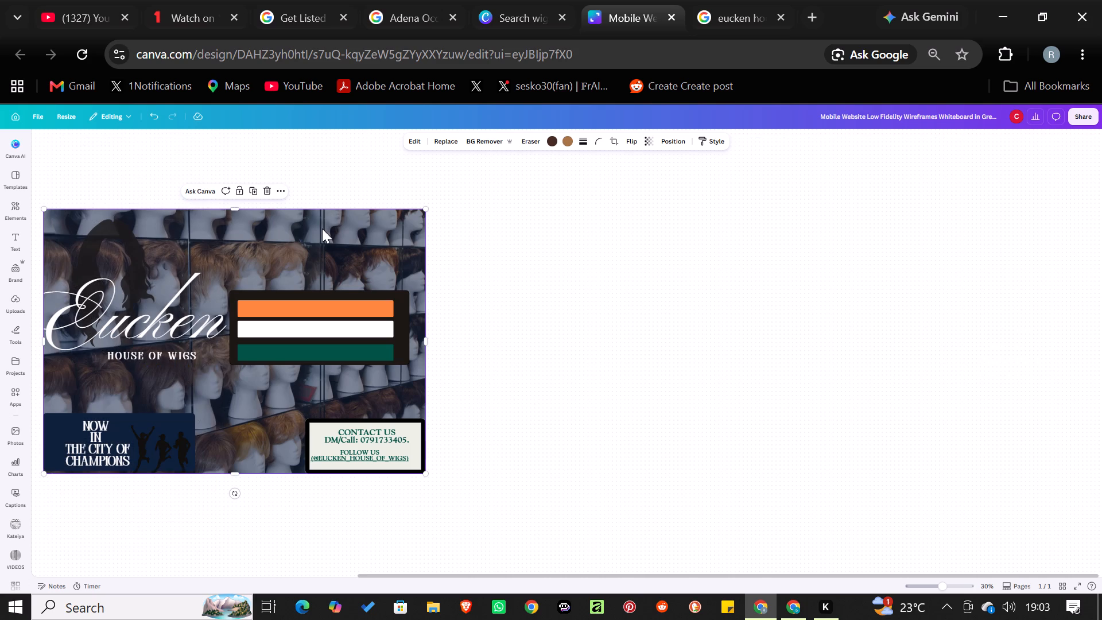
Move the wig mannequin background photo down over the navy banner backdrop, leaving a navy strip exposed along the banner's top.
{"action": "left_click", "coordinate": [268, 245]}
{"action": "left_click_drag", "start_coordinate": [267, 246], "coordinate": [269, 312]}
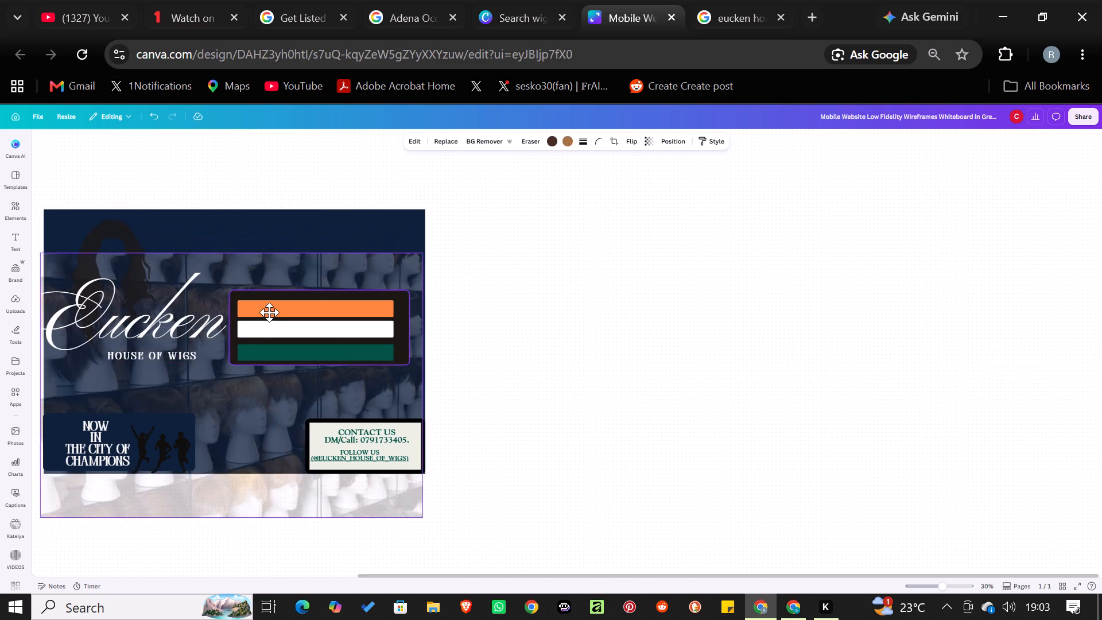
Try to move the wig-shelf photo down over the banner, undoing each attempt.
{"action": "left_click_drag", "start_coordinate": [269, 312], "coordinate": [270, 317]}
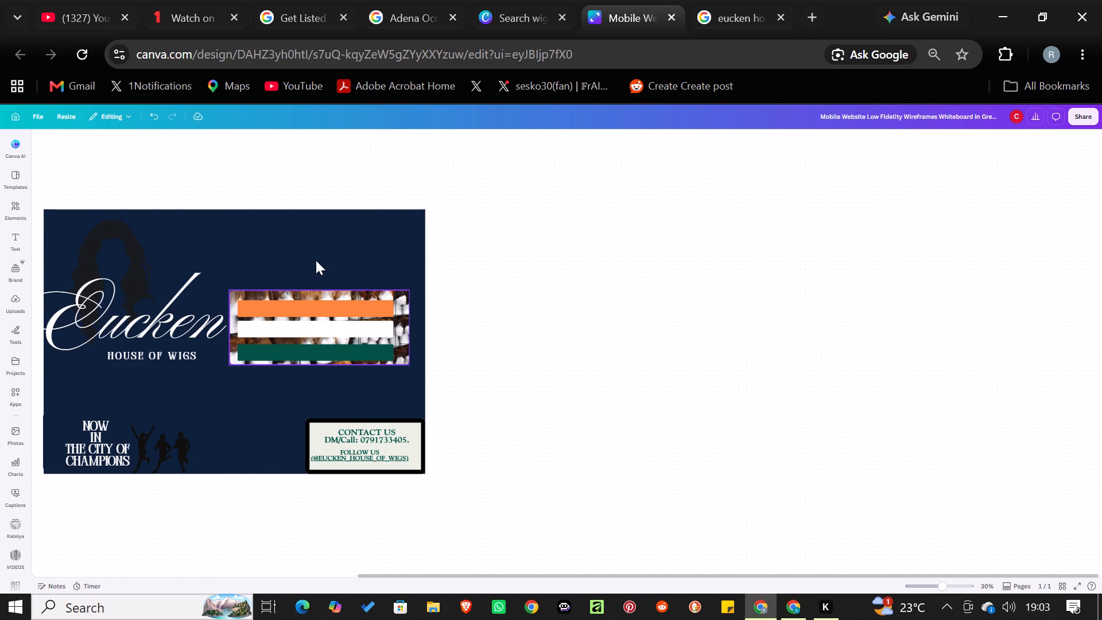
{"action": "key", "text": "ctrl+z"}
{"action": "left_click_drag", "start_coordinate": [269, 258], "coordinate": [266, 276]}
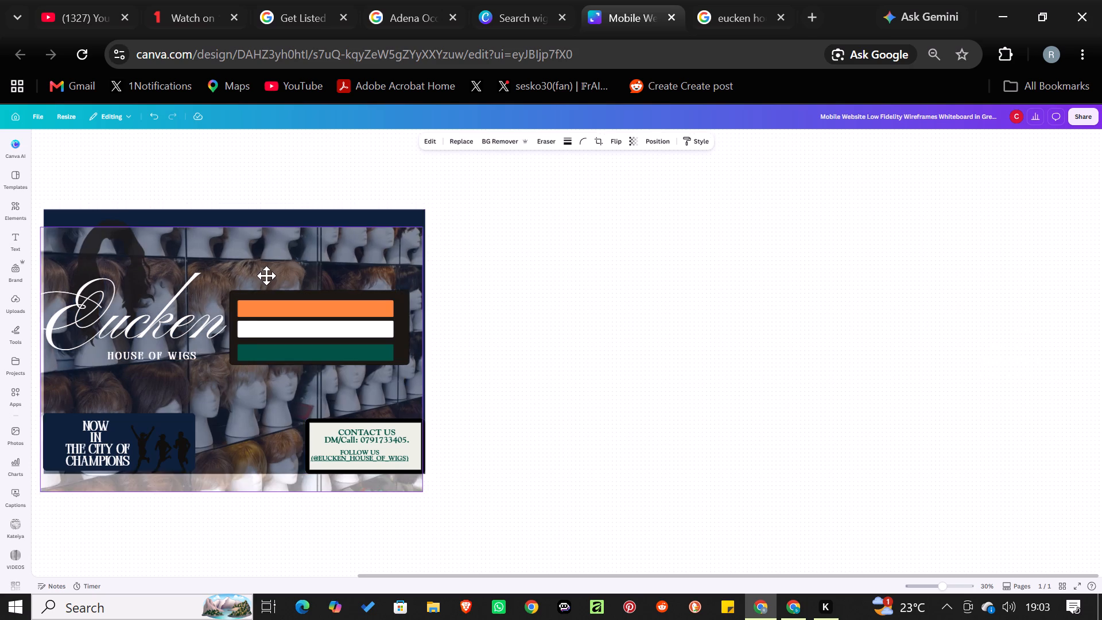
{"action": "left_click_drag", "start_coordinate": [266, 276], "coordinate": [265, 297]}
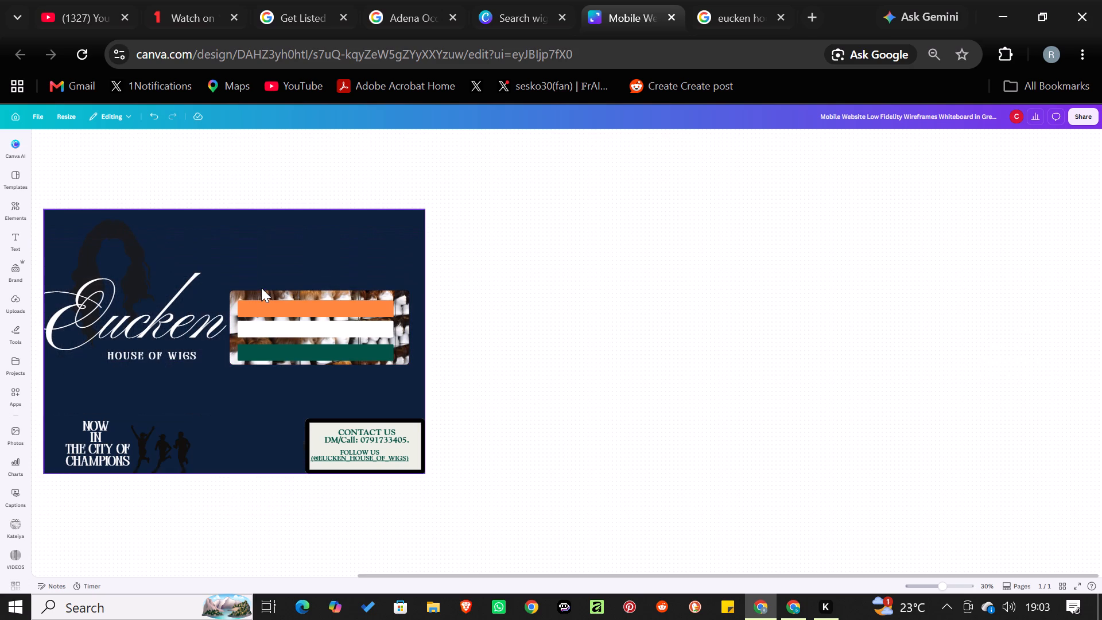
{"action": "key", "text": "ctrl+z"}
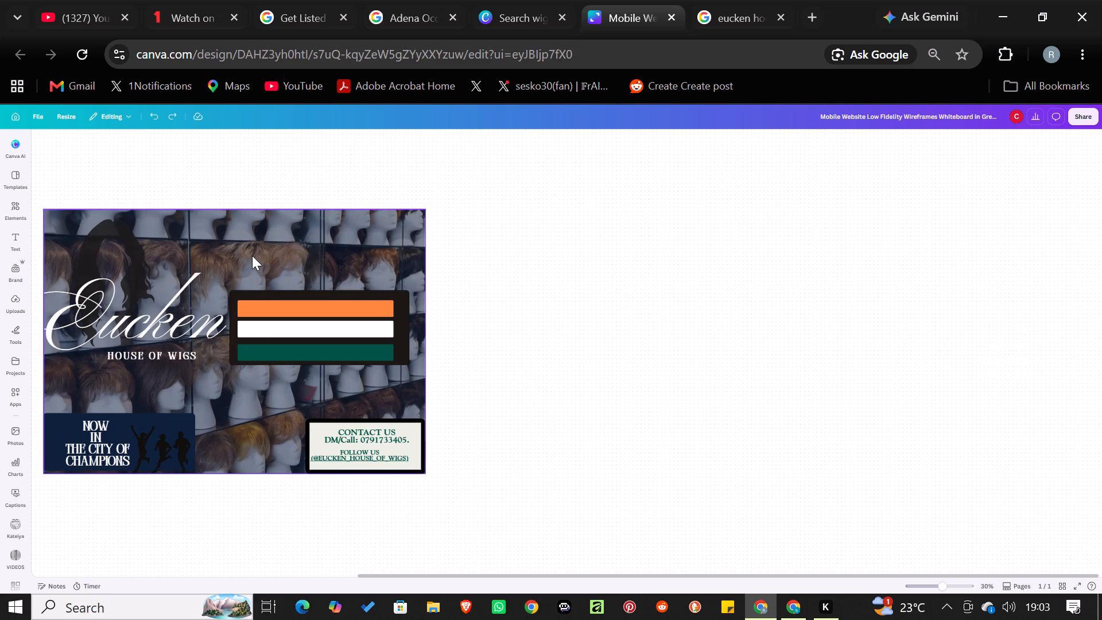
Shift the wig photo aside and recolour the navy background rectangle with the off-white from the Colorful Powder Cracks palette.
{"action": "left_click_drag", "start_coordinate": [255, 255], "coordinate": [362, 261]}
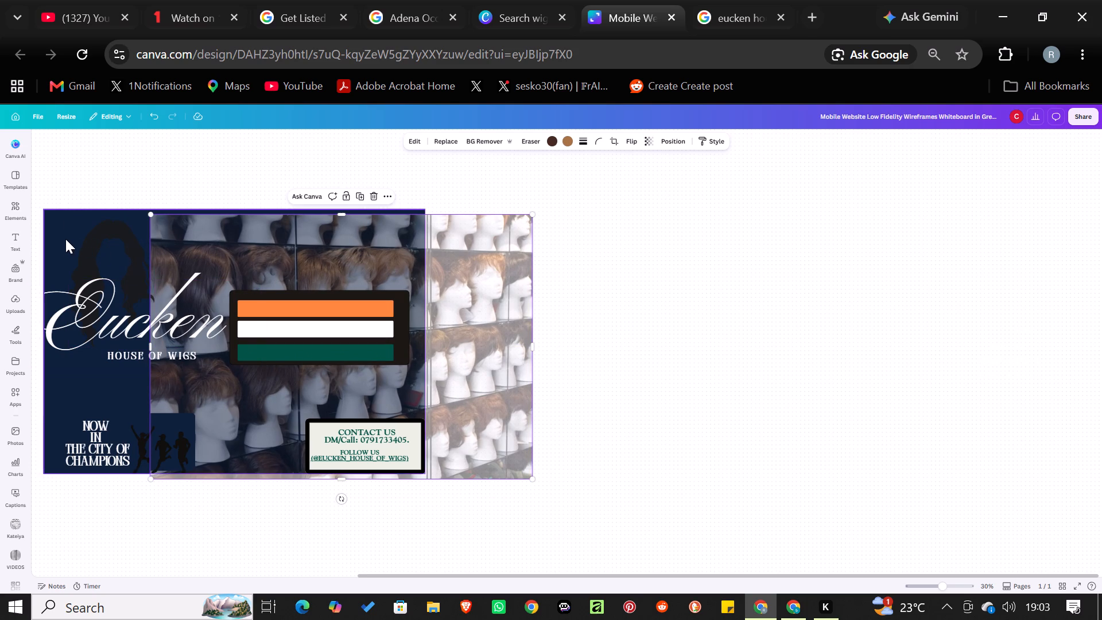
{"action": "left_click", "coordinate": [62, 238]}
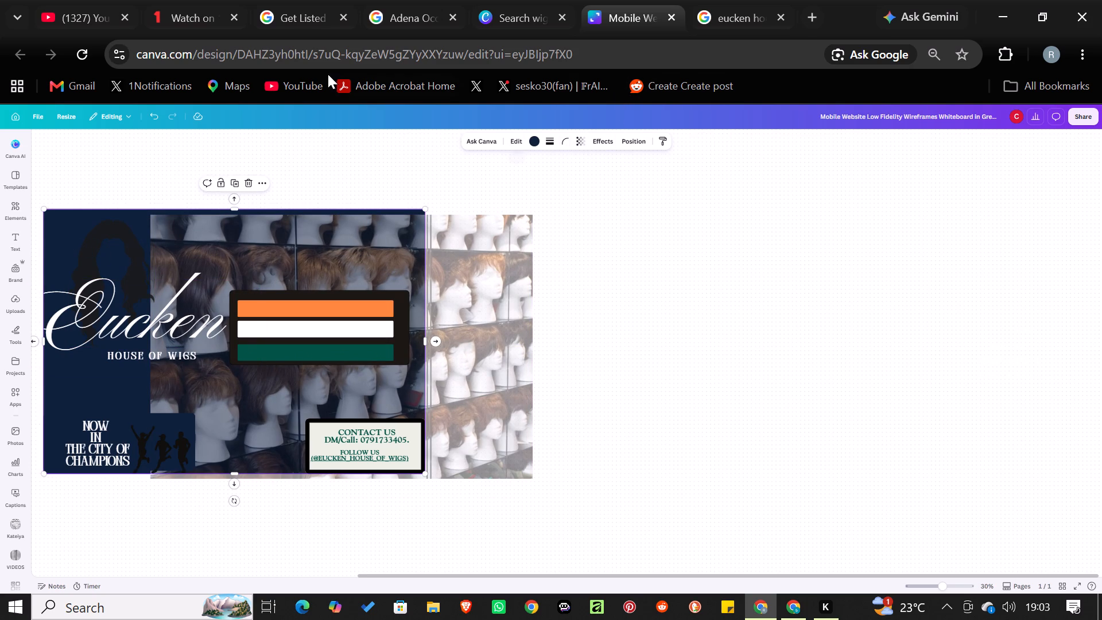
{"action": "left_click", "coordinate": [535, 139]}
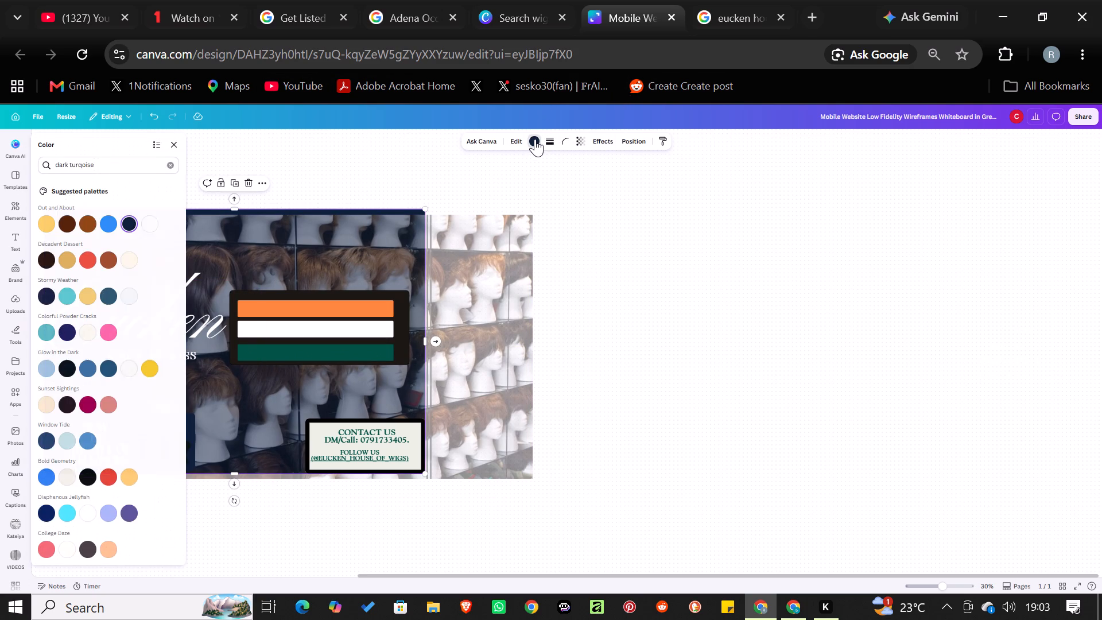
{"action": "left_click", "coordinate": [130, 260]}
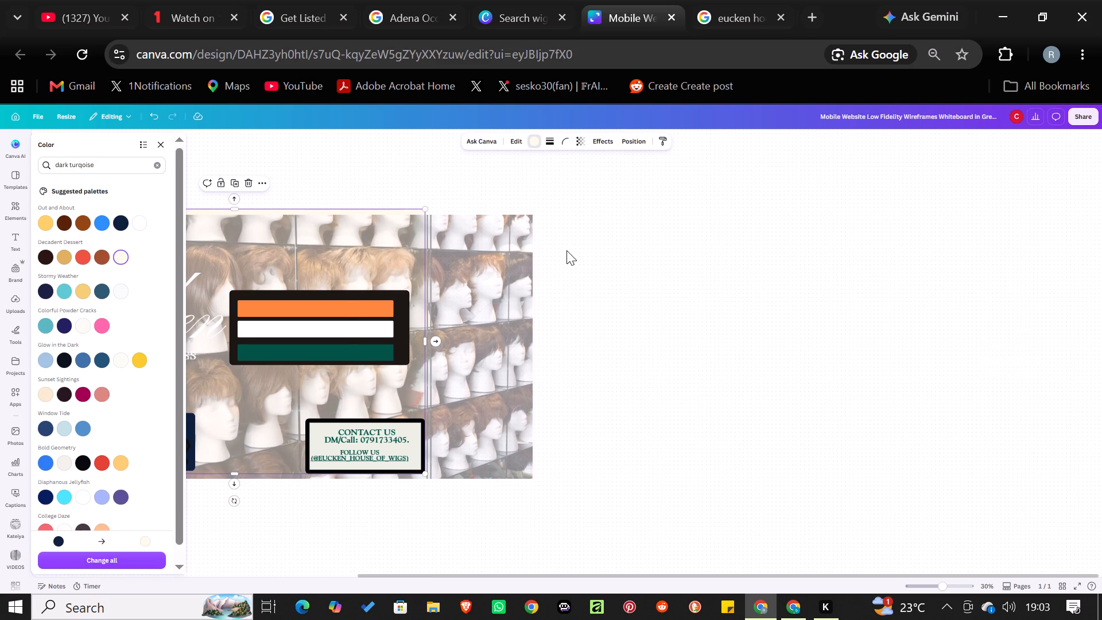
{"action": "left_click", "coordinate": [86, 325]}
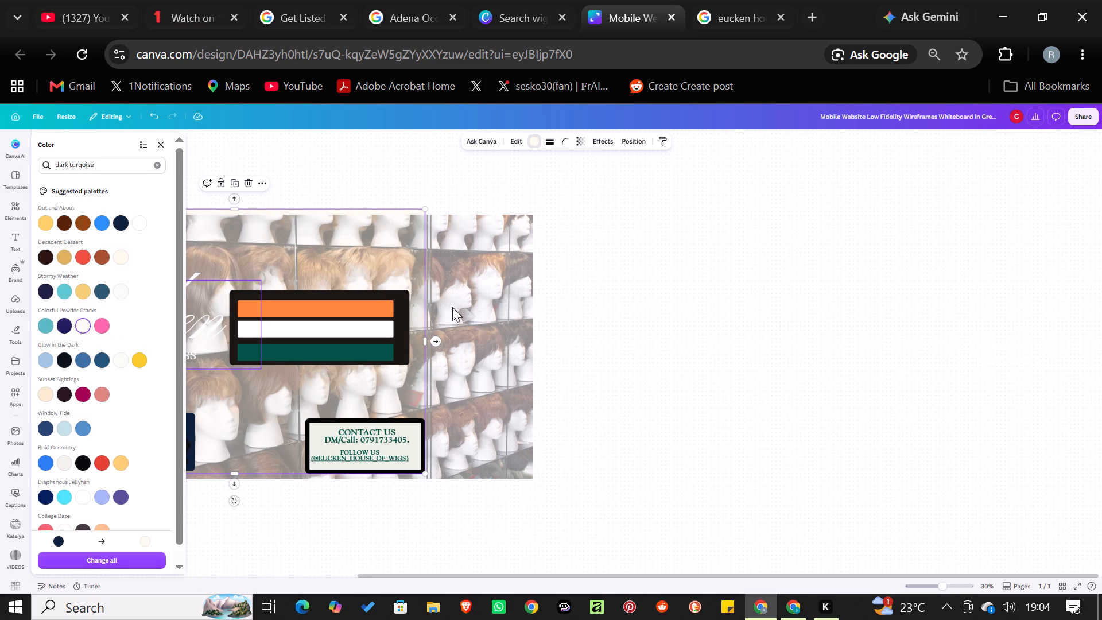
{"action": "left_click", "coordinate": [621, 272]}
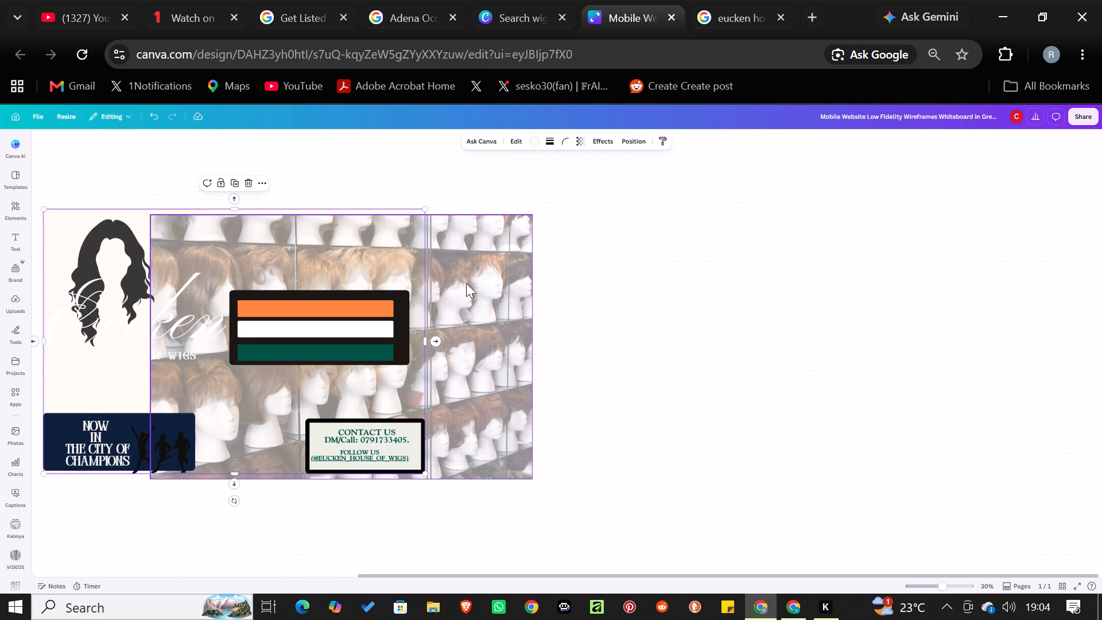
Move the wig photo back over the off-white banner background, behind the logo and contact boxes.
{"action": "left_click_drag", "start_coordinate": [460, 286], "coordinate": [363, 288]}
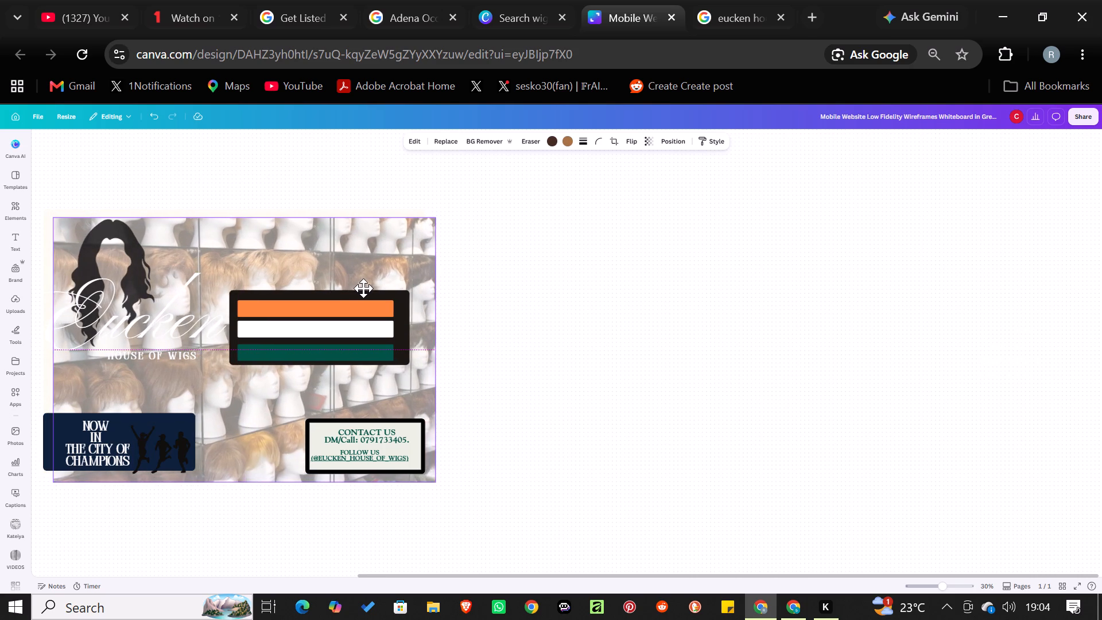
{"action": "left_click_drag", "start_coordinate": [363, 288], "coordinate": [342, 289]}
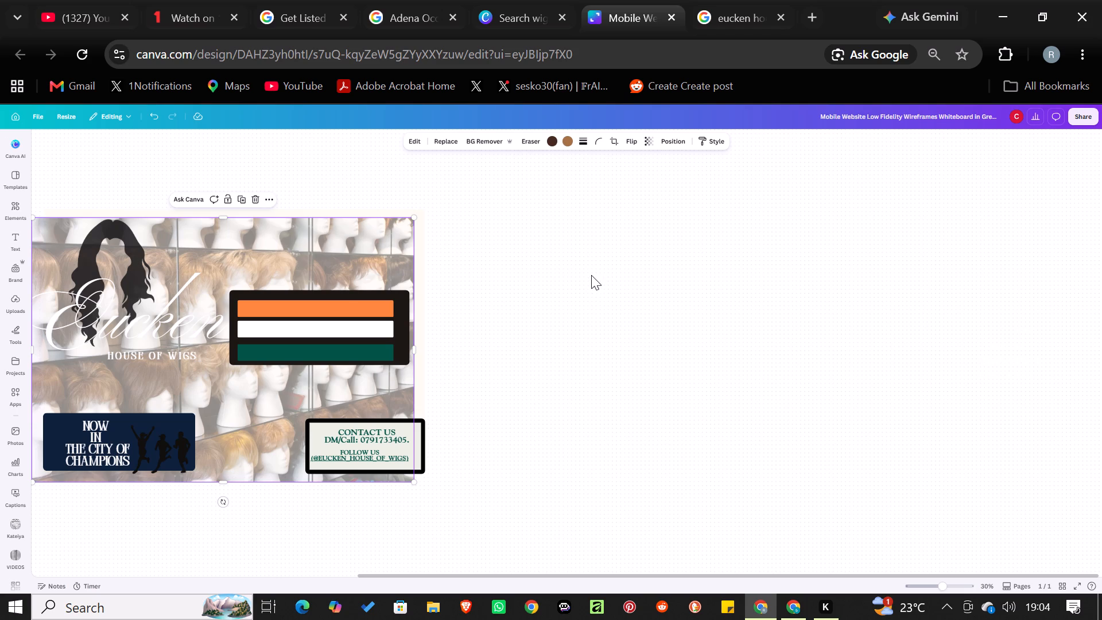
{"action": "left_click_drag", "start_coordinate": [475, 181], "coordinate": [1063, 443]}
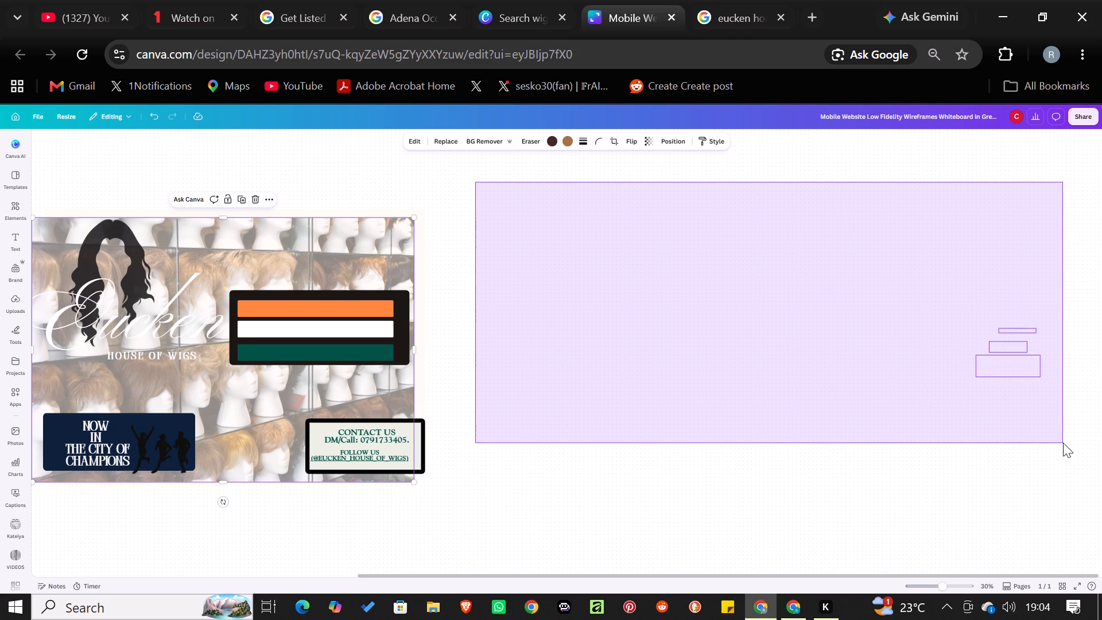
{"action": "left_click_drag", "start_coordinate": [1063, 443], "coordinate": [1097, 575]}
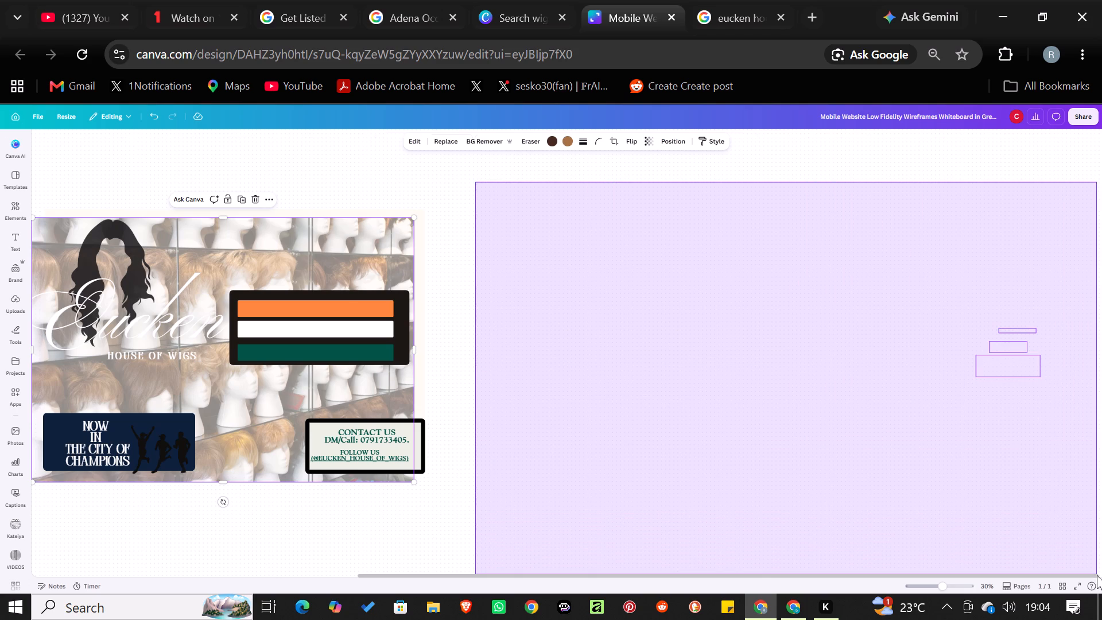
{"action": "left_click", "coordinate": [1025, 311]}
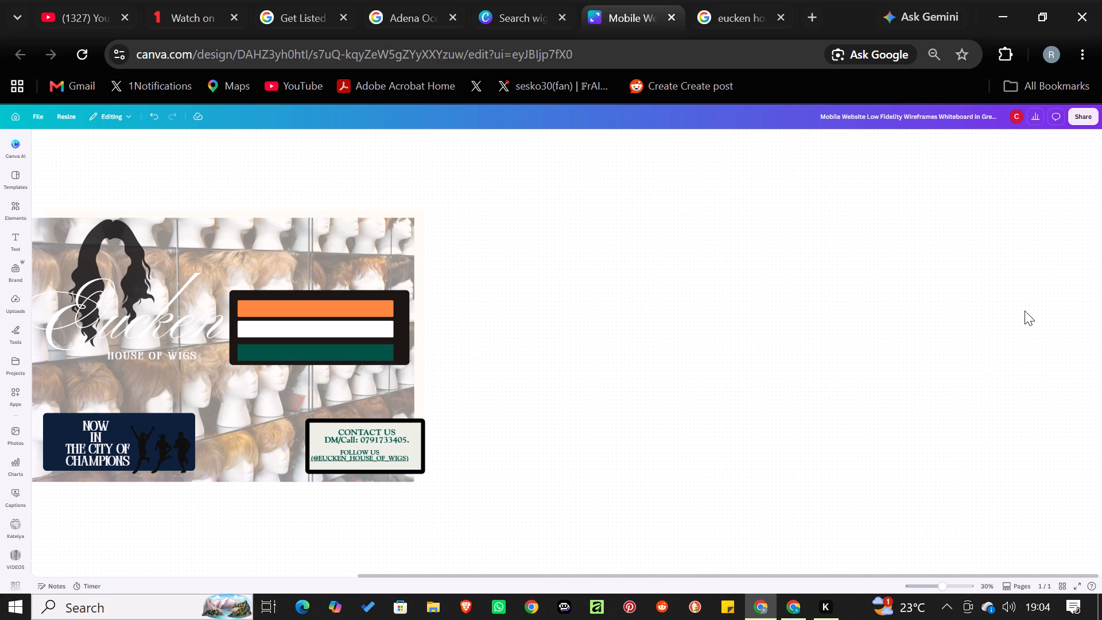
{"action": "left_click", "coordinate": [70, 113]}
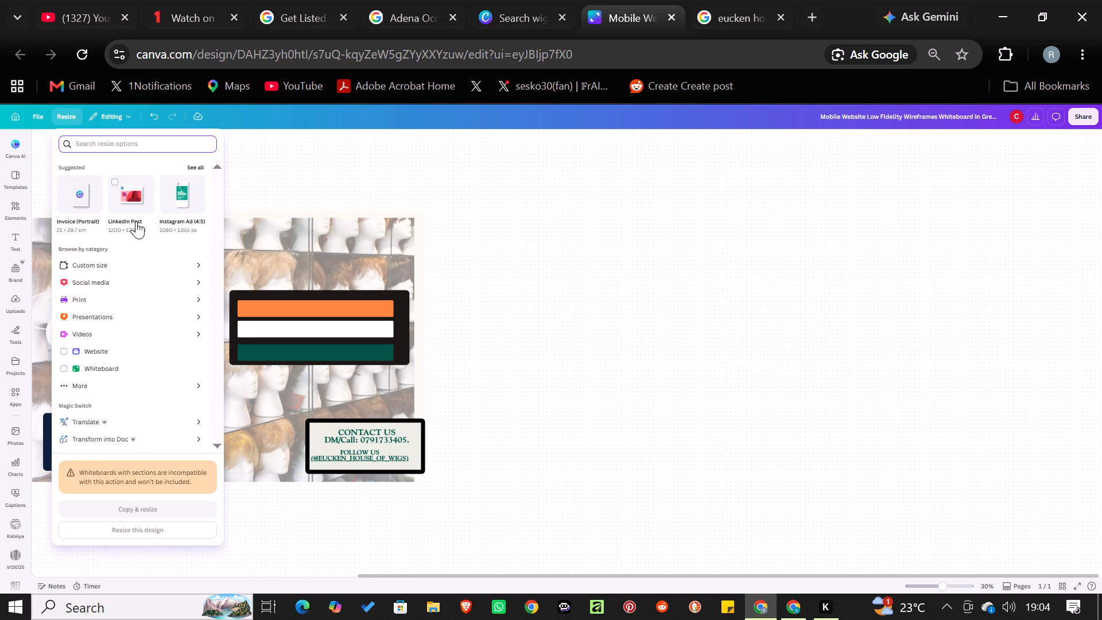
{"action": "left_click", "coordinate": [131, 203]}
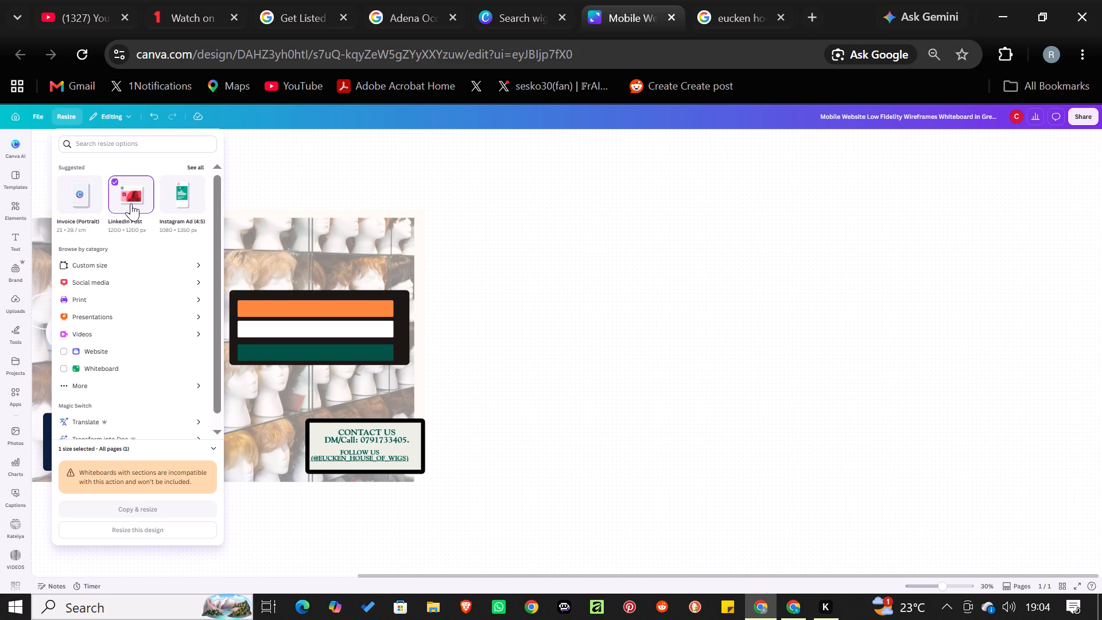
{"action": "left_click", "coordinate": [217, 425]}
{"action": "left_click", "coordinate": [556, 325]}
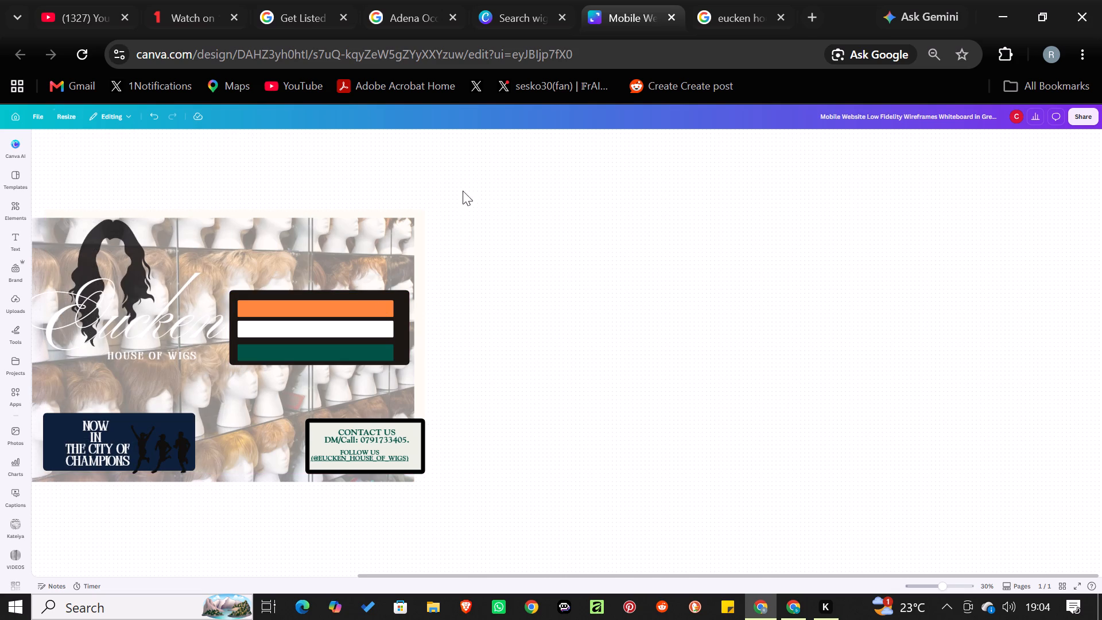
Move the wig-shelf photo off the off-white background and drop it into the black panel frame behind the colour bars.
{"action": "left_click", "coordinate": [379, 233]}
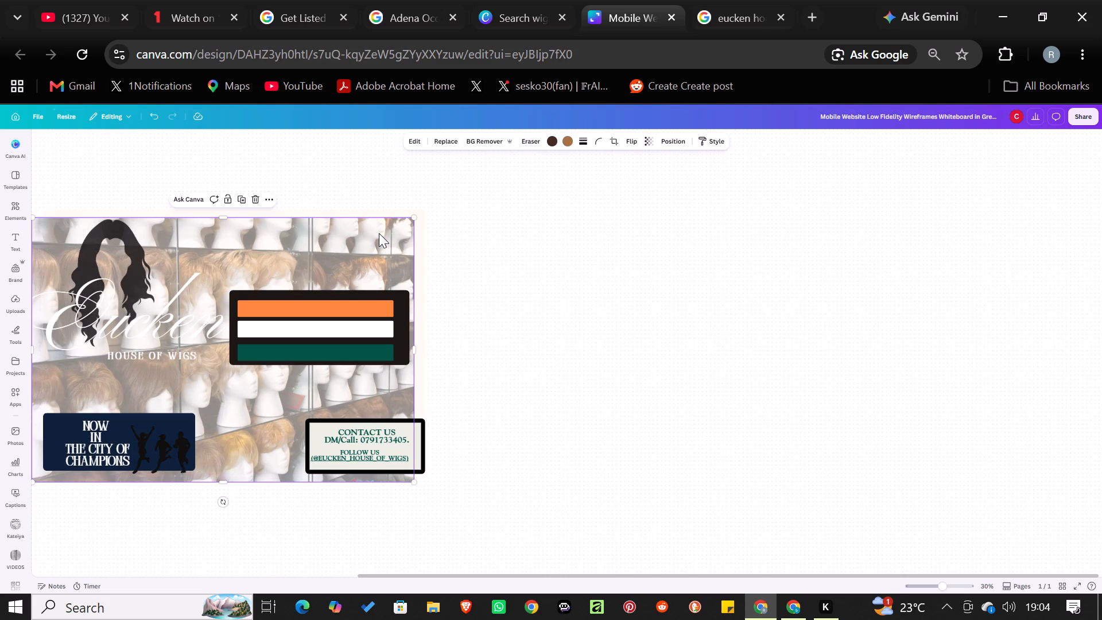
{"action": "left_click_drag", "start_coordinate": [371, 234], "coordinate": [389, 428]}
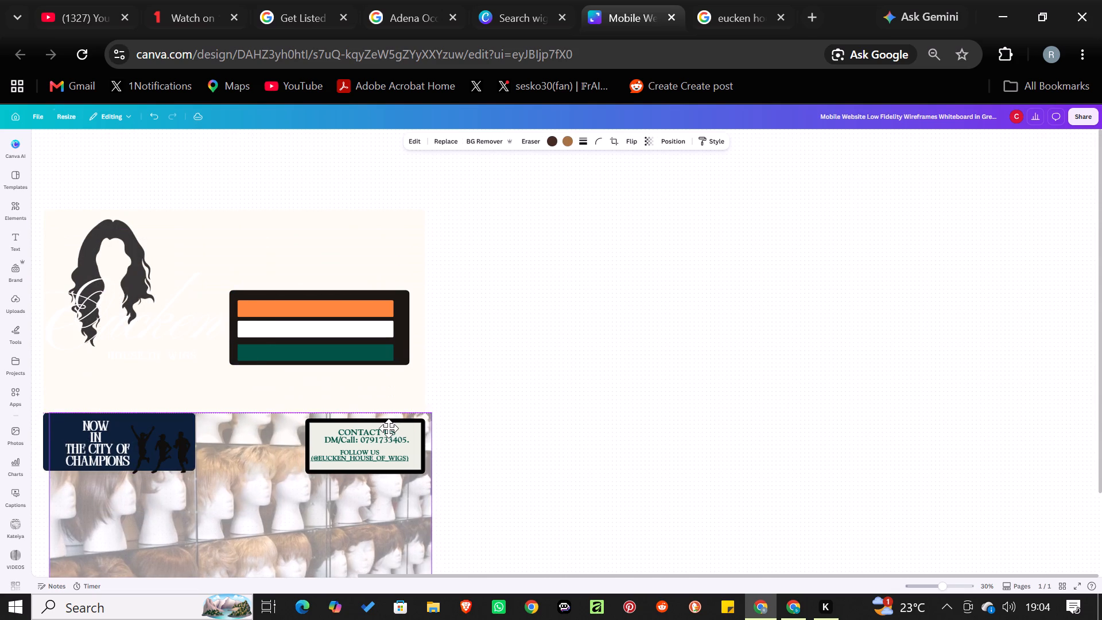
{"action": "left_click_drag", "start_coordinate": [389, 428], "coordinate": [347, 500]}
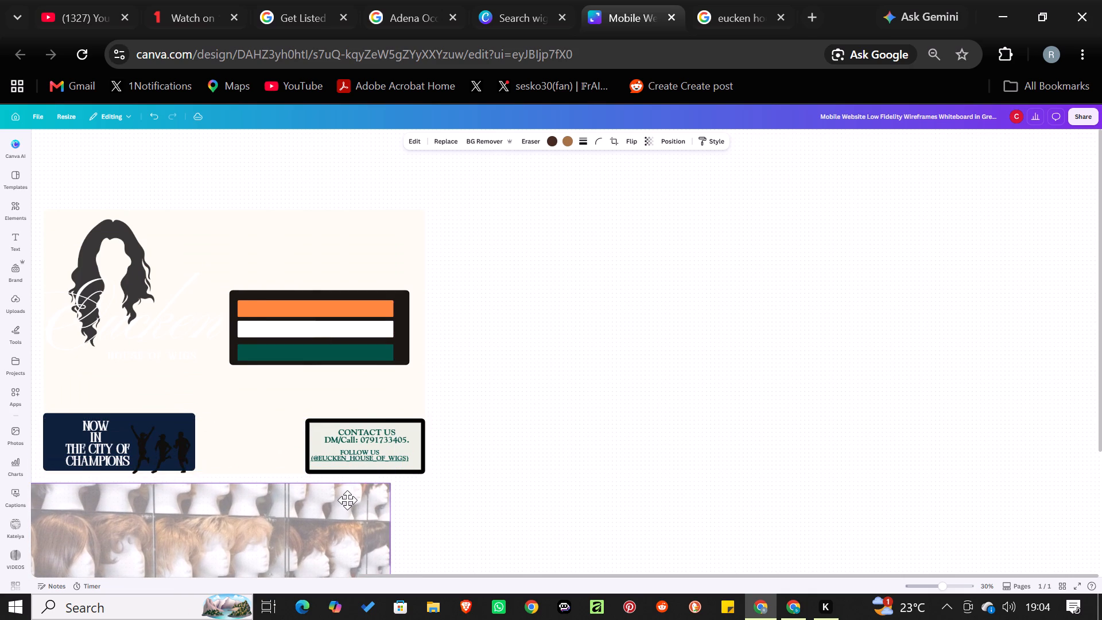
{"action": "left_click_drag", "start_coordinate": [347, 500], "coordinate": [347, 500]}
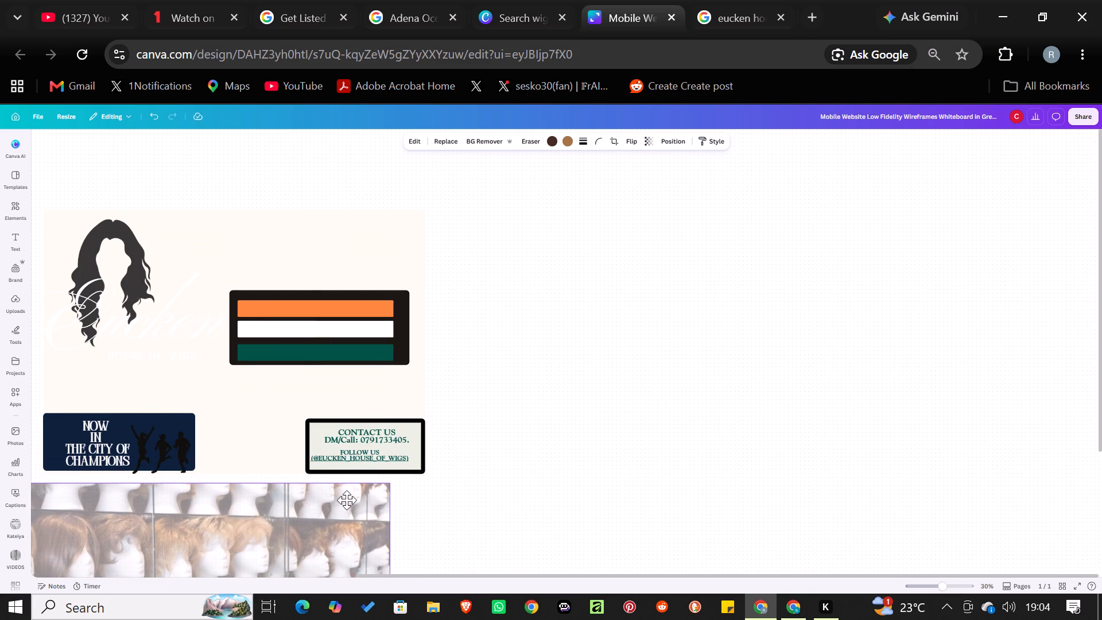
{"action": "left_click_drag", "start_coordinate": [347, 500], "coordinate": [382, 319]}
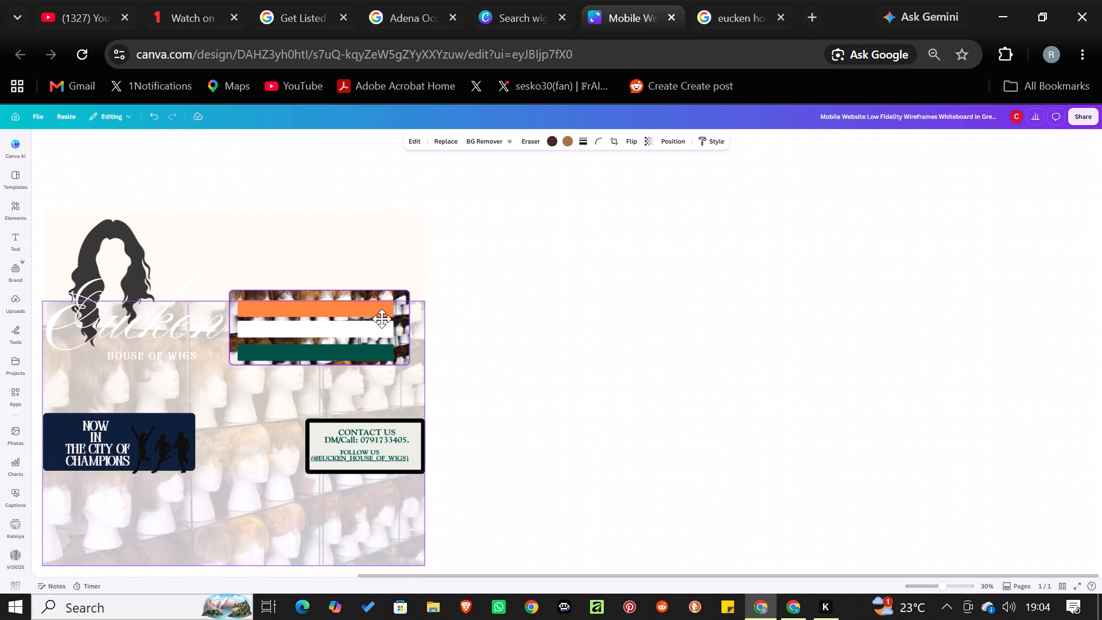
{"action": "left_click_drag", "start_coordinate": [382, 319], "coordinate": [377, 336]}
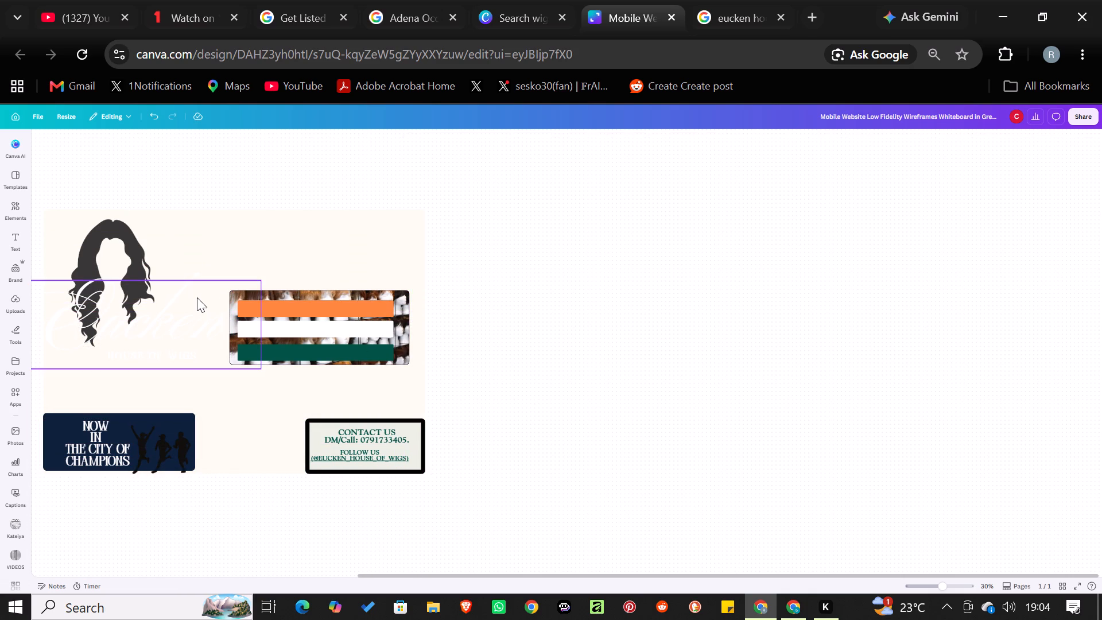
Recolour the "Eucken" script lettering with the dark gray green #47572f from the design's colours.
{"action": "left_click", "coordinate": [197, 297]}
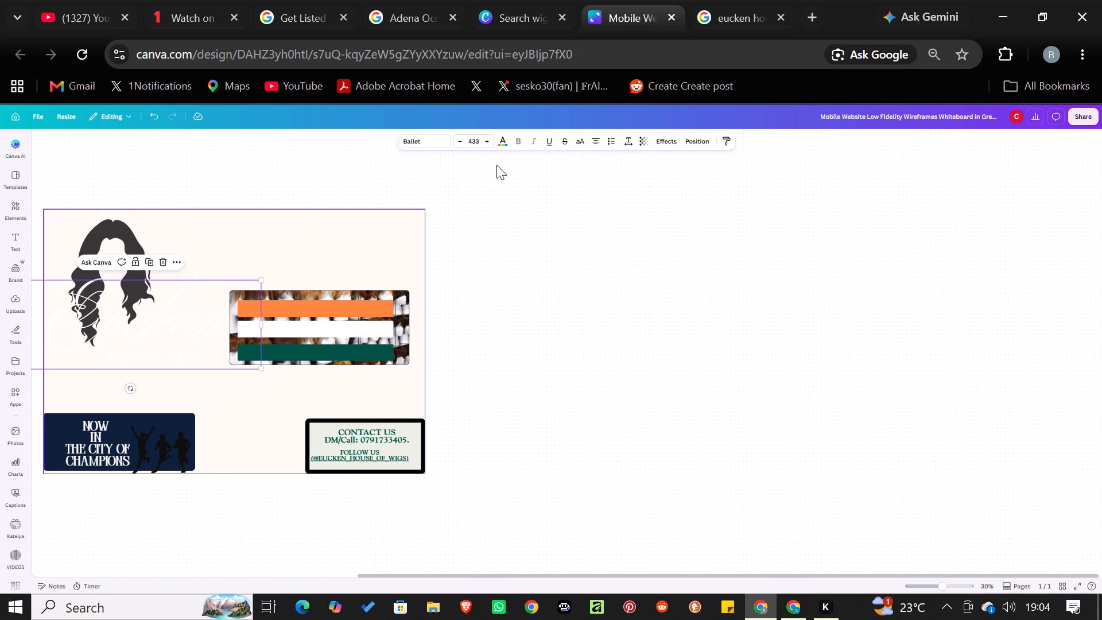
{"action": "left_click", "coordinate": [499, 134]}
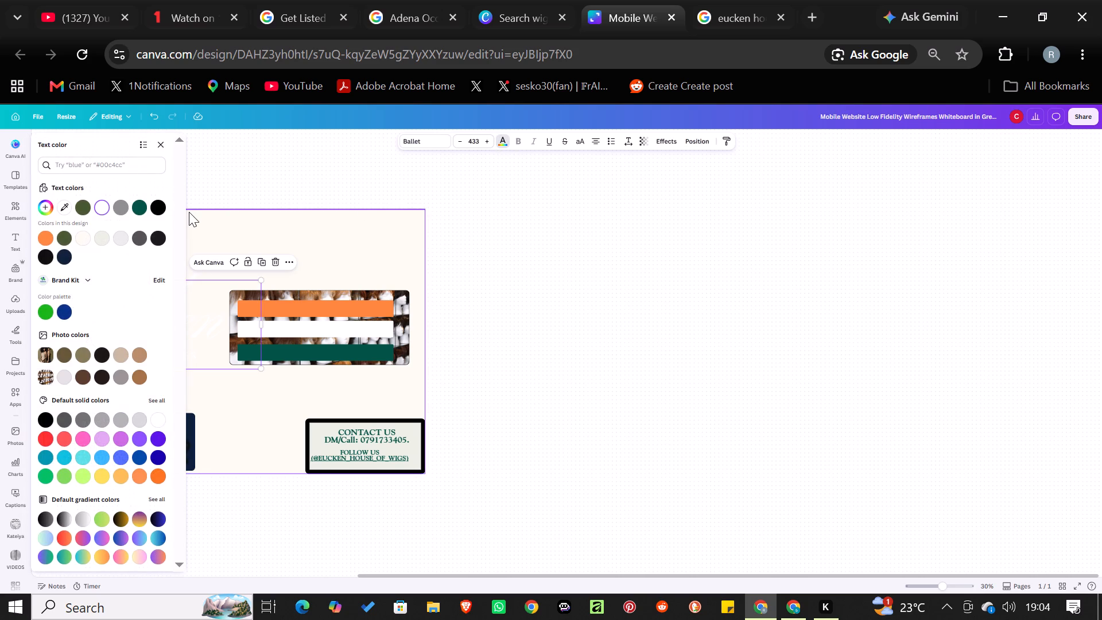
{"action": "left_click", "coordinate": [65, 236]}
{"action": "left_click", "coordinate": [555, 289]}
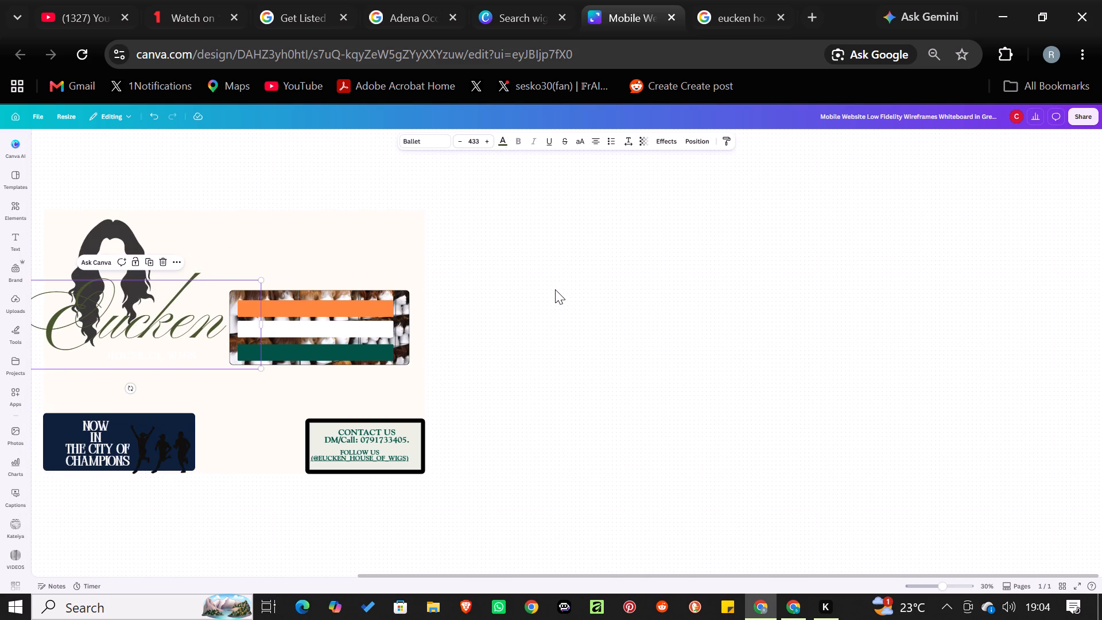
Recolour the "HOUSE OF WIGS" text with the near-black from the design's existing colours.
{"action": "left_click", "coordinate": [145, 357]}
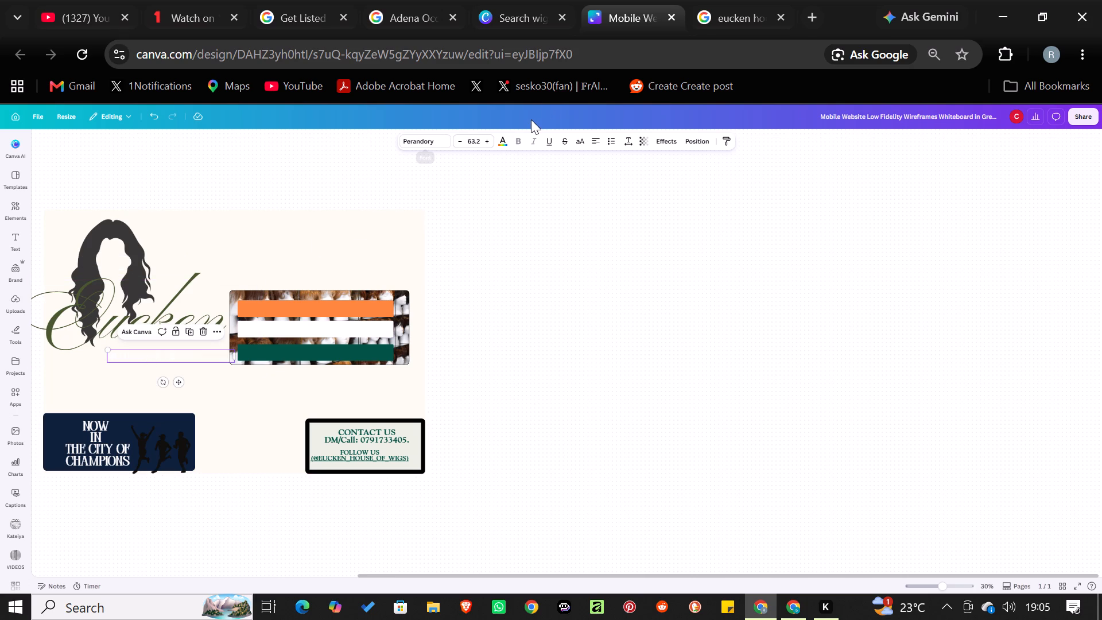
{"action": "left_click", "coordinate": [506, 136]}
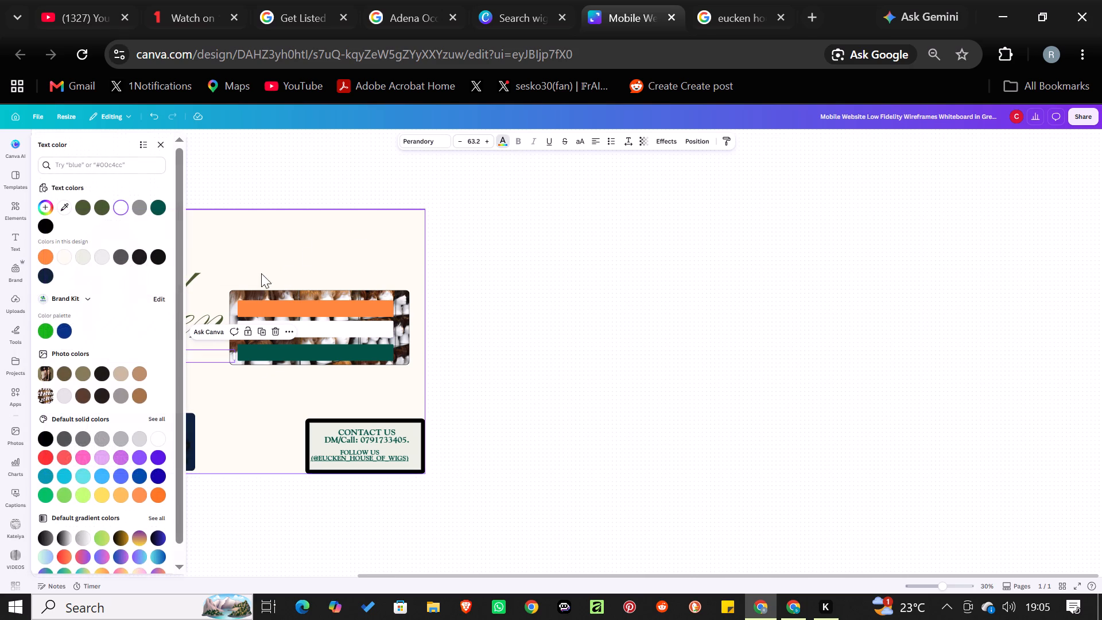
{"action": "left_click", "coordinate": [142, 261]}
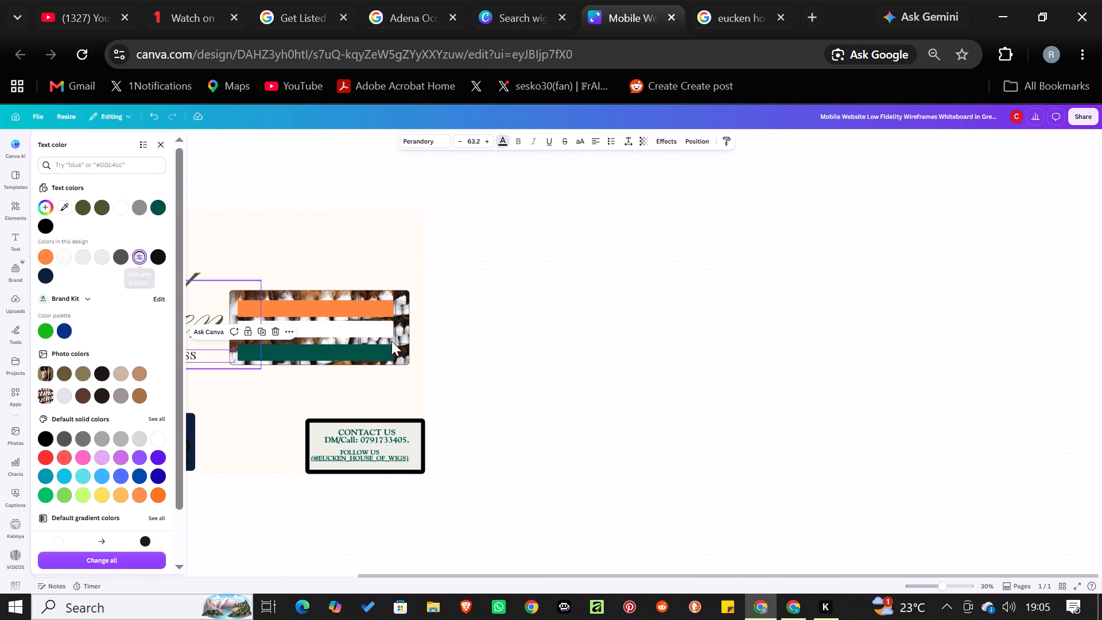
{"action": "left_click", "coordinate": [507, 334]}
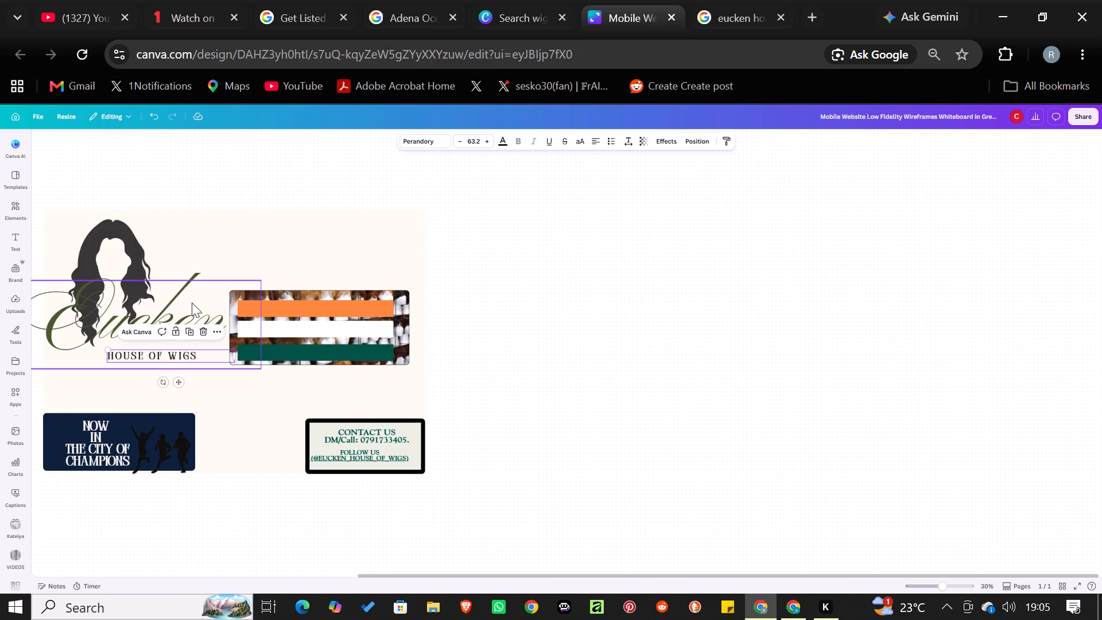
Set the "Eucken" script lettering's text colour to black #000000.
{"action": "left_click", "coordinate": [191, 303]}
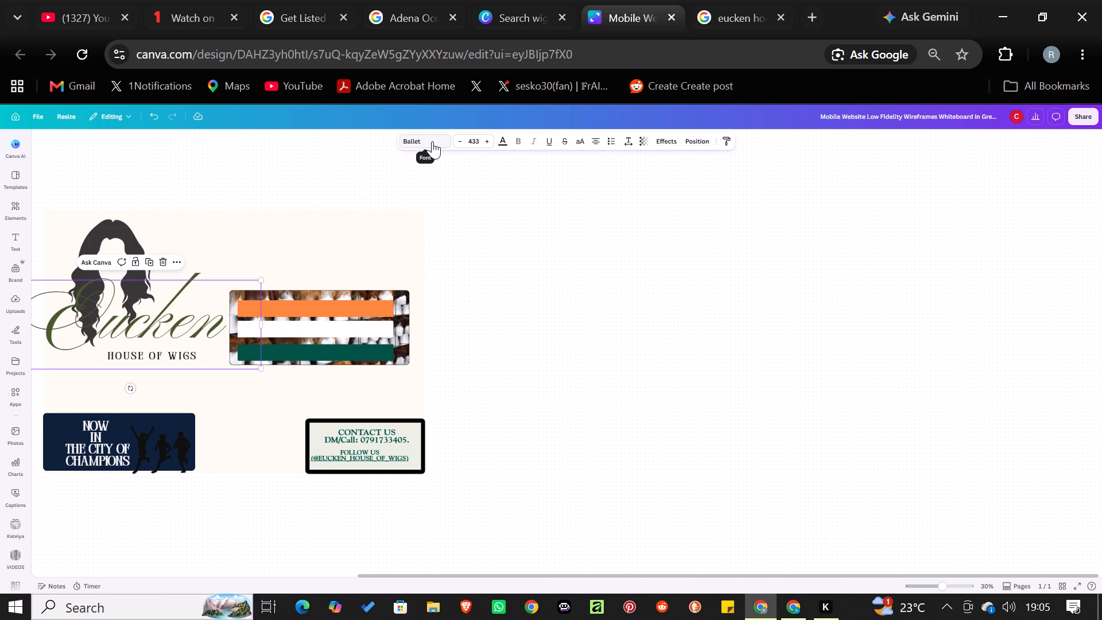
{"action": "left_click", "coordinate": [505, 139]}
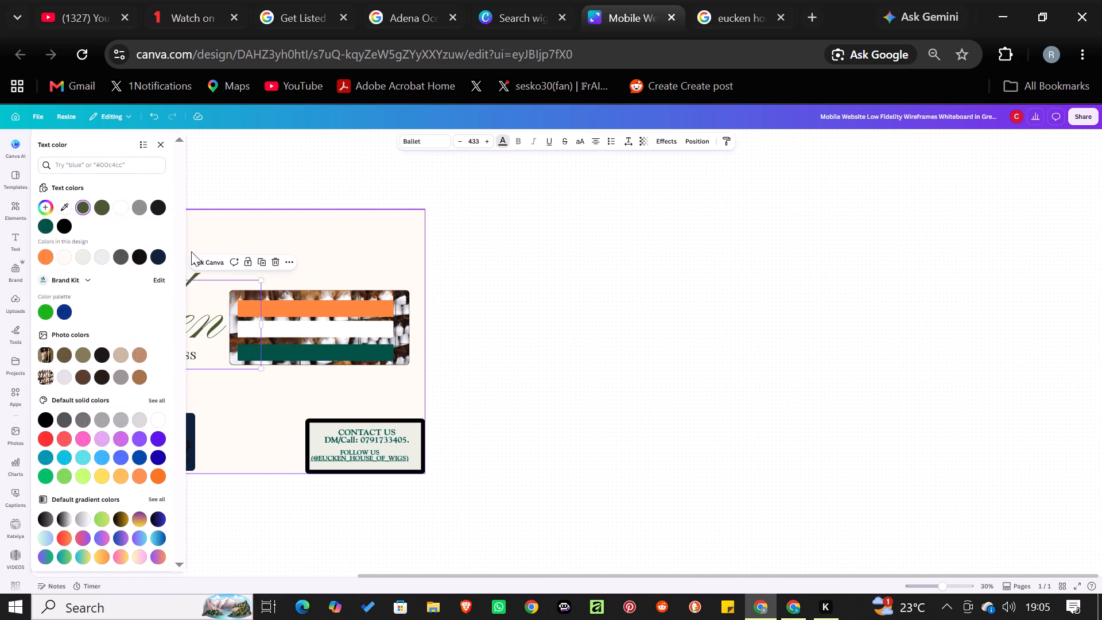
{"action": "left_click", "coordinate": [67, 228]}
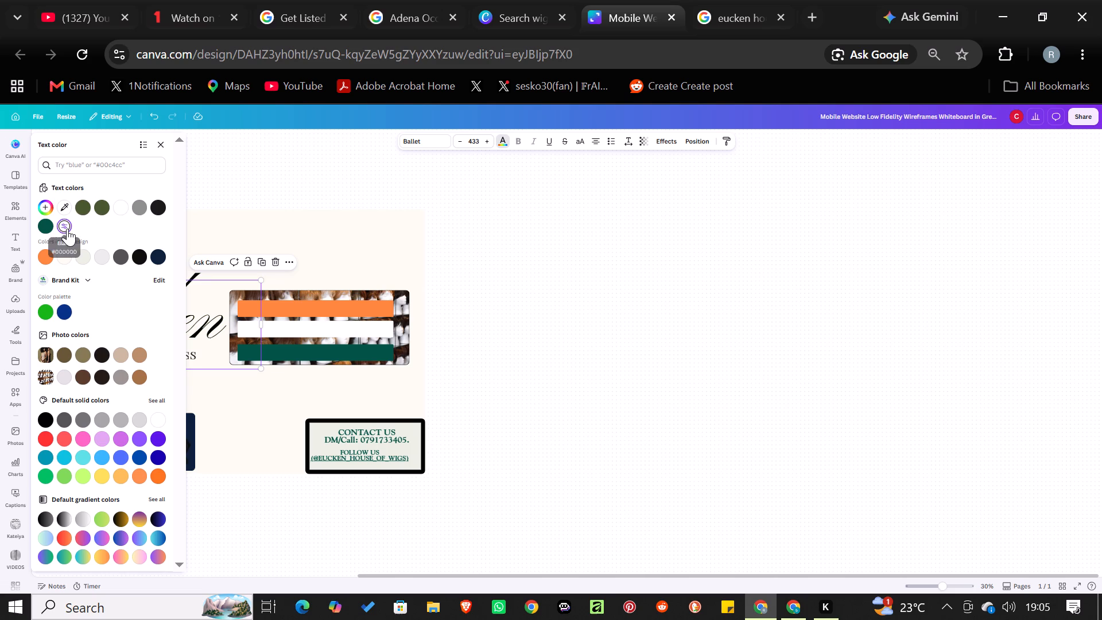
{"action": "left_click", "coordinate": [399, 247]}
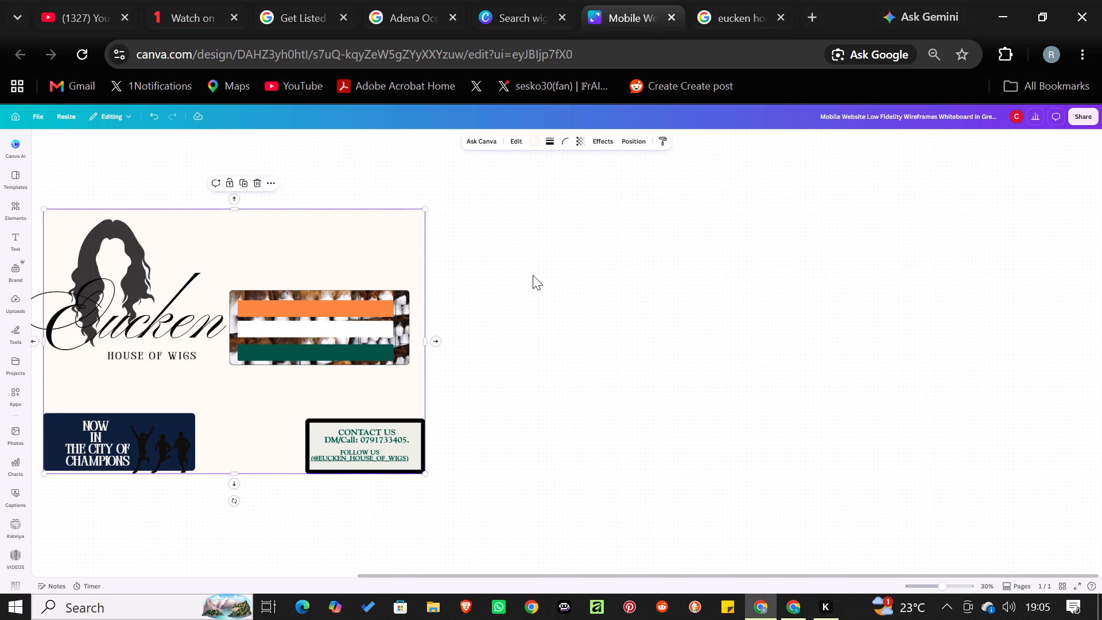
{"action": "left_click", "coordinate": [543, 284]}
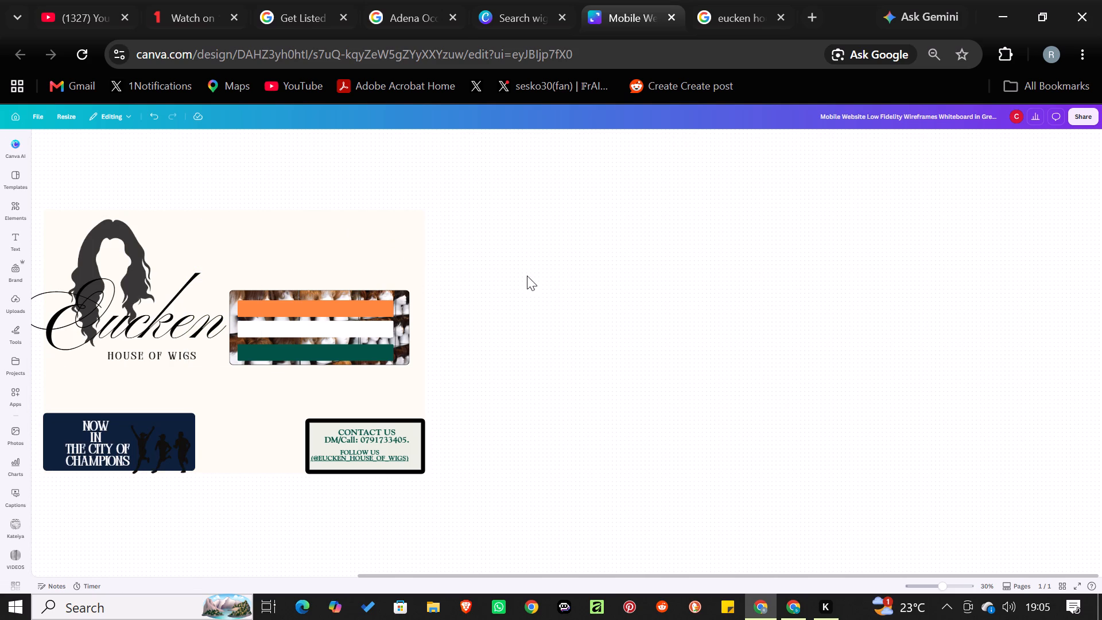
Delete the orange, white and green bars lying over the wig photo panel.
{"action": "left_click", "coordinate": [289, 249]}
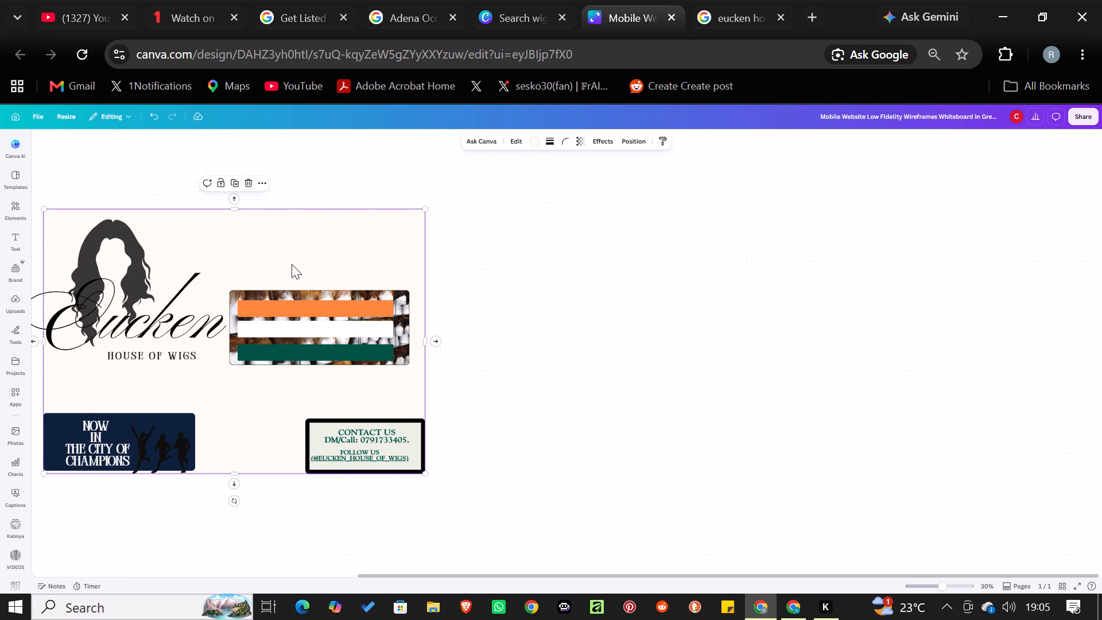
{"action": "left_click", "coordinate": [319, 290]}
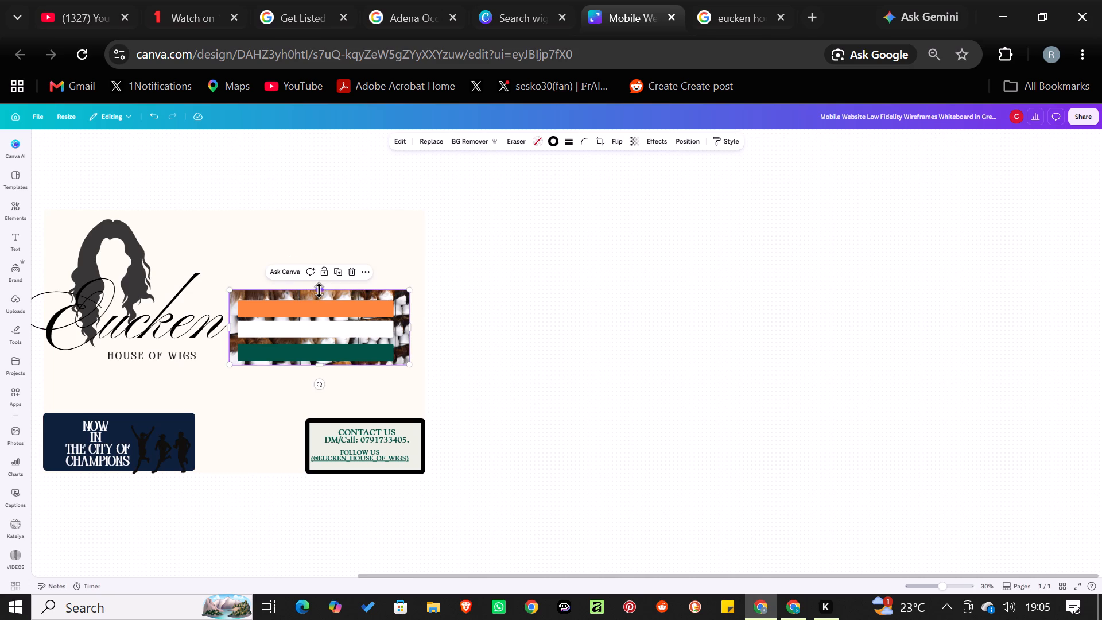
{"action": "left_click", "coordinate": [329, 310]}
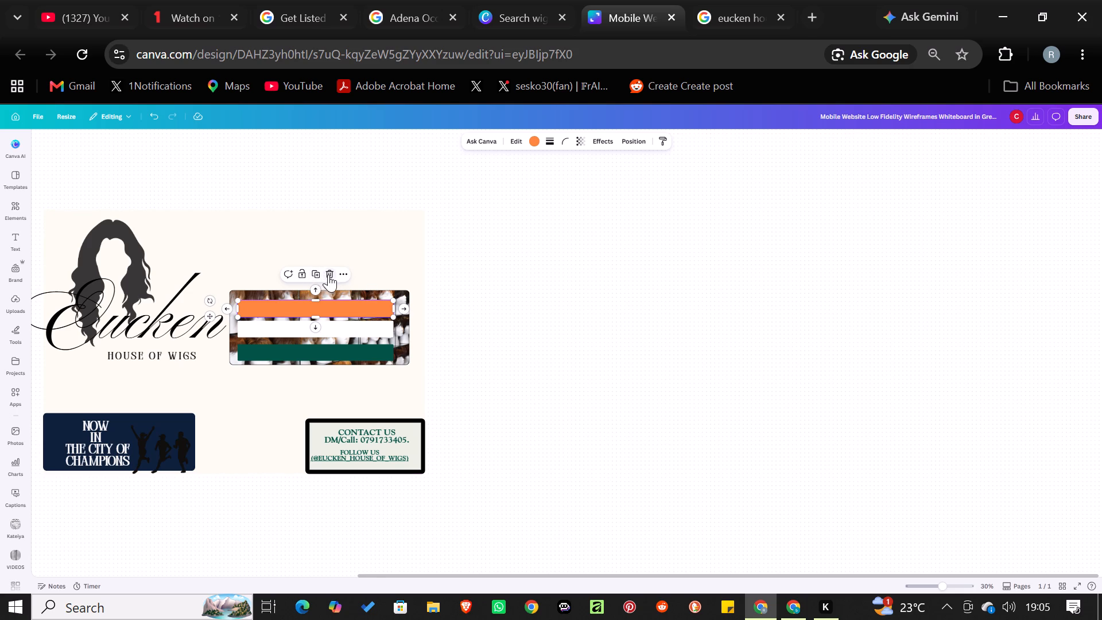
{"action": "left_click", "coordinate": [328, 274]}
{"action": "left_click", "coordinate": [329, 296]}
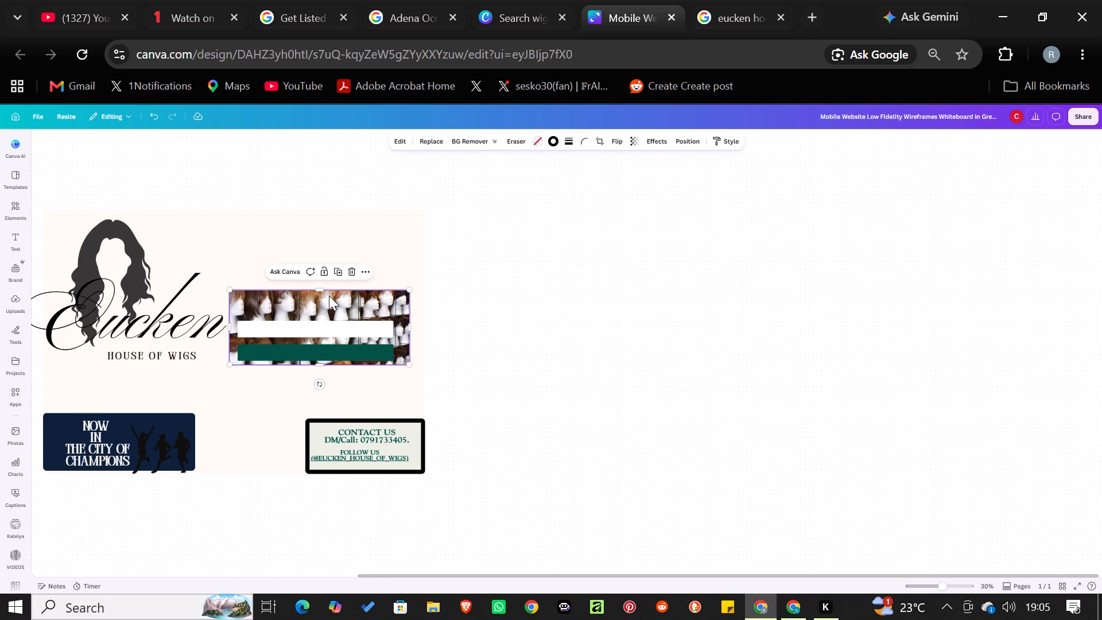
{"action": "left_click", "coordinate": [355, 274]}
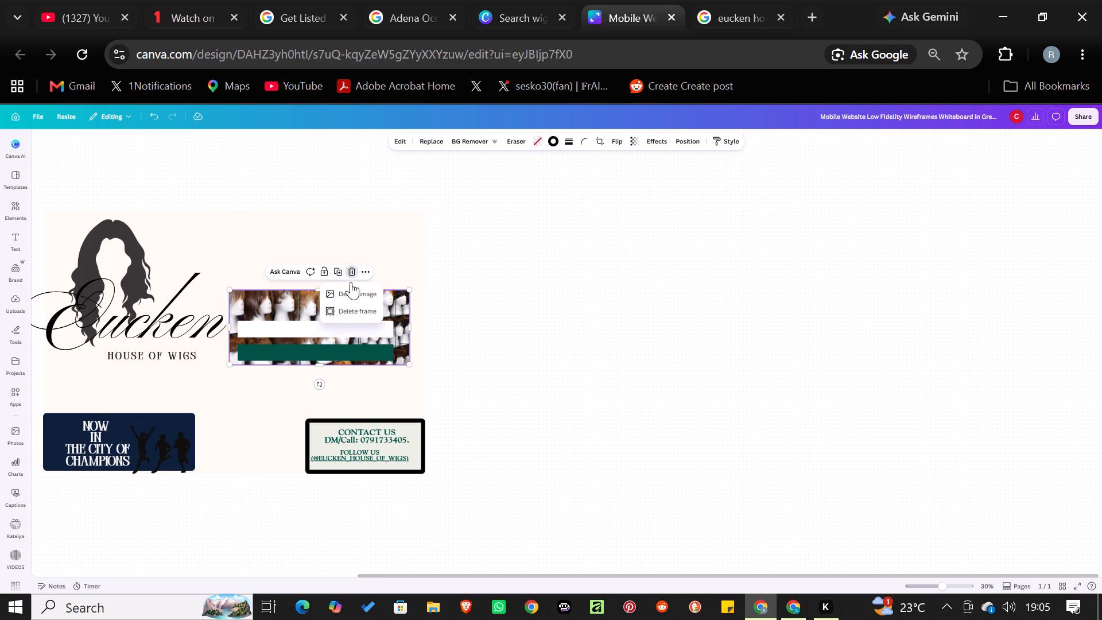
{"action": "left_click", "coordinate": [513, 335]}
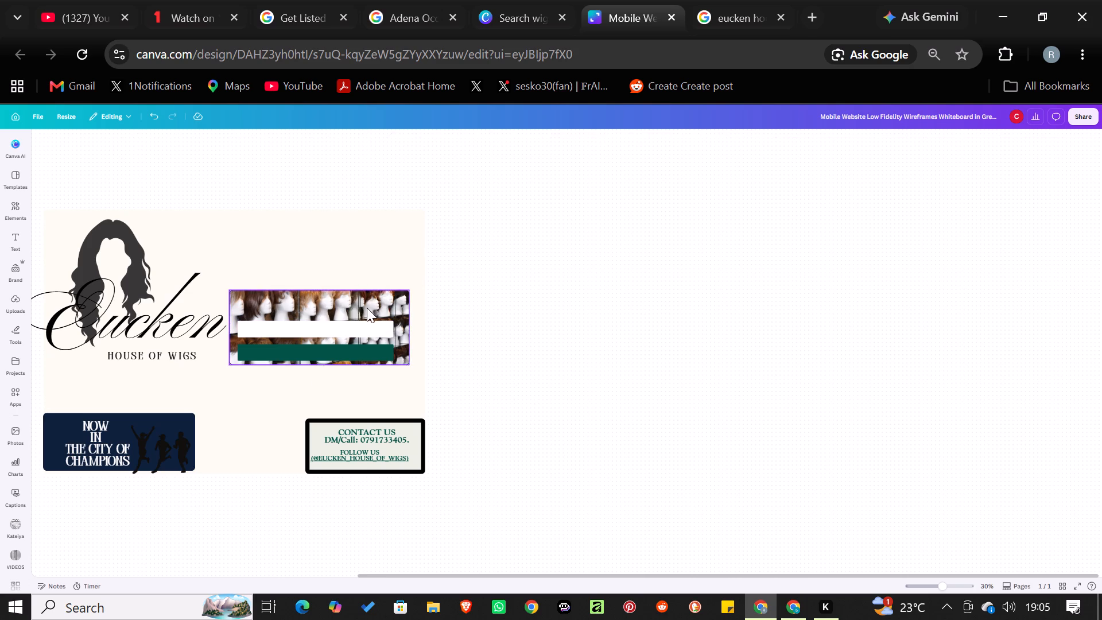
{"action": "left_click", "coordinate": [357, 323]}
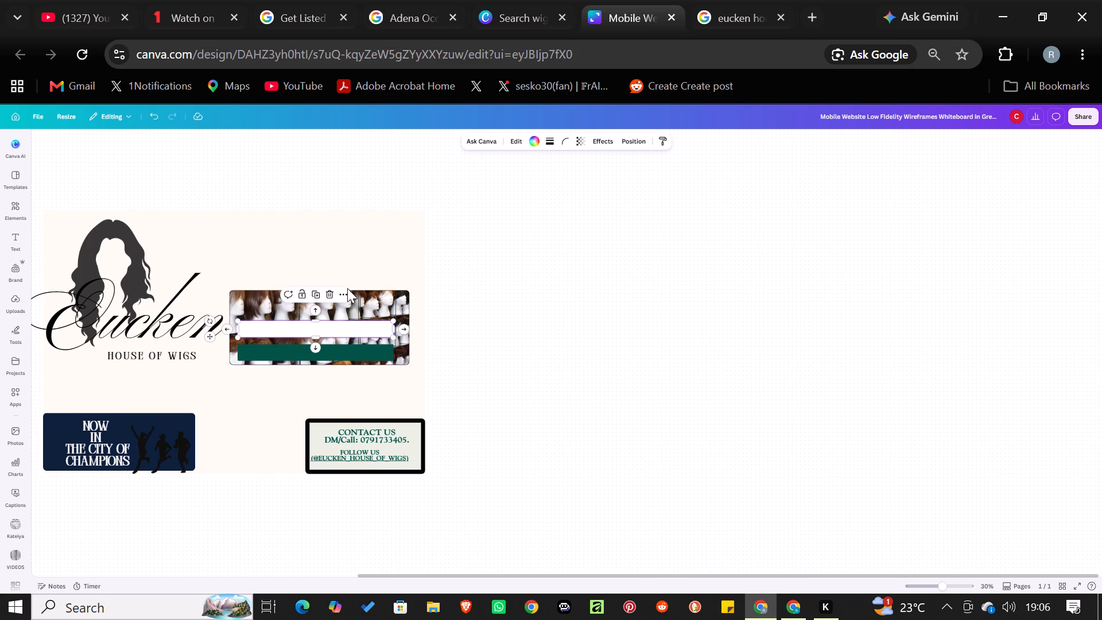
{"action": "left_click", "coordinate": [331, 293]}
{"action": "left_click", "coordinate": [312, 346]}
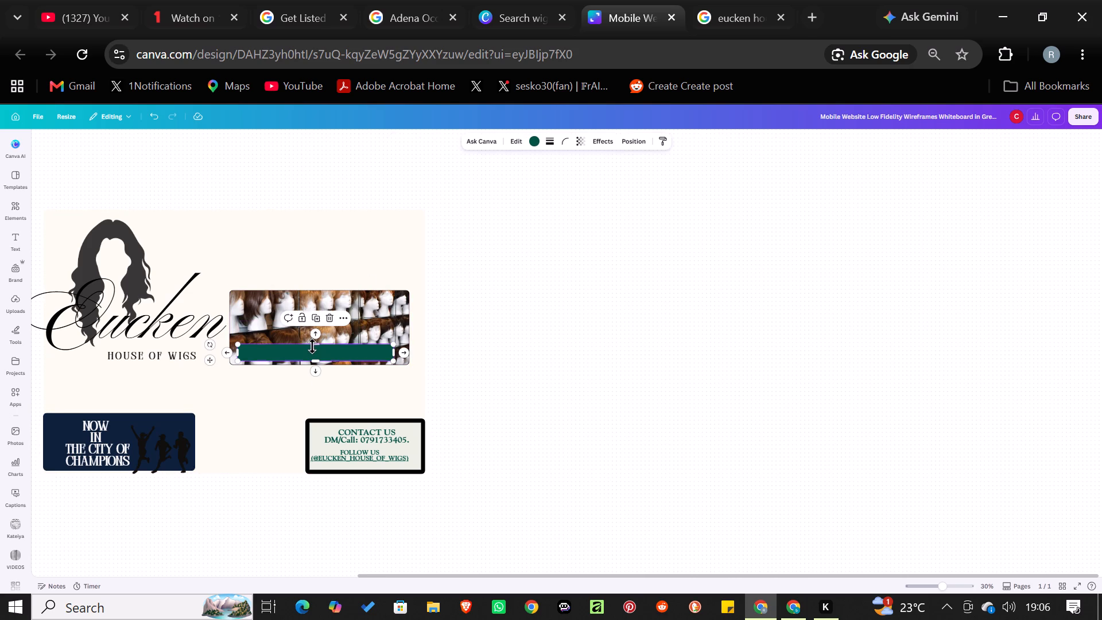
{"action": "left_click", "coordinate": [328, 320]}
Delete the panel frame together with the wig photo inside it.
{"action": "left_click", "coordinate": [346, 334]}
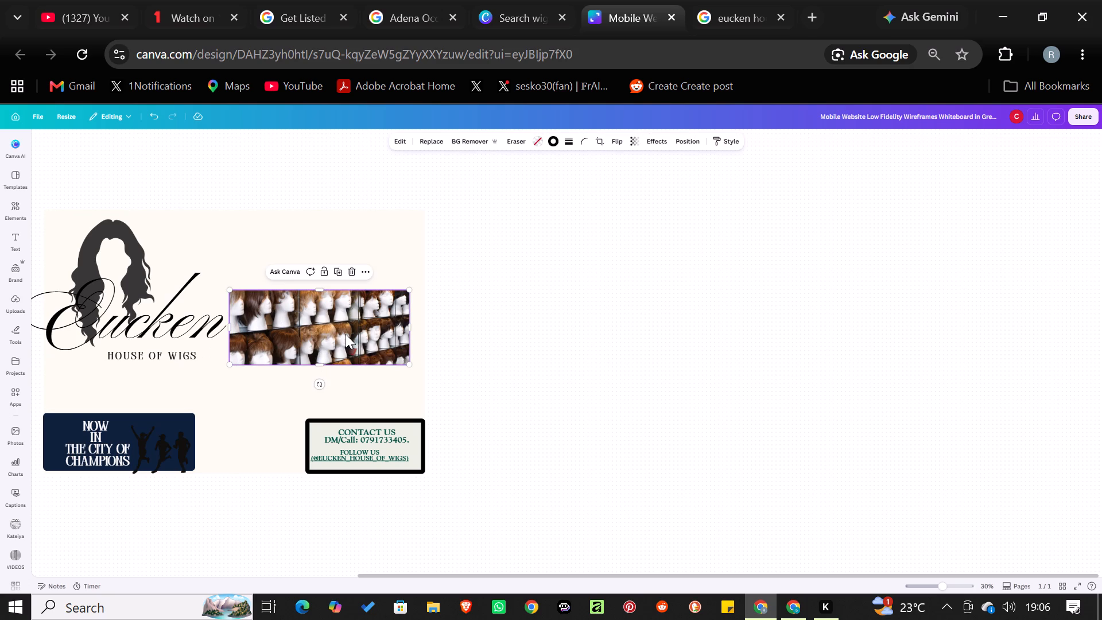
{"action": "left_click", "coordinate": [352, 276]}
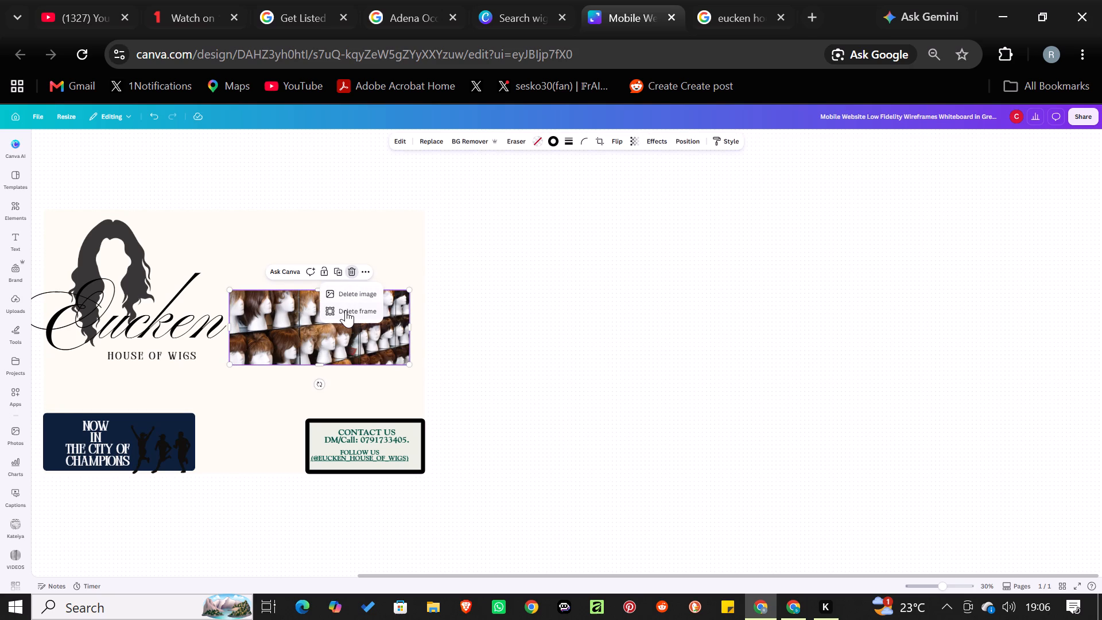
{"action": "left_click", "coordinate": [345, 311]}
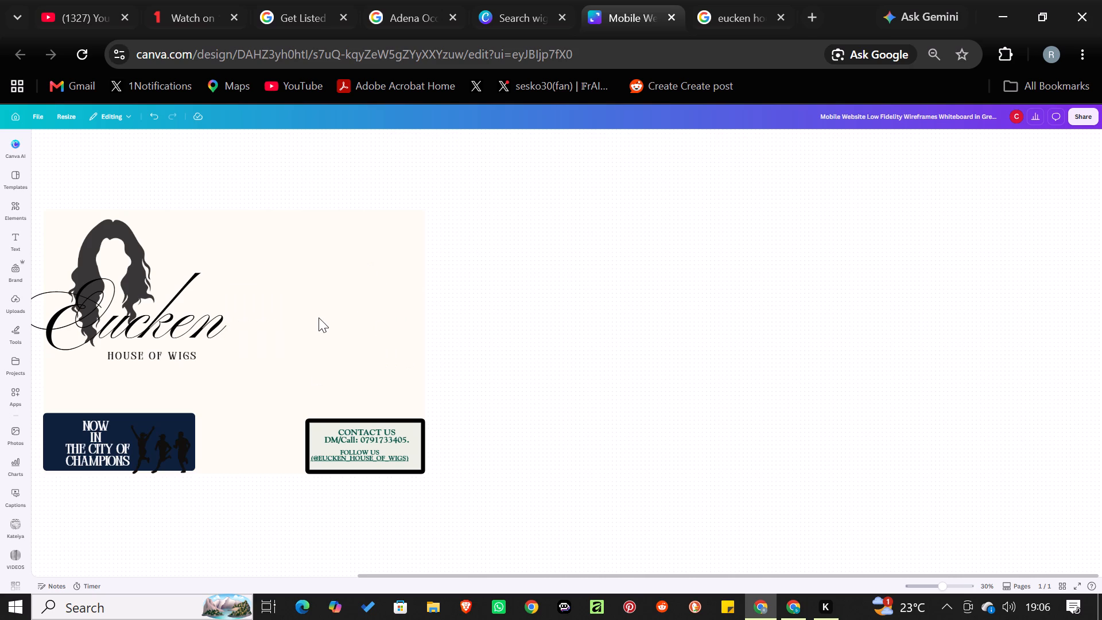
{"action": "left_click", "coordinate": [523, 253]}
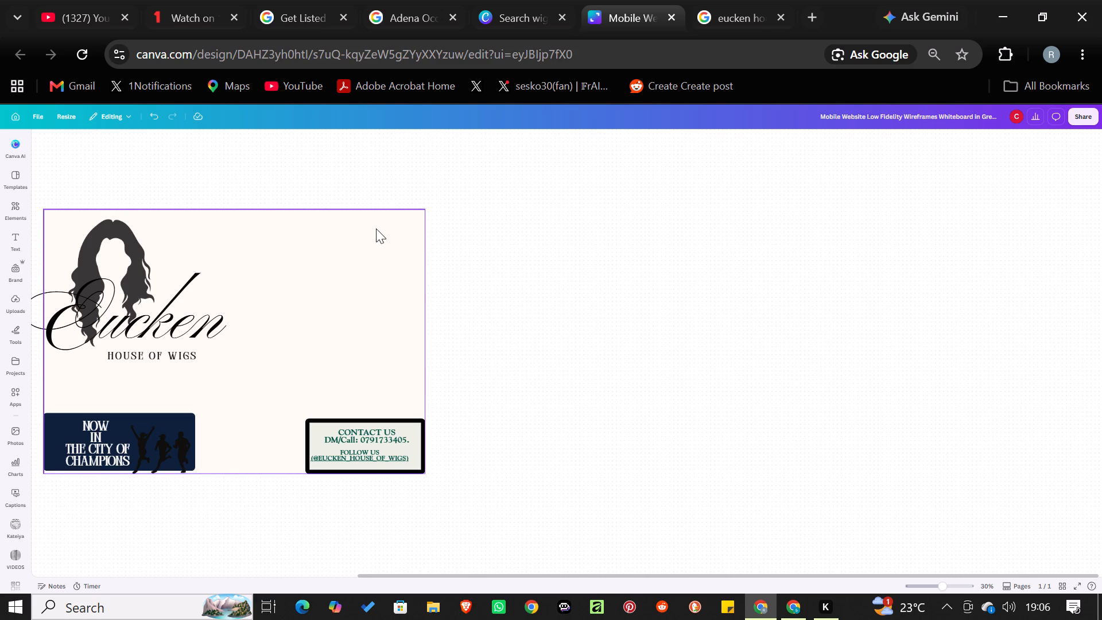
Widen the off-white background rectangle on its left side so it reaches behind the "Eucken" lettering's first swash.
{"action": "left_click", "coordinate": [319, 223]}
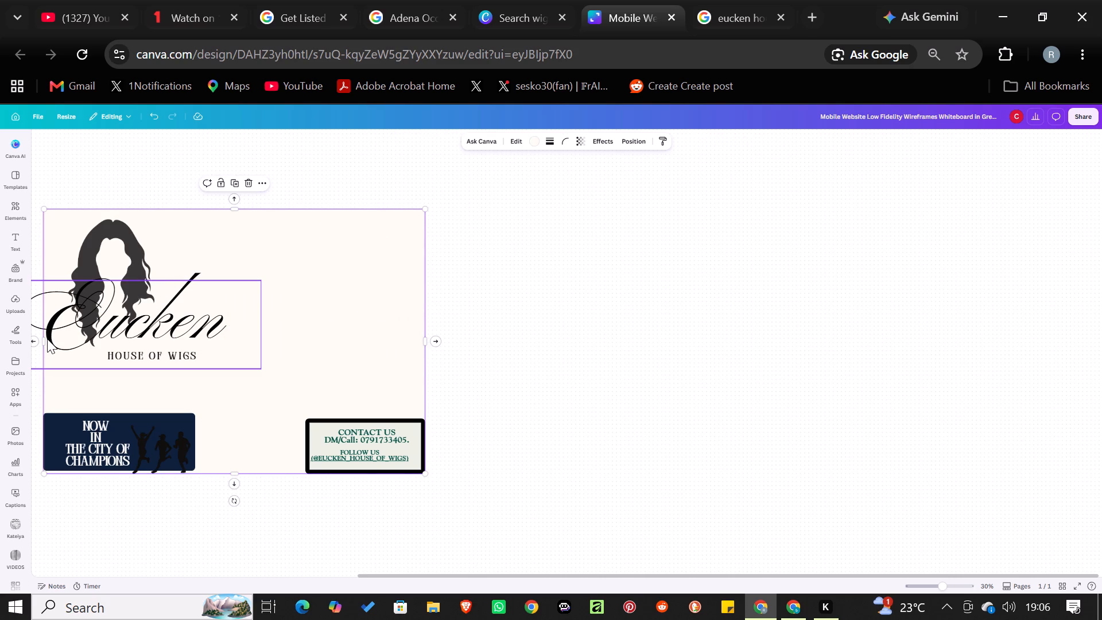
{"action": "left_click_drag", "start_coordinate": [44, 339], "coordinate": [24, 336]}
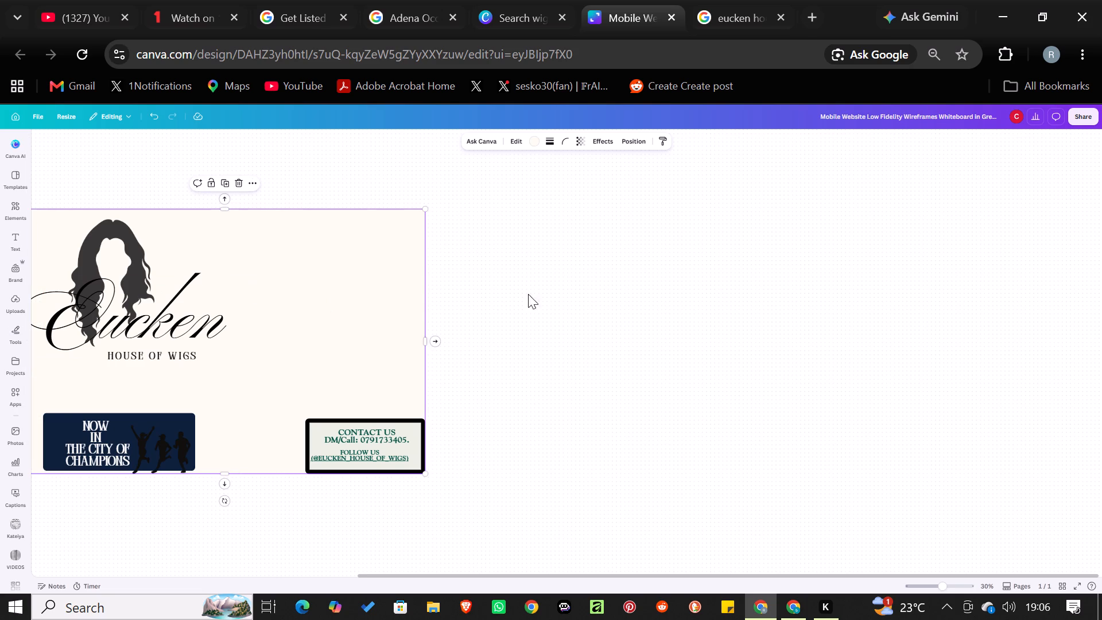
{"action": "left_click", "coordinate": [572, 315]}
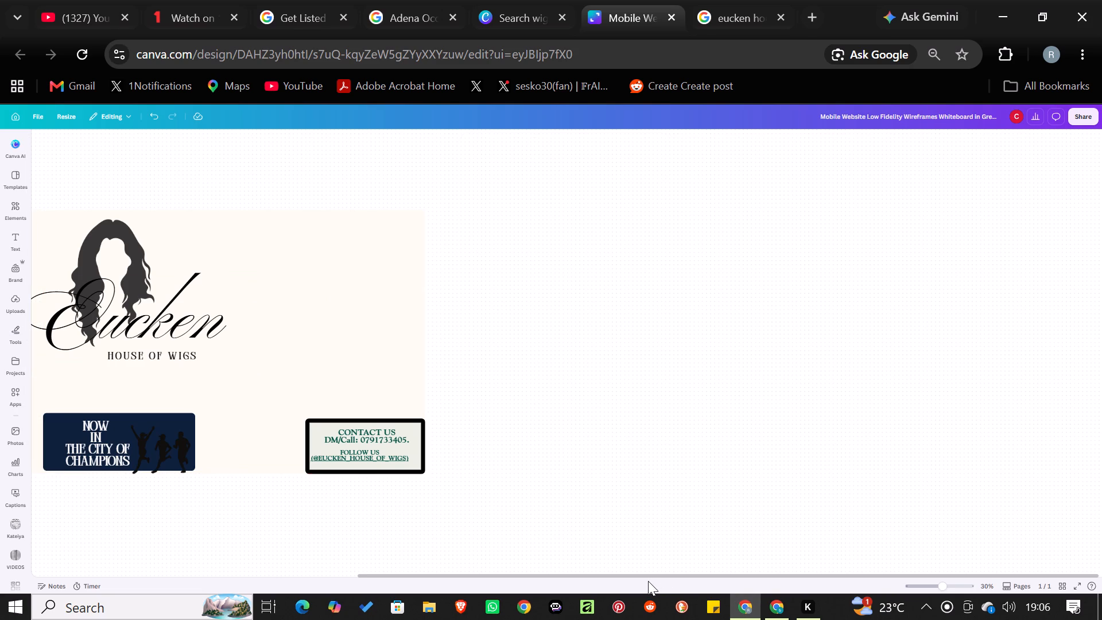
{"action": "left_click_drag", "start_coordinate": [647, 573], "coordinate": [552, 584]}
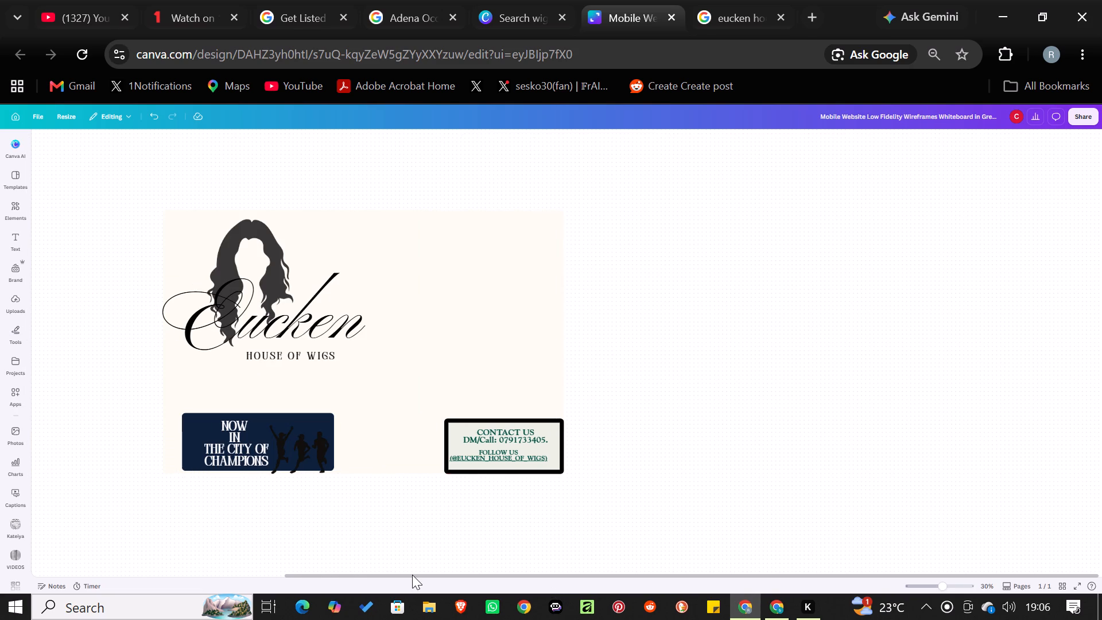
Widen the off-white background rectangle slightly on its right side so it extends past the contact box.
{"action": "left_click_drag", "start_coordinate": [410, 576], "coordinate": [383, 577]}
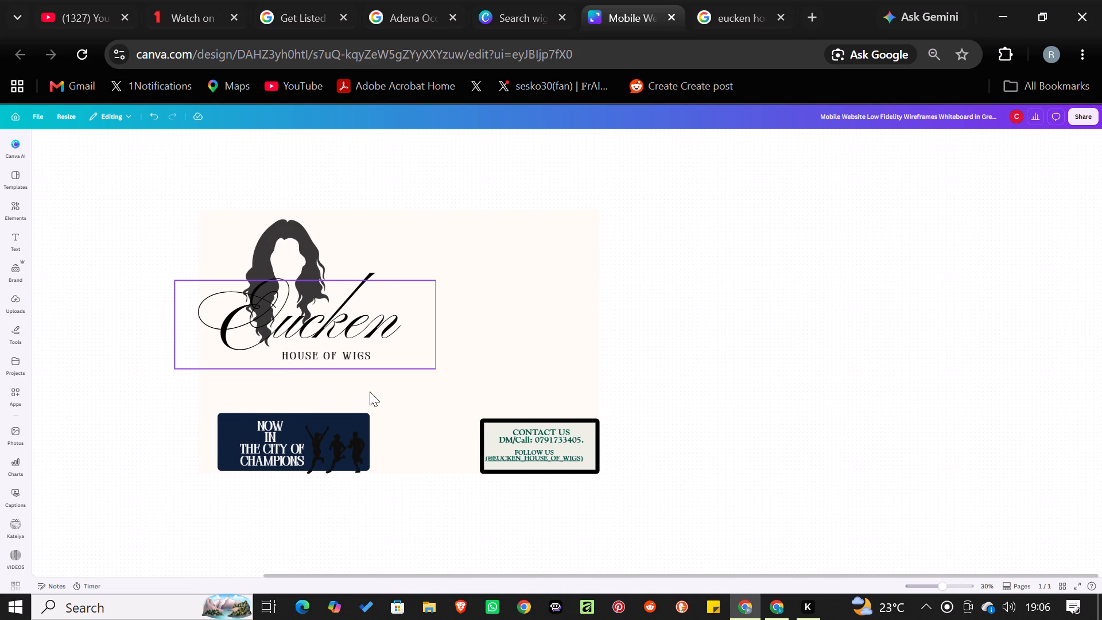
{"action": "left_click", "coordinate": [487, 339]}
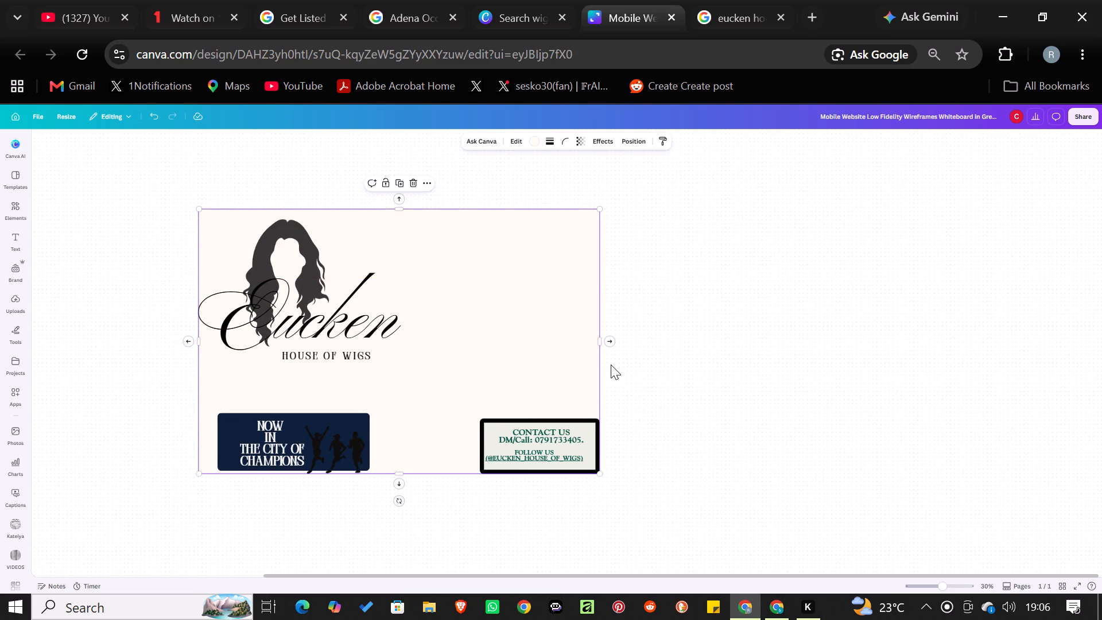
{"action": "left_click_drag", "start_coordinate": [603, 342], "coordinate": [614, 343]}
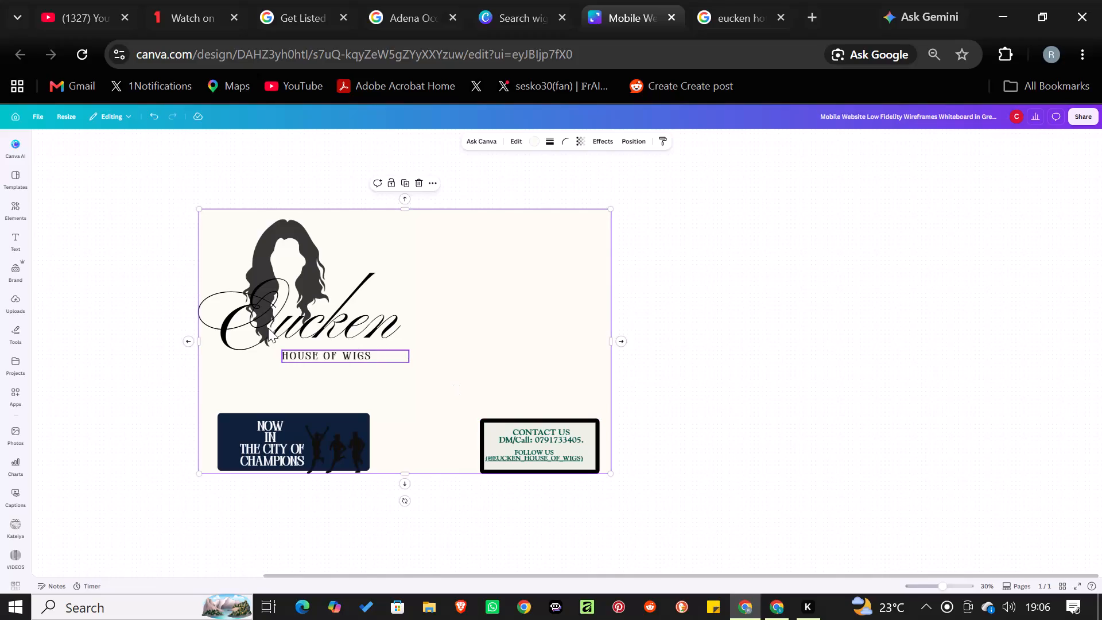
Move the "Eucken" script lettering down and to the left so it overlaps only the lower ends of the wig silhouette.
{"action": "left_click_drag", "start_coordinate": [359, 315], "coordinate": [356, 339]}
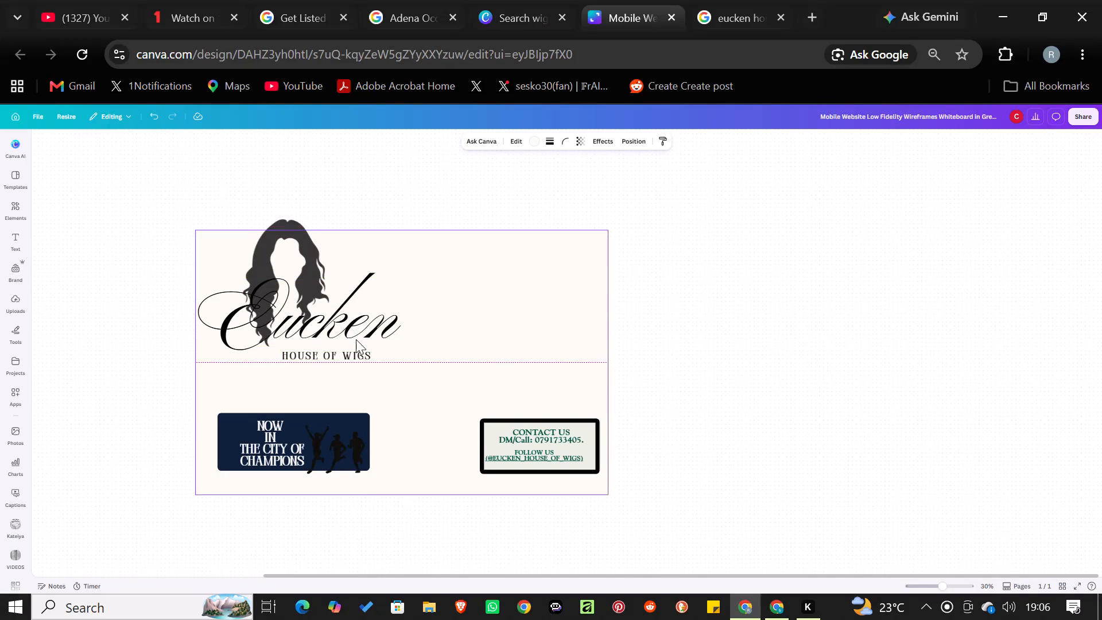
{"action": "left_click_drag", "start_coordinate": [356, 339], "coordinate": [358, 317]}
{"action": "left_click", "coordinate": [351, 341]}
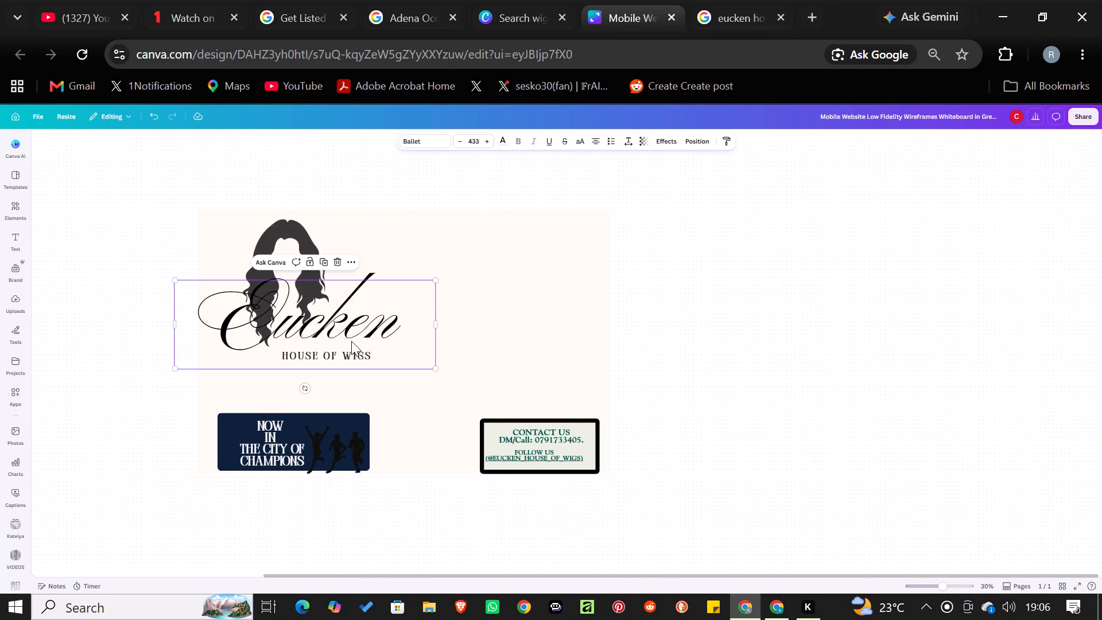
{"action": "left_click_drag", "start_coordinate": [351, 341], "coordinate": [324, 378]}
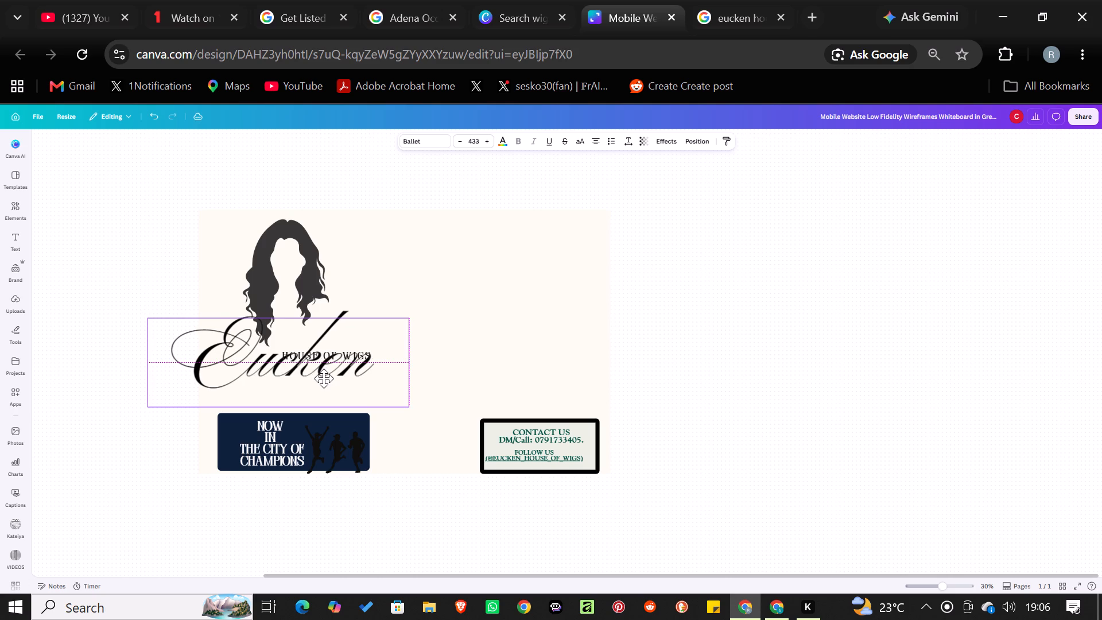
{"action": "left_click_drag", "start_coordinate": [324, 378], "coordinate": [327, 378]}
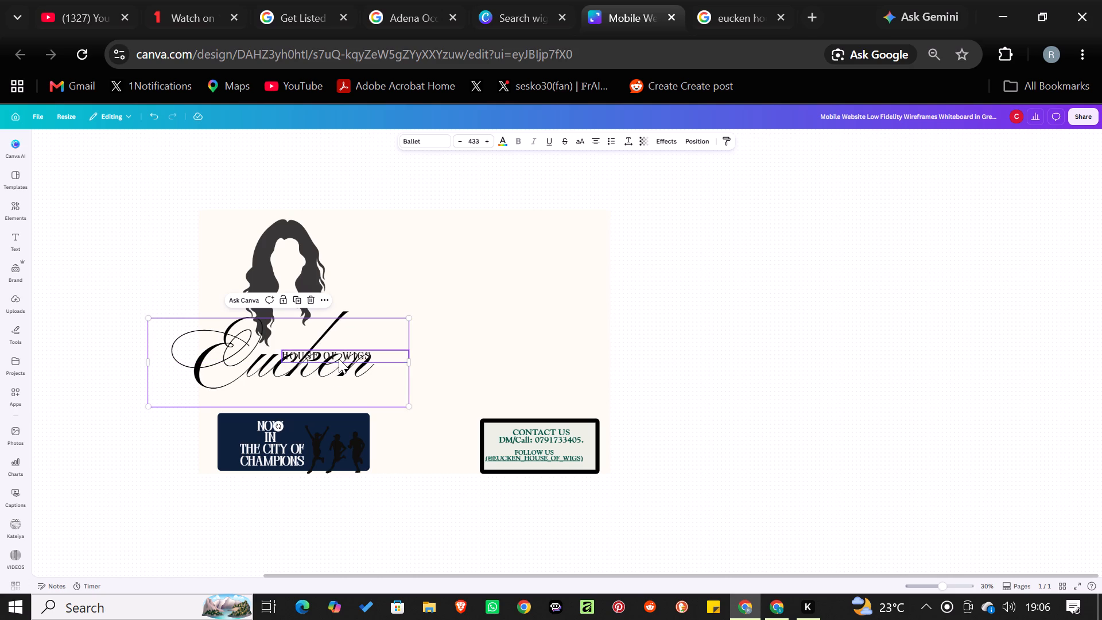
Move the "HOUSE OF WIGS" text down so it sits beneath the relocated "Eucken" lettering.
{"action": "left_click", "coordinate": [343, 354]}
{"action": "left_click_drag", "start_coordinate": [343, 354], "coordinate": [340, 366]}
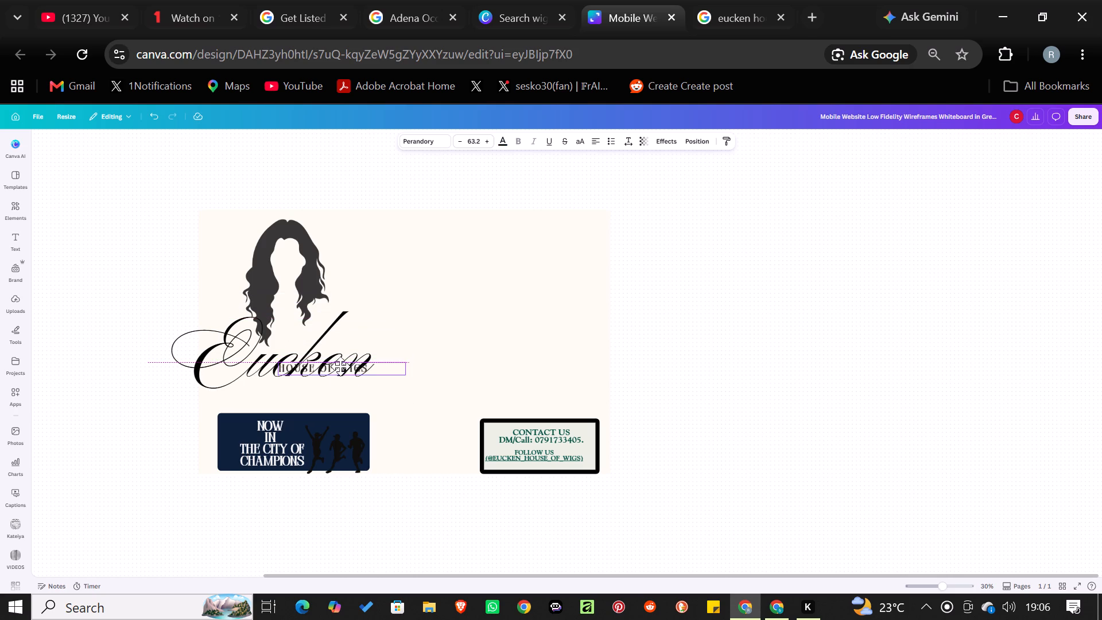
{"action": "left_click_drag", "start_coordinate": [340, 366], "coordinate": [324, 386]}
{"action": "left_click", "coordinate": [783, 301]}
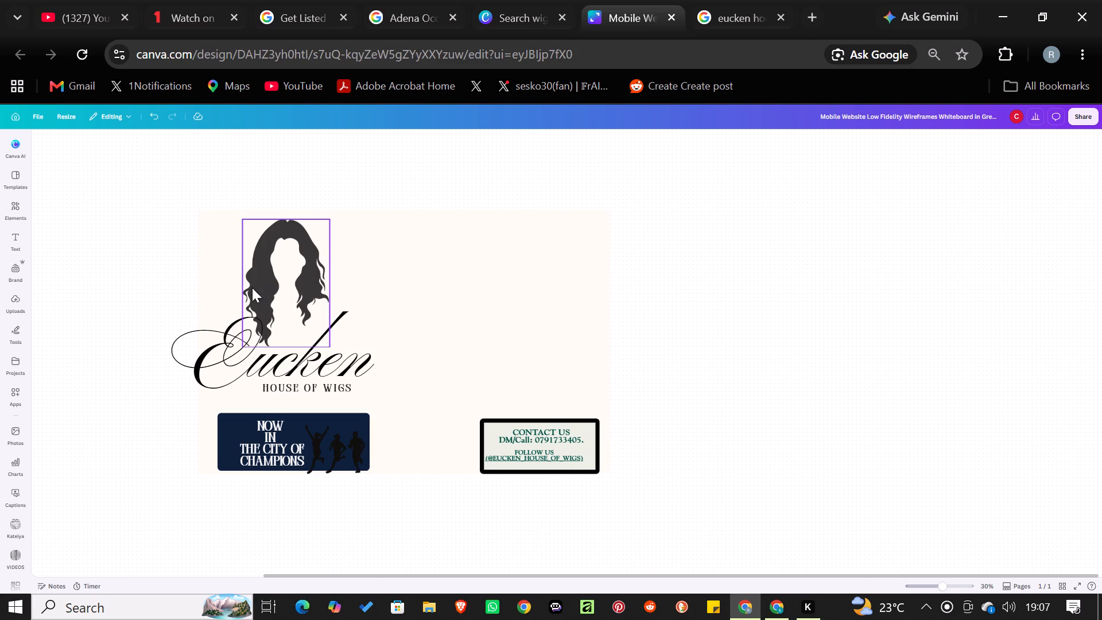
{"action": "left_click", "coordinate": [232, 290]}
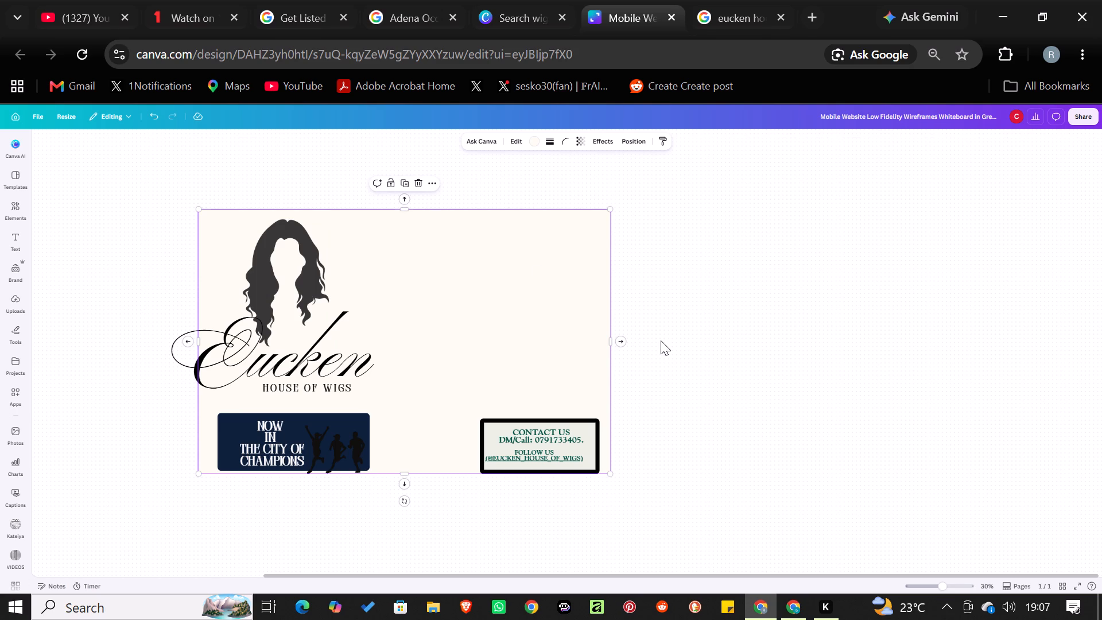
Switch to the Behance browser window and examine the poster layouts and project details of the "social media posts" project.
{"action": "left_click", "coordinate": [795, 606]}
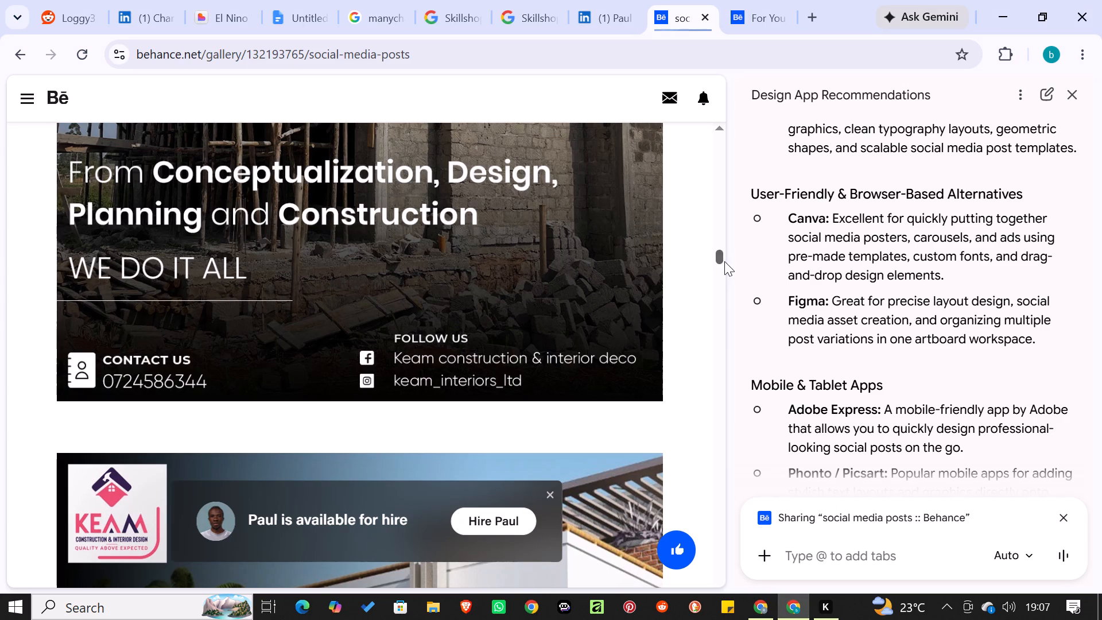
{"action": "left_click_drag", "start_coordinate": [723, 260], "coordinate": [722, 343]}
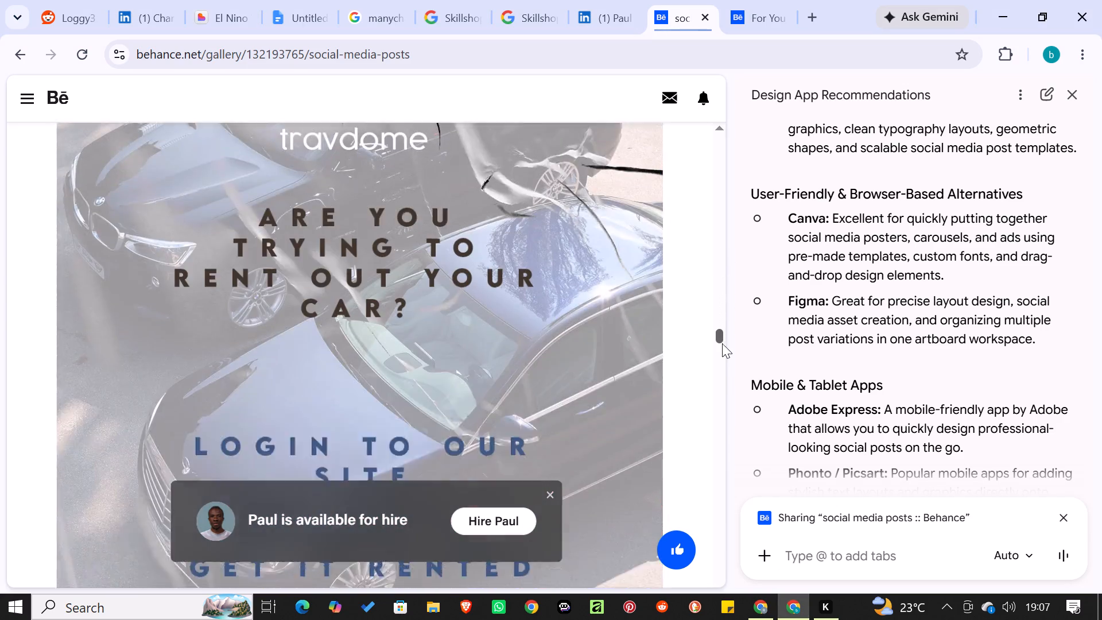
{"action": "left_click_drag", "start_coordinate": [722, 343], "coordinate": [733, 361]}
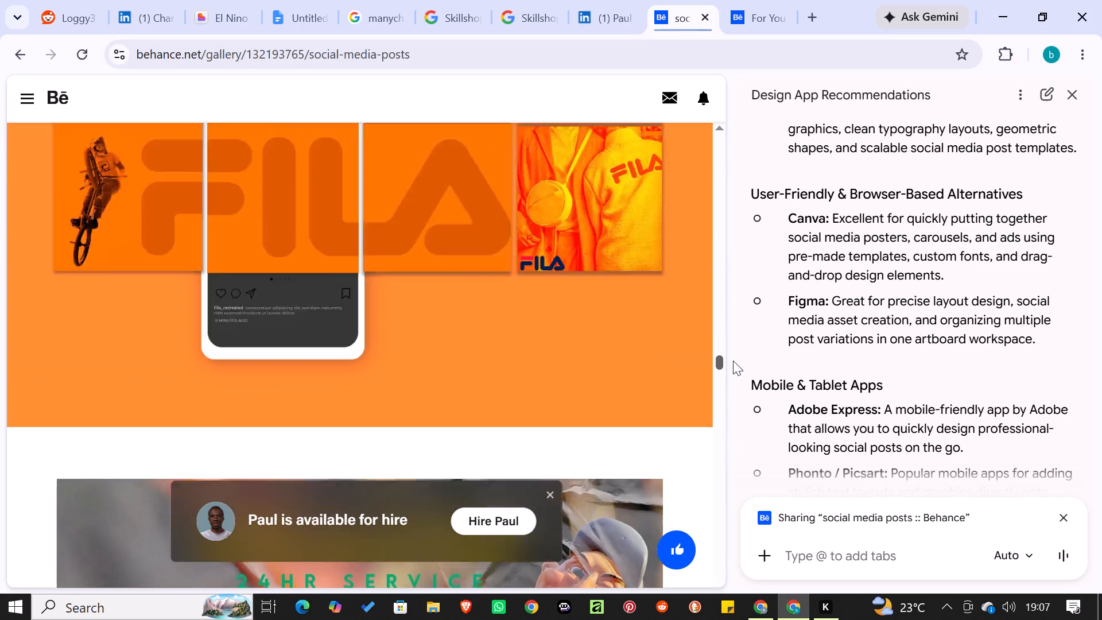
{"action": "left_click_drag", "start_coordinate": [733, 361], "coordinate": [732, 368]}
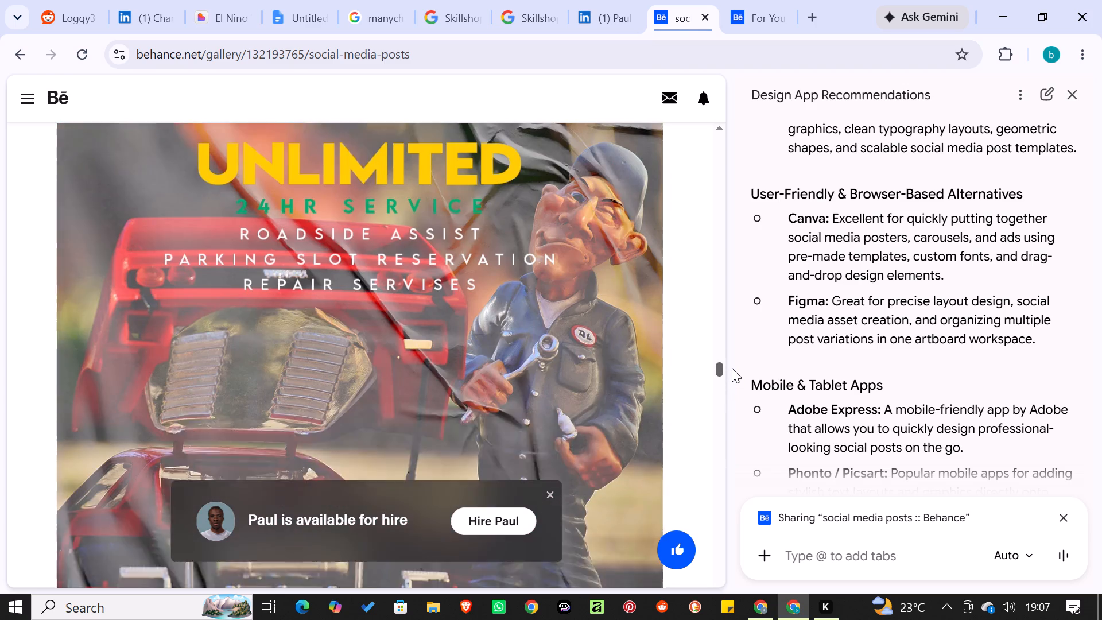
{"action": "left_click_drag", "start_coordinate": [732, 368], "coordinate": [730, 467]}
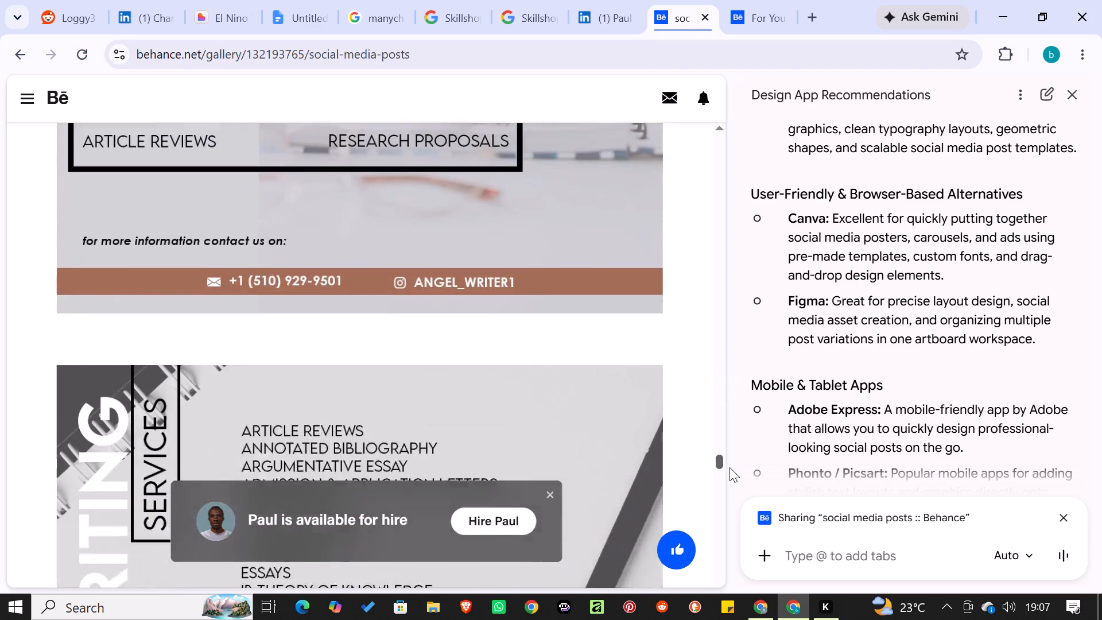
{"action": "left_click_drag", "start_coordinate": [730, 467], "coordinate": [724, 516]}
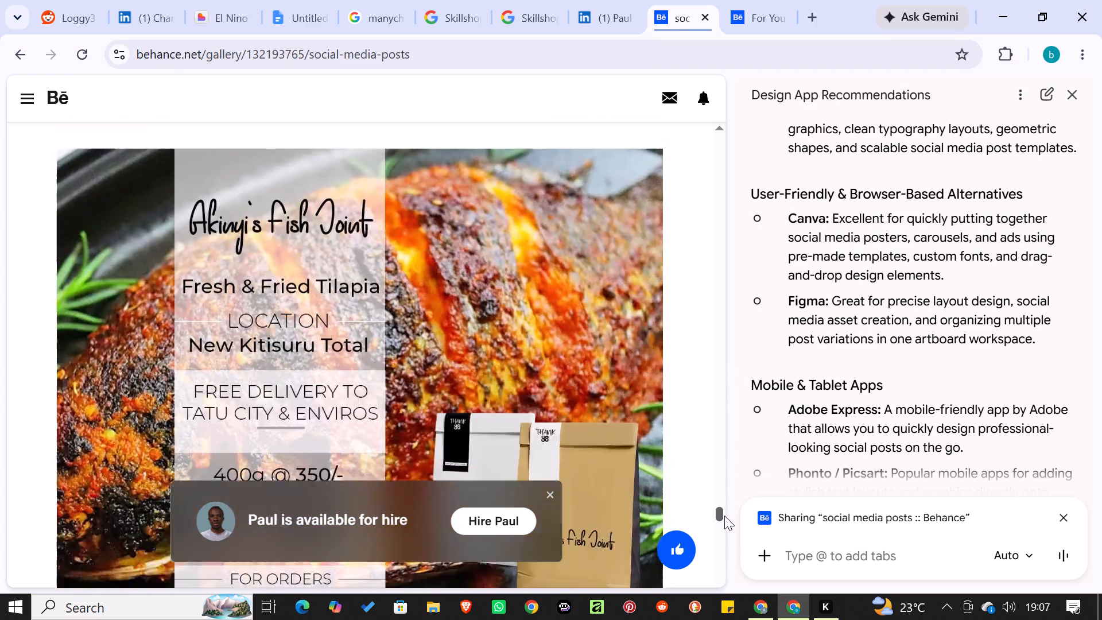
{"action": "left_click_drag", "start_coordinate": [724, 516], "coordinate": [717, 548]}
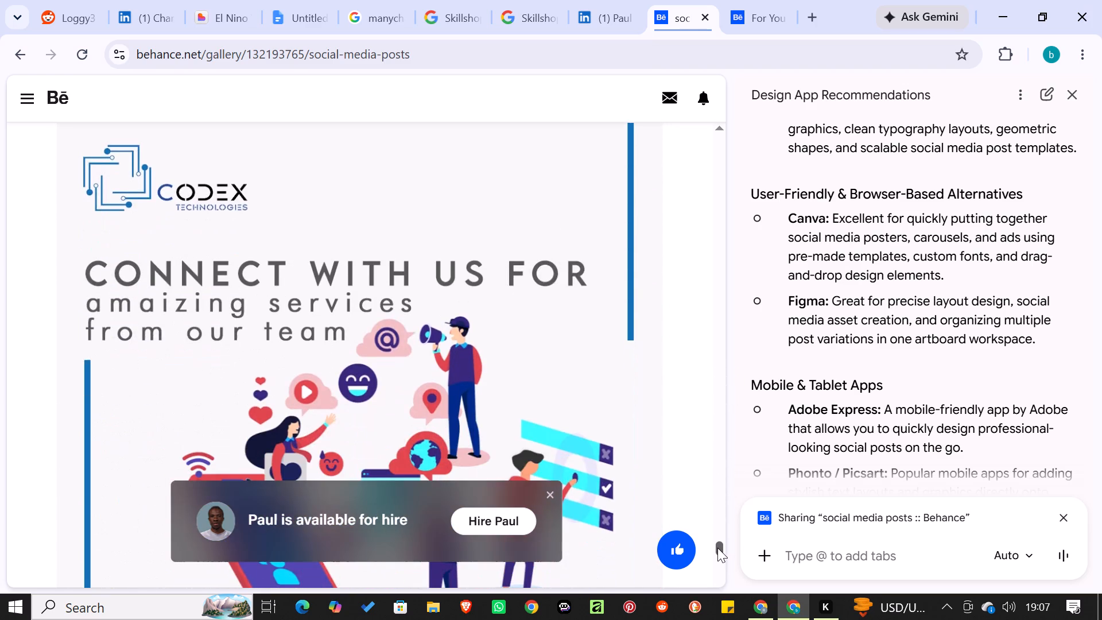
{"action": "left_click_drag", "start_coordinate": [717, 548], "coordinate": [711, 583]}
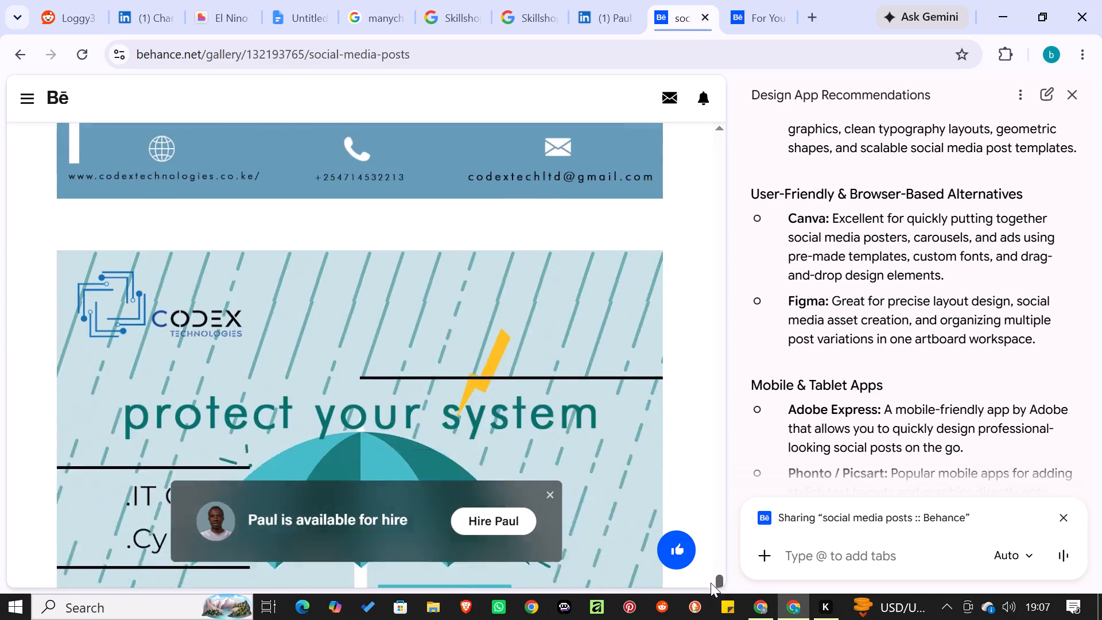
{"action": "left_click_drag", "start_coordinate": [711, 583], "coordinate": [707, 603]}
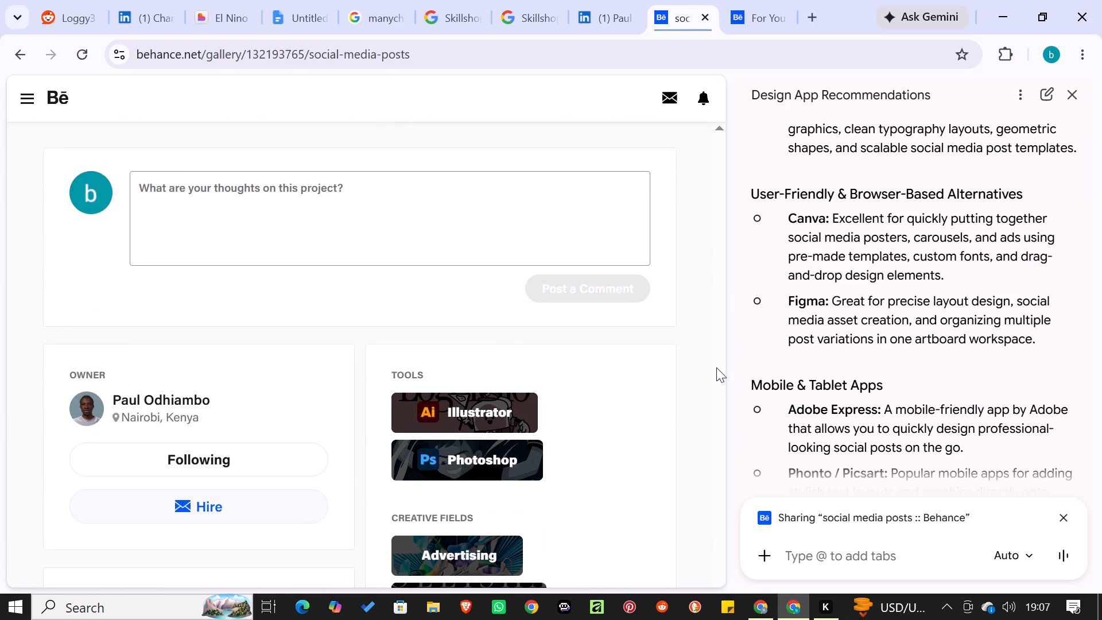
{"action": "left_click", "coordinate": [718, 508]}
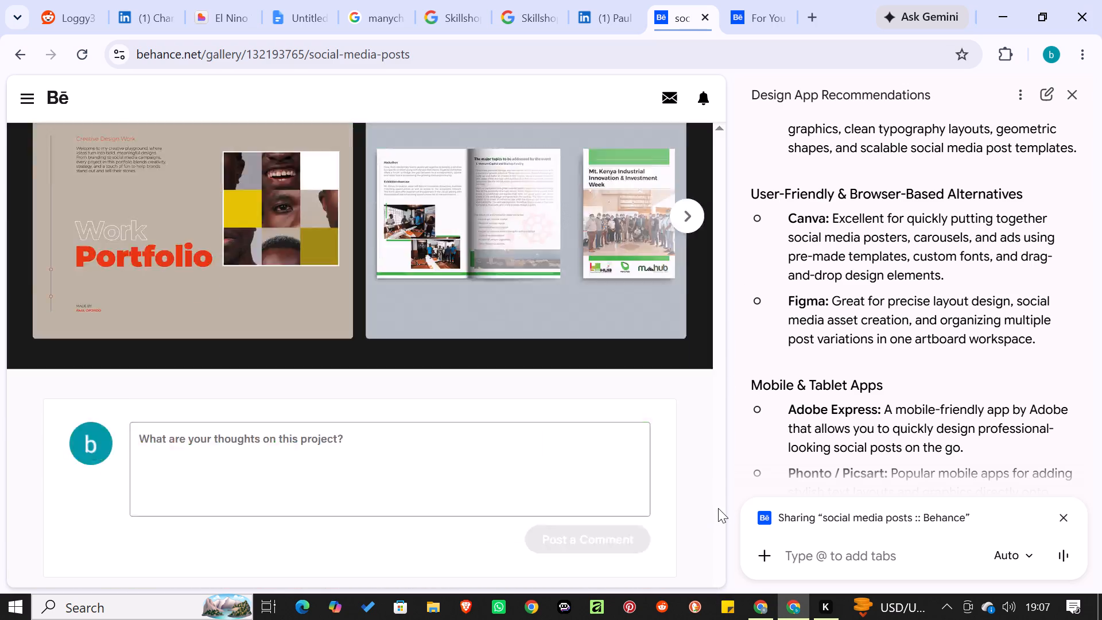
{"action": "left_click", "coordinate": [721, 518]}
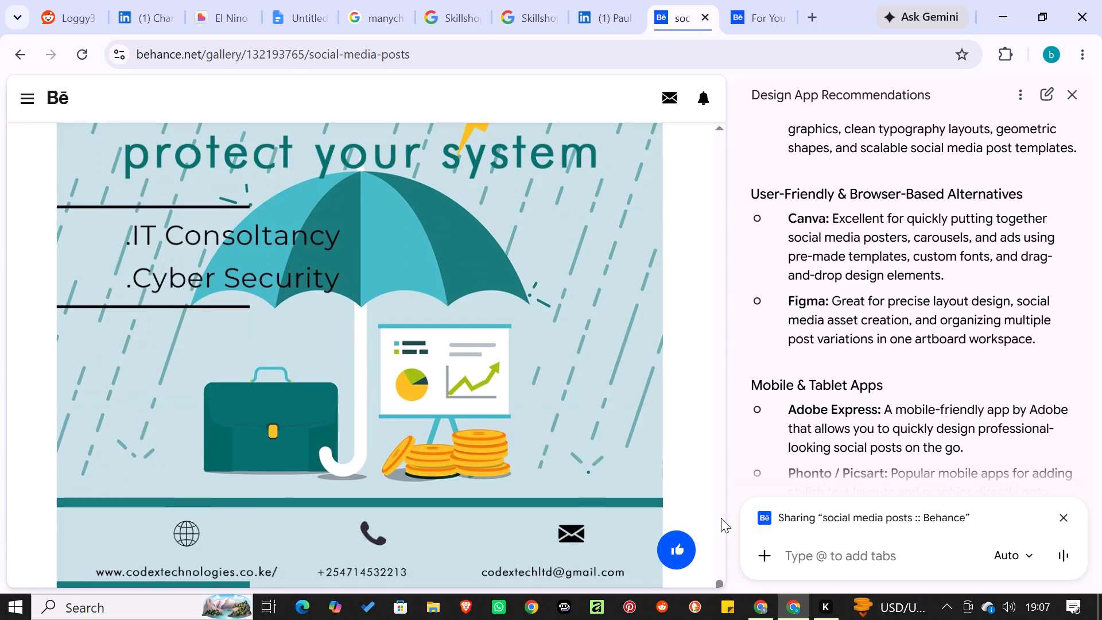
{"action": "key", "text": "Down"}
{"action": "key", "text": "Down"}
{"action": "key", "text": "Down"}
{"action": "key", "text": "Down"}
{"action": "key", "text": "Down"}
{"action": "key", "text": "Down"}
{"action": "key", "text": "Down"}
{"action": "key", "text": "Down"}
{"action": "key", "text": "Down"}
{"action": "key", "text": "Down"}
{"action": "key", "text": "Down"}
{"action": "key", "text": "Down"}
{"action": "key", "text": "Down"}
{"action": "key", "text": "Down"}
{"action": "key", "text": "Down"}
{"action": "key", "text": "Down"}
{"action": "key", "text": "Down"}
{"action": "key", "text": "Down"}
{"action": "key", "text": "Down"}
{"action": "key", "text": "Down"}
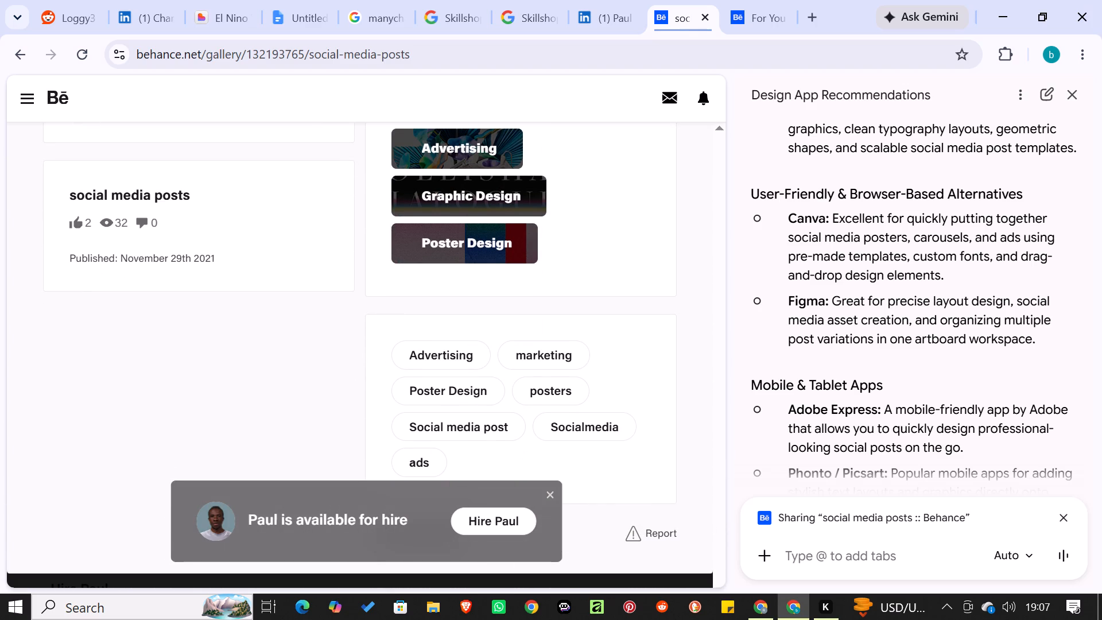
{"action": "left_click", "coordinate": [719, 130]}
{"action": "triple_click", "coordinate": [719, 130]}
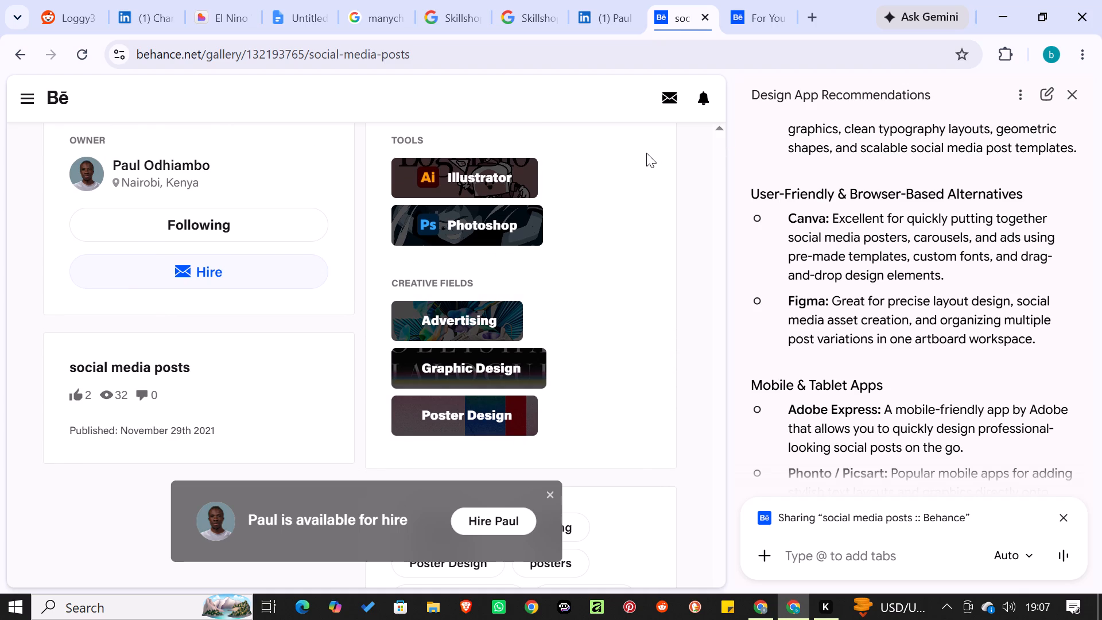
Open the Behance projects made with Illustrator, look through the results for design ideas, and go back to the previous page.
{"action": "left_click", "coordinate": [523, 170]}
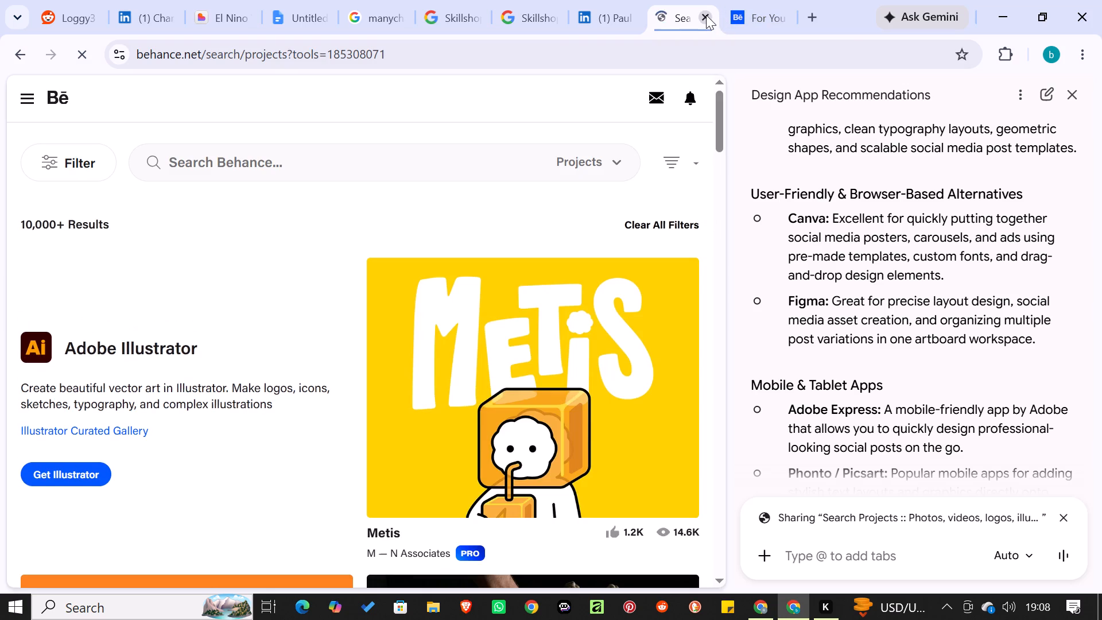
{"action": "left_click_drag", "start_coordinate": [717, 141], "coordinate": [717, 155]}
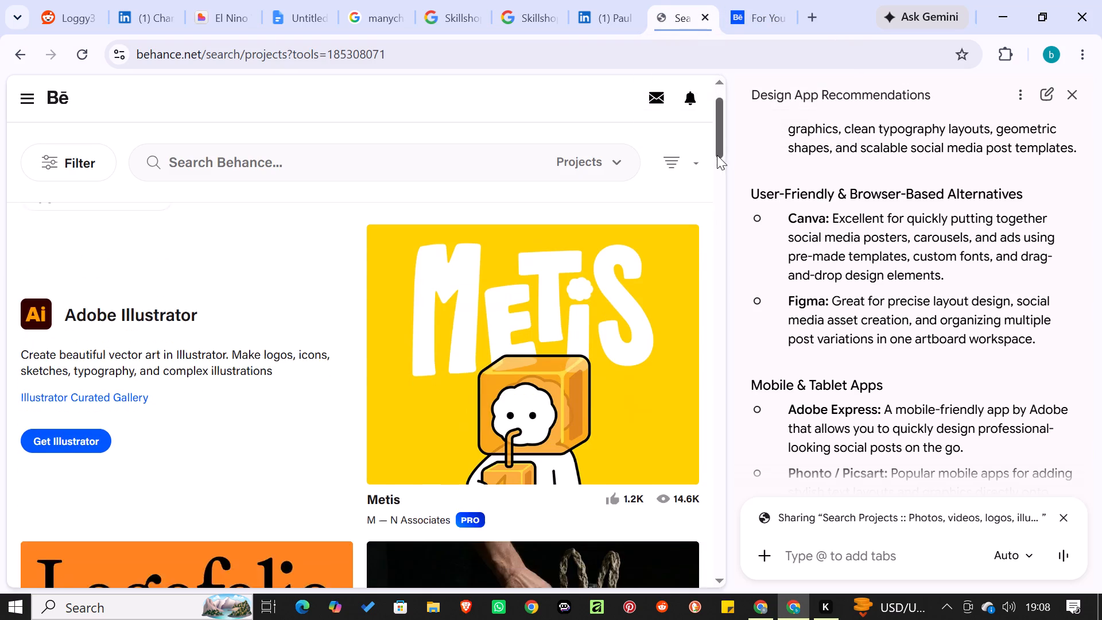
{"action": "left_click_drag", "start_coordinate": [717, 155], "coordinate": [721, 342]}
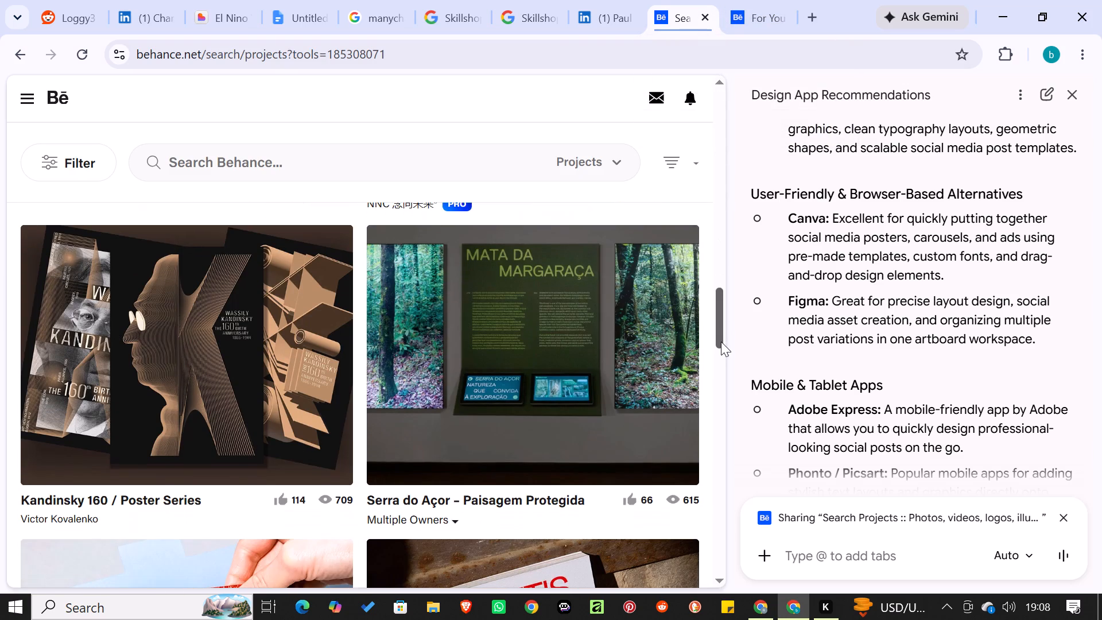
{"action": "left_click_drag", "start_coordinate": [721, 342], "coordinate": [734, 506]}
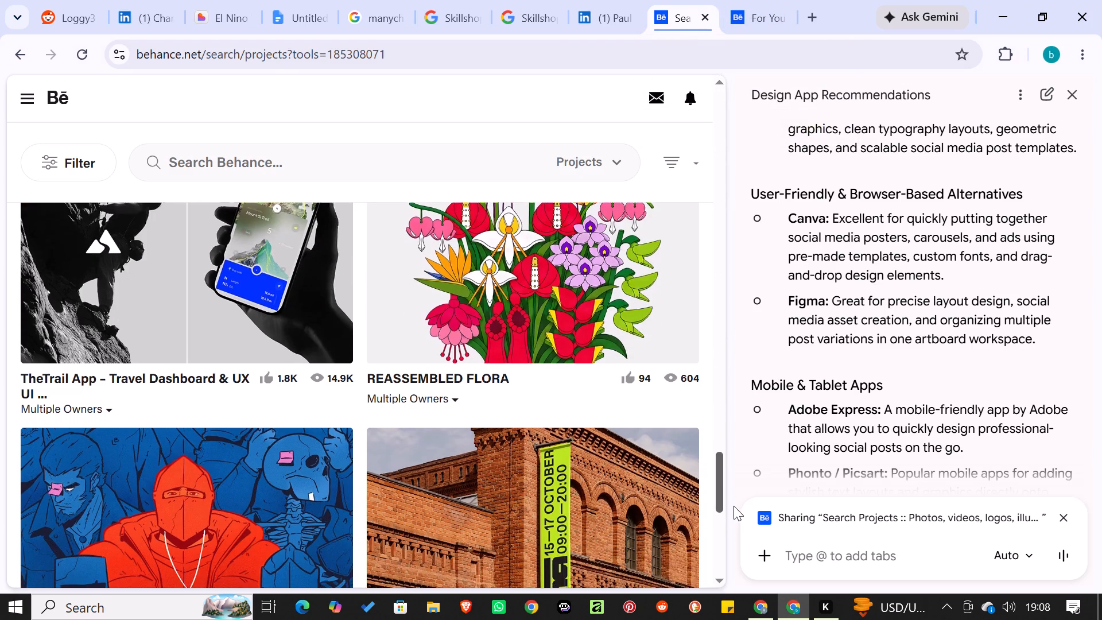
{"action": "left_click_drag", "start_coordinate": [734, 506], "coordinate": [755, 40]}
{"action": "left_click", "coordinate": [21, 49]}
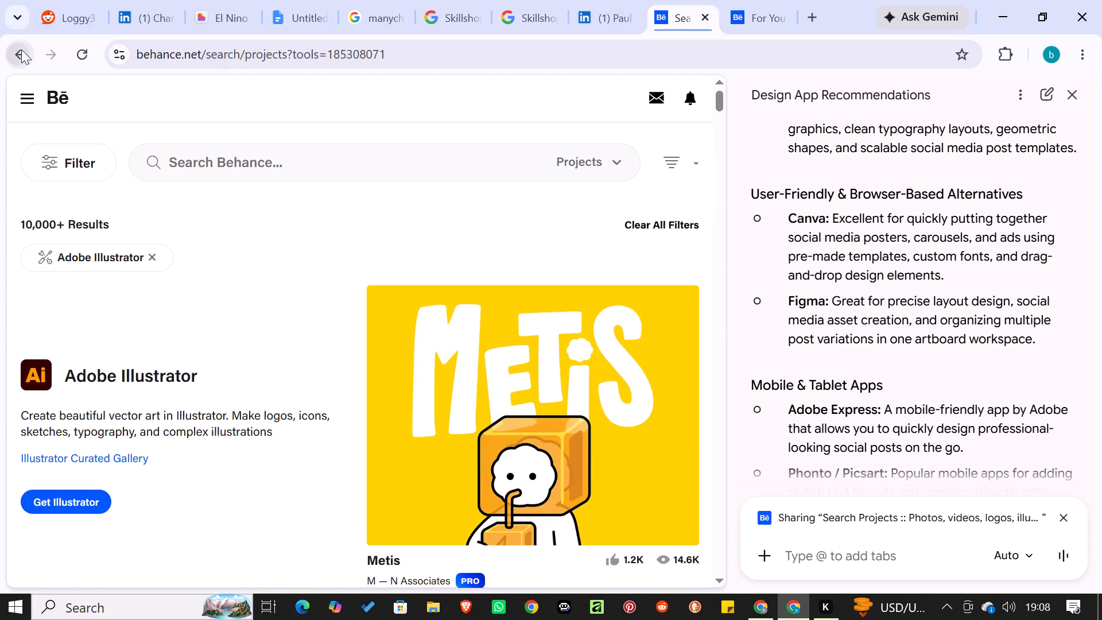